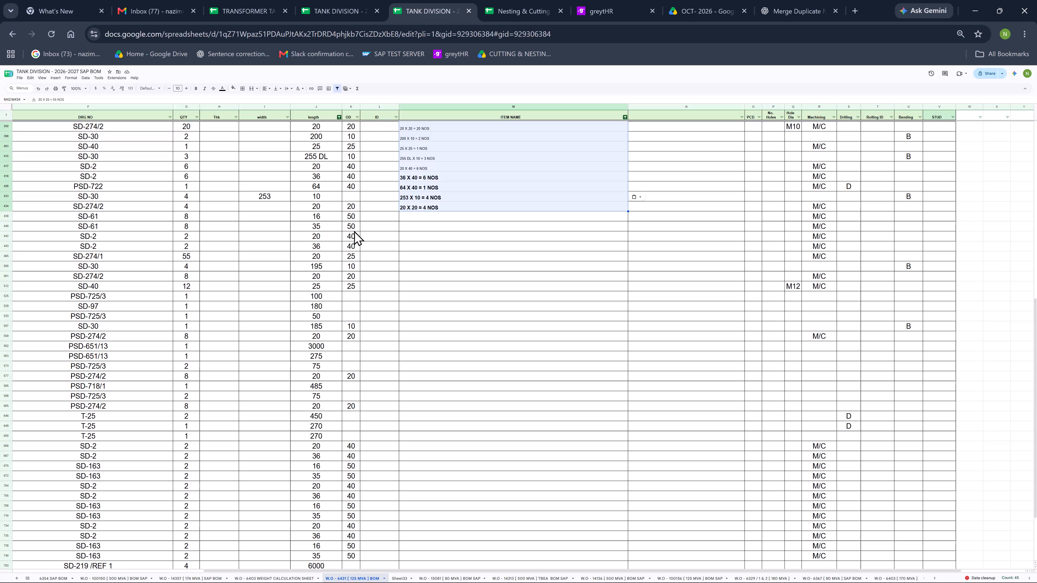
double_click(1036, 567)
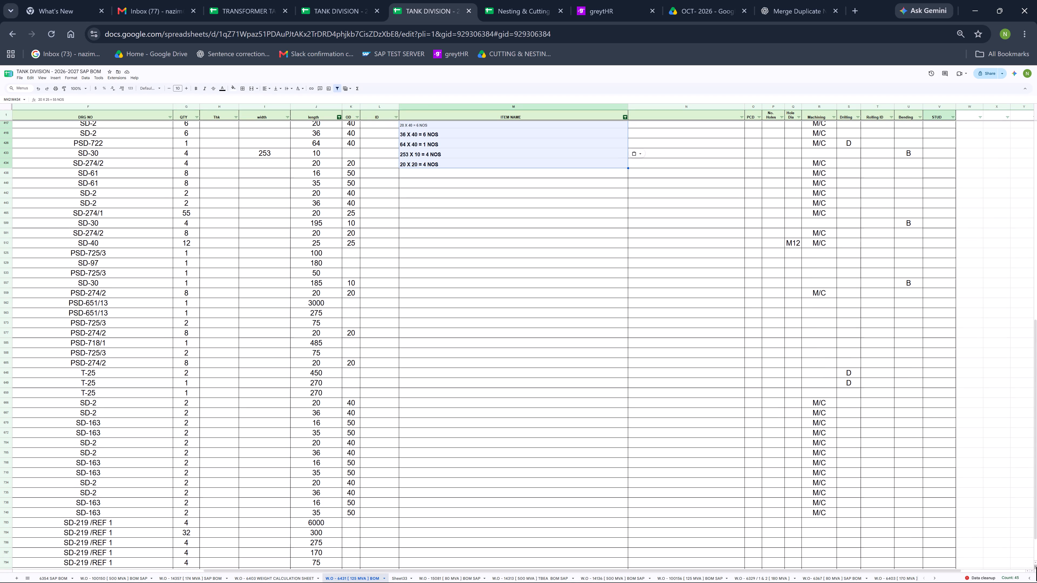
left_click(1036, 567)
left_click(1036, 567)
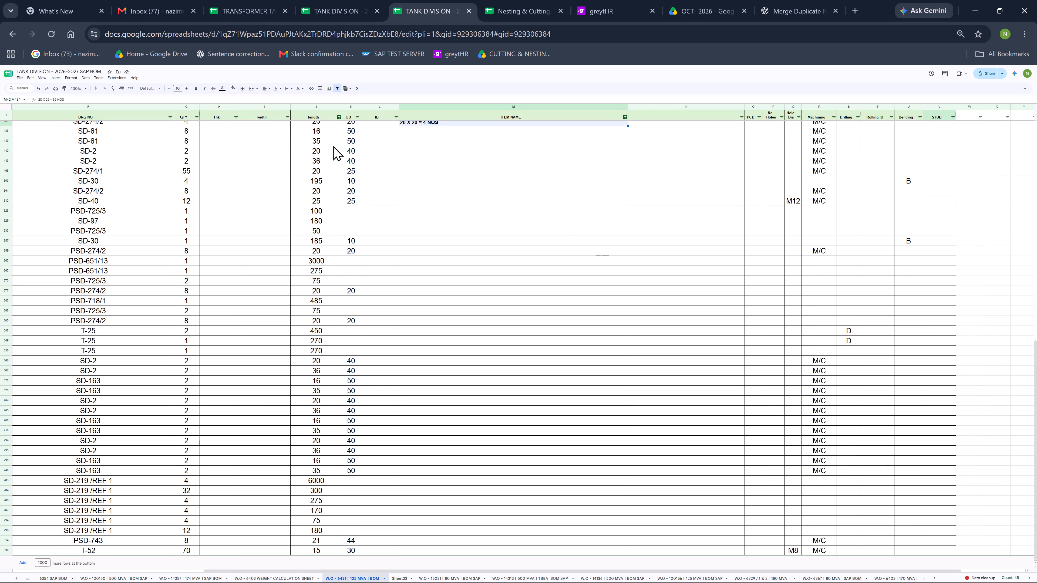
left_click_drag(185, 132, 366, 127)
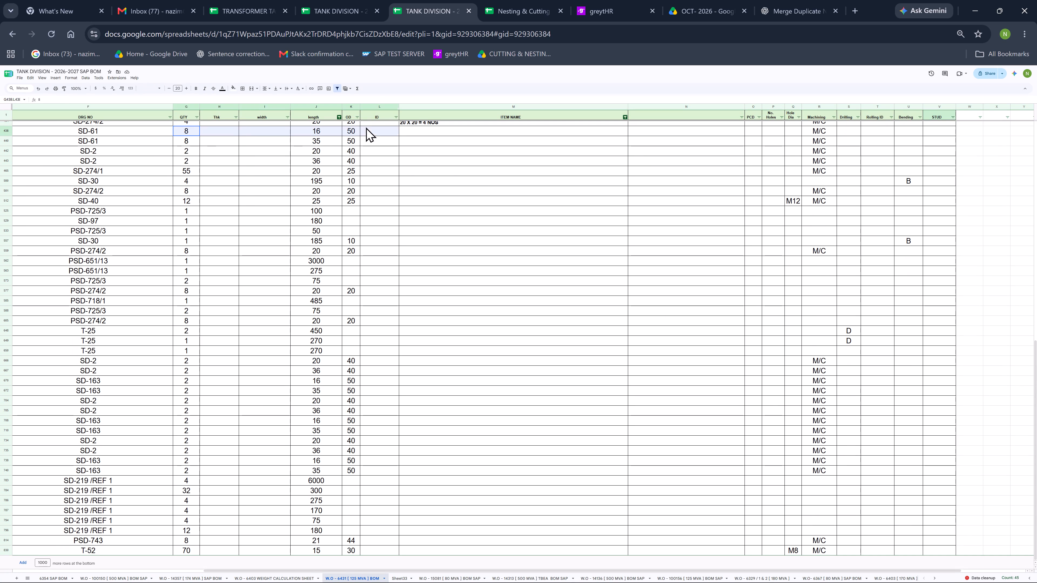
left_click_drag(366, 127, 360, 532)
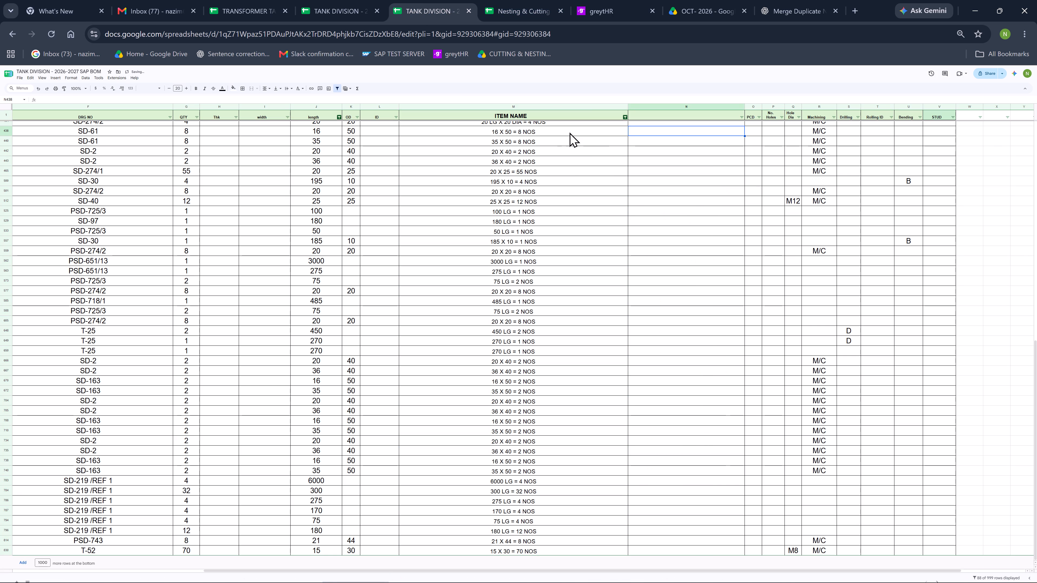
Paste the relabelled list into the ITEM NAME column, starting at the first SD-61 row.
left_click(548, 131)
key("ctrl+v")
Review the updated ITEM NAME entries against the row dimensions, and examine the first PSD-725/3 row across its columns, including material description and grade.
scroll(596, 250, "down", 2)
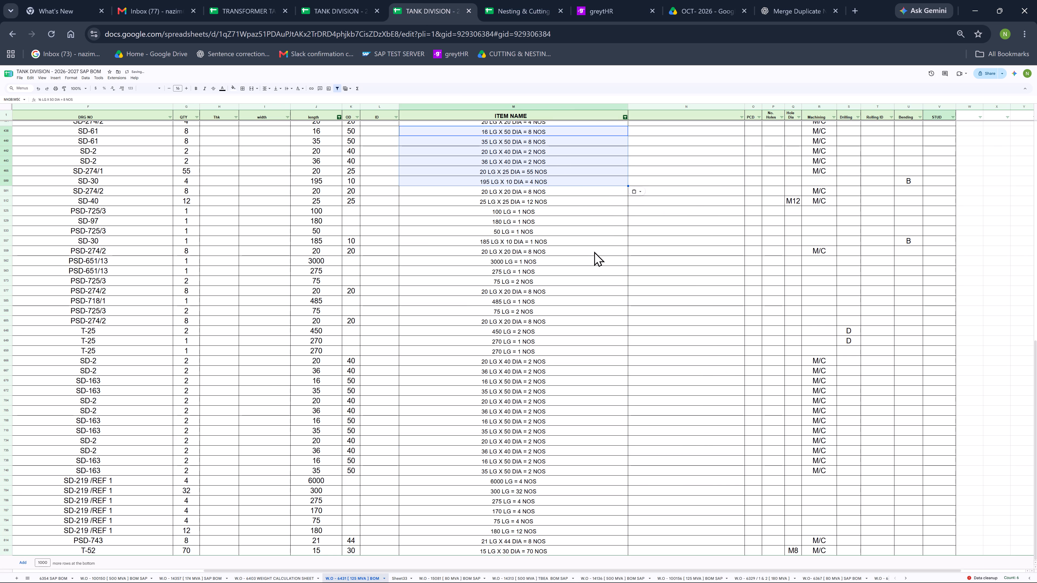
scroll(594, 251, "down", 3)
scroll(602, 260, "up", 11)
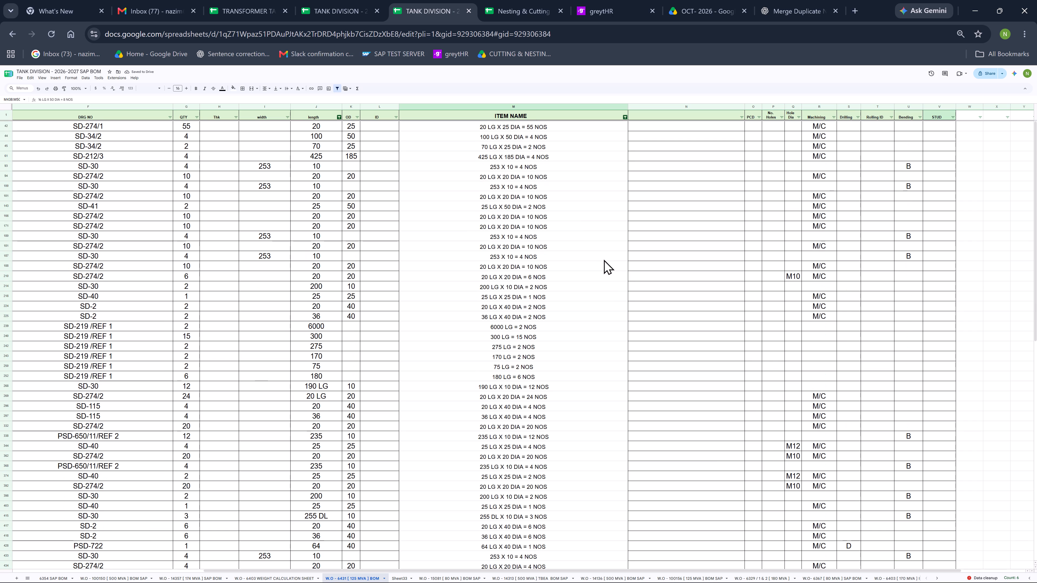
scroll(604, 259, "up", 2)
scroll(604, 258, "down", 6)
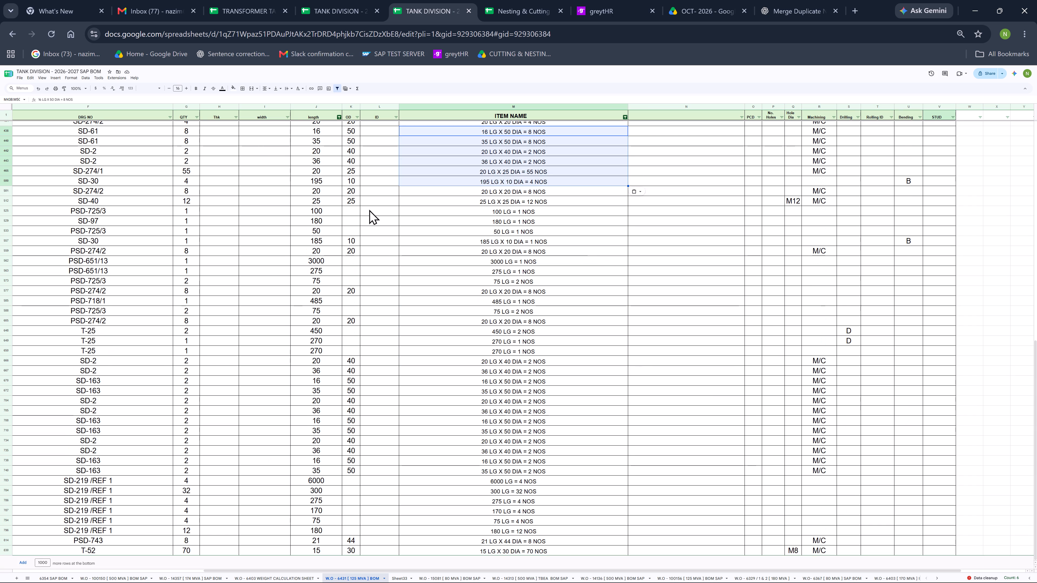
left_click(334, 210)
key("Left")
key("Left")
key("Left")
key("Left")
key("Left")
key("Left")
key("Left")
key("Left")
key("Left")
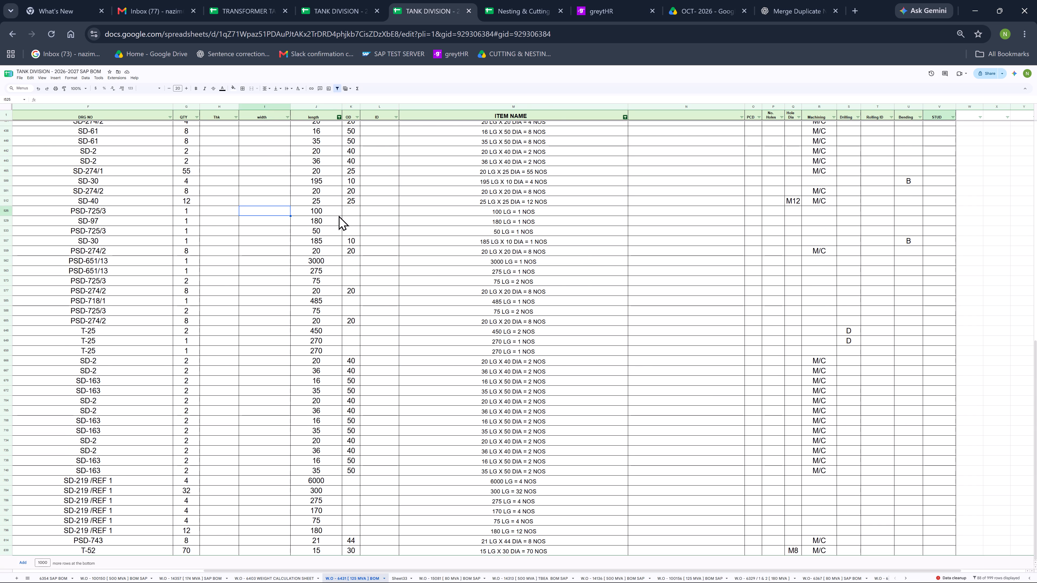
key("Right")
key("Right")
key("Right")
key("Right")
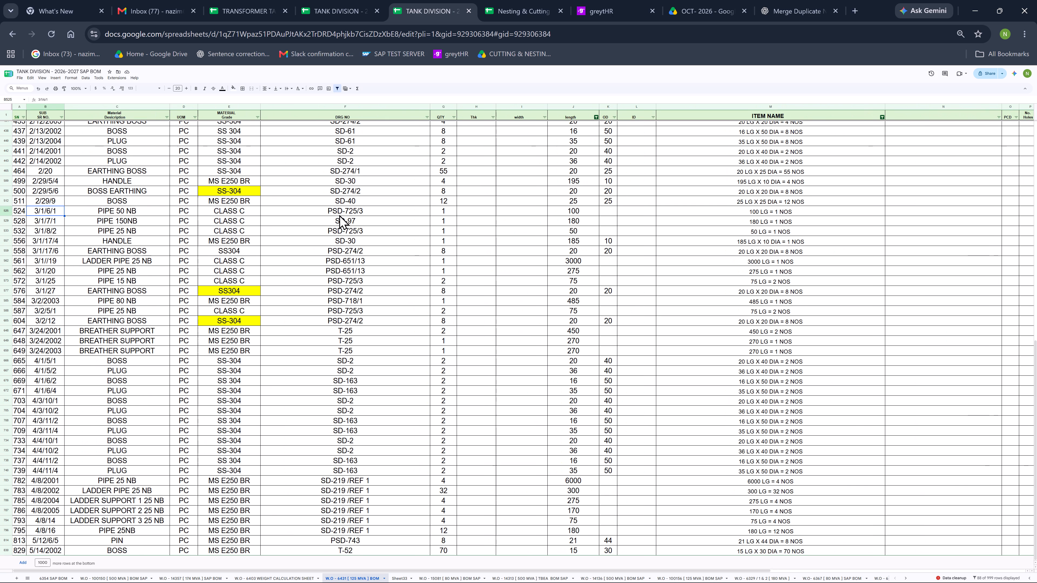
key("Right")
key("Right")
key("Right")
key("Right")
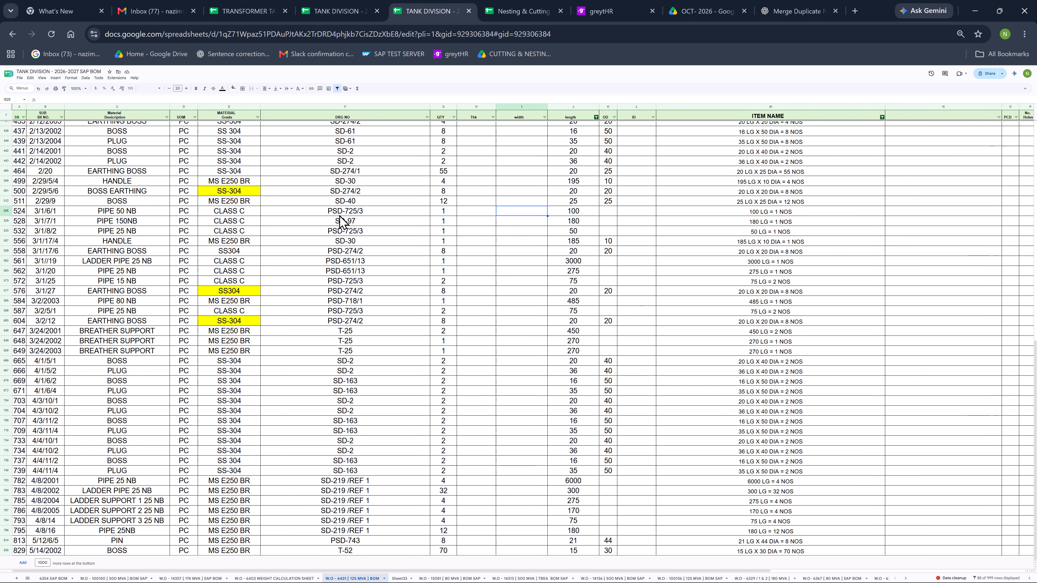
key("Right")
key("Right")
key("Right")
key("Right")
key("Right")
key("Right")
key("Right")
key("Right")
key("Right")
key("Right")
key("Right")
key("Right")
key("Right")
key("Right")
key("Right")
key("Right")
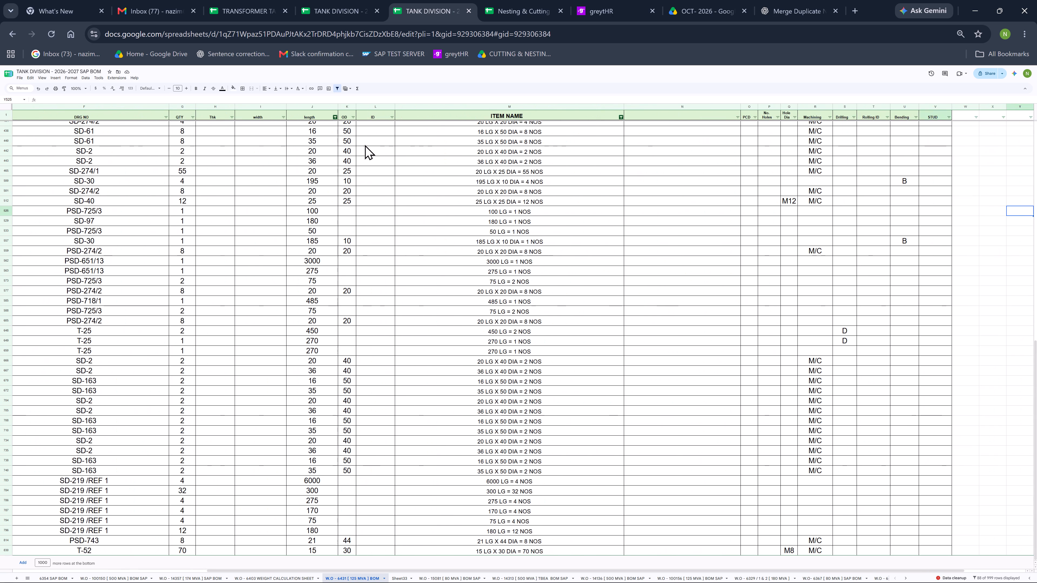
Reset the length and ITEM NAME filters to include all values.
left_click(334, 116)
left_click(269, 183)
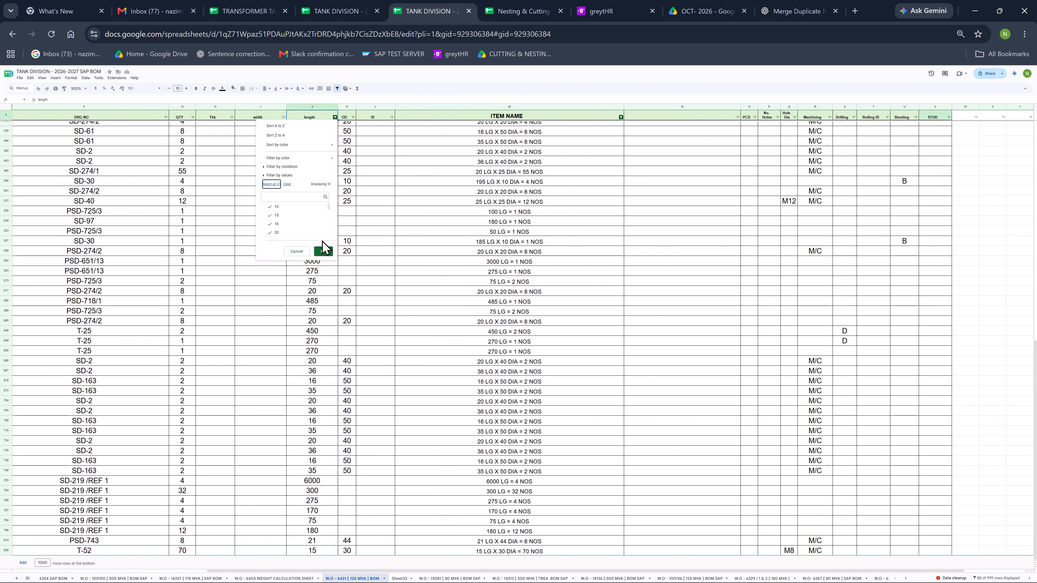
left_click(322, 252)
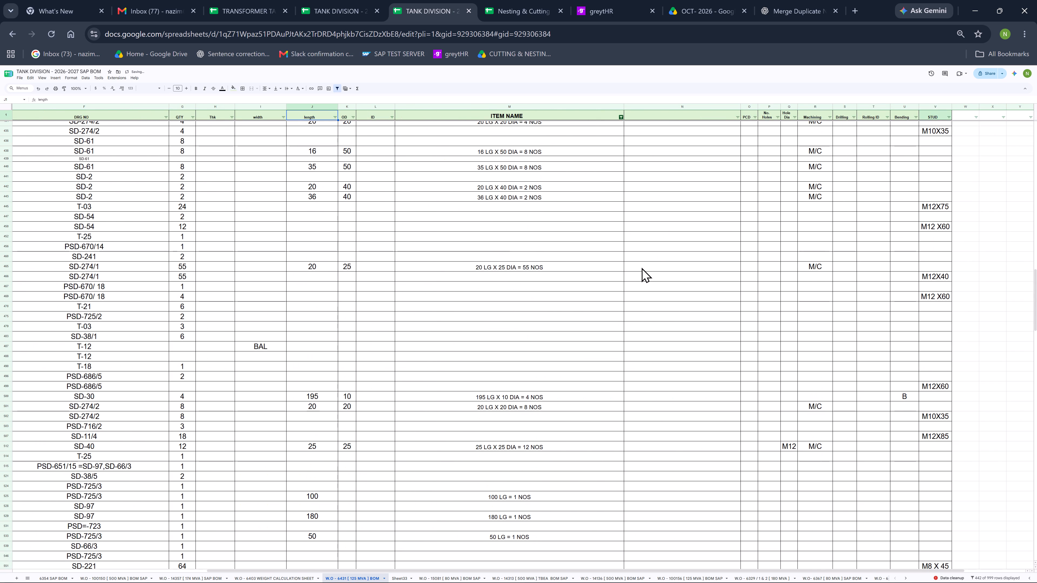
scroll(642, 267, "up", 5)
scroll(642, 236, "up", 1)
left_click(621, 117)
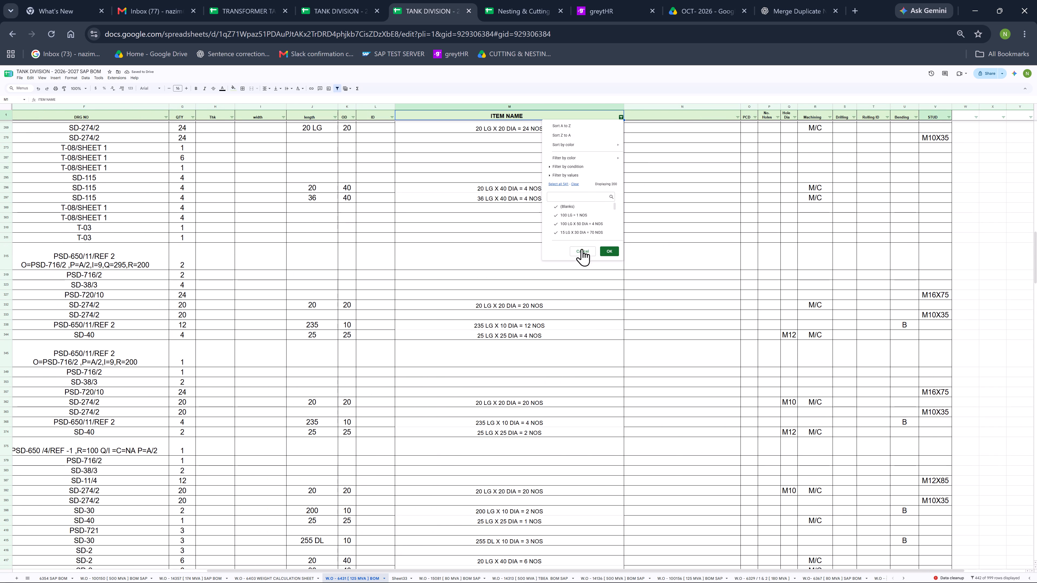
left_click(558, 182)
left_click(608, 251)
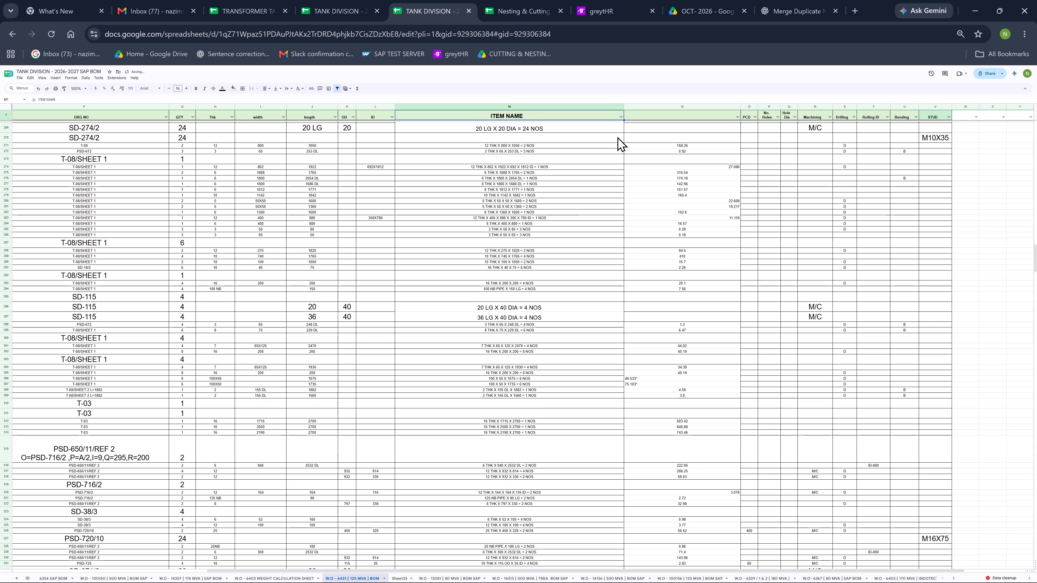
Filter the ITEM NAME column to blank entries only and review the listed rows for missing descriptions.
left_click(621, 120)
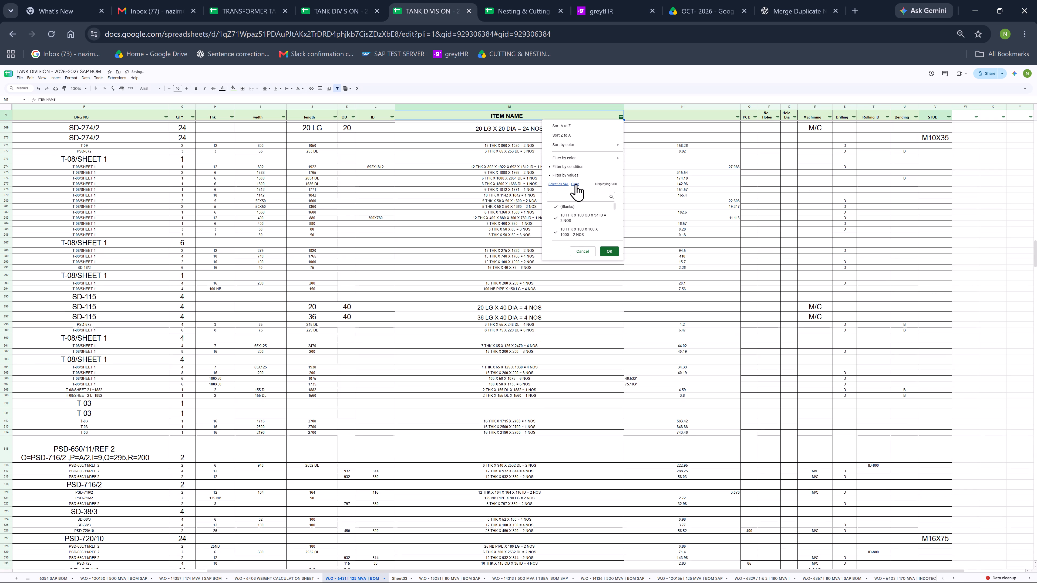
left_click(576, 184)
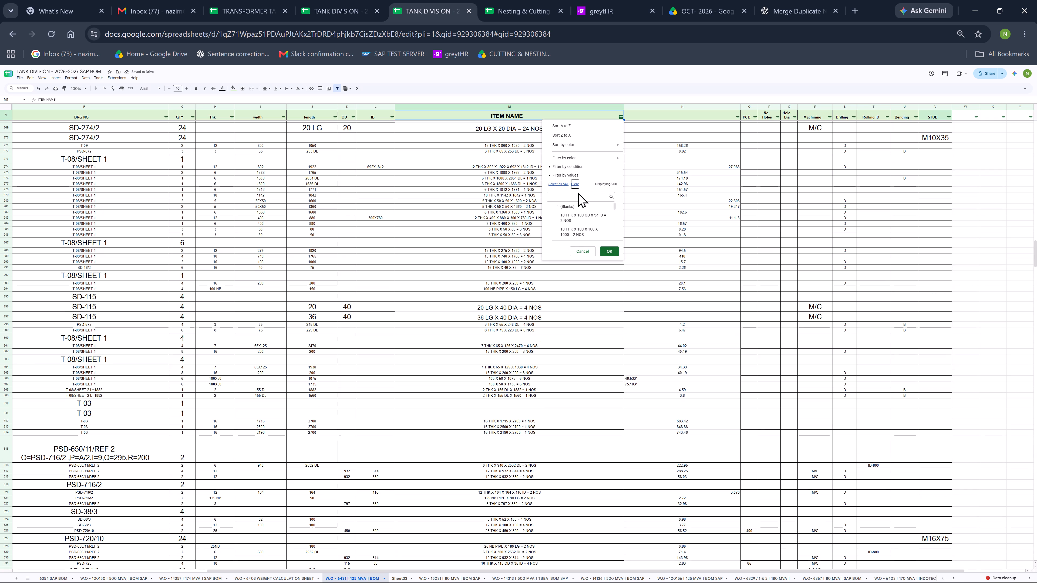
left_click(578, 202)
left_click(578, 204)
left_click(613, 255)
scroll(466, 233, "up", 17)
scroll(462, 260, "down", 7)
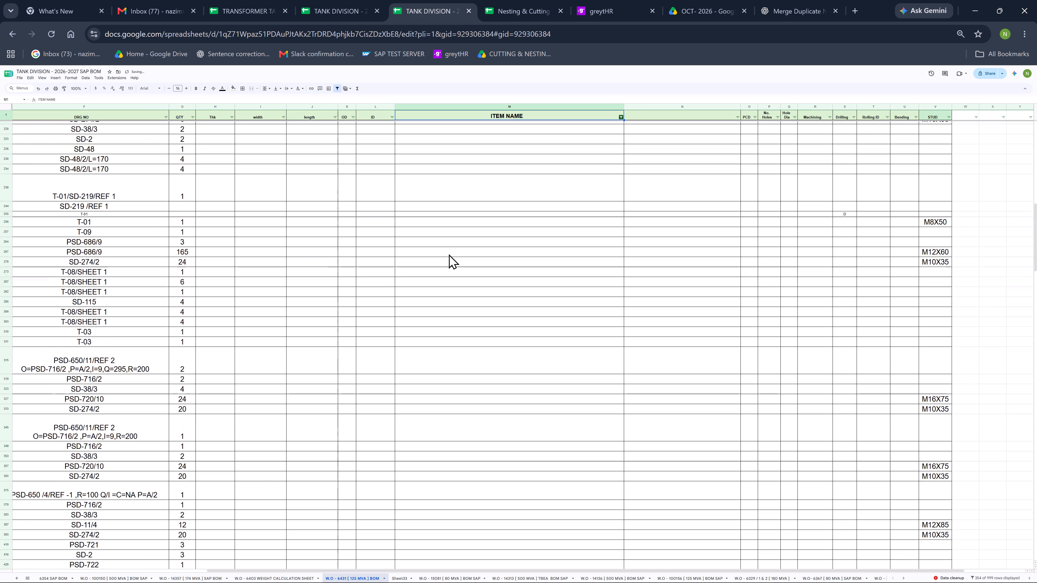
scroll(449, 254, "down", 4)
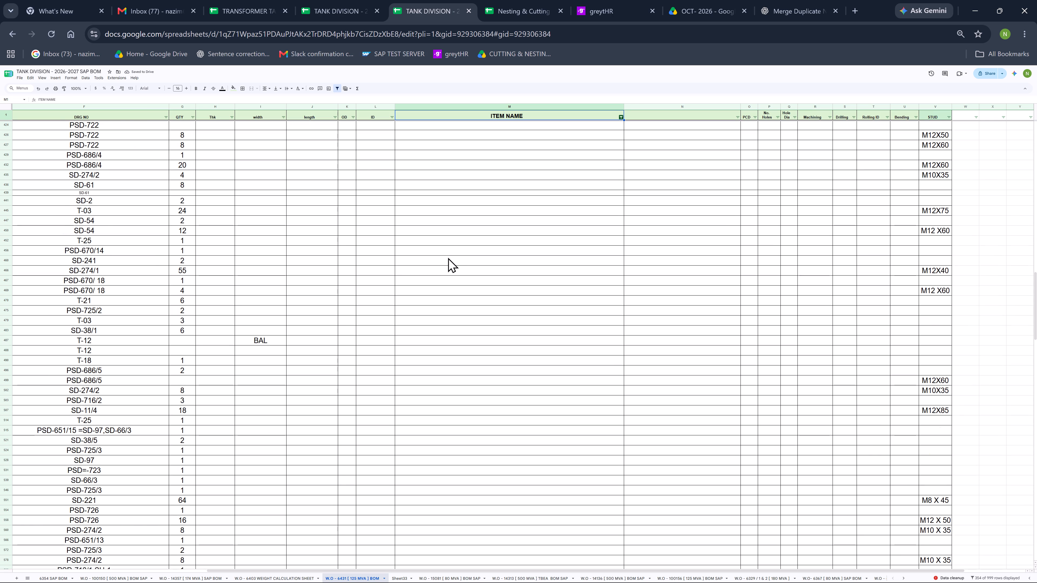
scroll(455, 250, "down", 11)
scroll(427, 274, "up", 5)
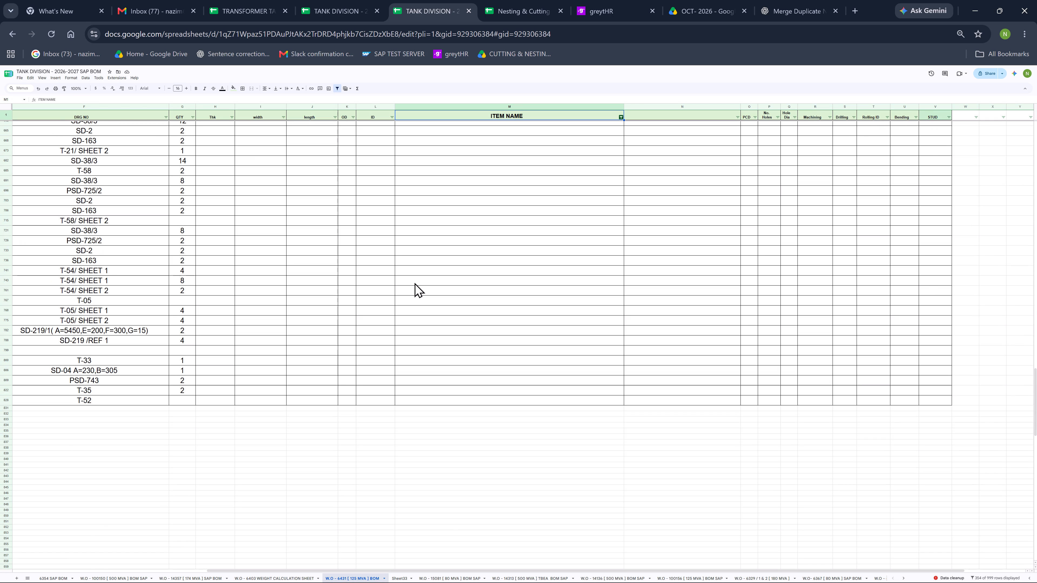
scroll(181, 339, "up", 20)
scroll(181, 339, "up", 10)
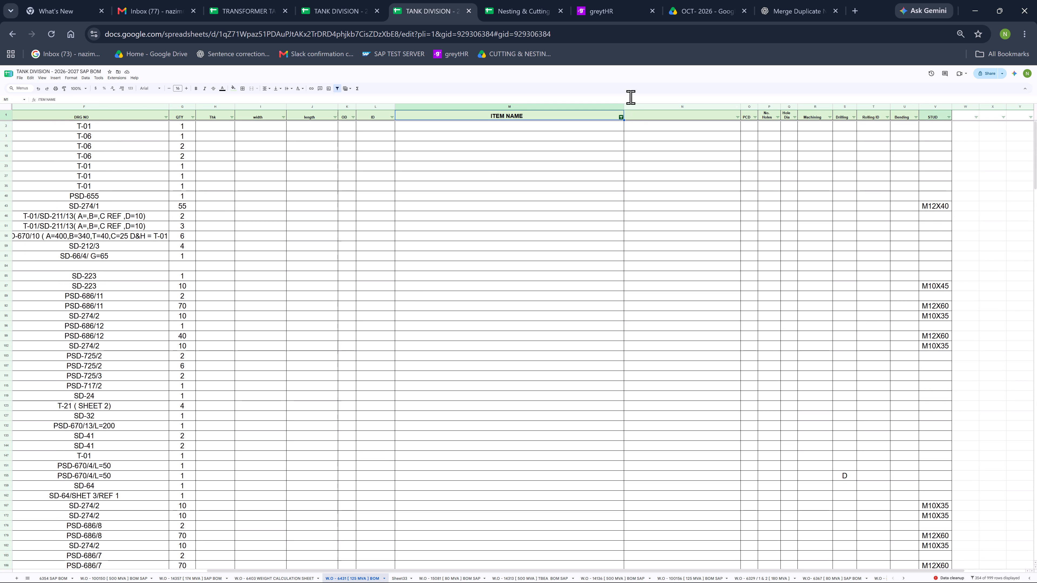
Reset the ITEM NAME filter to include all values.
left_click(621, 115)
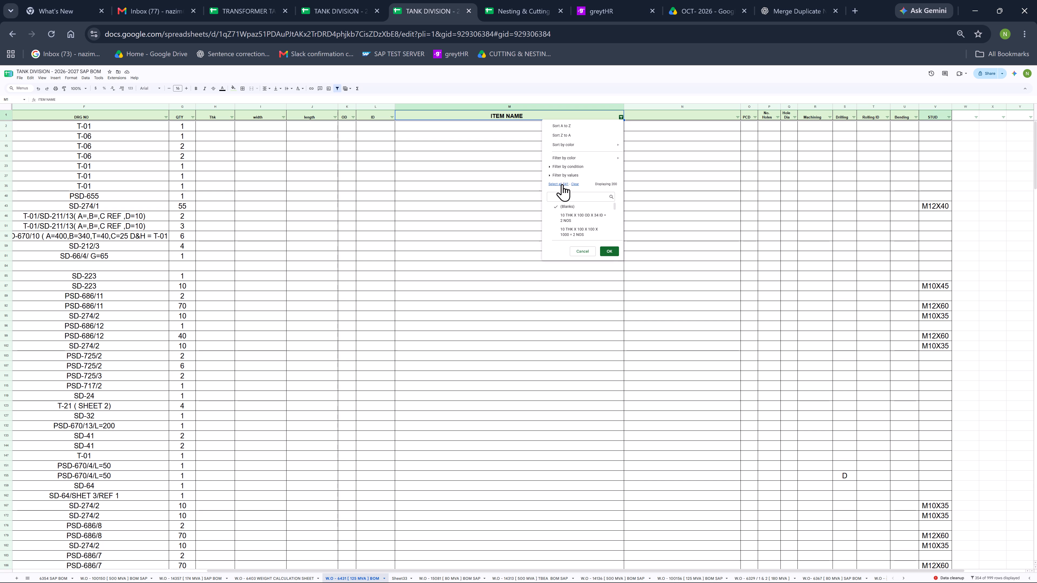
left_click(562, 184)
left_click(608, 251)
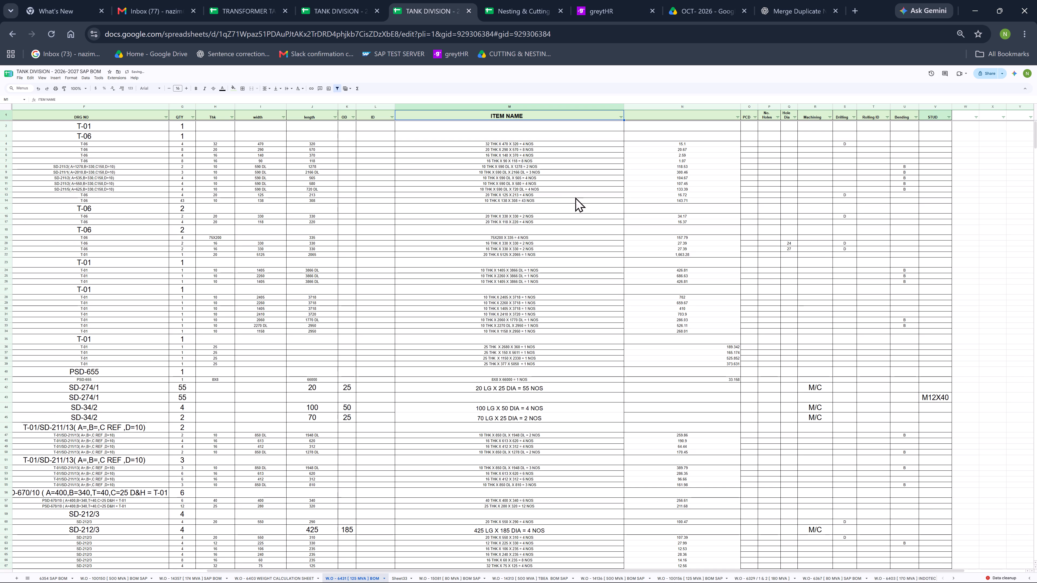
Select the entire BOM sheet and reapply its filter by turning it off and on again.
left_click(5, 106)
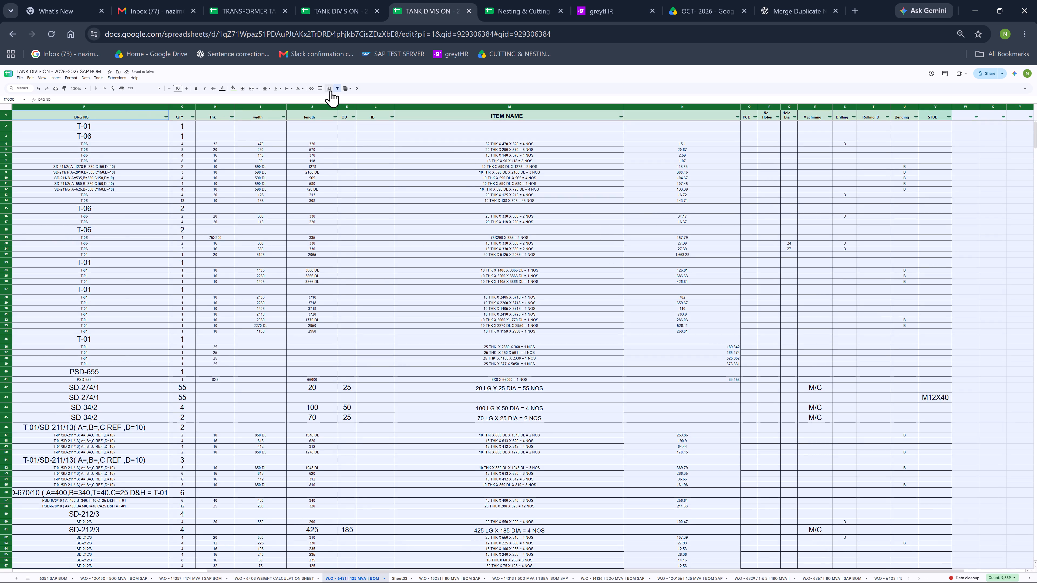
left_click(335, 84)
left_click(338, 87)
Return to the first columns and increase the font size of the entire sheet to 21.
left_click(417, 141)
key("Left")
key("Left")
key("Left")
key("Left")
key("Left")
key("Left")
key("Left")
key("Left")
key("Left")
key("Left")
key("Left")
key("Left")
key("Left")
key("Left")
key("Left")
key("Left")
key("Left")
key("Left")
key("Left")
key("Left")
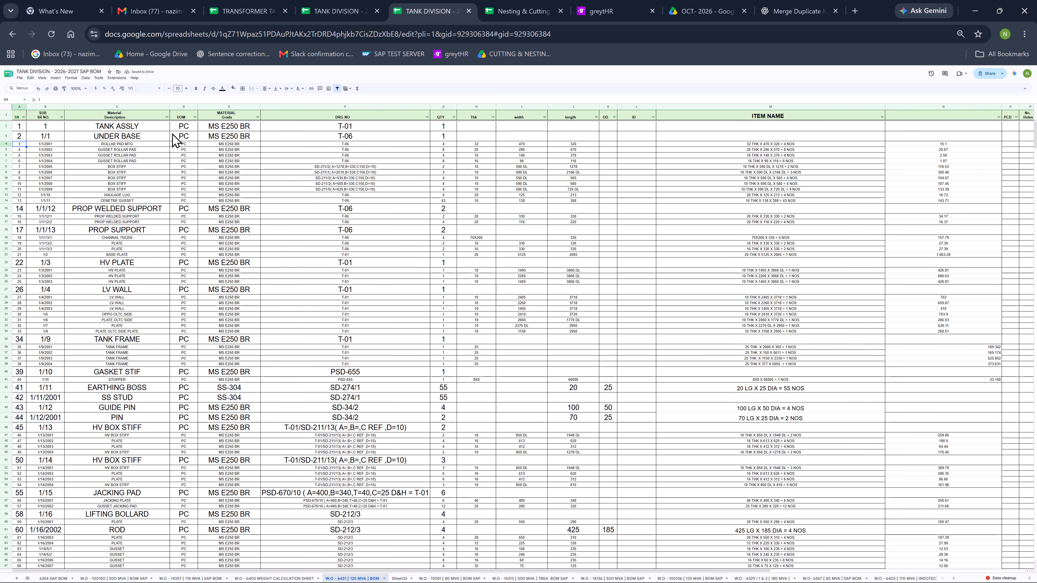
left_click(4, 105)
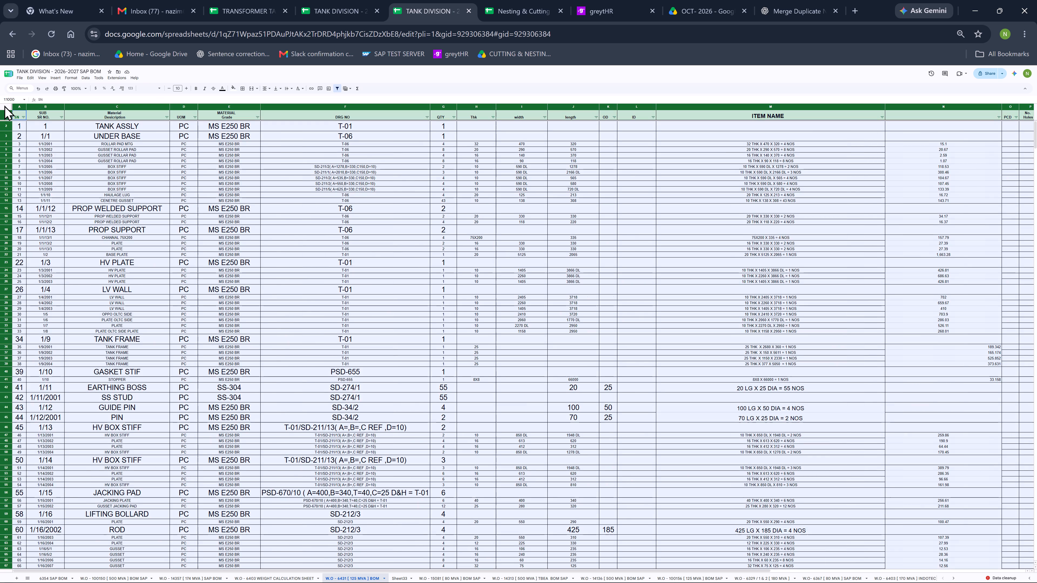
triple_click(188, 88)
left_click(187, 88)
triple_click(187, 88)
triple_click(187, 88)
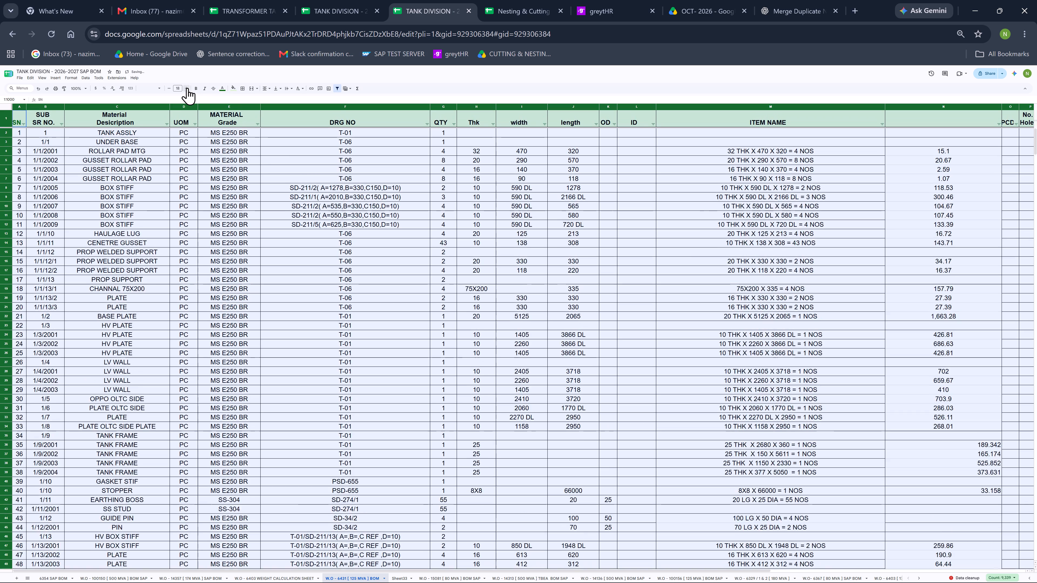
left_click(187, 88)
left_click(394, 271)
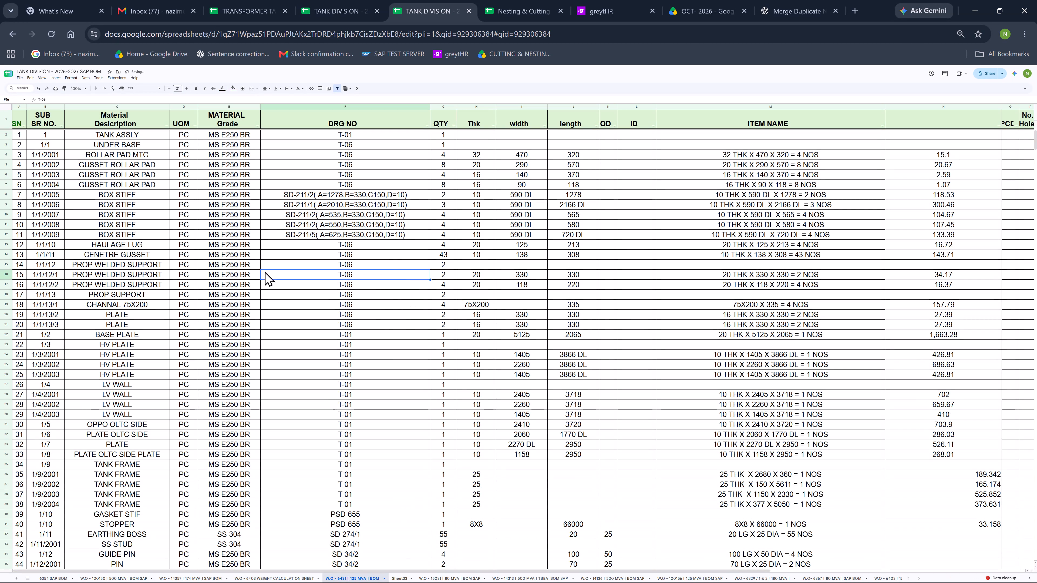
Filter the Material Description column to all values containing PIPE.
left_click(168, 126)
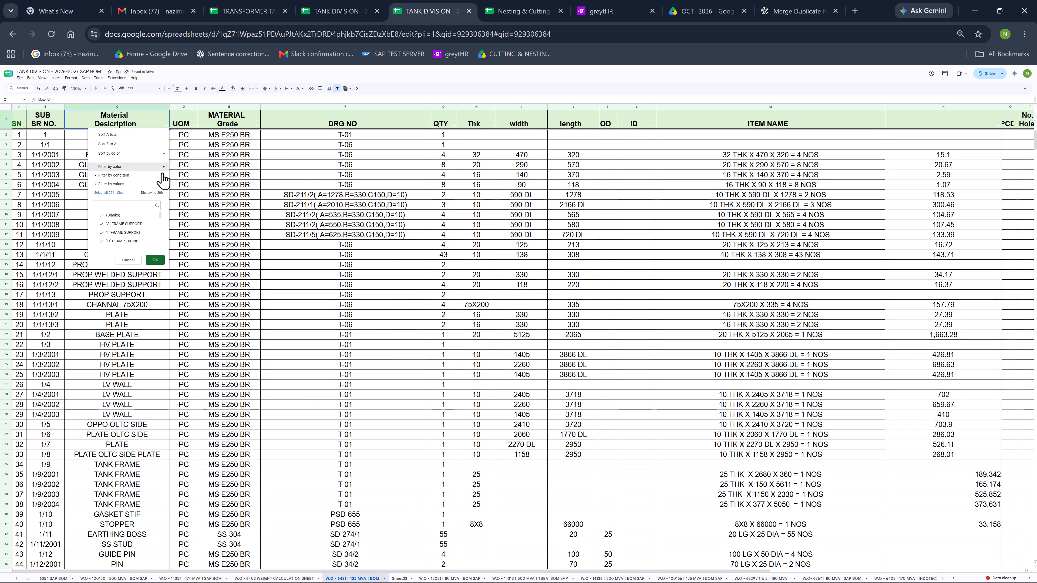
left_click(124, 191)
left_click(118, 200)
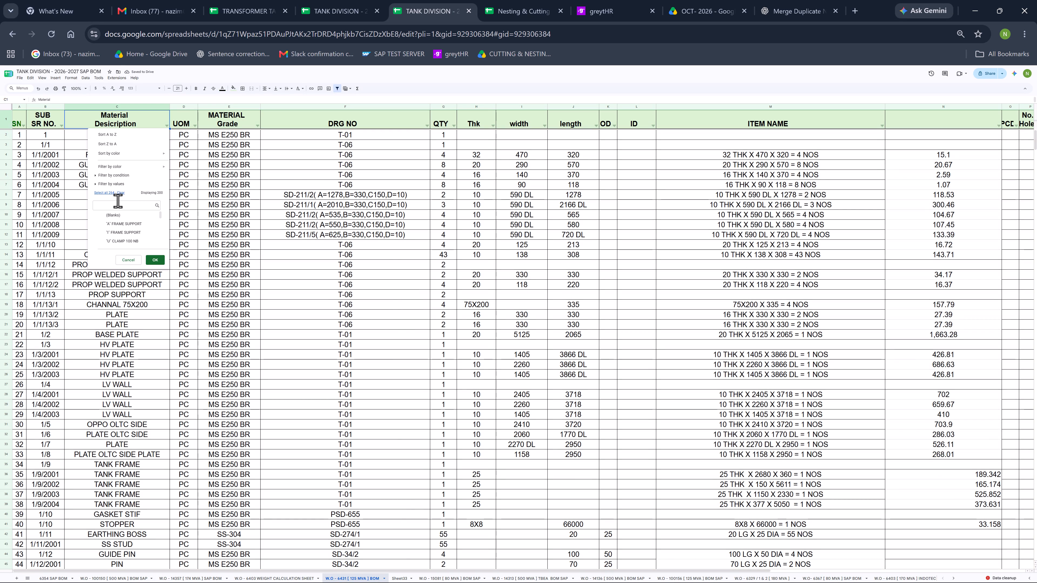
left_click(117, 203)
type("PIPE")
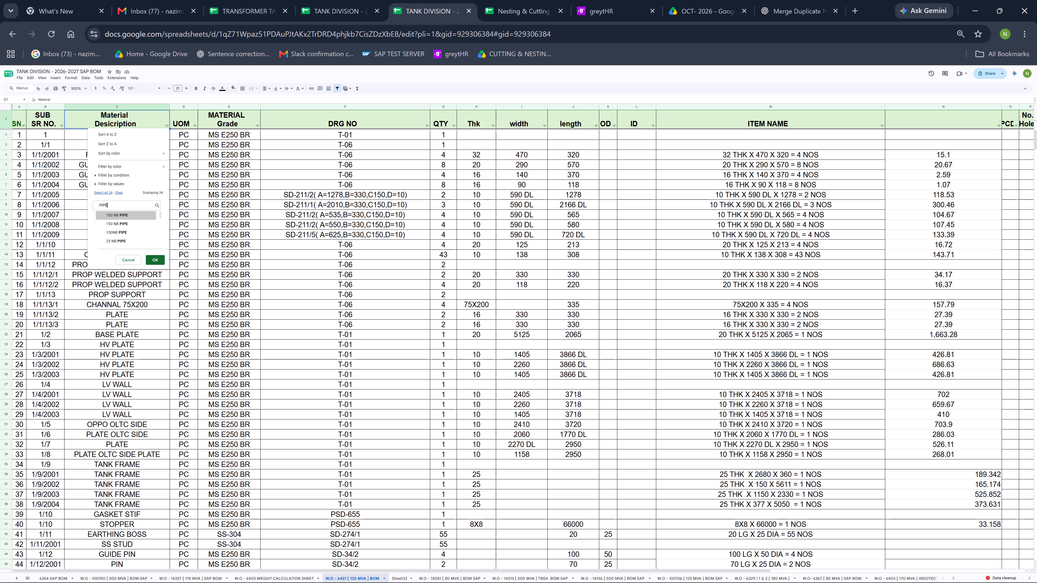
left_click(105, 195)
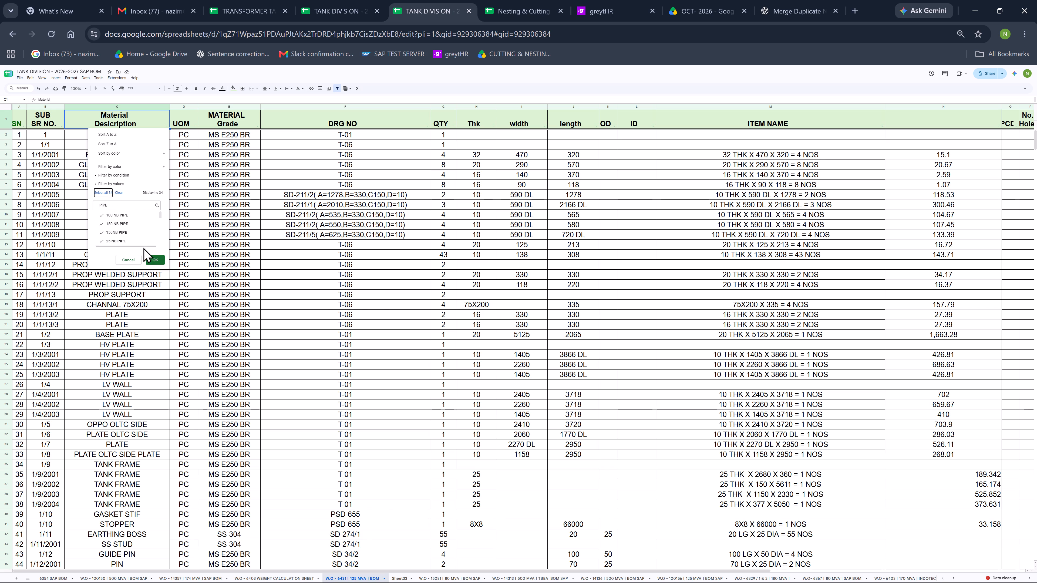
left_click(154, 258)
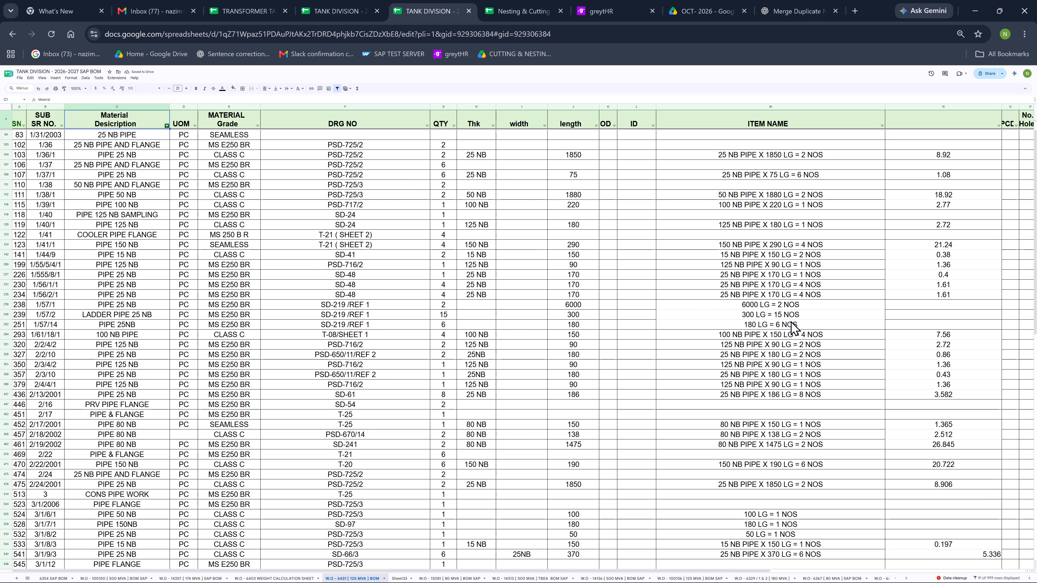
Add "25 NB X " before 6000 LG in the ITEM NAME of the PIPE 25 NB row 1/57/1.
left_click(701, 305)
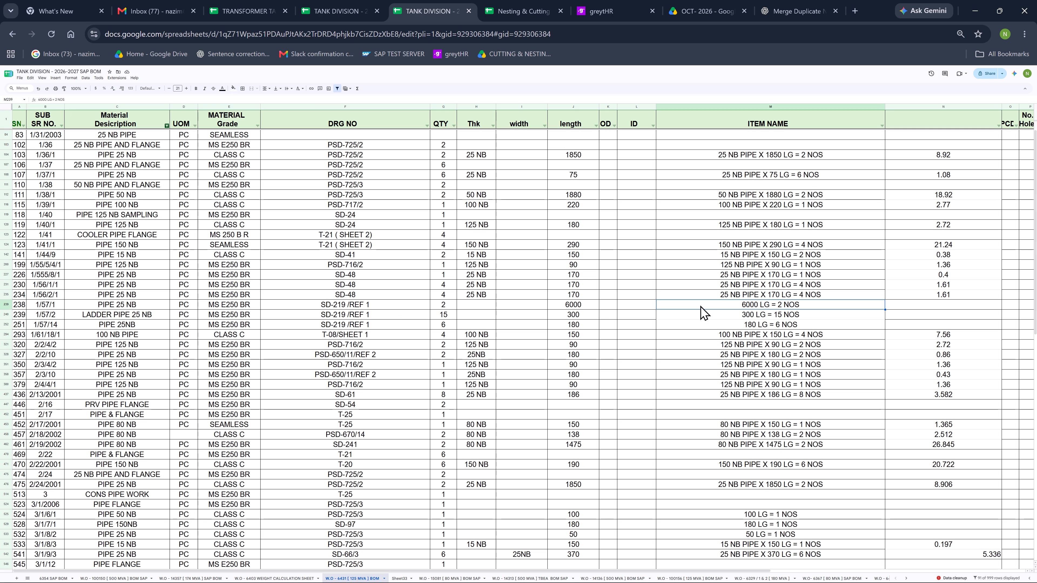
left_click(0, 303)
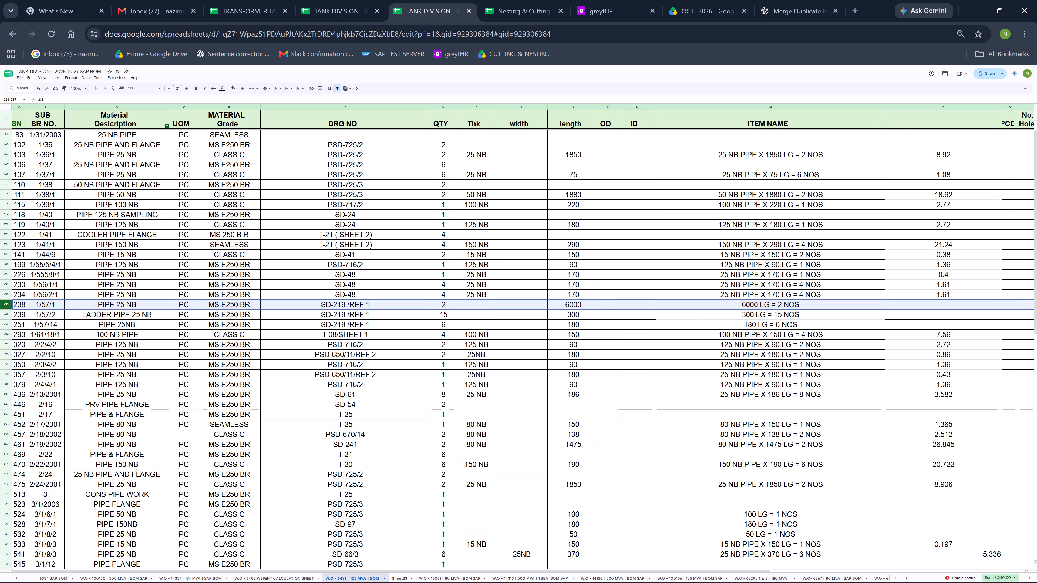
double_click(716, 302)
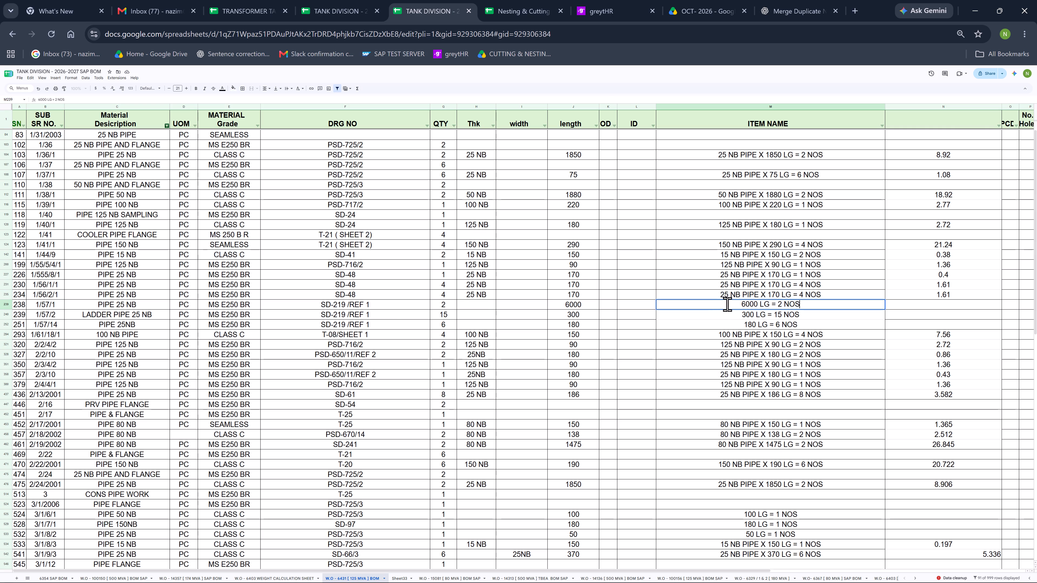
left_click(727, 304)
type("25 NB X")
key("space")
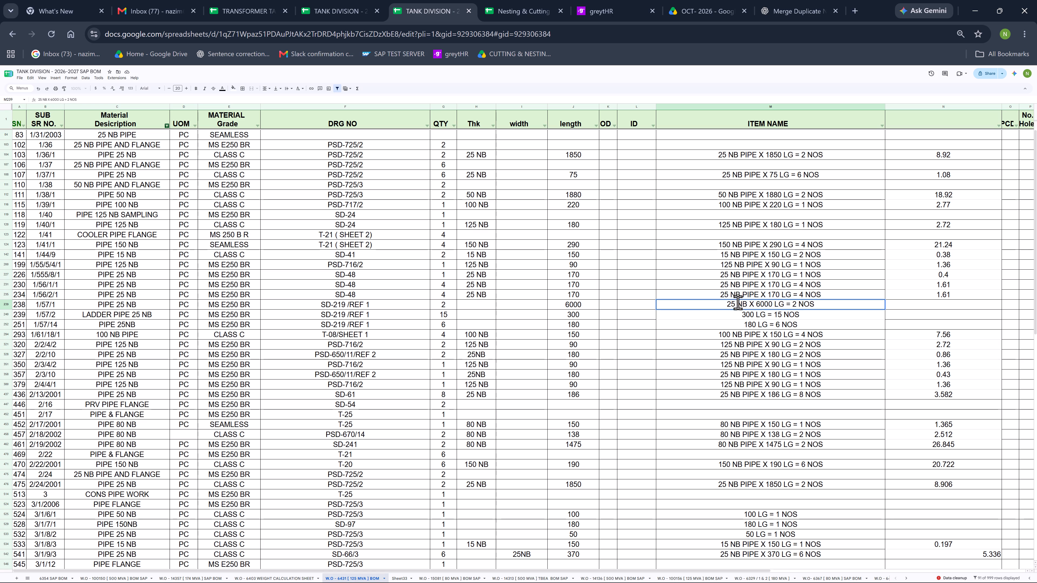
Copy the "25 NB X " prefix and paste it twice before 300 LG in the LADDER PIPE 25 NB row 1/57/2.
key("shift+Left")
key("shift+Left")
key("shift+Left")
key("shift+Left")
key("shift+Left")
key("shift+Left")
key("shift+Left")
key("shift+Left")
key("shift+Left")
key("shift+Left")
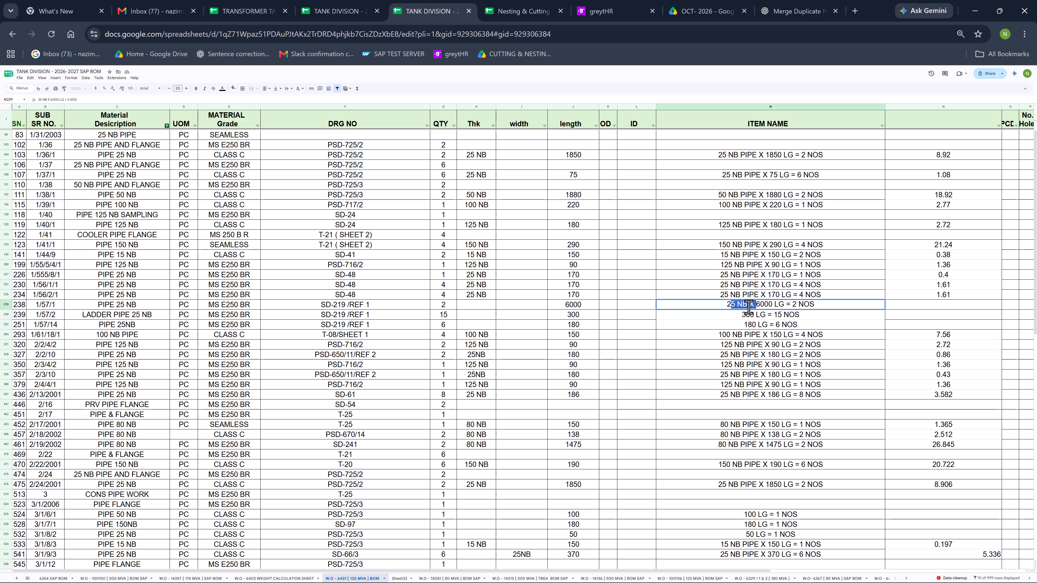
key("ctrl+c")
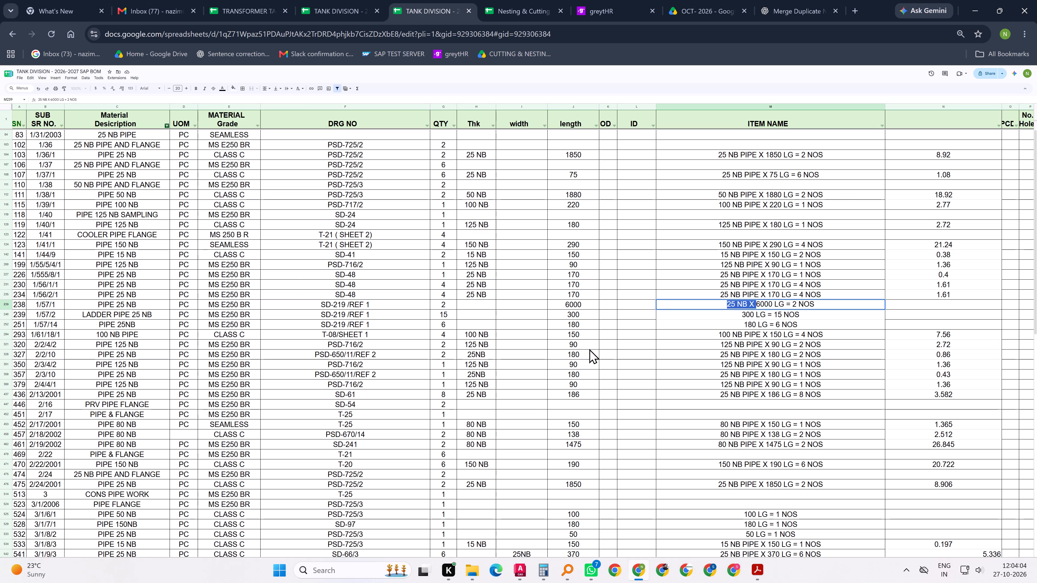
double_click(713, 317)
left_click(711, 317)
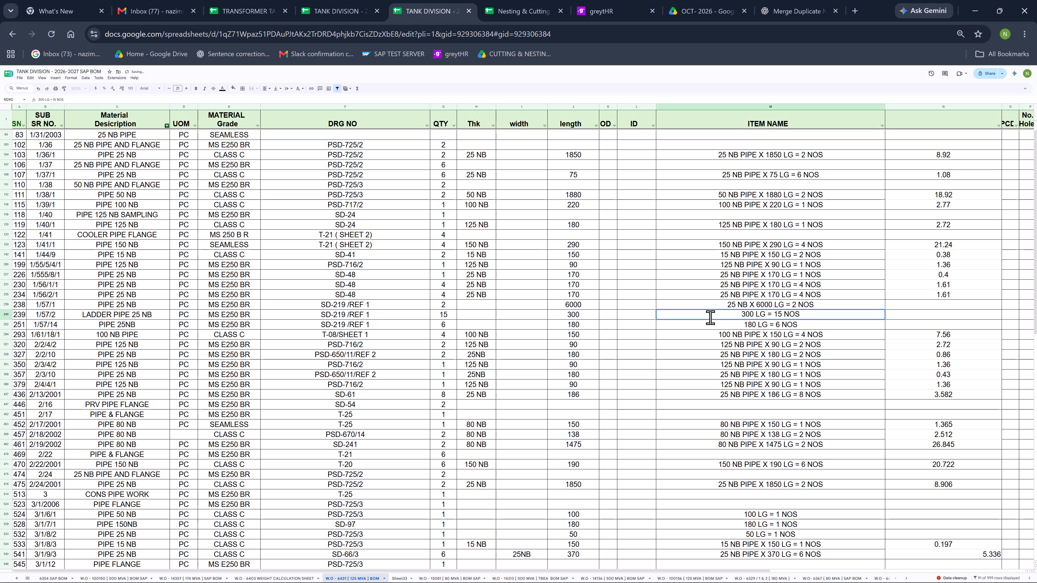
key("ctrl+v")
key("ctrl+v")
Paste the "25 NB X " prefix before 180 LG in the ITEM NAME of the PIPE 25NB row 1/57/14.
double_click(710, 322)
left_click(710, 323)
key("ctrl+v")
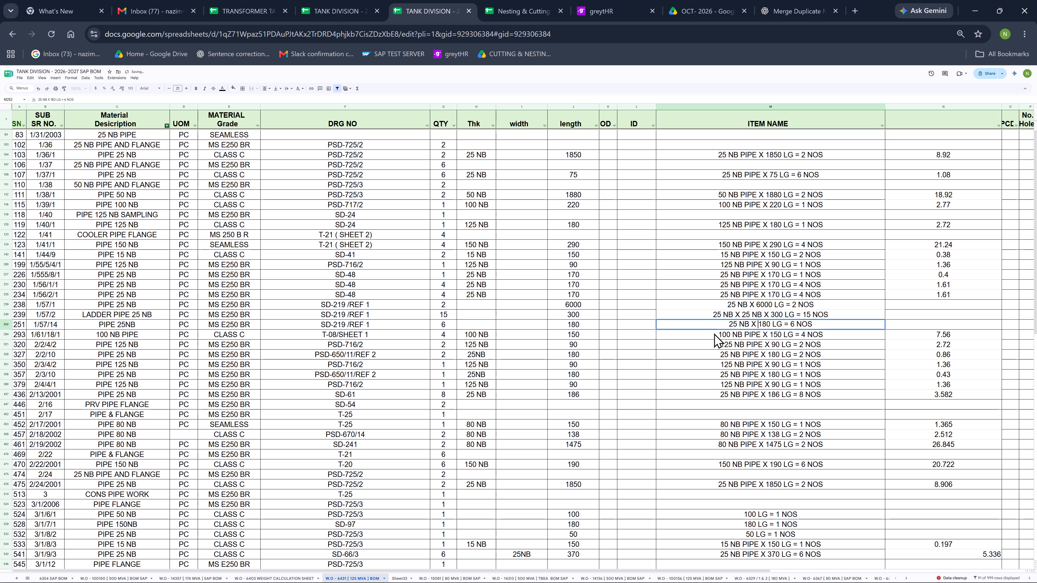
left_click(698, 346)
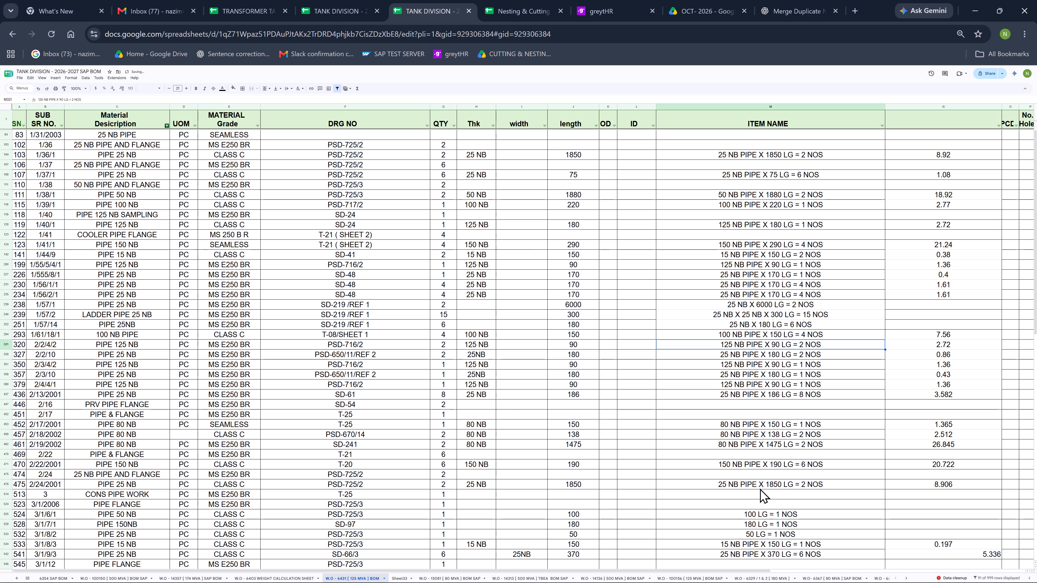
Add the prefix "50 NB X " before 100 LG in the ITEM NAME of the PIPE 50 NB row 3/1/6/1.
left_click(719, 516)
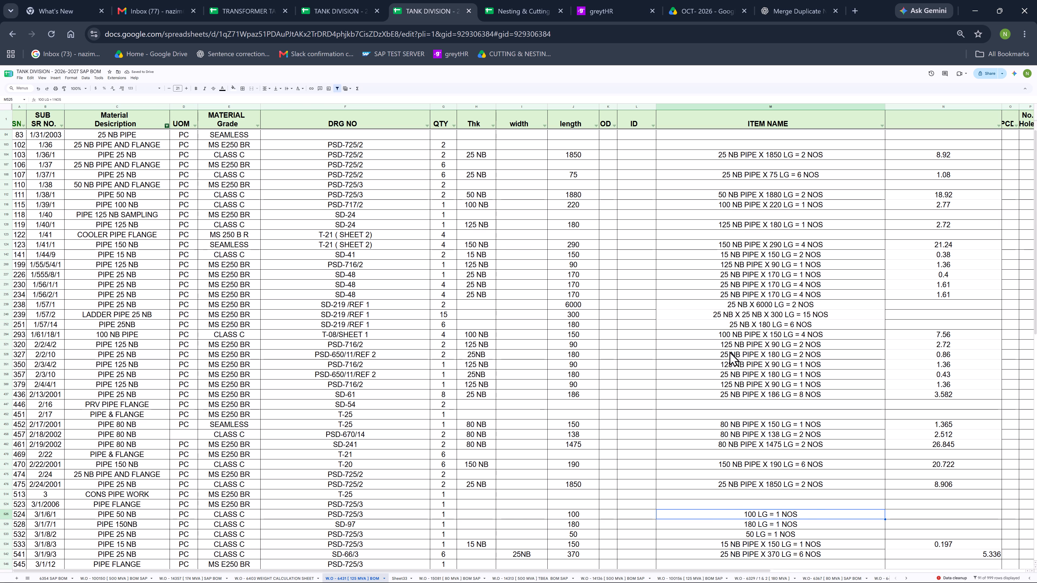
scroll(729, 350, "down", 3)
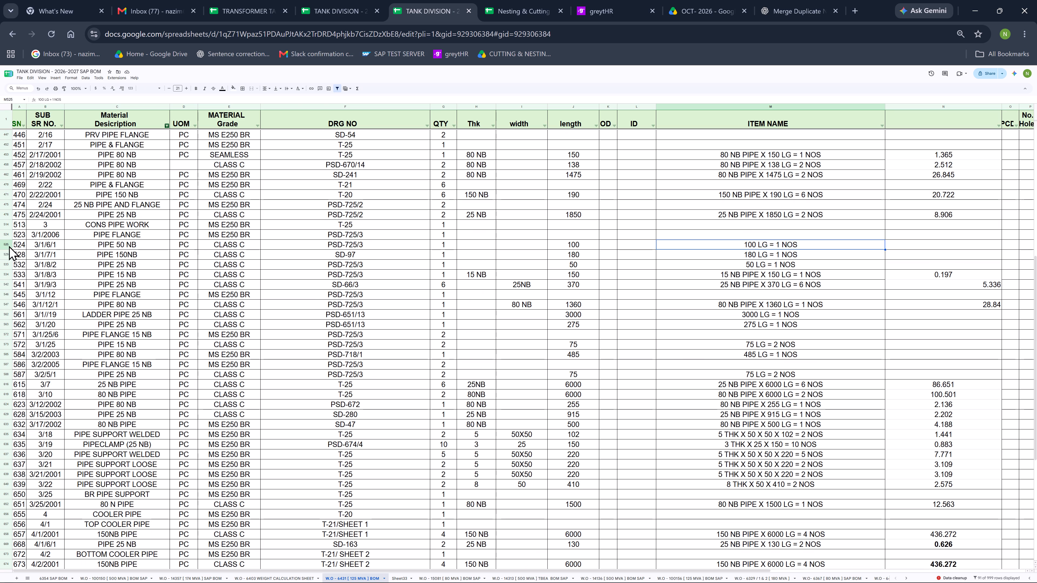
left_click(5, 244)
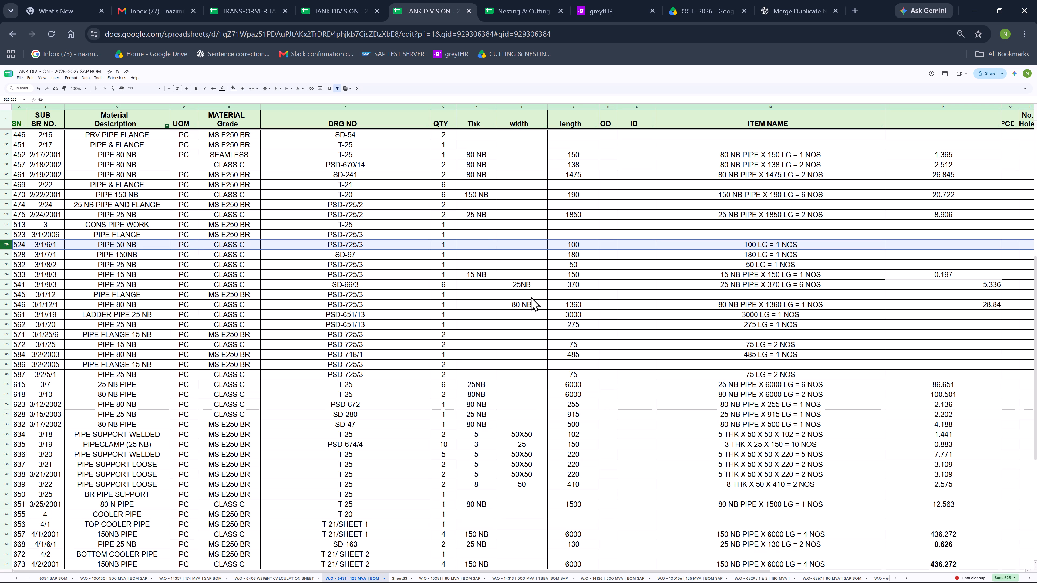
double_click(682, 245)
left_click(682, 245)
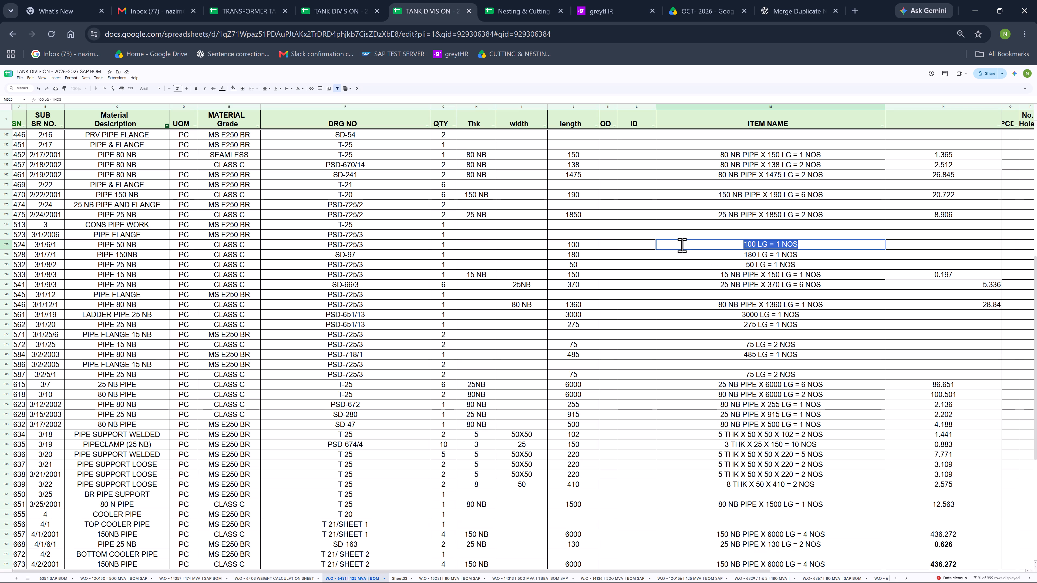
left_click(682, 245)
key("ctrl+v")
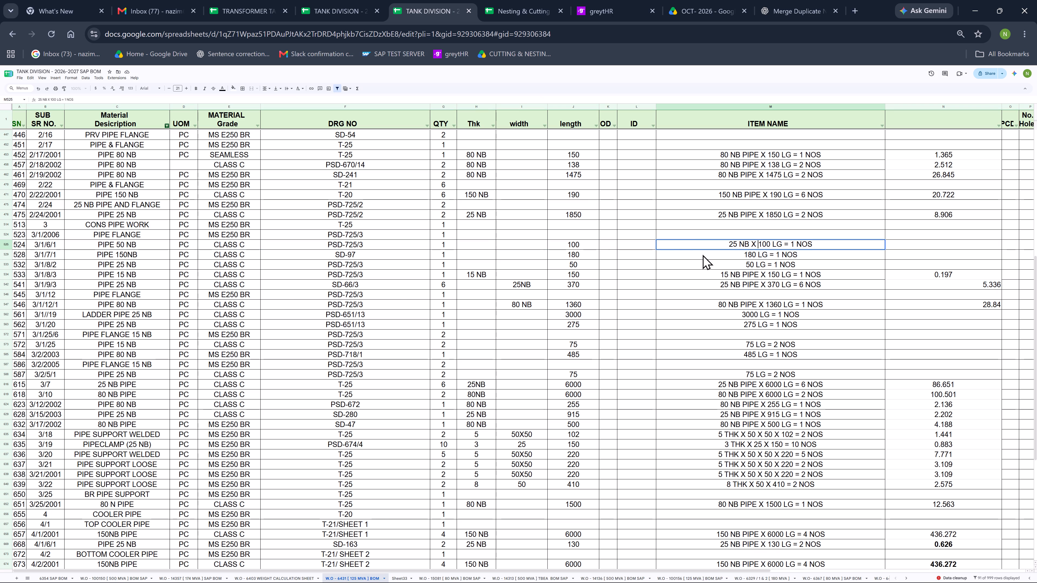
left_click(735, 245)
key("BackSpace")
key("Right")
key("0")
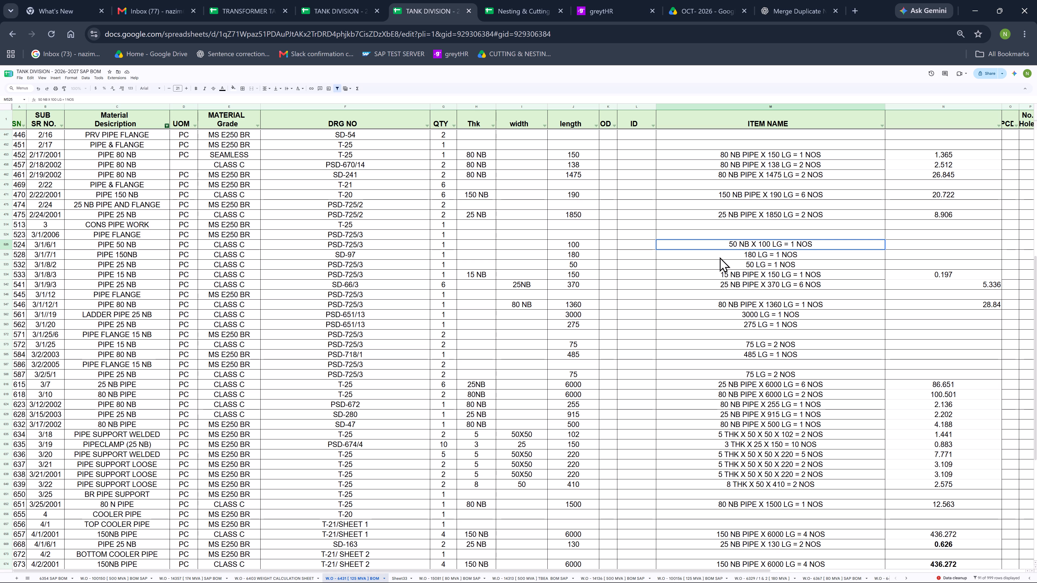
Add the prefix "150 NB X " before 180 LG in the ITEM NAME of the PIPE 150NB row 3/1/7/1.
left_click(720, 257)
double_click(709, 254)
left_click(709, 254)
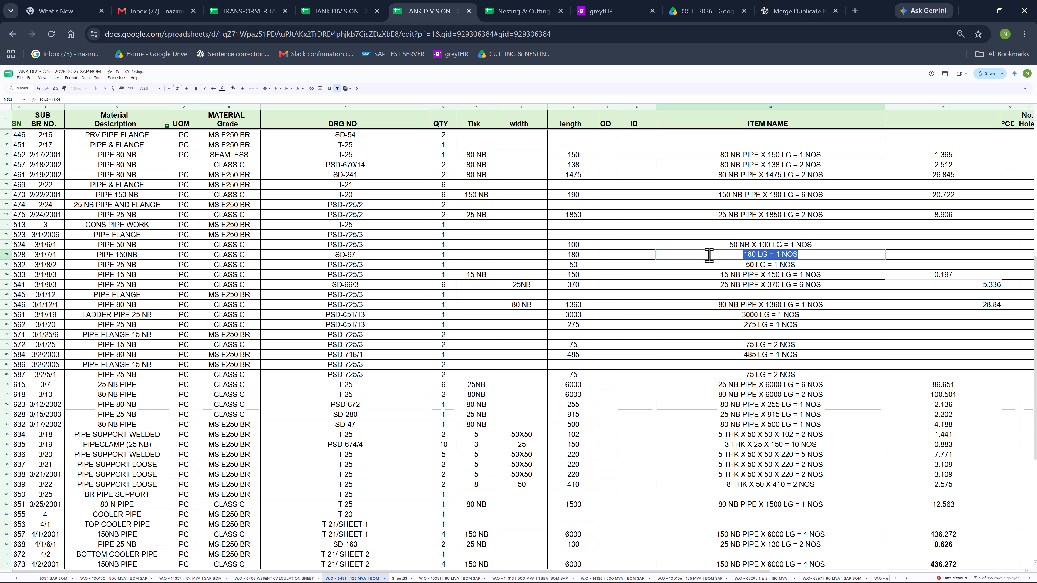
left_click(713, 256)
key("ctrl+v")
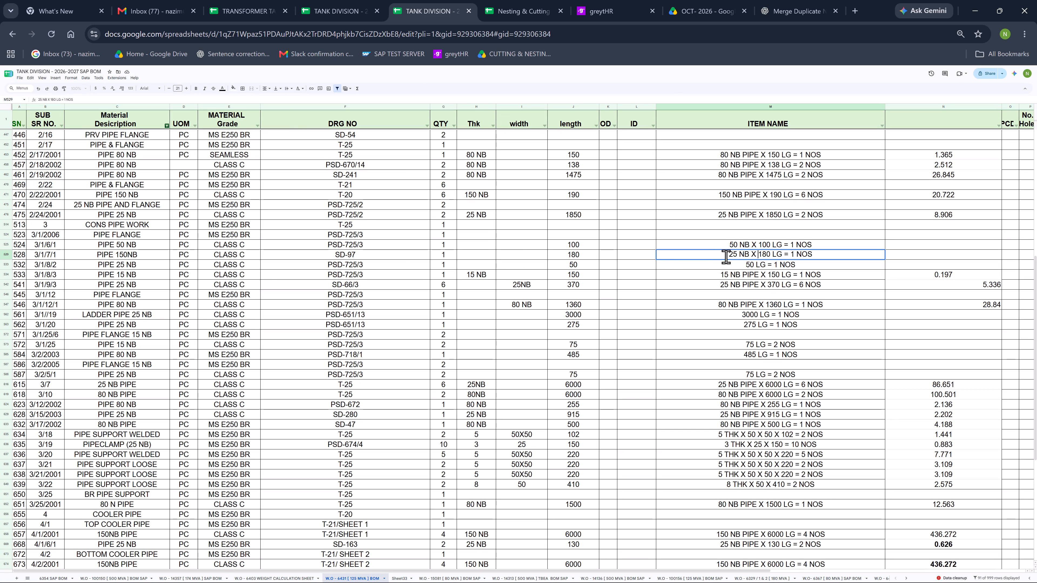
left_click(726, 256)
key("Delete")
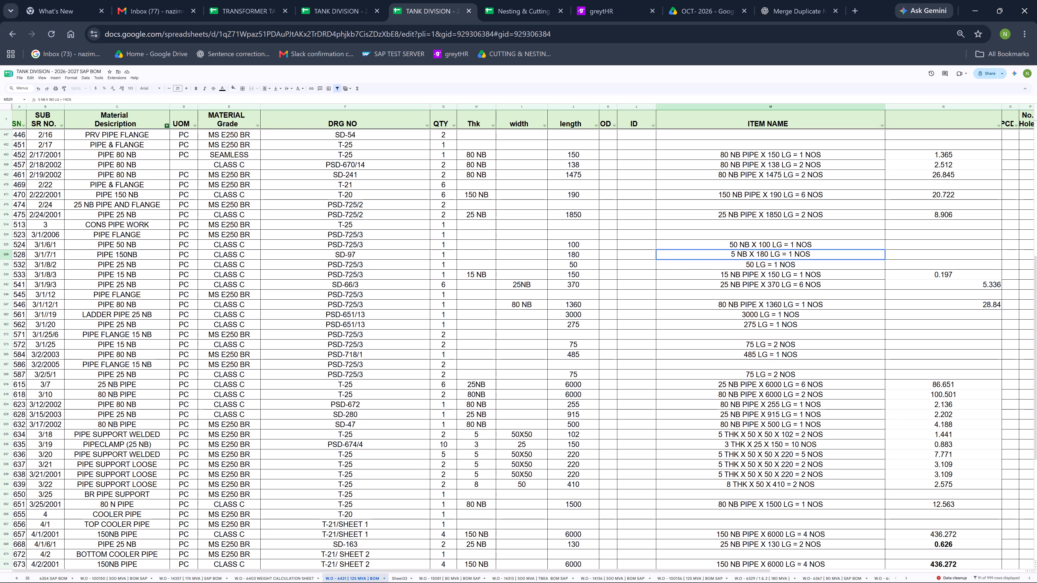
key("1")
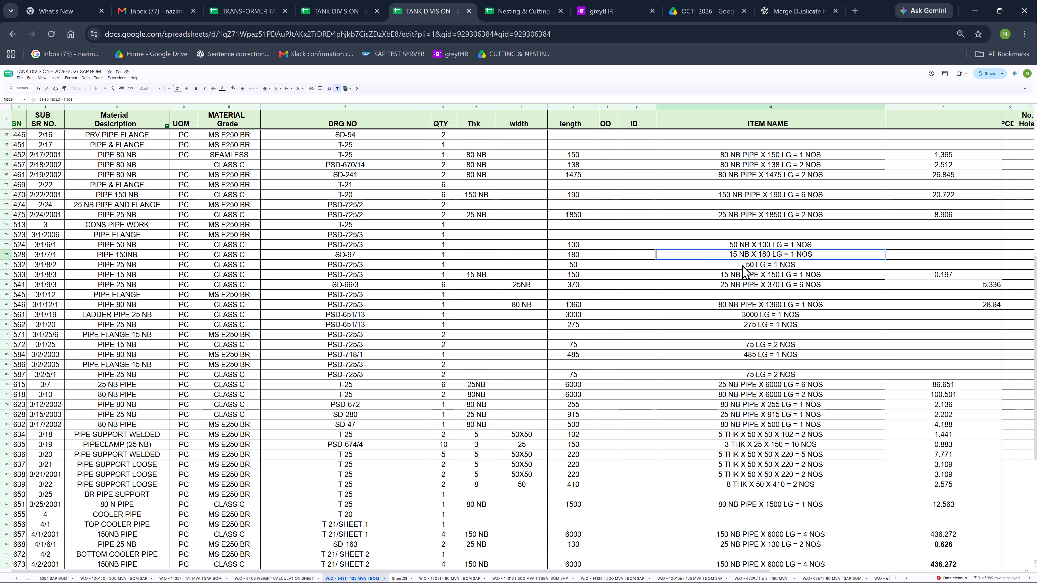
key("Right")
key("0")
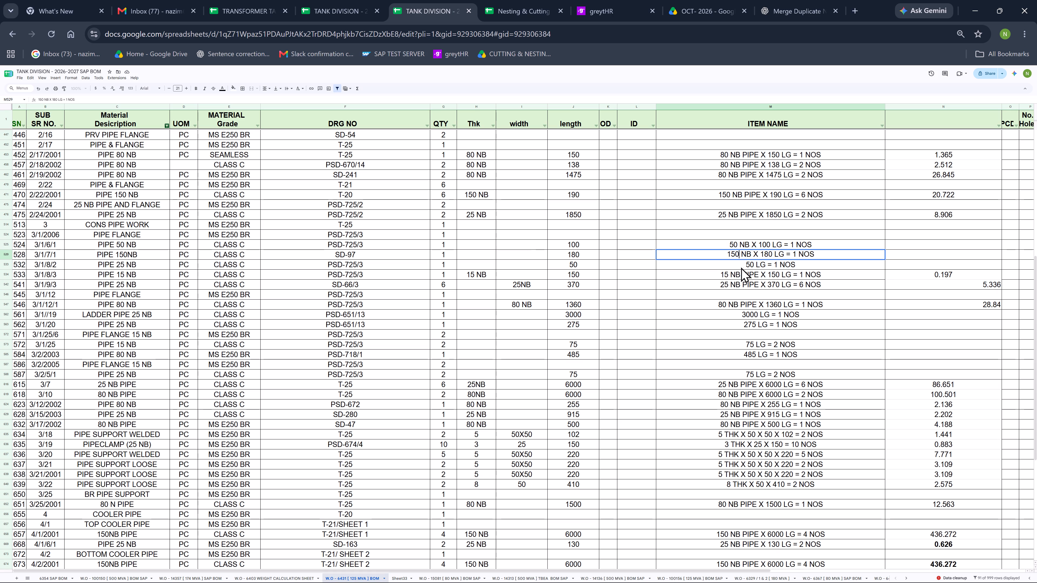
Paste the "25 NB X " prefix before 50 LG in the ITEM NAME of the PIPE 25 NB row 3/1/8/2.
left_click(739, 267)
double_click(723, 265)
left_click(723, 265)
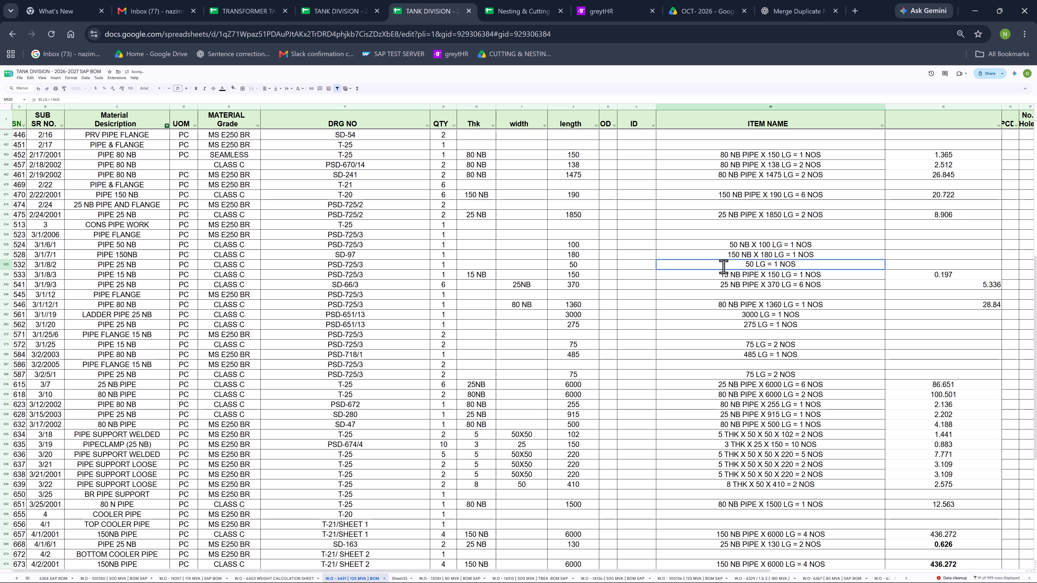
key("ctrl+v")
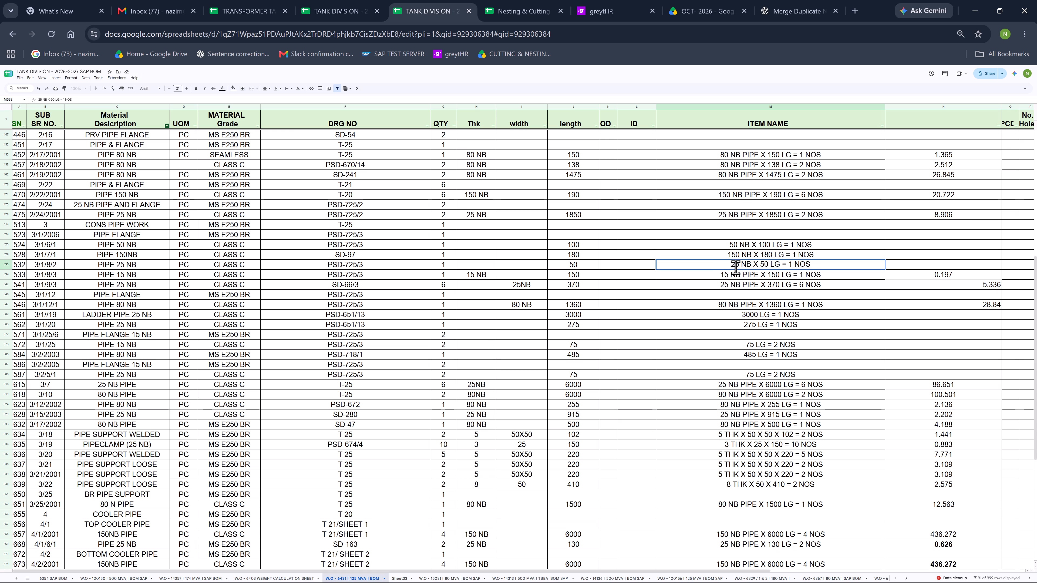
Paste the "25 NB X " prefix before 3000 LG in the ITEM NAME of the LADDER PIPE 25 NB row 3/1//19.
left_click(692, 317)
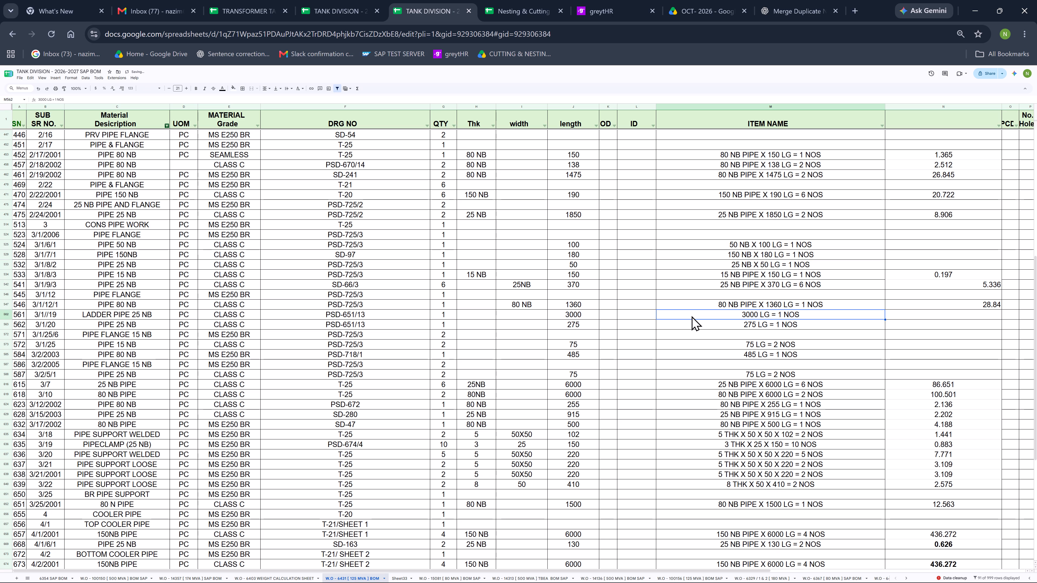
double_click(702, 316)
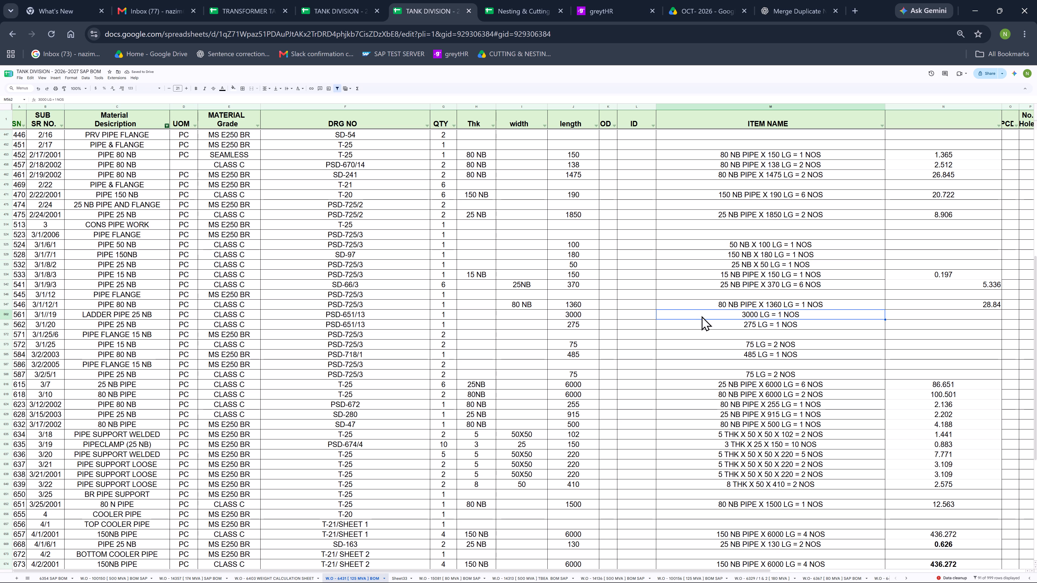
left_click(702, 313)
key("ctrl+v")
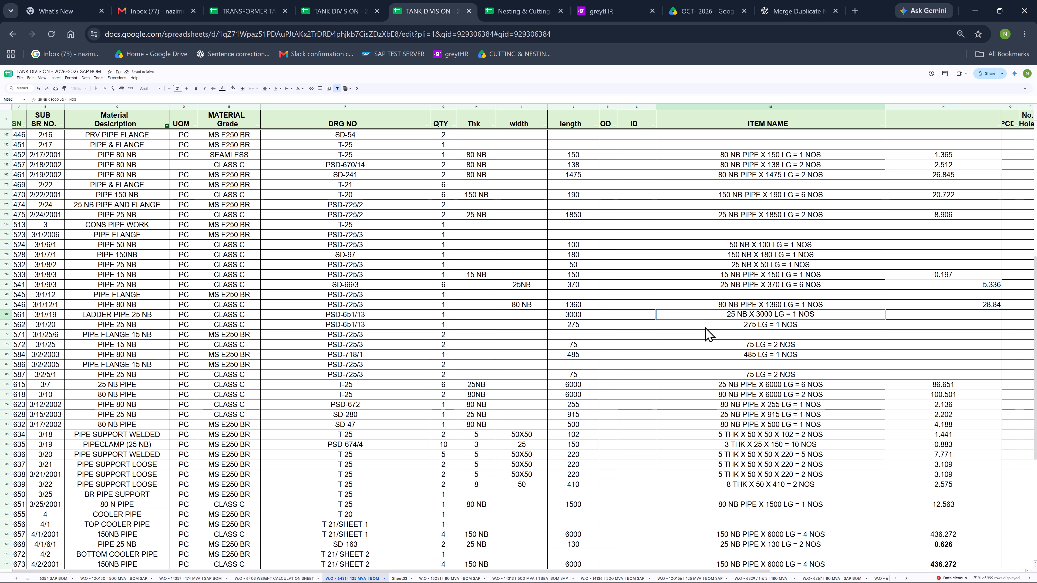
Paste the "25 NB X " prefix before 275 LG in the ITEM NAME of the PIPE 25 NB row 3/1/20.
left_click(699, 326)
double_click(697, 324)
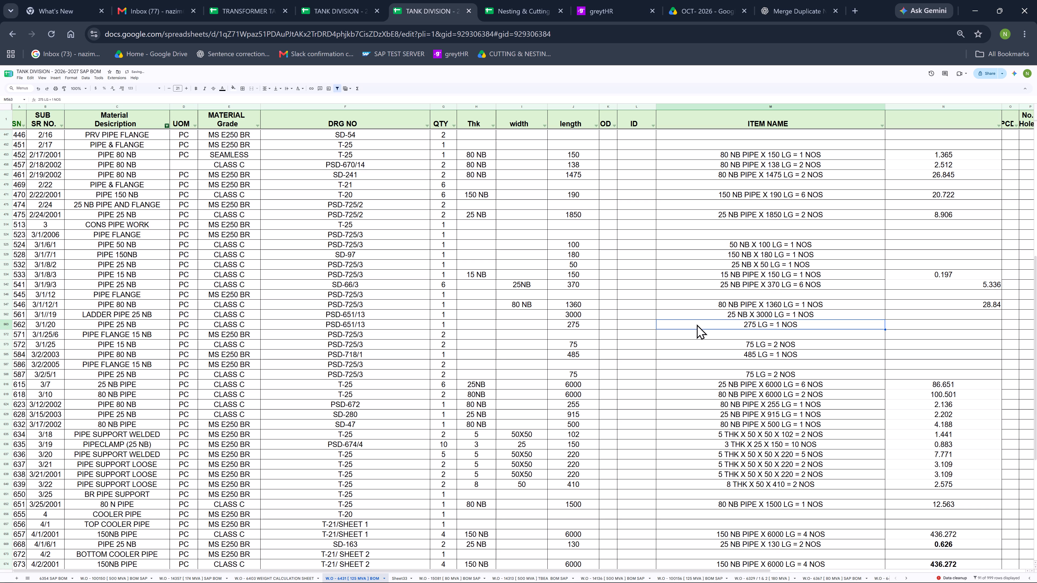
left_click(694, 323)
key("ctrl+v")
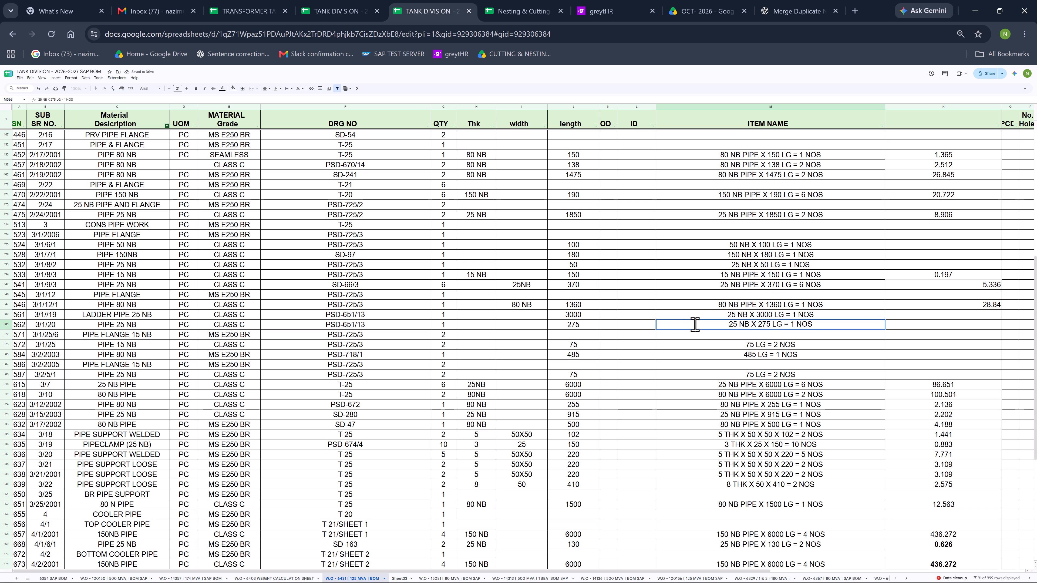
Add the prefix "15 NB X " before 75 LG in the ITEM NAME of the PIPE 15 NB row 3/1/25.
left_click(693, 344)
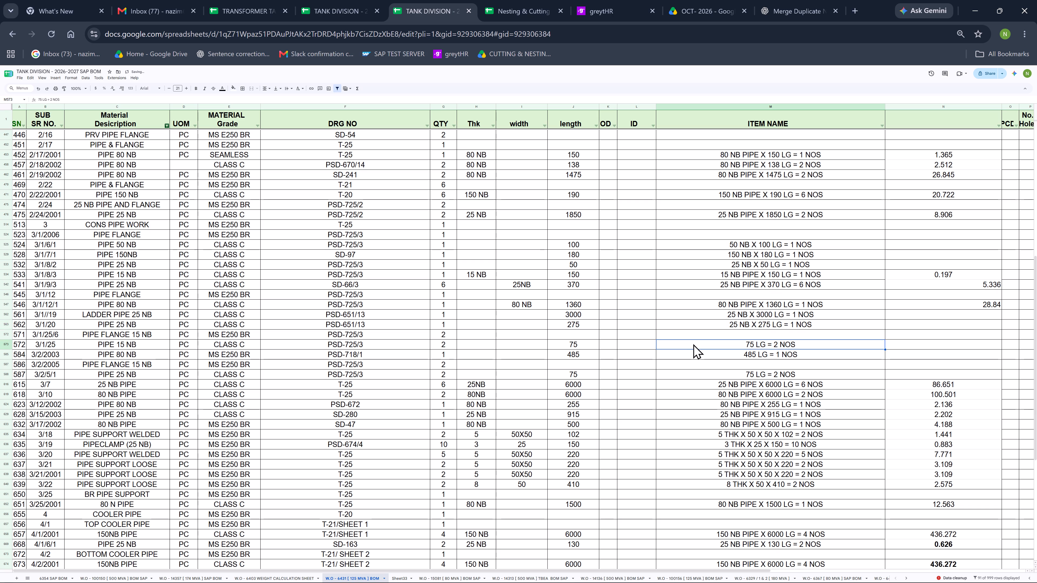
double_click(693, 344)
left_click(687, 344)
key("ctrl+v")
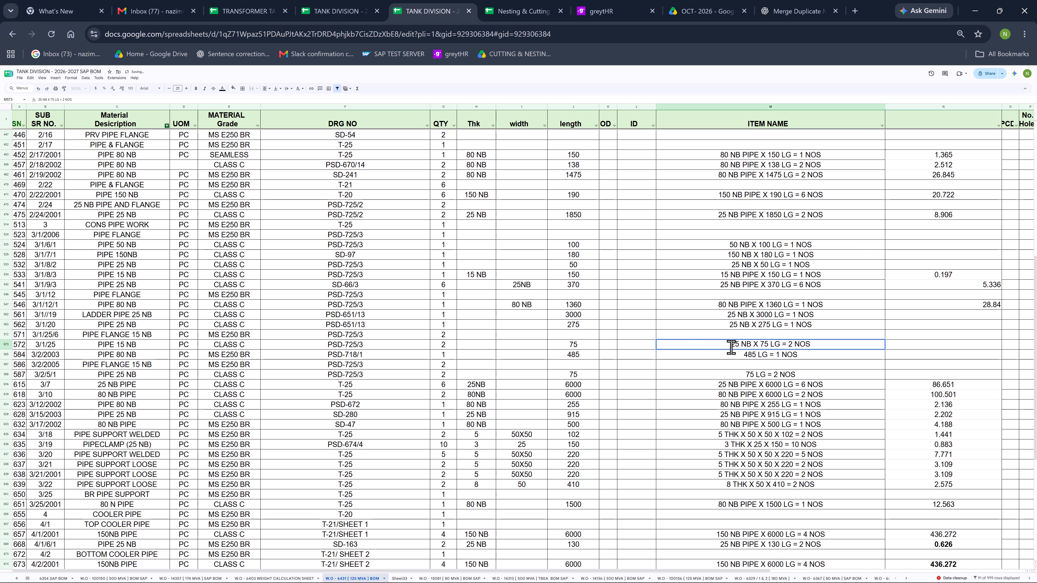
left_click(734, 344)
key("BackSpace")
key("1")
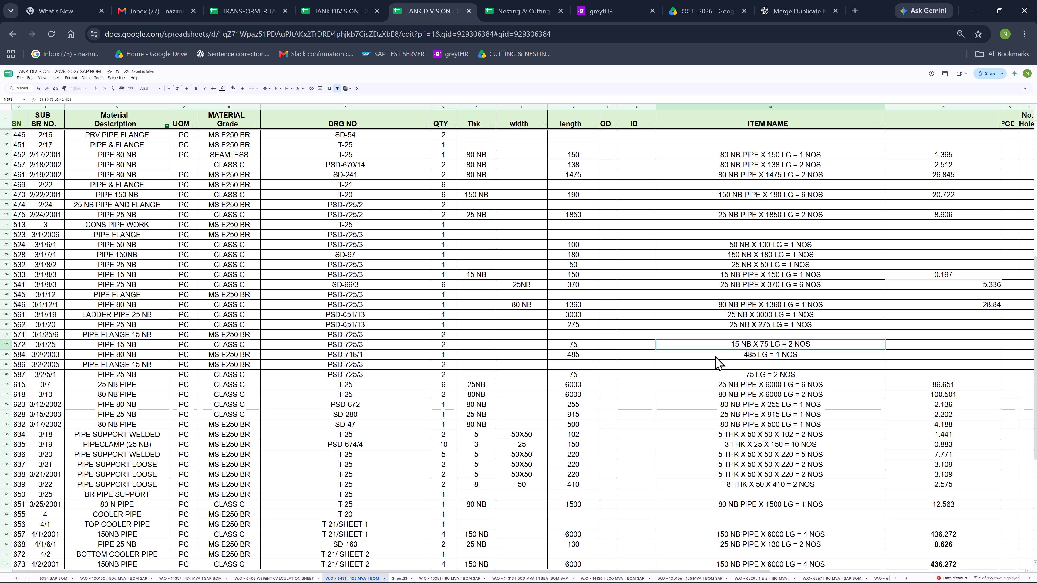
Add the prefix "80 NB X " before 485 LG in the ITEM NAME of the PIPE 80 NB row 3/2/2003.
left_click(715, 355)
double_click(711, 355)
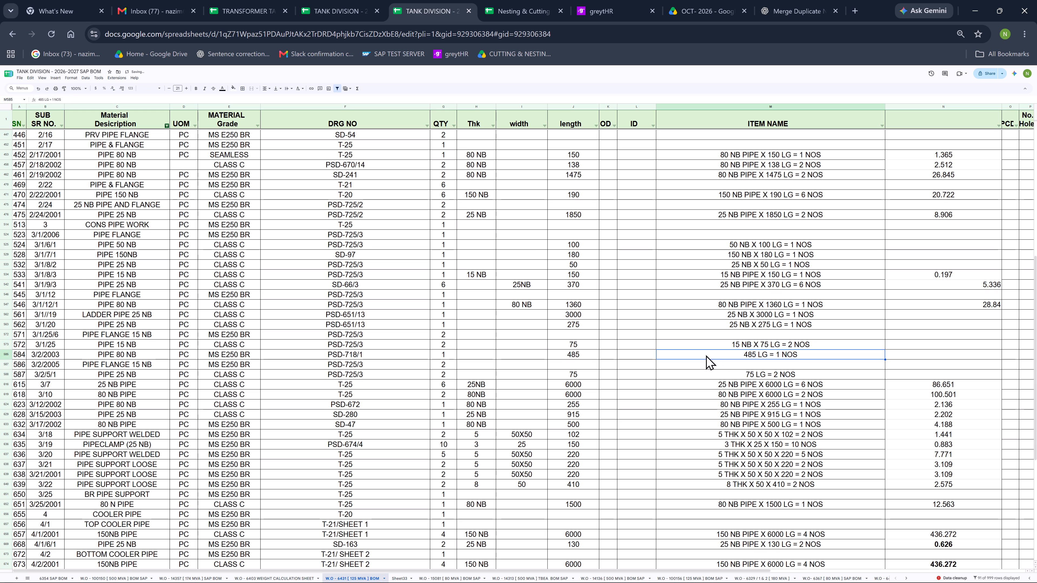
left_click(706, 355)
double_click(703, 354)
left_click(699, 353)
key("ctrl+v")
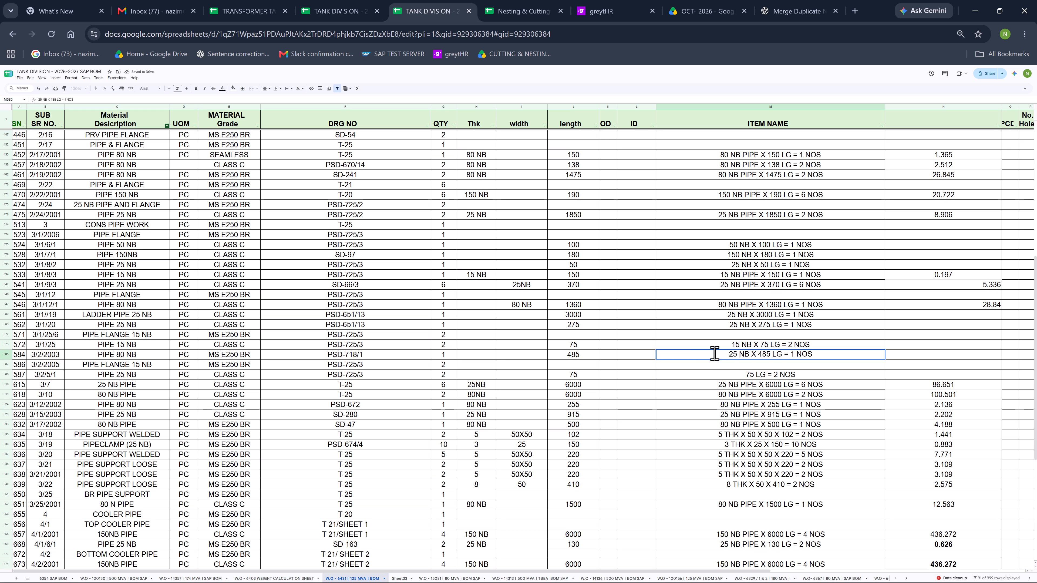
left_click(735, 353)
key("Delete")
key("BackSpace")
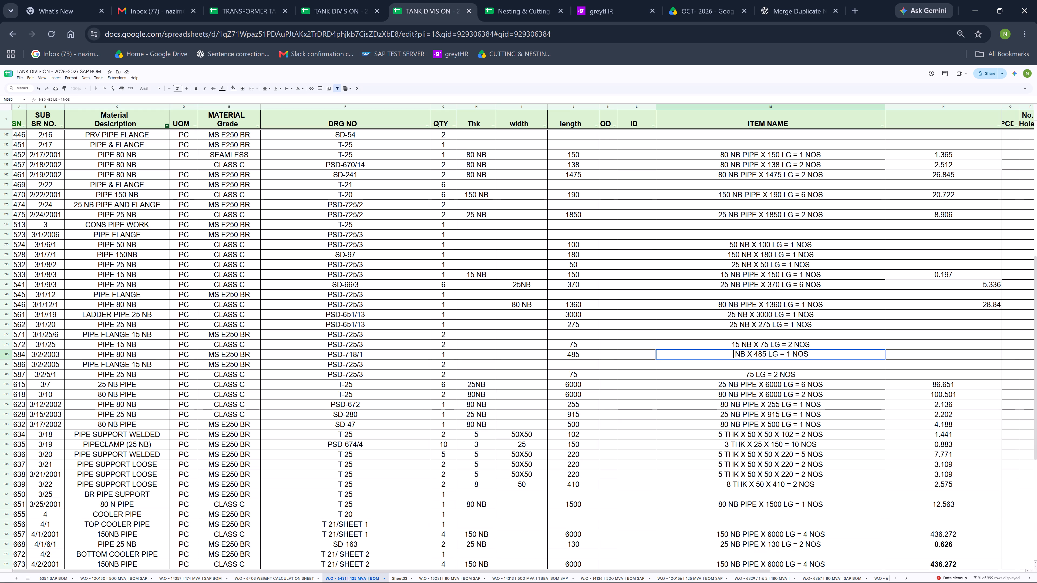
type("80")
Paste the "25 NB X " prefix before 75 LG in the ITEM NAME of the PIPE 25 NB row 3/2/5/1.
left_click(718, 371)
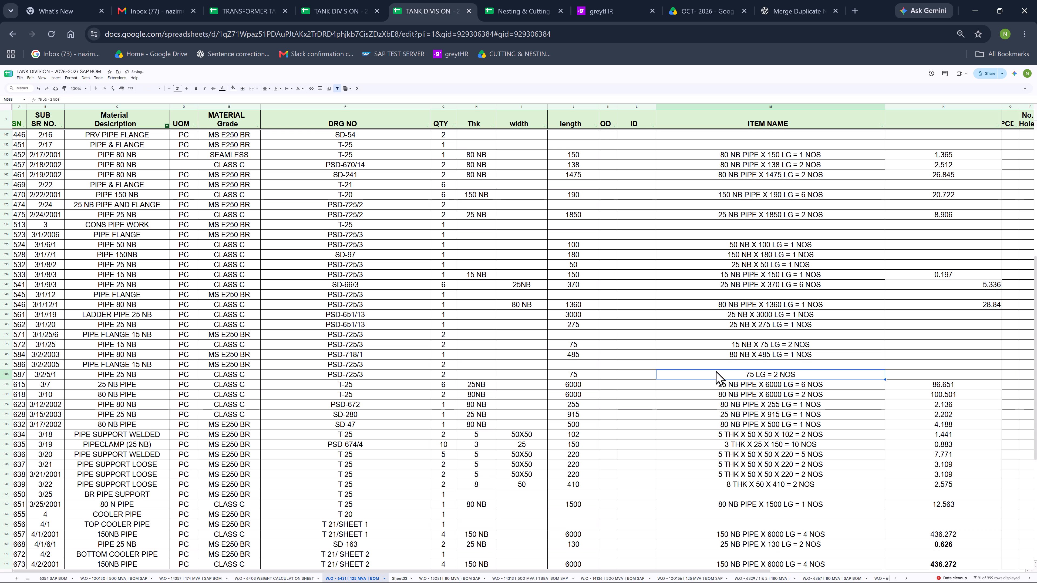
double_click(705, 372)
left_click(701, 374)
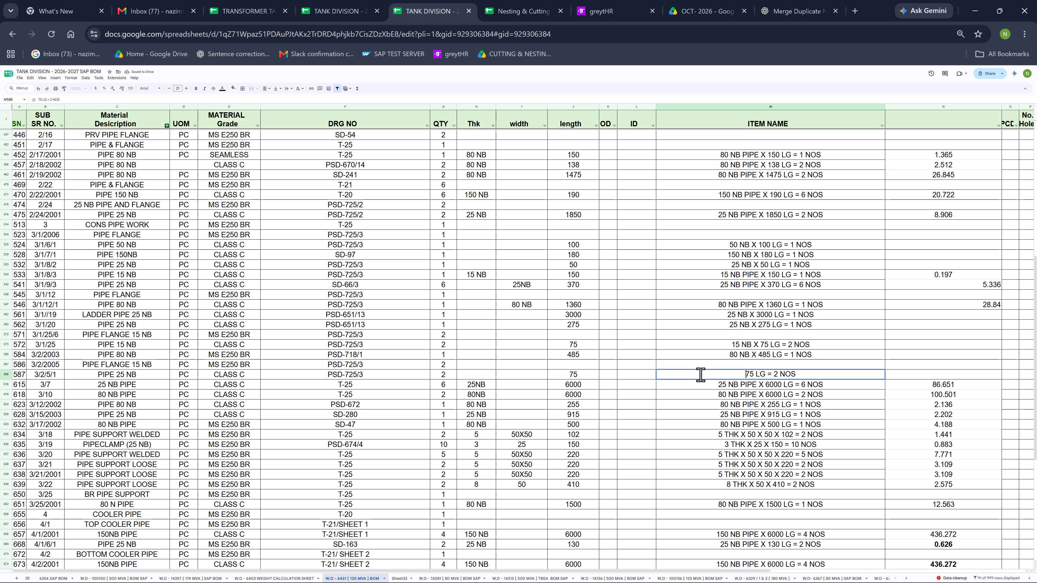
key("ctrl+v")
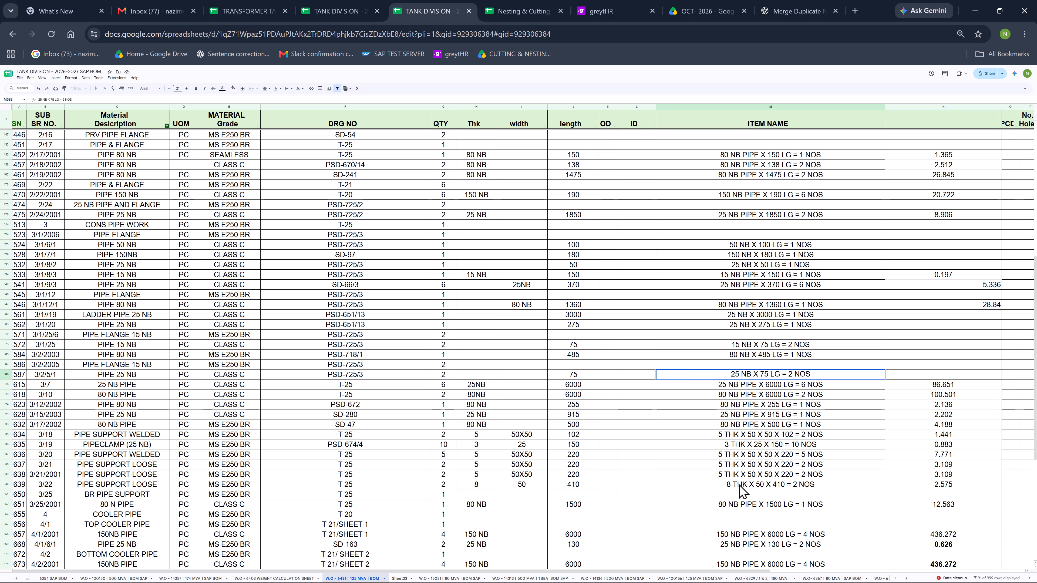
left_click(722, 510)
Add the prefix "25 NB X " before 6000 LG in the ITEM NAME of the PIPE 25 NB row 4/8/2001.
scroll(736, 335, "down", 4)
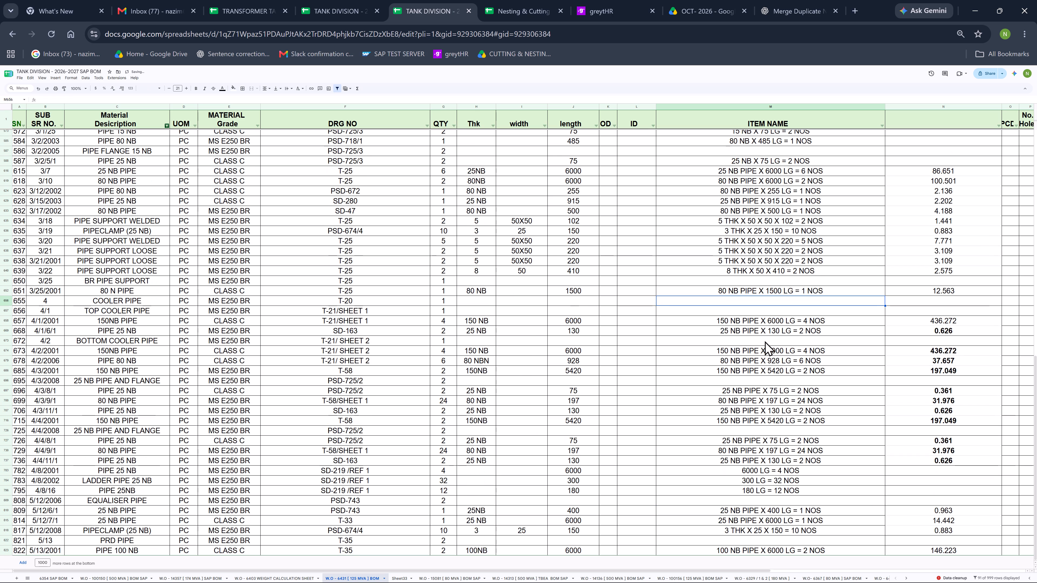
scroll(766, 331, "down", 4)
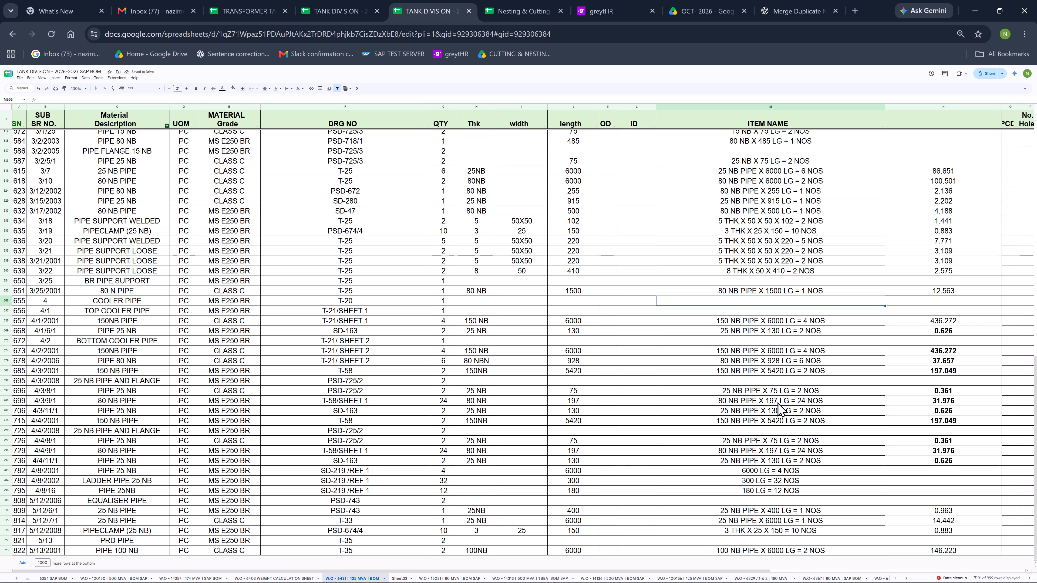
double_click(698, 471)
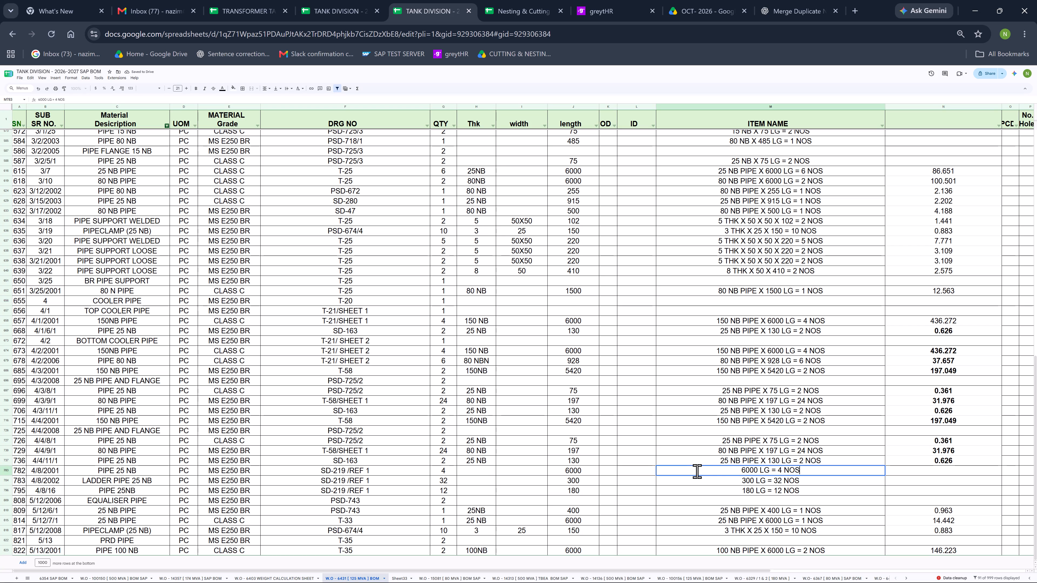
left_click(697, 471)
type("25 NB")
key("space")
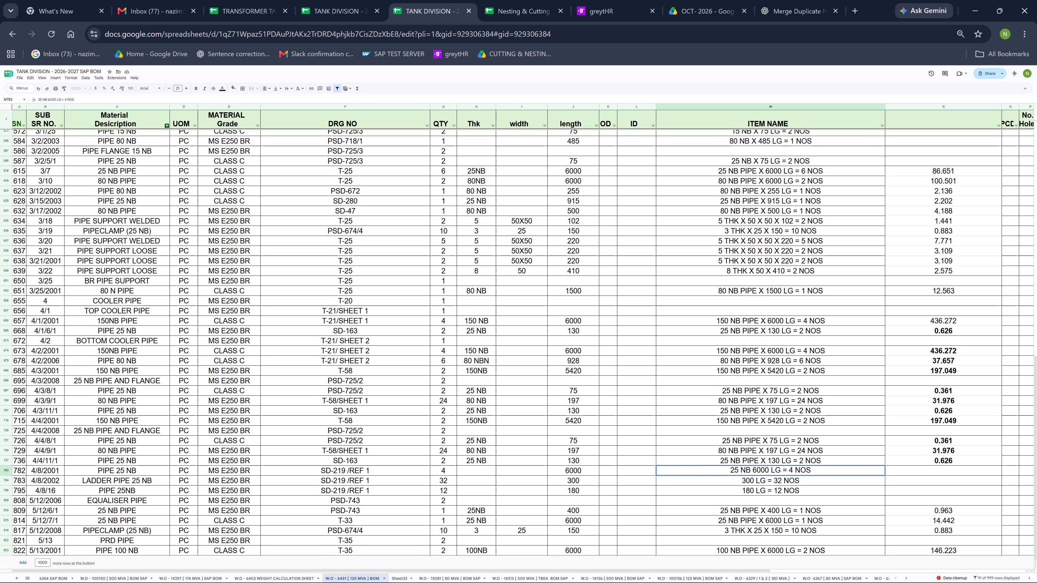
type("X")
key("space")
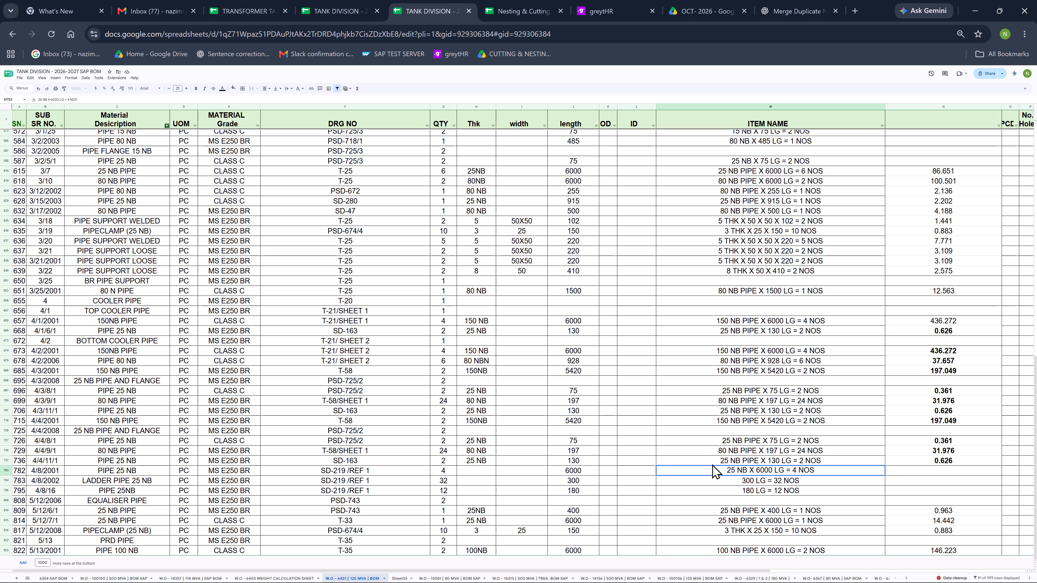
Paste the "25 NB X " prefix before 300 LG in the ITEM NAME of the LADDER PIPE 25 NB row 4/8/2002.
left_click(703, 482)
double_click(694, 481)
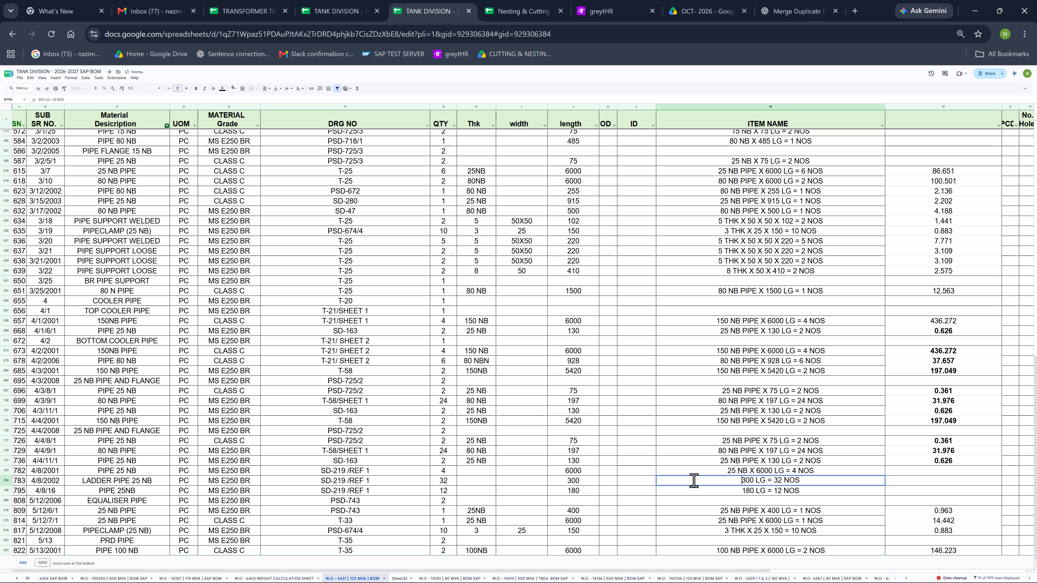
left_click(694, 480)
key("ctrl+v")
Paste the "25 NB X " prefix before 180 LG in the ITEM NAME of the PIPE 25NB row 4/8/16.
left_click(712, 492)
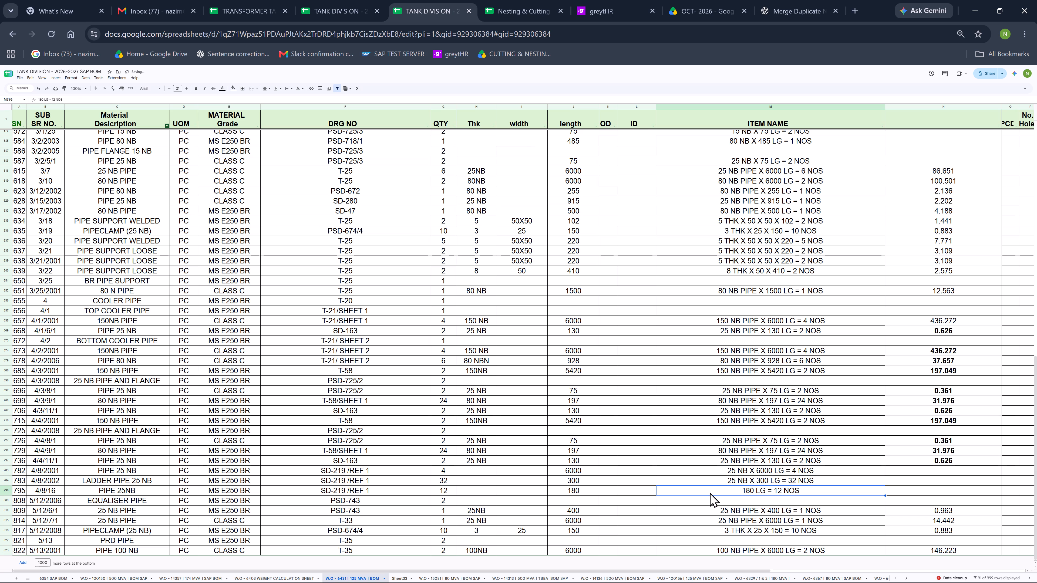
double_click(709, 492)
left_click(704, 491)
key("ctrl+v")
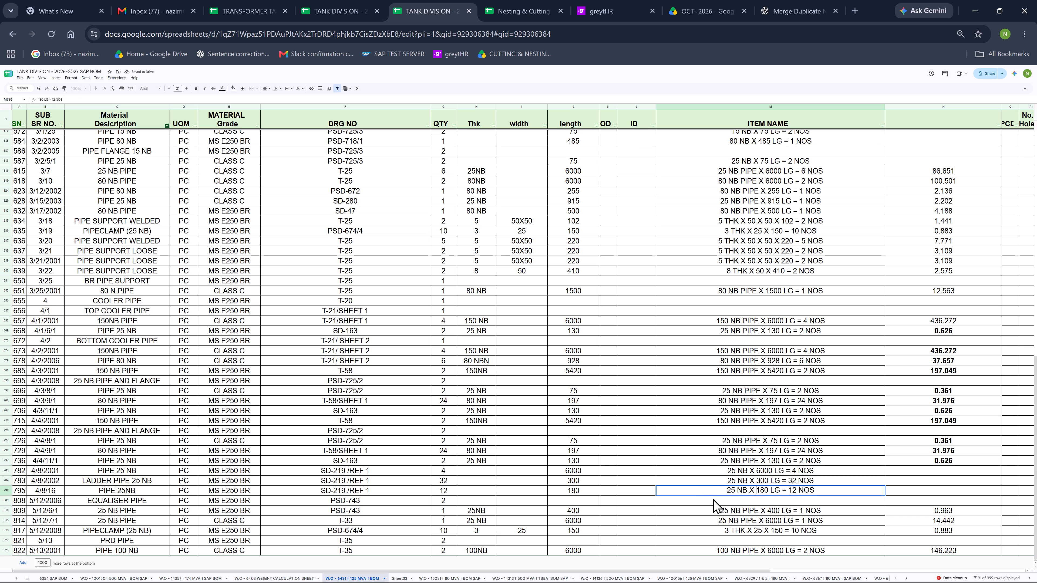
left_click(711, 501)
Look through the filtered pipe rows for ITEM NAME entries still missing an NB size.
scroll(766, 426, "down", 3)
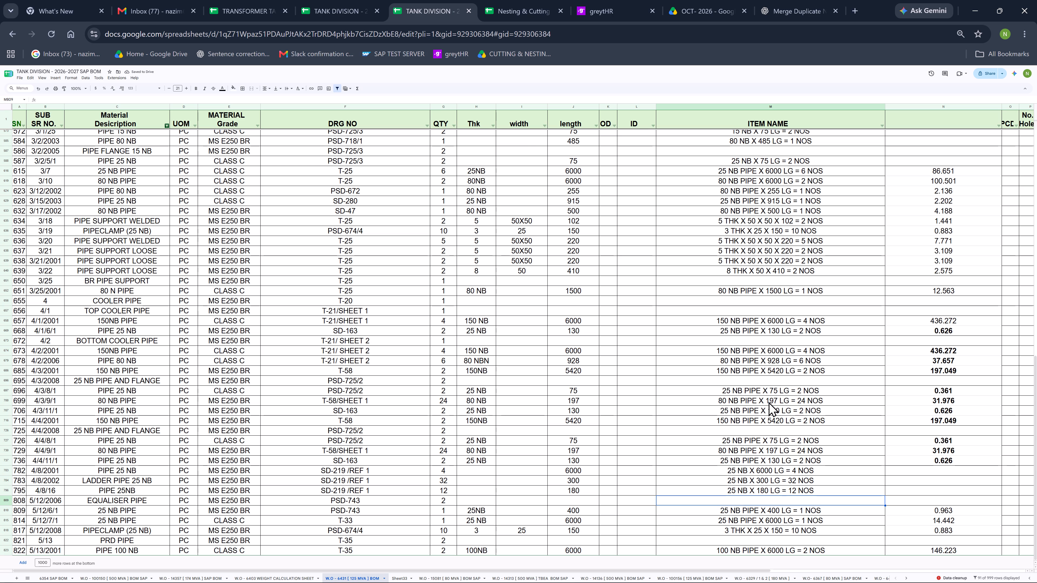
scroll(998, 225, "up", 5)
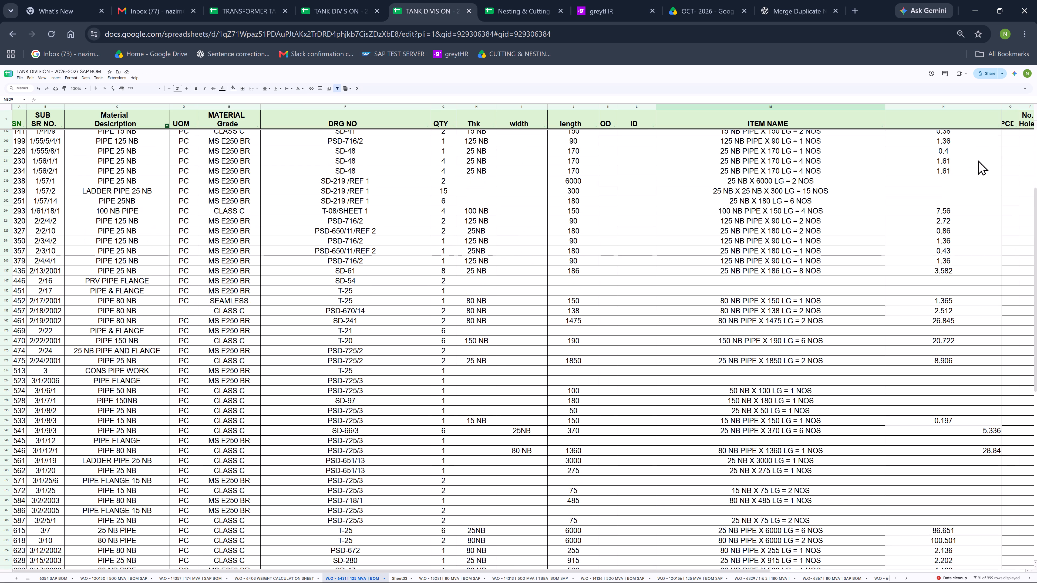
scroll(978, 160, "up", 6)
scroll(841, 198, "down", 9)
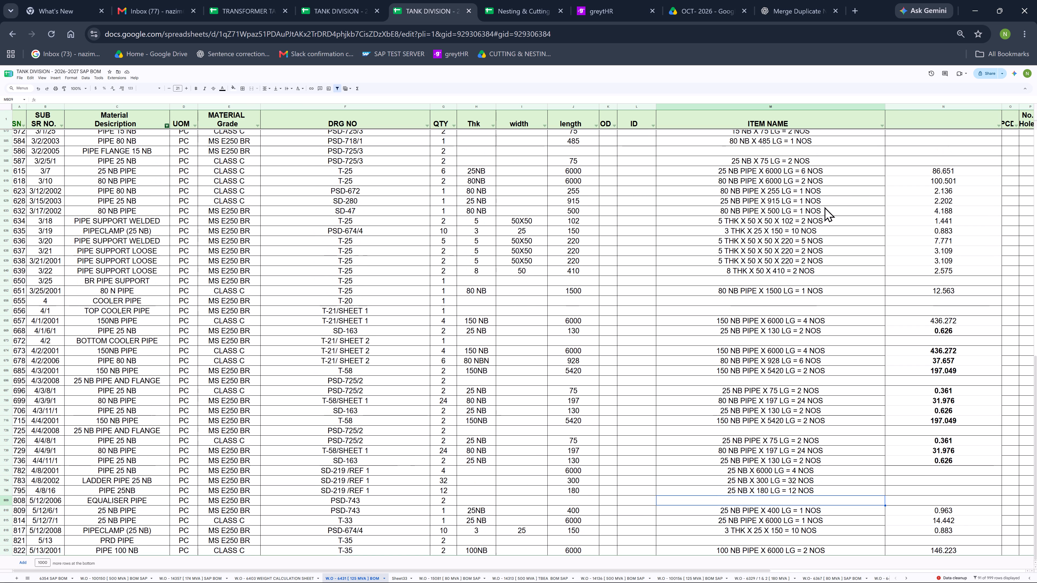
scroll(824, 207, "down", 1)
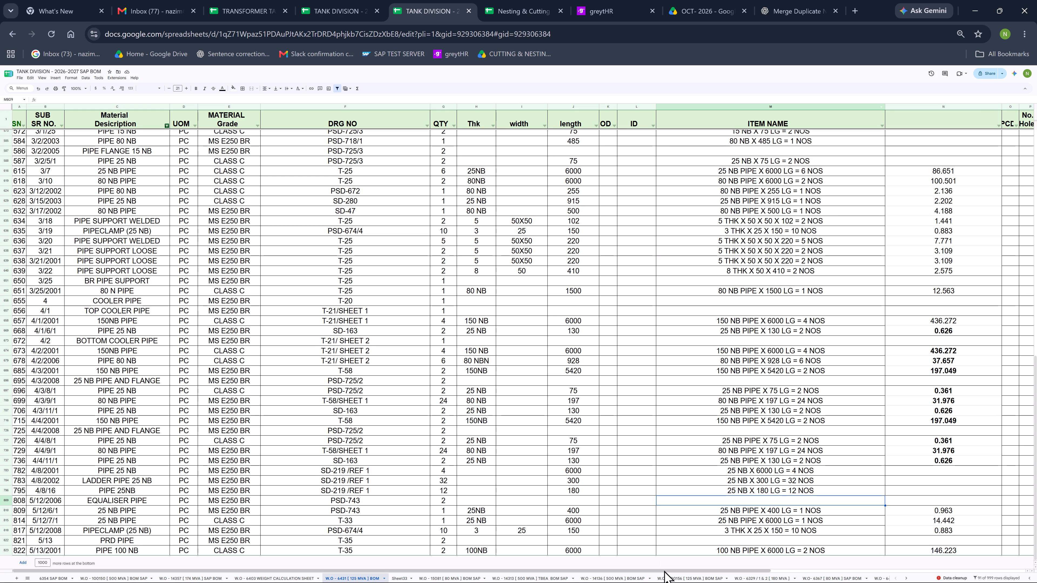
Remove the Material Description filter and recreate an unrestricted filter over the whole sheet.
left_click_drag(664, 570, 758, 571)
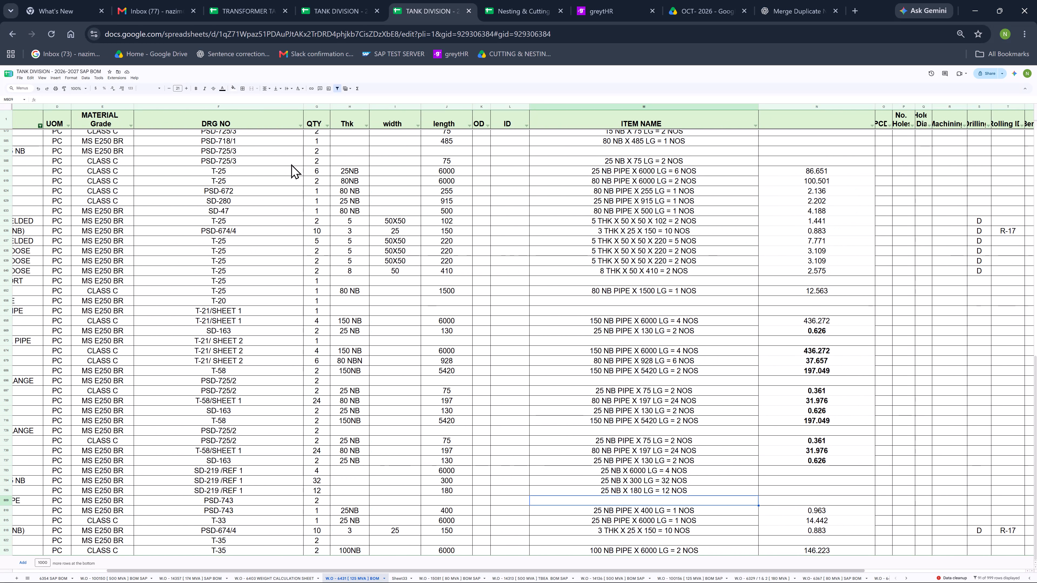
left_click(4, 104)
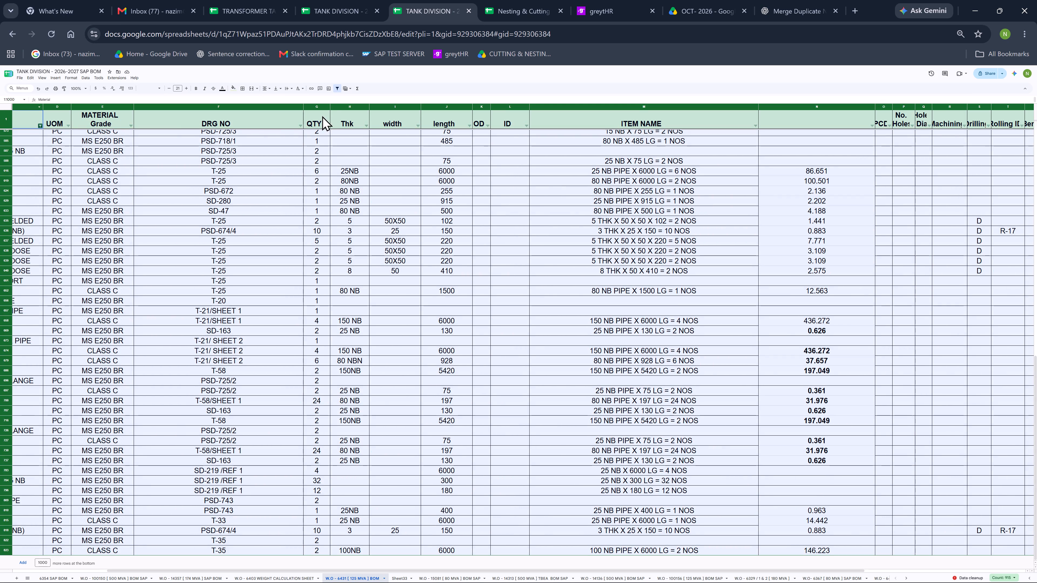
left_click(336, 90)
left_click(338, 86)
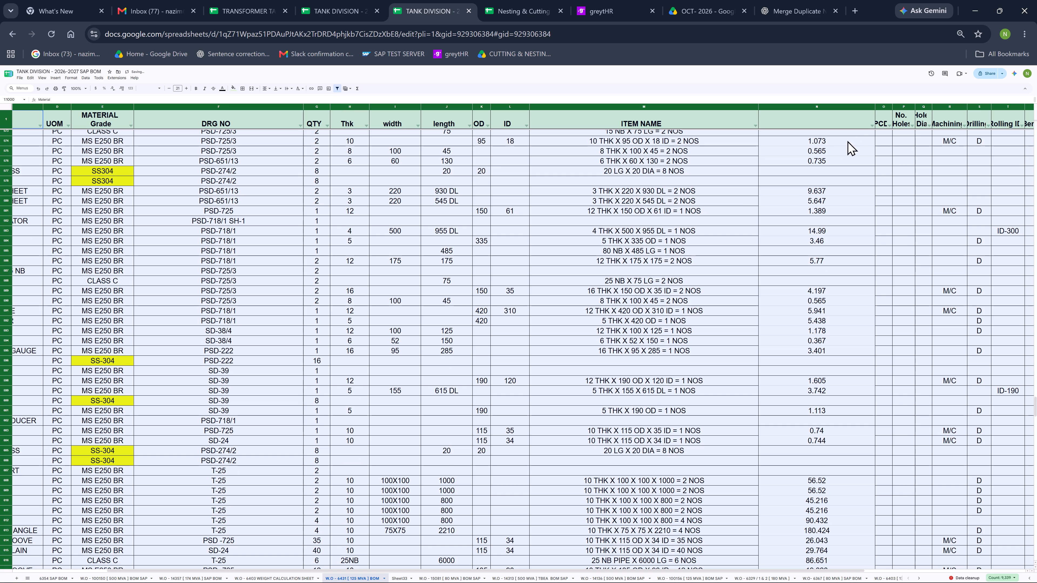
Filter the untitled weight column beside ITEM NAME to show only (Blanks).
left_click(869, 127)
left_click(871, 125)
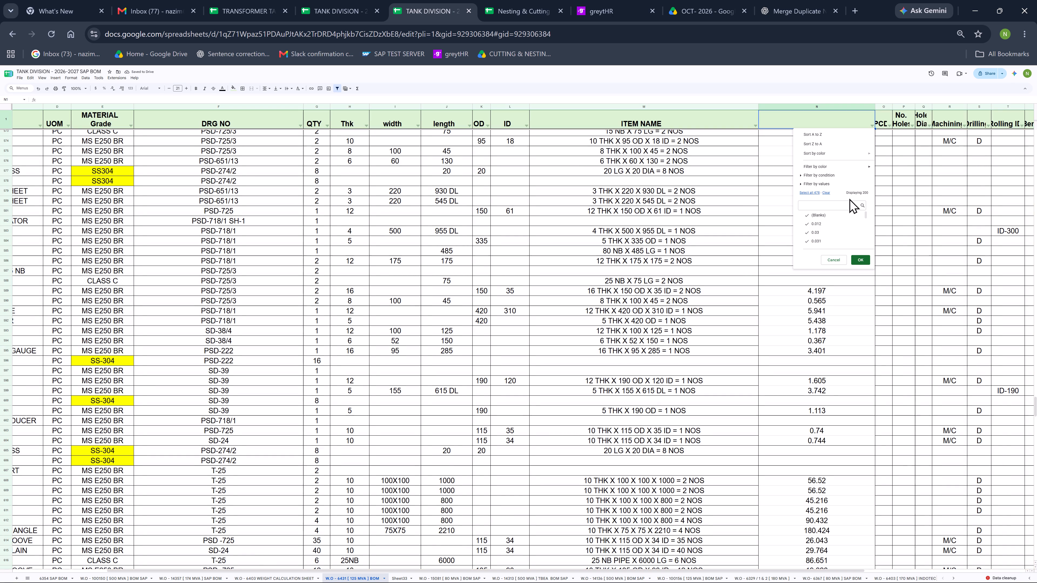
left_click(822, 192)
left_click(829, 213)
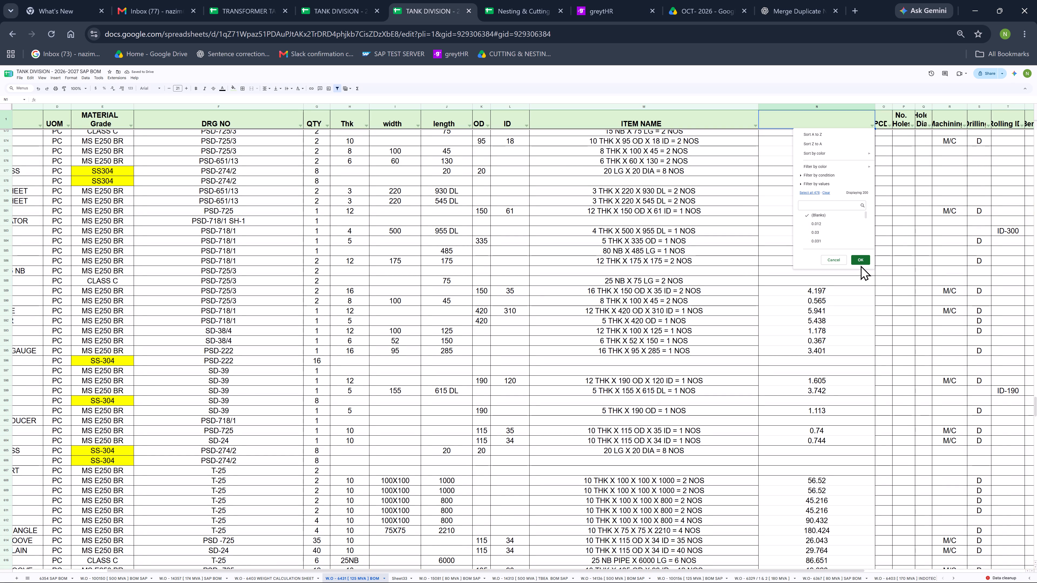
left_click(858, 260)
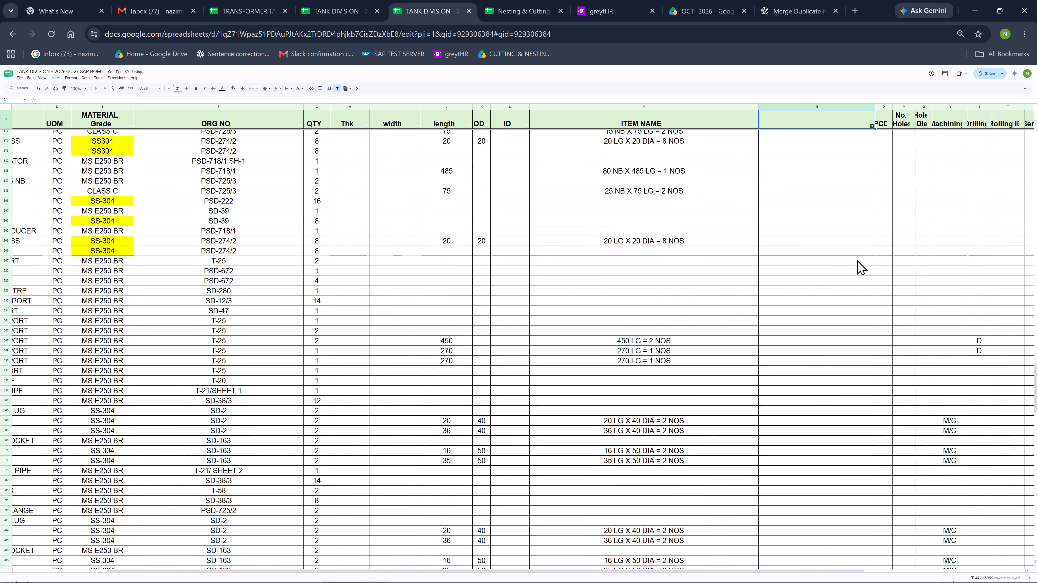
Exclude (Blanks) from the ITEM NAME filter.
scroll(793, 180, "up", 1)
scroll(749, 137, "up", 2)
left_click(755, 126)
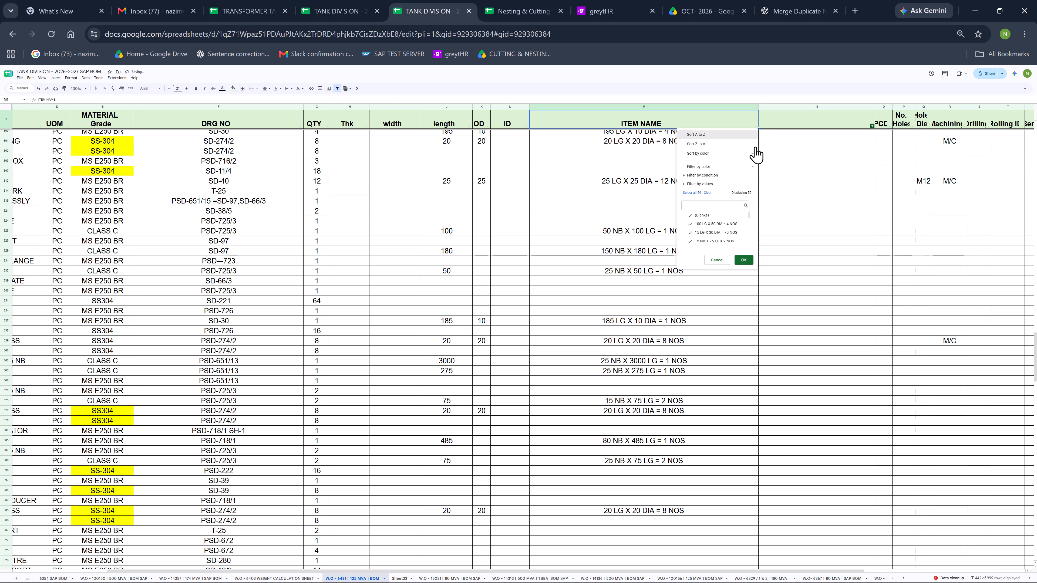
left_click(715, 212)
left_click(747, 258)
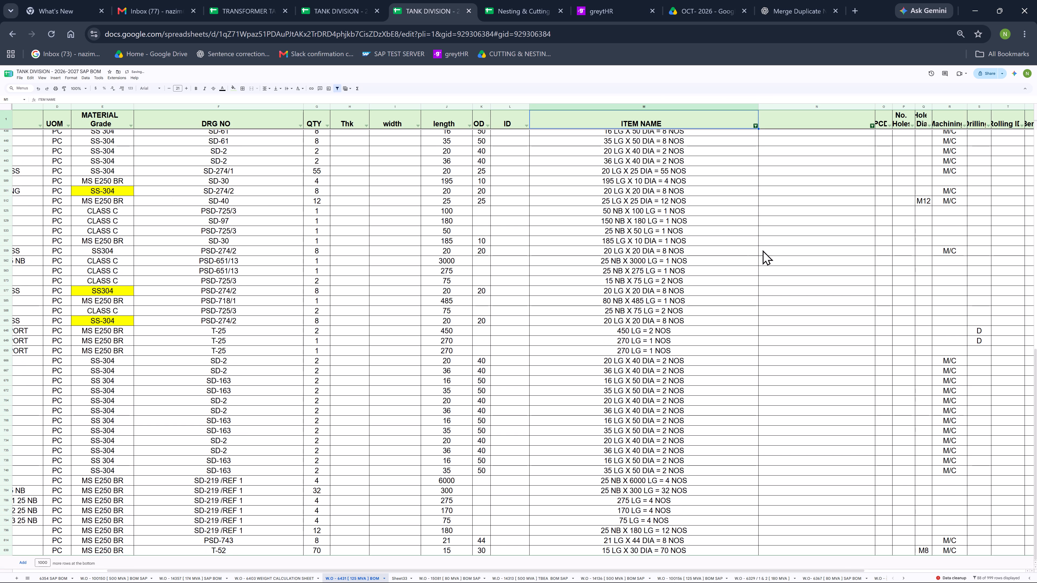
Review the filtered ITEM NAME entries from 20 LG X 25 DIA = 55 NOS onwards, selecting and copying the range.
scroll(924, 201, "up", 20)
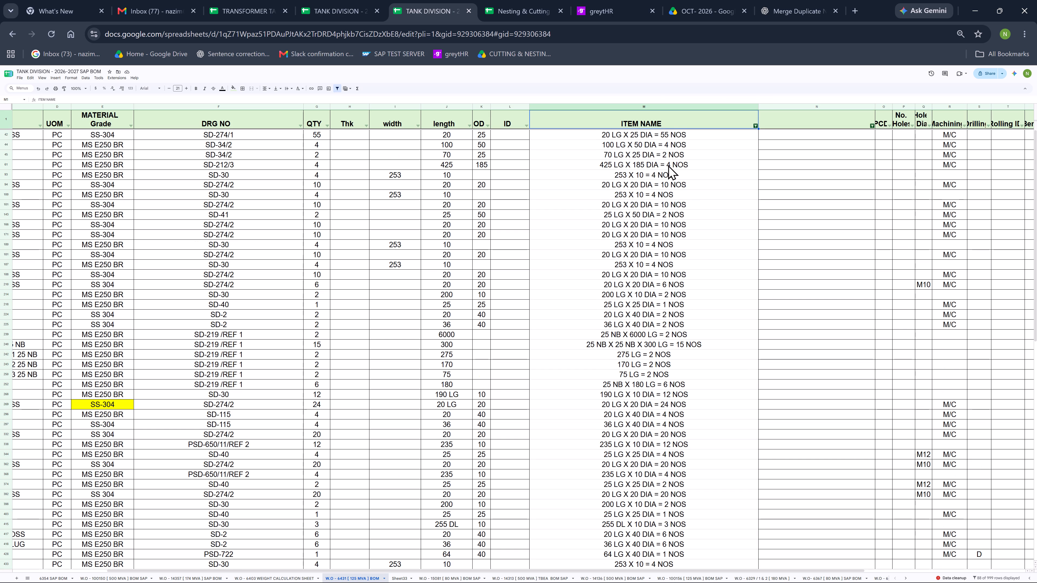
left_click_drag(686, 135, 685, 144)
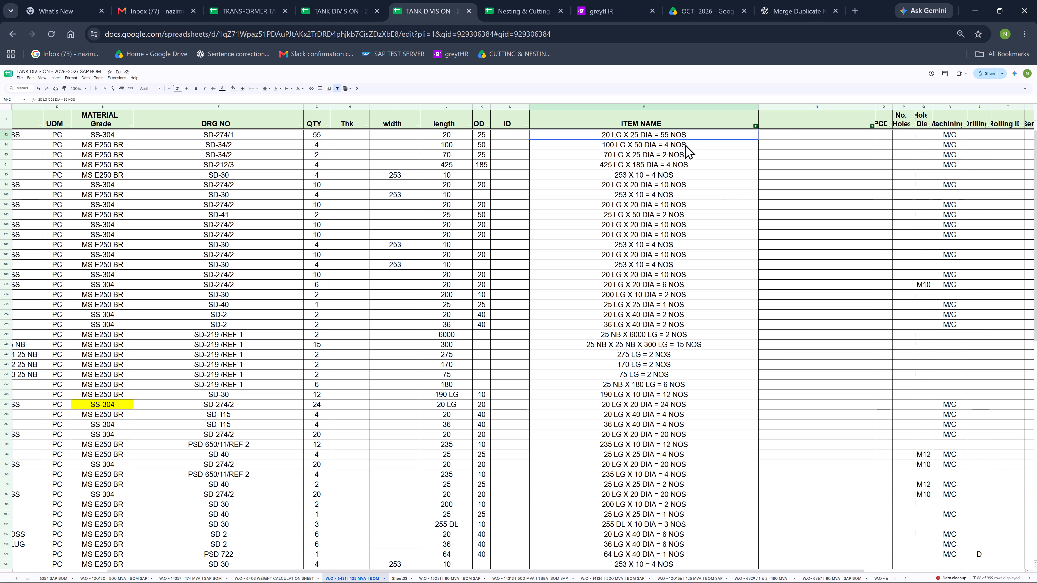
left_click_drag(685, 144, 684, 565)
key("ctrl+c")
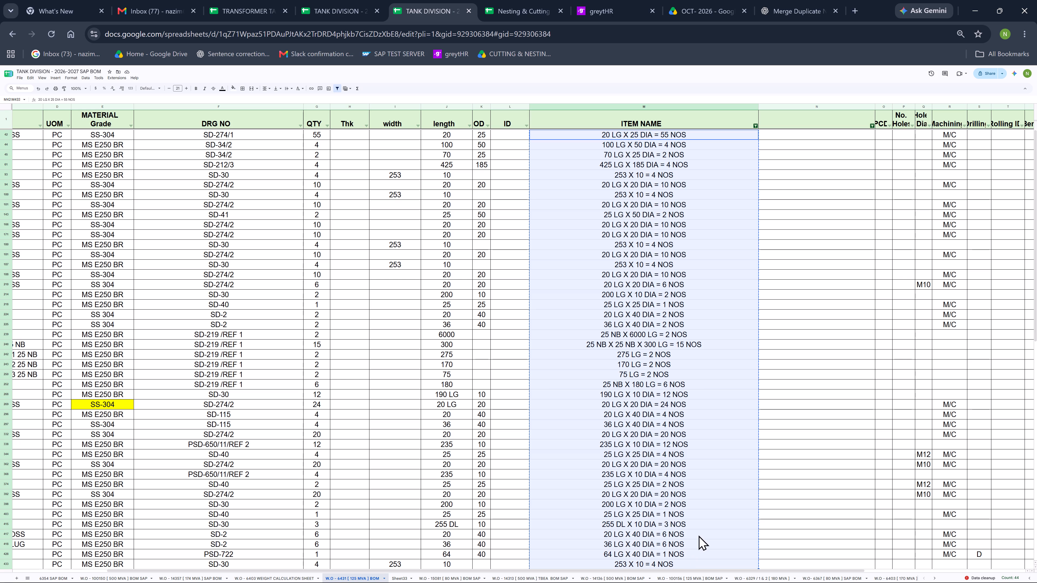
In the SD-30 row just below PSD-722, set length to 253 and OD to 10, and clear the width.
scroll(552, 379, "down", 1)
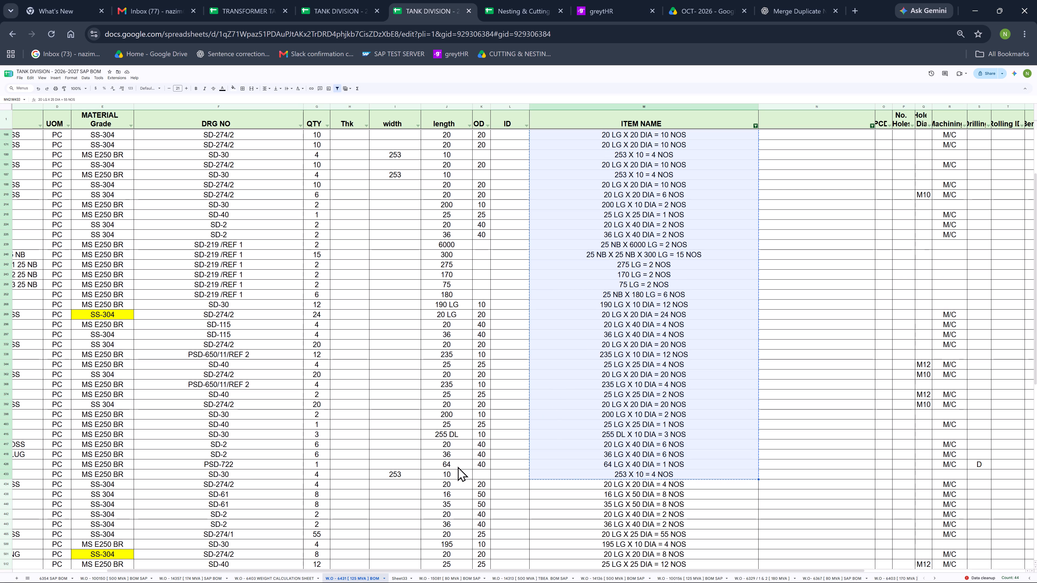
left_click_drag(451, 474, 458, 475)
type("253")
key("Right")
type("10")
key("Left")
key("Left")
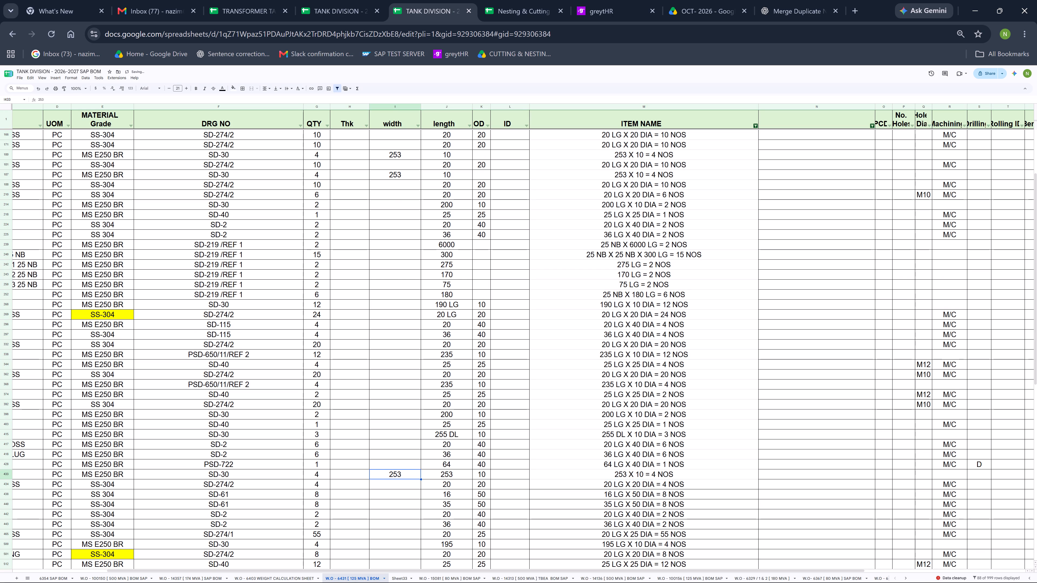
key("Delete")
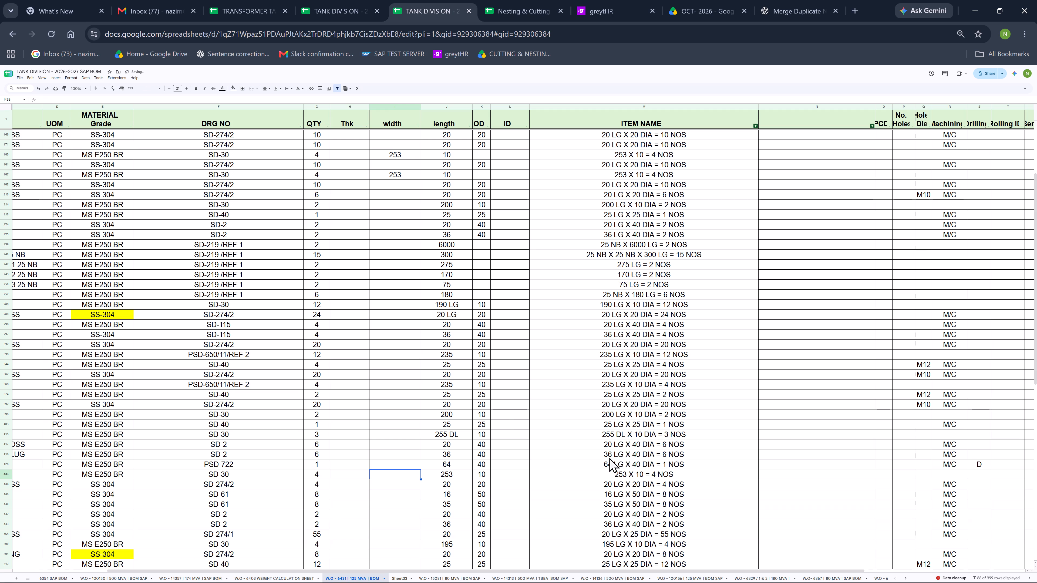
Add "DIA" after 10 in the ITEM NAME of the SD-30 row just below PSD-722.
left_click(648, 476)
double_click(644, 475)
left_click(645, 475)
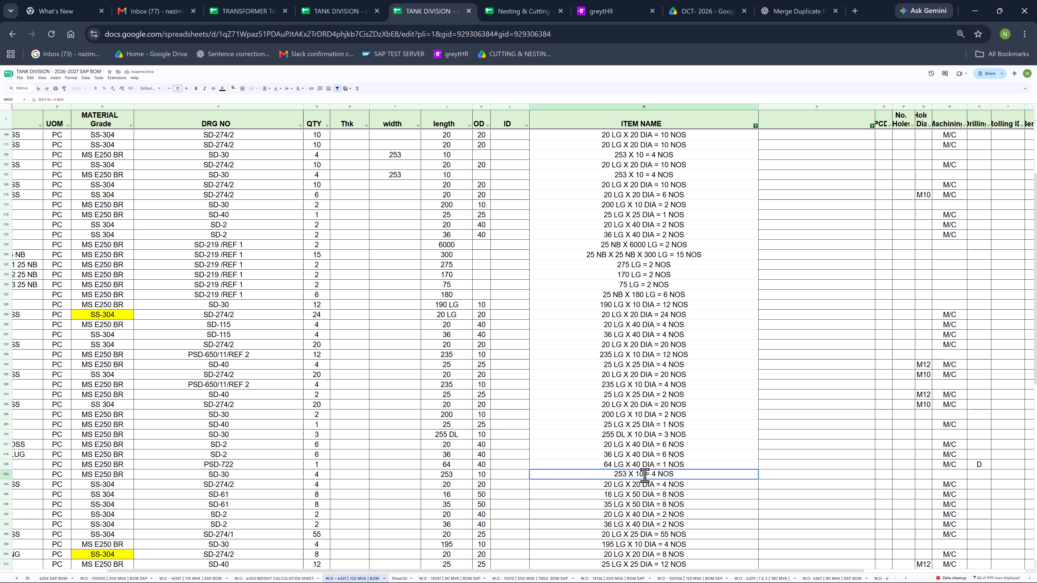
type("DIA")
key("space")
left_click(702, 434)
Add the prefix "25 NB X " before 275 LG = 2 NOS in the ITEM NAME of the SD-219 /REF 1 row.
scroll(705, 355, "up", 6)
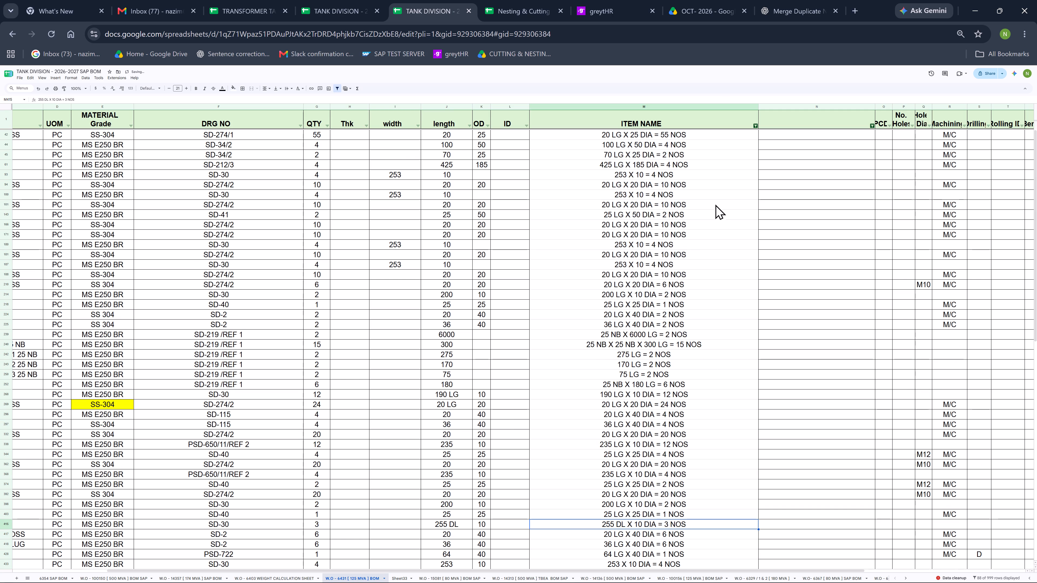
scroll(715, 204, "up", 4)
left_click_drag(693, 136, 694, 396)
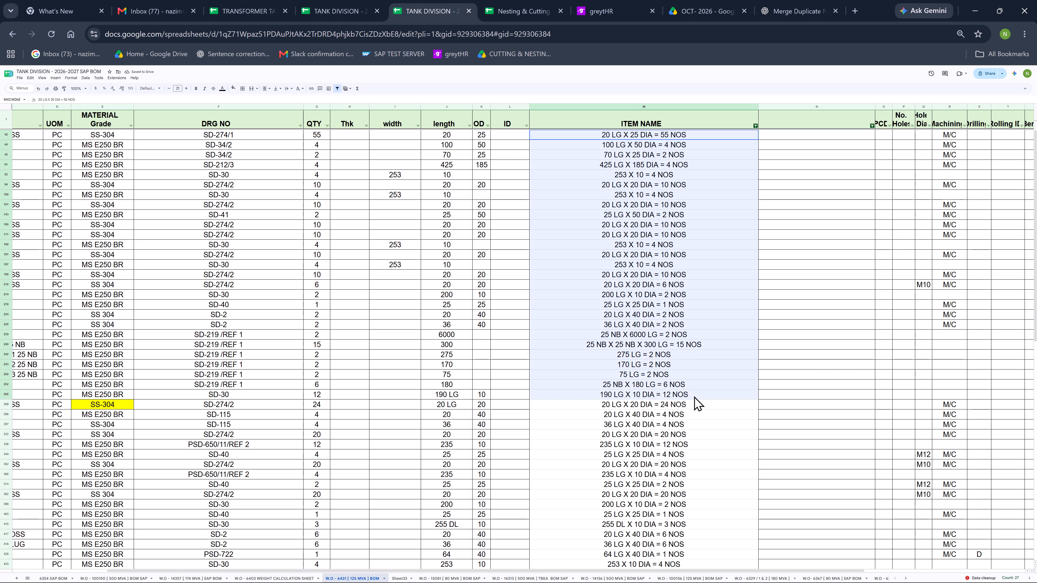
left_click_drag(694, 396, 694, 396)
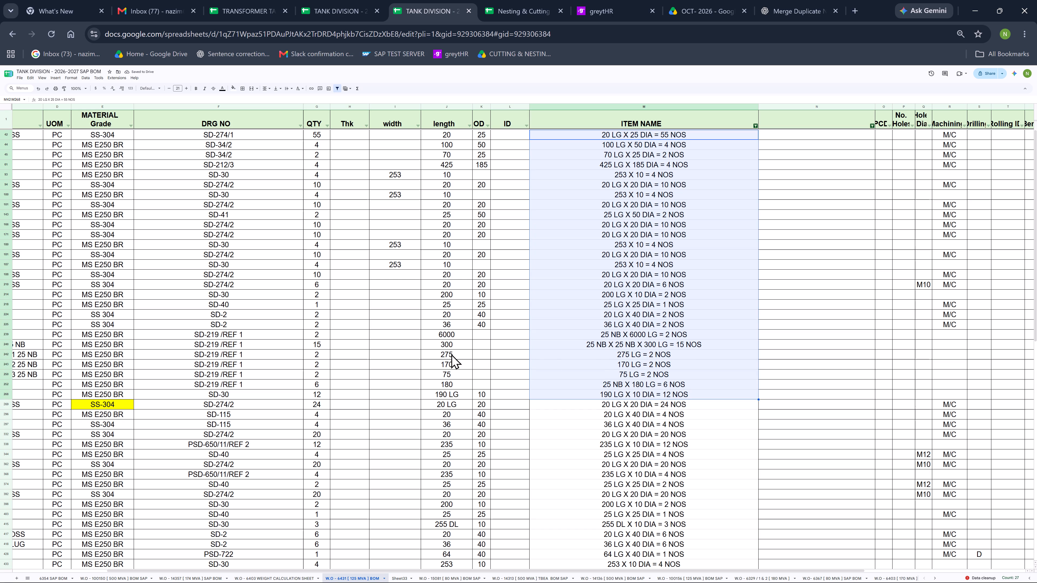
left_click_drag(451, 354, 612, 374)
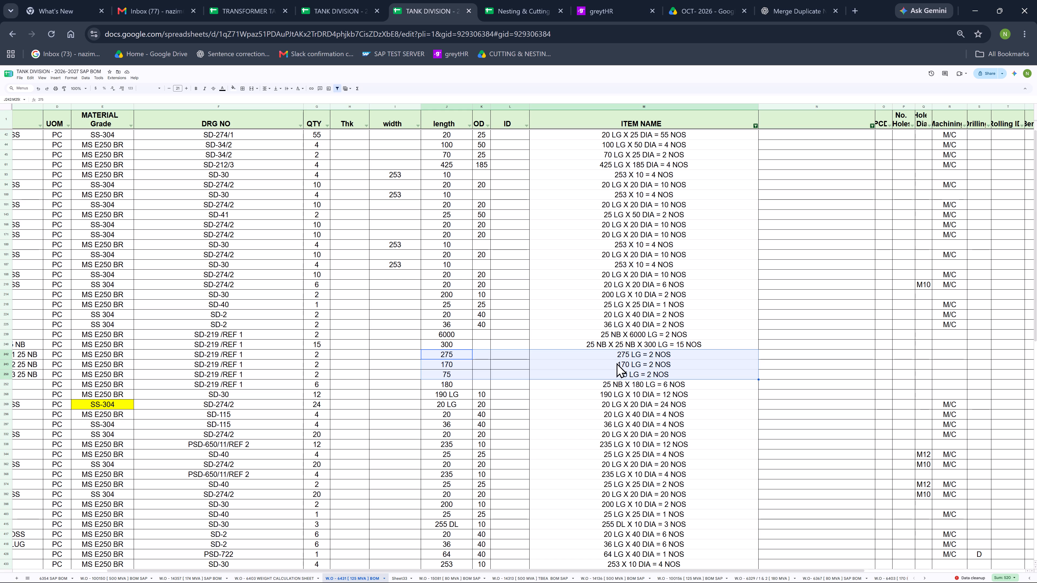
double_click(582, 358)
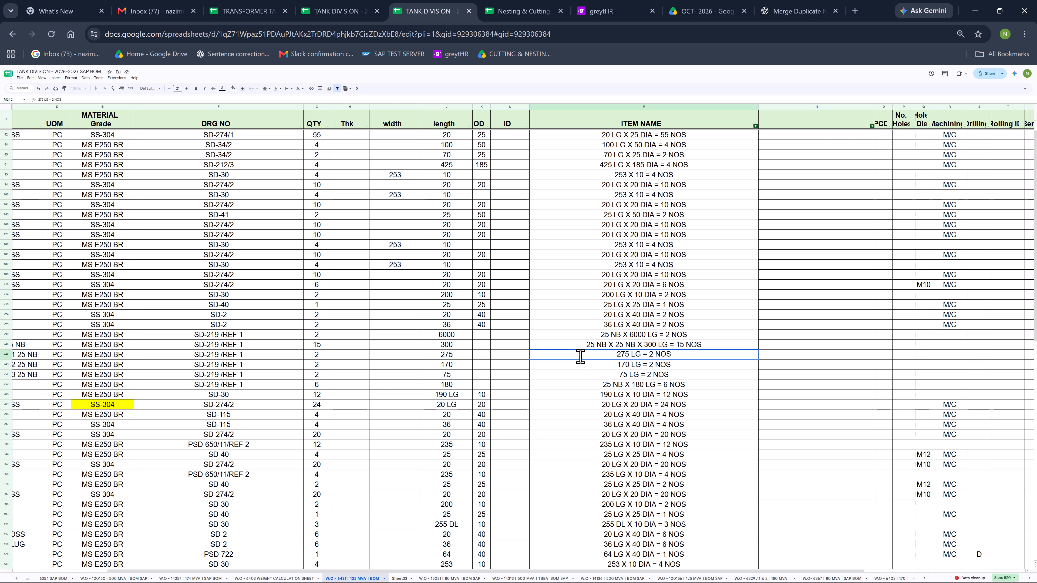
left_click(580, 356)
type("25 NB")
key("space")
type("X")
key("space")
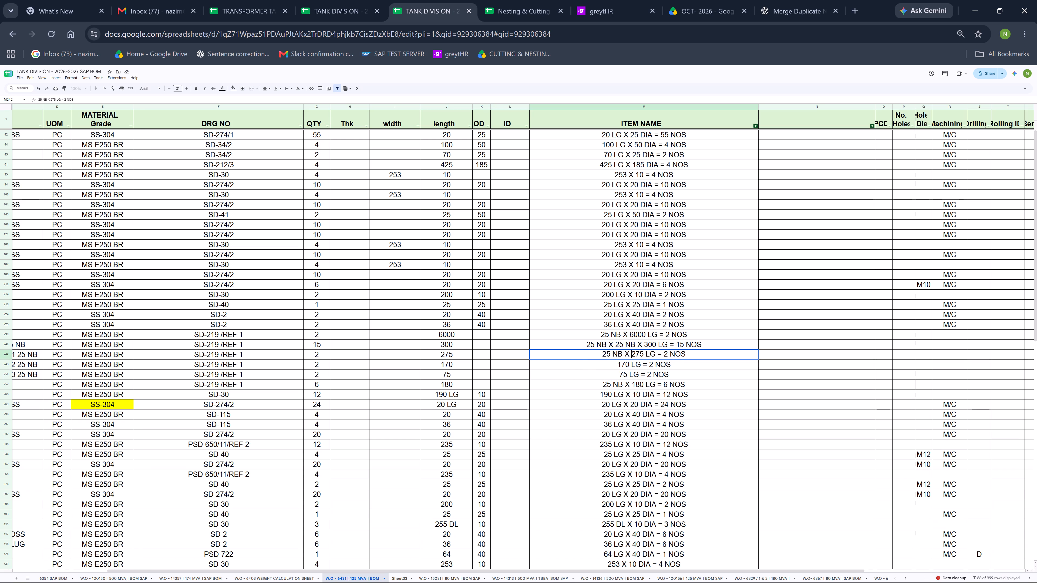
Copy the "25 NB X " prefix and paste it before 170 LG = 2 NOS in the following SD-219 /REF 1 row.
key("shift+Left")
key("shift+Left")
key("shift+Left")
key("shift+Left")
key("shift+Left")
key("shift+Left")
key("shift+Left")
key("shift+Left")
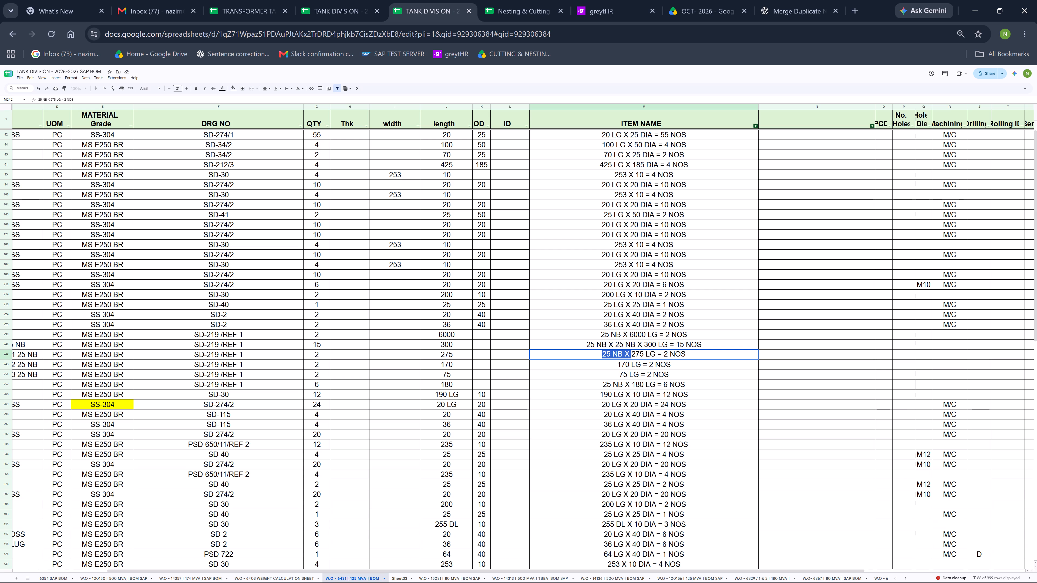
key("ctrl+c")
left_click(578, 370)
double_click(584, 365)
left_click(584, 364)
left_click(586, 365)
key("ctrl+v")
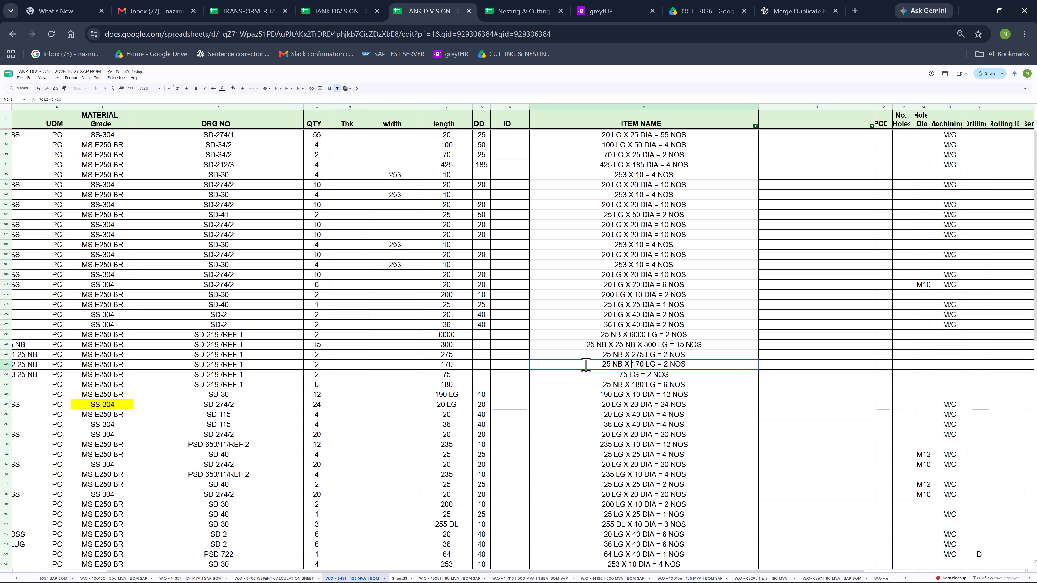
Paste the "25 NB X " prefix before 75 LG = 2 NOS in the ITEM NAME of the SD-219 /REF 1 row.
double_click(596, 373)
left_click(593, 374)
key("ctrl+v")
left_click(581, 391)
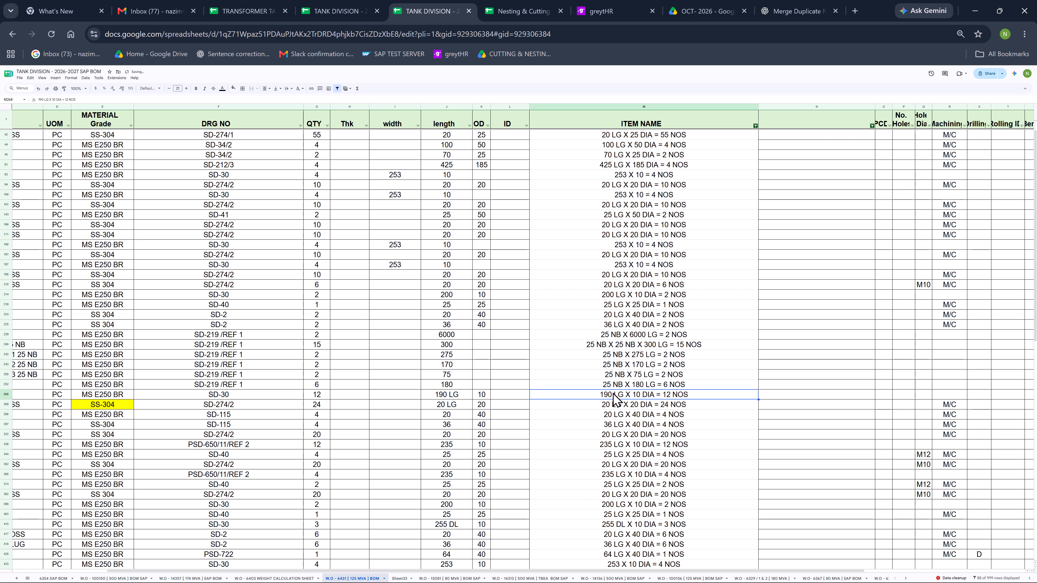
Move 253 and 10 from width and length into length and OD in the lowest SD-30 row that has a width of 253.
left_click(586, 263)
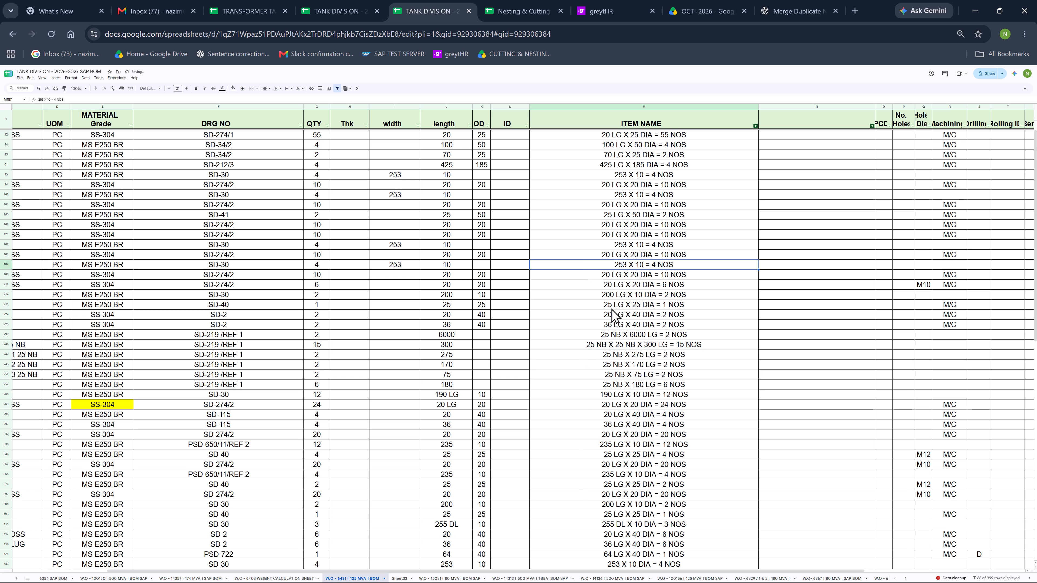
left_click_drag(403, 265, 445, 269)
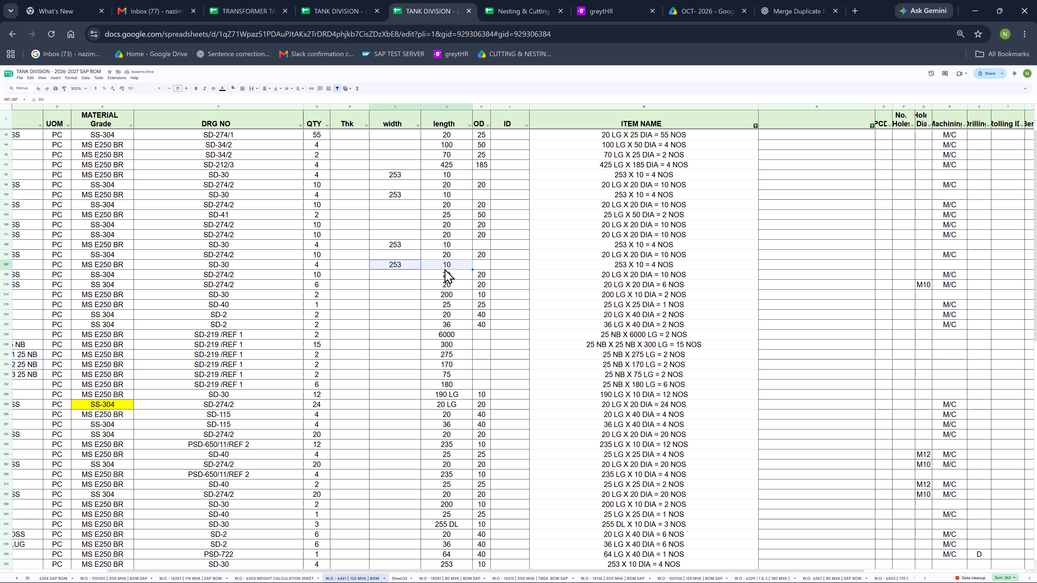
key("ctrl+x")
left_click(445, 266)
key("ctrl+c")
key("ctrl+v")
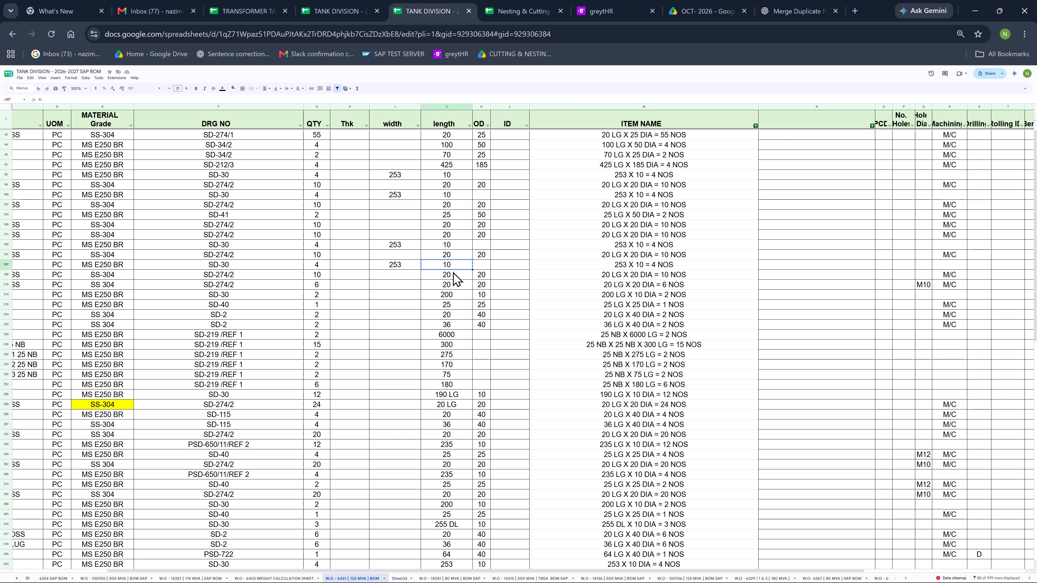
key("ctrl+v")
left_click_drag(407, 262, 442, 268)
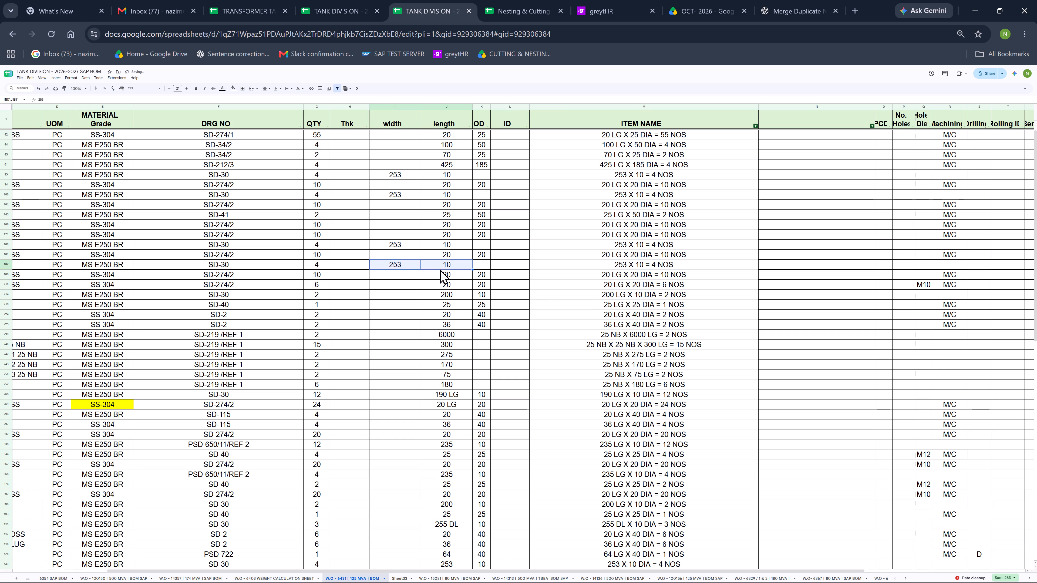
key("ctrl+x")
left_click(443, 265)
key("ctrl+v")
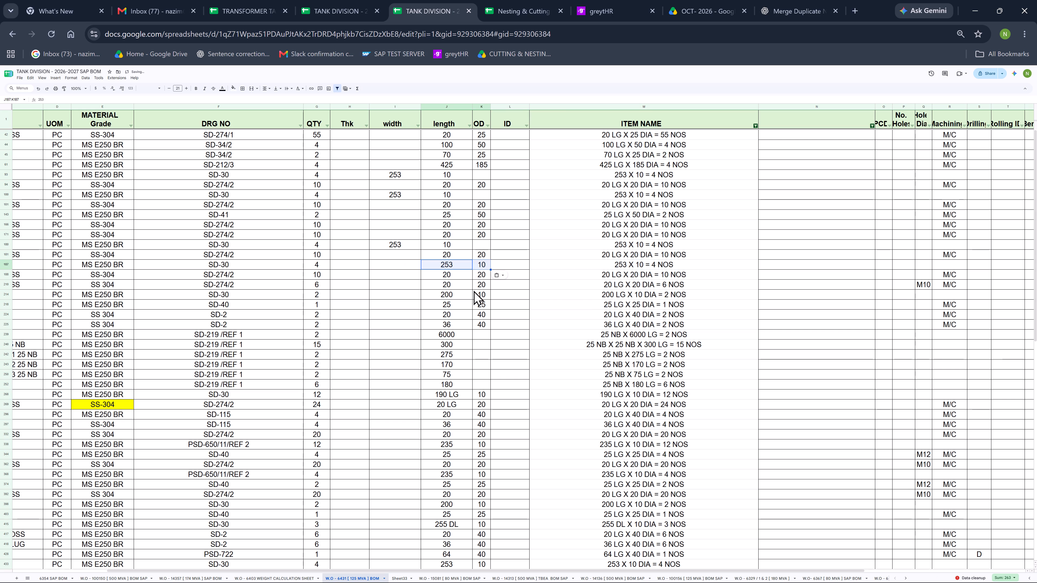
Add "DIA" after 10 in the ITEM NAME of that same SD-30 row.
left_click(640, 266)
double_click(644, 264)
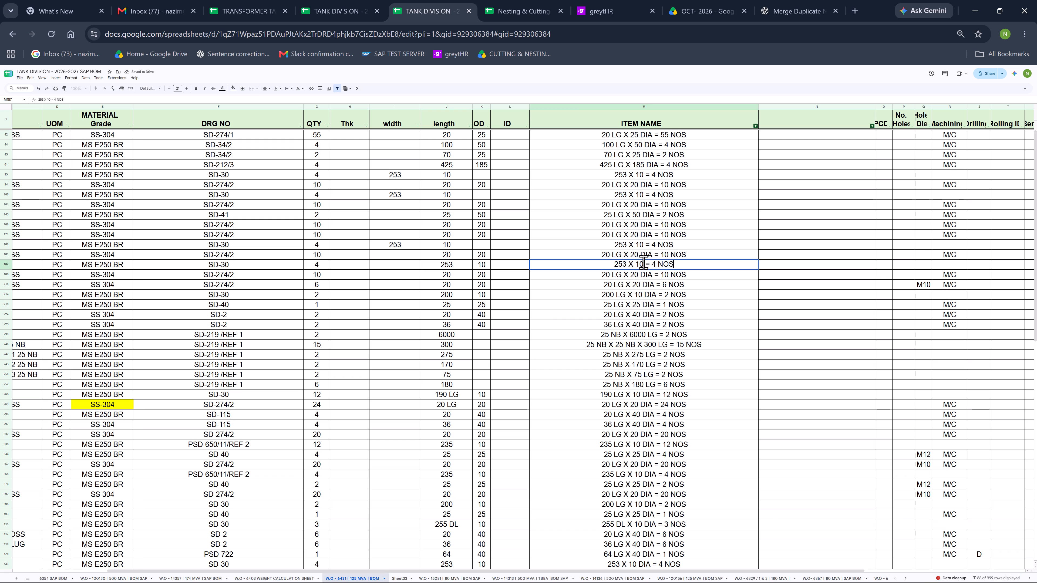
left_click(644, 262)
key("space")
type("DIA")
left_click(646, 320)
Copy the ITEM NAME 253 X 10 DIA = 4 NOS into the three SD-30 rows above that still read 253 X 10 = 4 NOS.
left_click(611, 266)
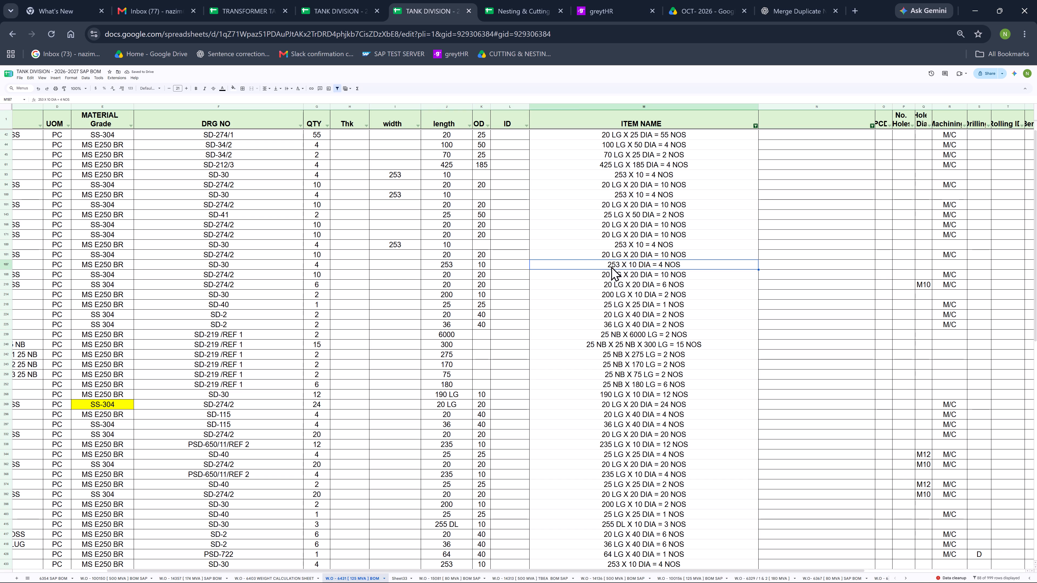
key("ctrl+c")
left_click(612, 242)
key("ctrl+v")
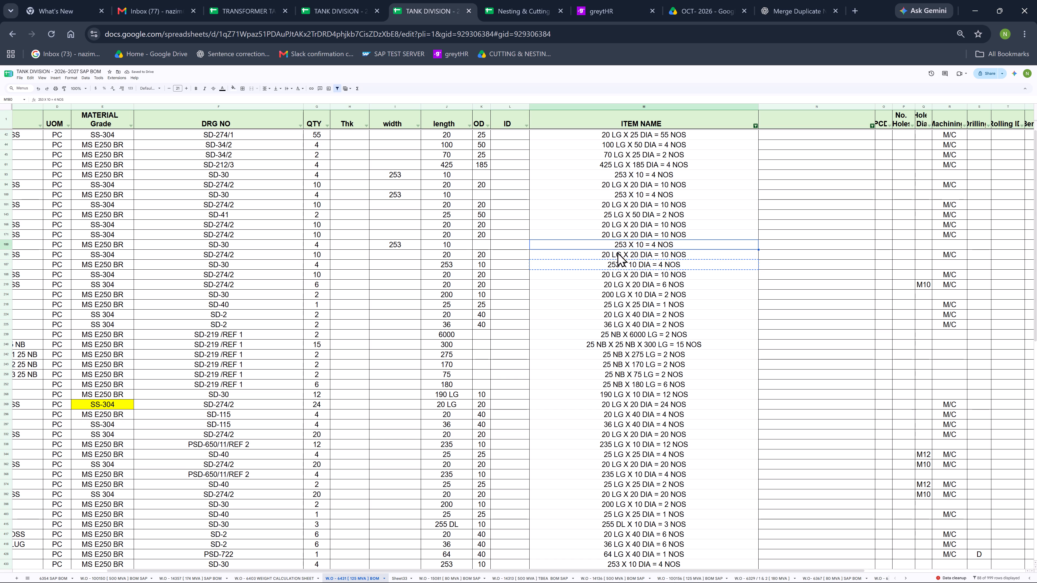
left_click(612, 192)
key("ctrl+v")
left_click(617, 173)
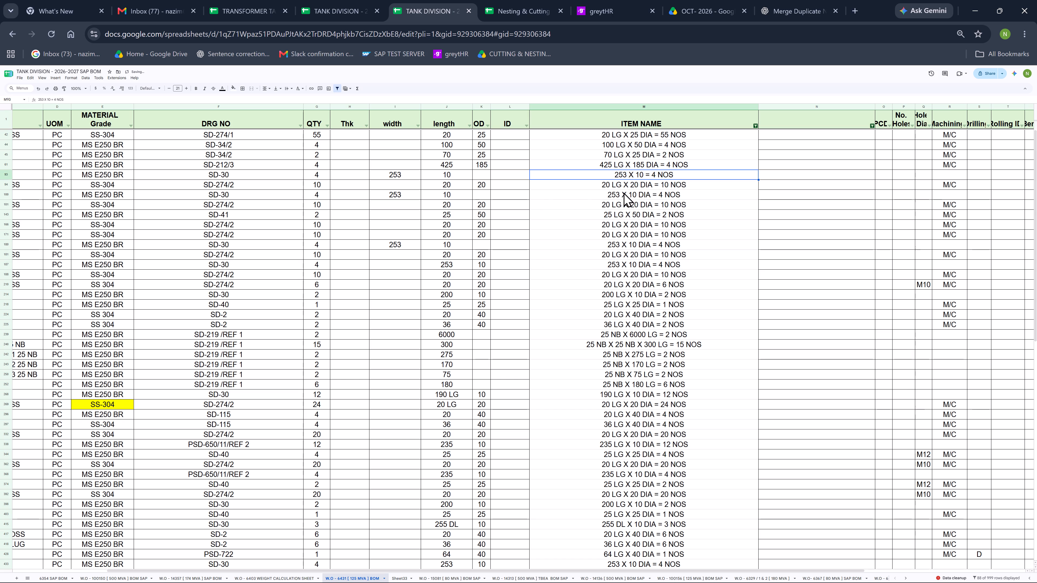
key("ctrl+v")
Move 253 and 10 from width and length into length and OD in the three remaining SD-30 rows with a 253 width.
left_click_drag(399, 174, 456, 175)
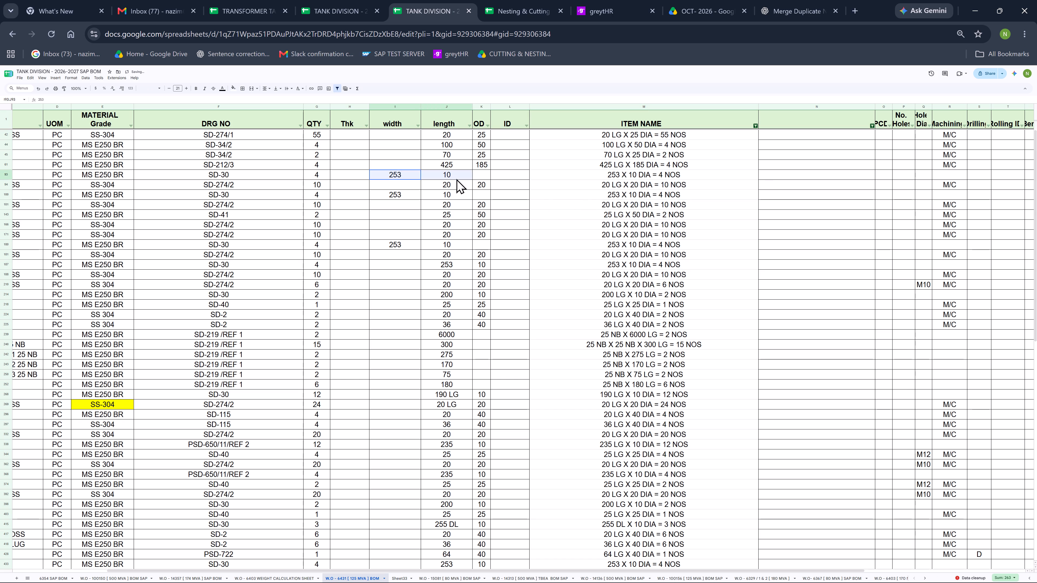
key("ctrl+x")
left_click(462, 175)
key("ctrl+v")
left_click_drag(404, 195, 404, 196)
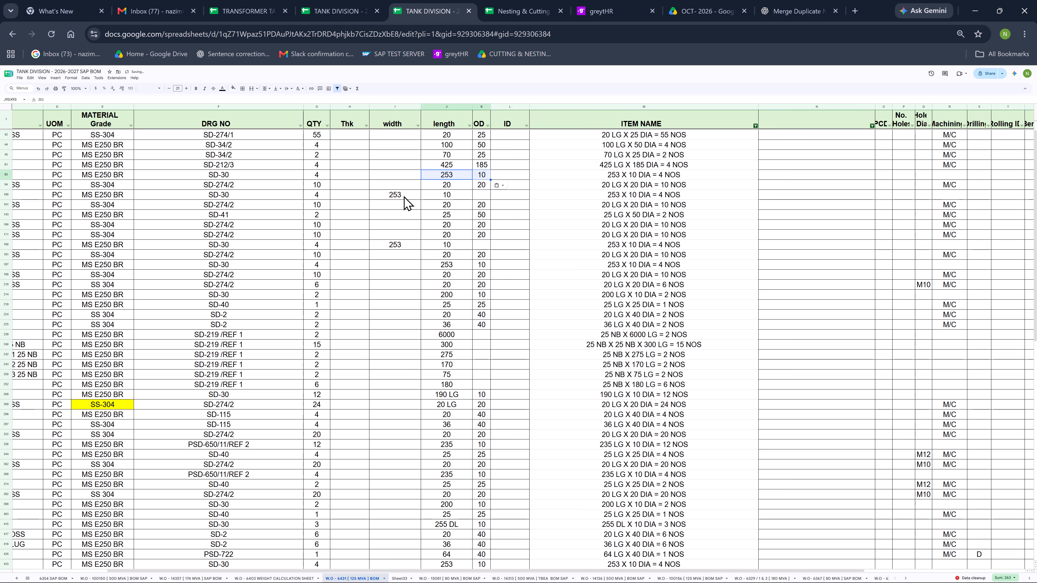
left_click_drag(404, 196, 451, 196)
key("ctrl+x")
left_click(454, 196)
key("ctrl+v")
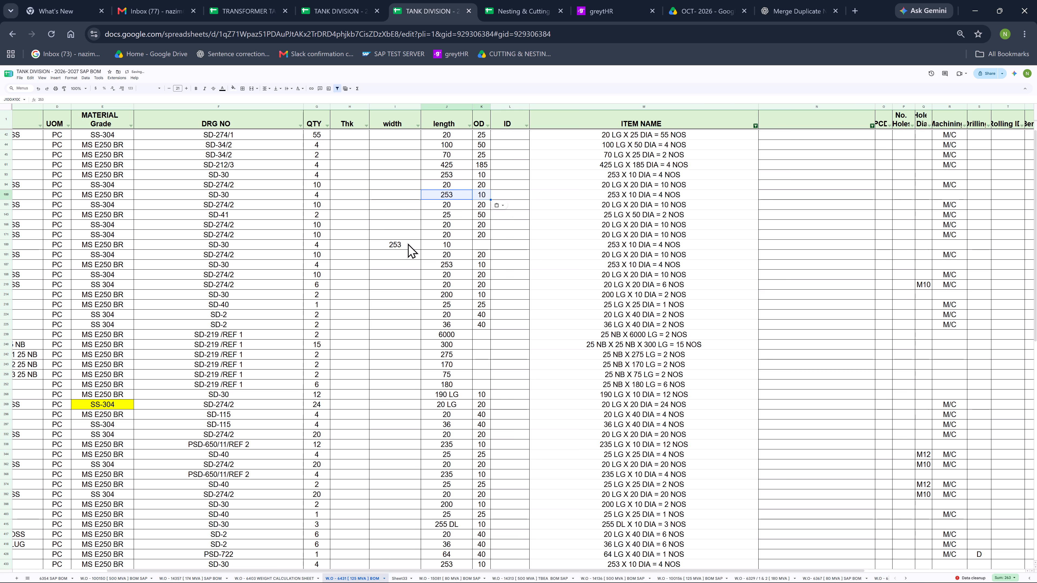
left_click_drag(407, 243, 437, 247)
key("ctrl+x")
left_click(452, 246)
key("ctrl+v")
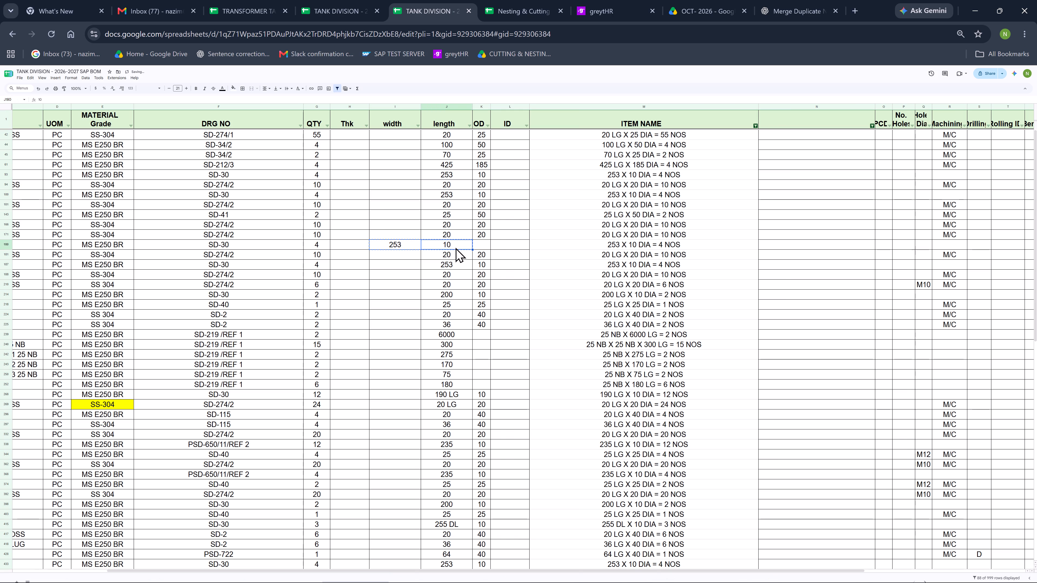
Add the prefix "25 NB X " before 275 LG = 4 NOS in the ITEM NAME of the lower SD-219 /REF 1 group.
scroll(458, 289, "down", 9)
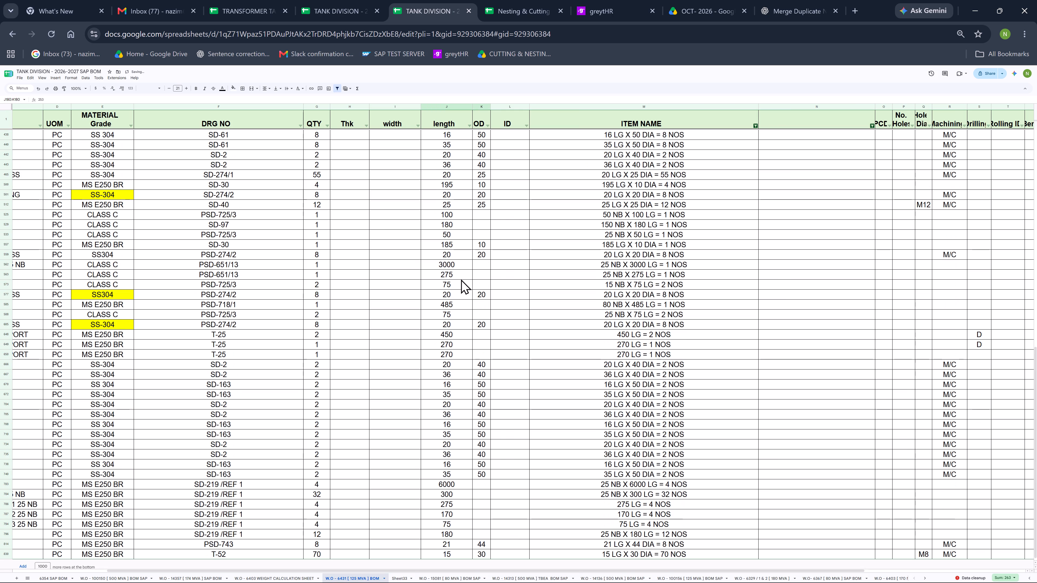
scroll(461, 279, "down", 2)
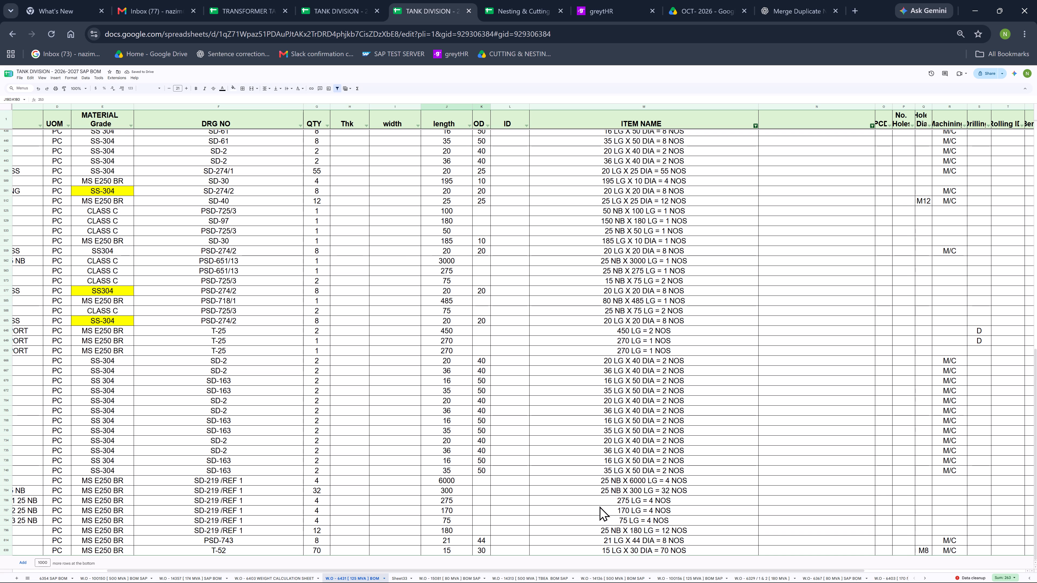
double_click(595, 501)
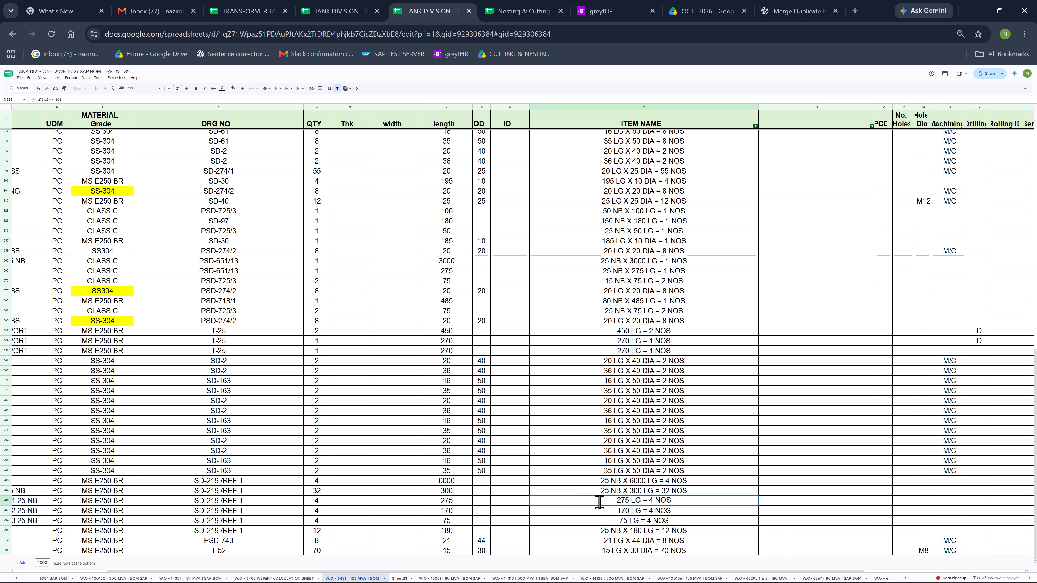
left_click(601, 502)
type("25 NB")
key("space")
type("X")
key("space")
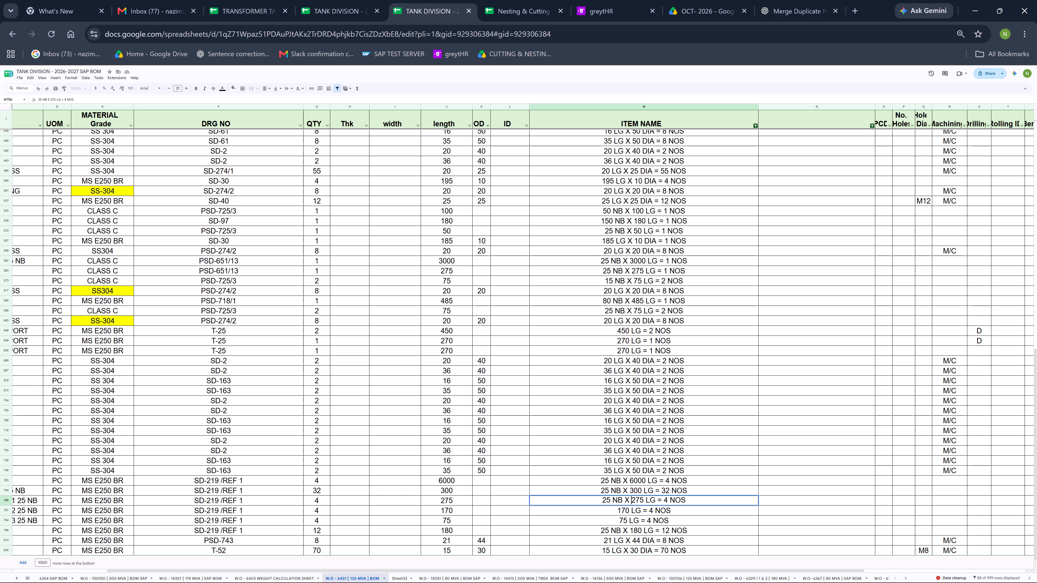
Copy the "25 NB X " prefix into the two following SD-219 /REF 1 rows, before 170 LG = 4 NOS and 75 LG = 4 NOS.
key("shift+Left")
key("shift+Left")
key("shift+Left")
key("shift+Left")
key("shift+Left")
key("shift+Left")
key("shift+Left")
key("shift+Left")
key("shift+Left")
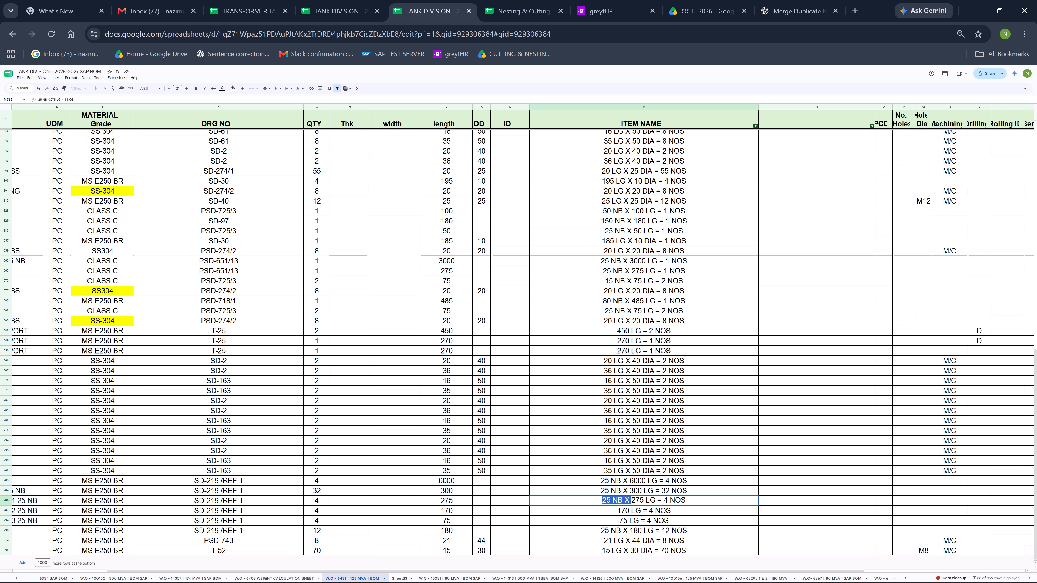
key("ctrl+c")
triple_click(591, 513)
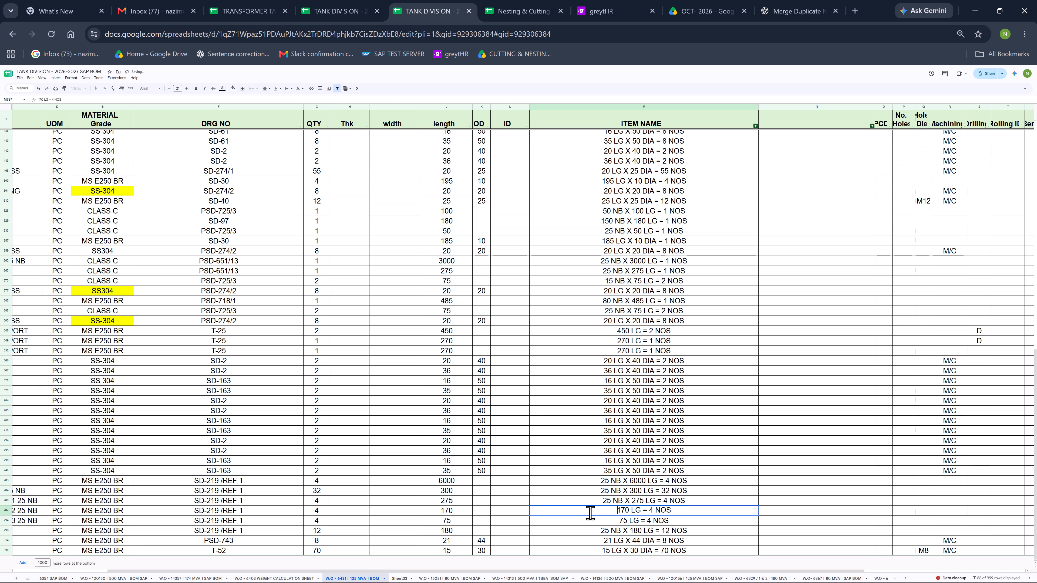
key("ctrl+v")
double_click(599, 525)
left_click(596, 522)
key("ctrl+v")
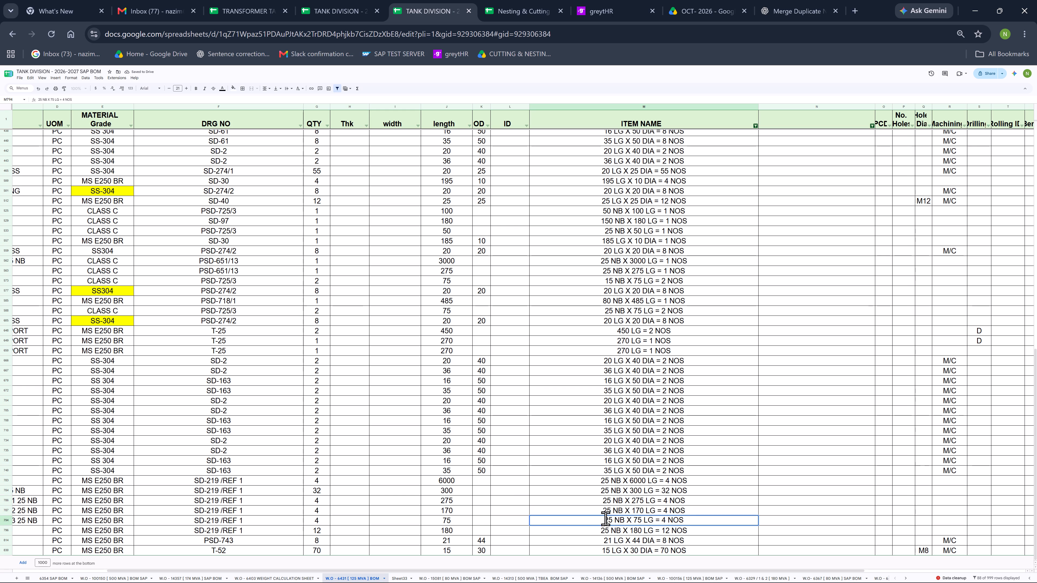
Paste the "25 NB X " prefix into the ITEM NAME of the three T-25 breather support rows, before 450 LG, 270 LG and 270 LG.
left_click(594, 328)
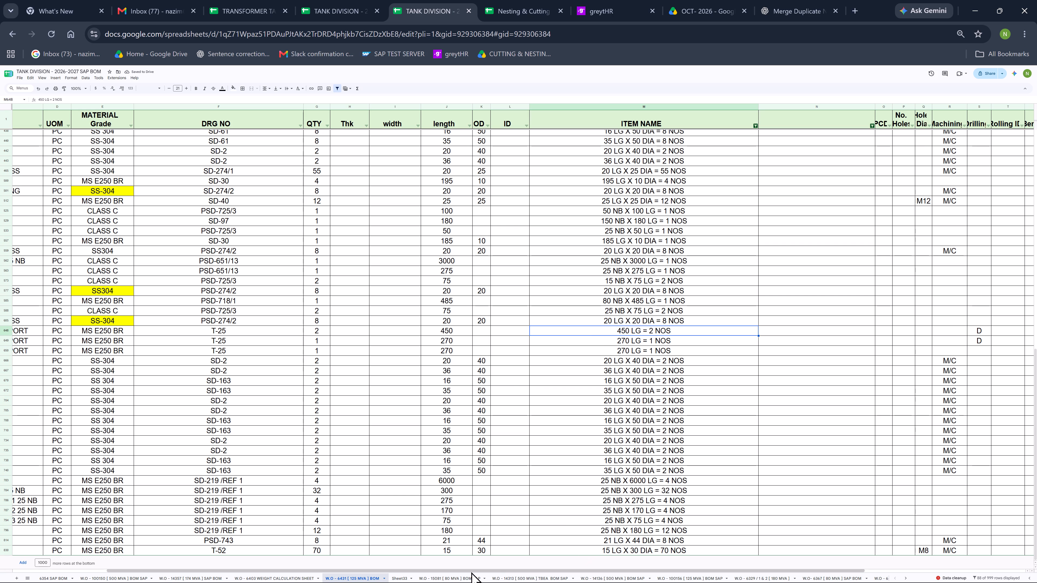
left_click_drag(471, 571, 386, 575)
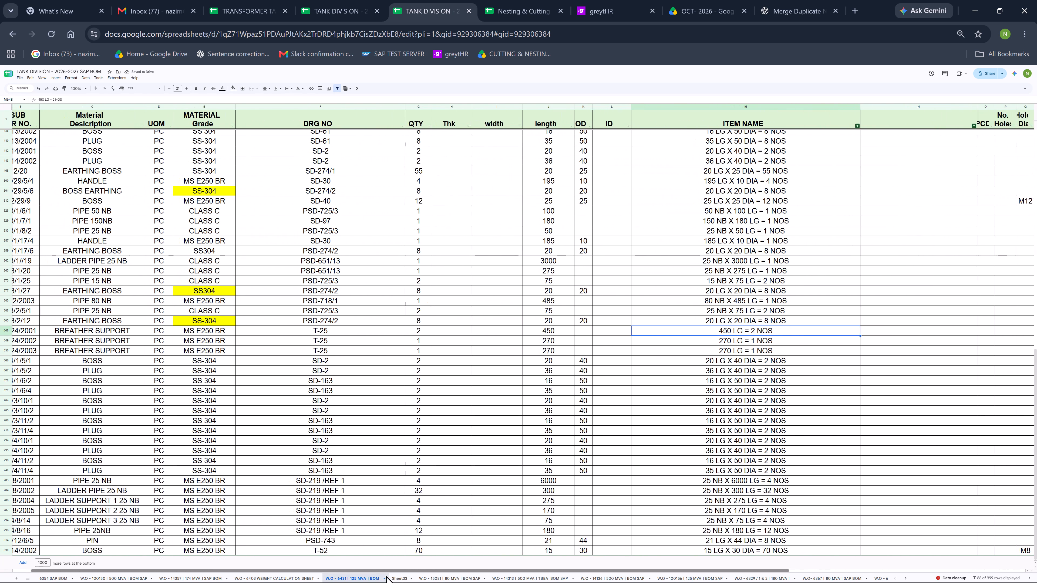
left_click_drag(386, 575, 344, 579)
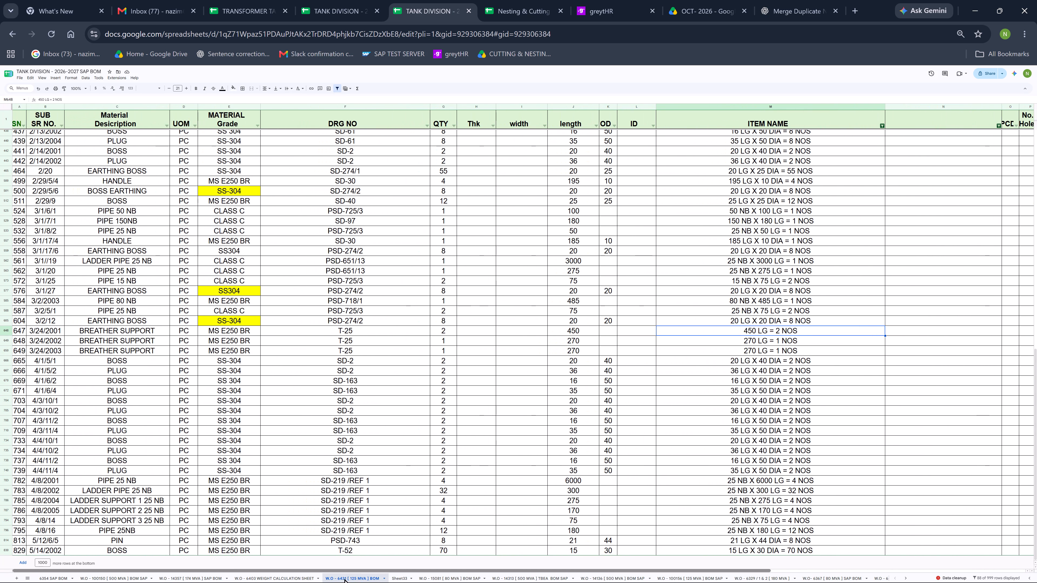
left_click_drag(344, 579, 367, 581)
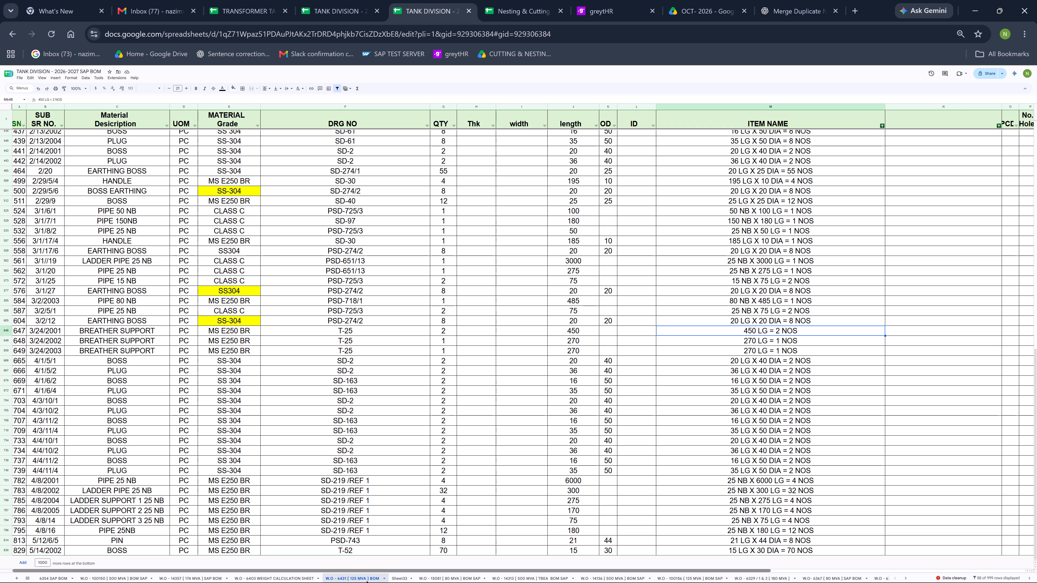
left_click_drag(367, 581, 368, 581)
left_click_drag(368, 581, 371, 580)
double_click(723, 333)
left_click(718, 331)
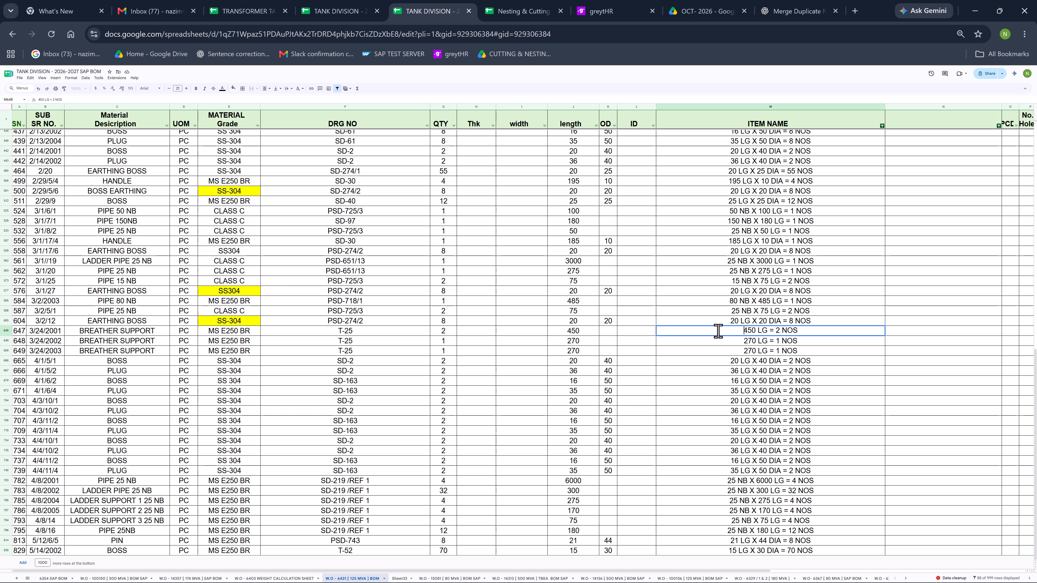
key("ctrl+v")
double_click(719, 344)
left_click(716, 341)
key("ctrl+v")
double_click(722, 355)
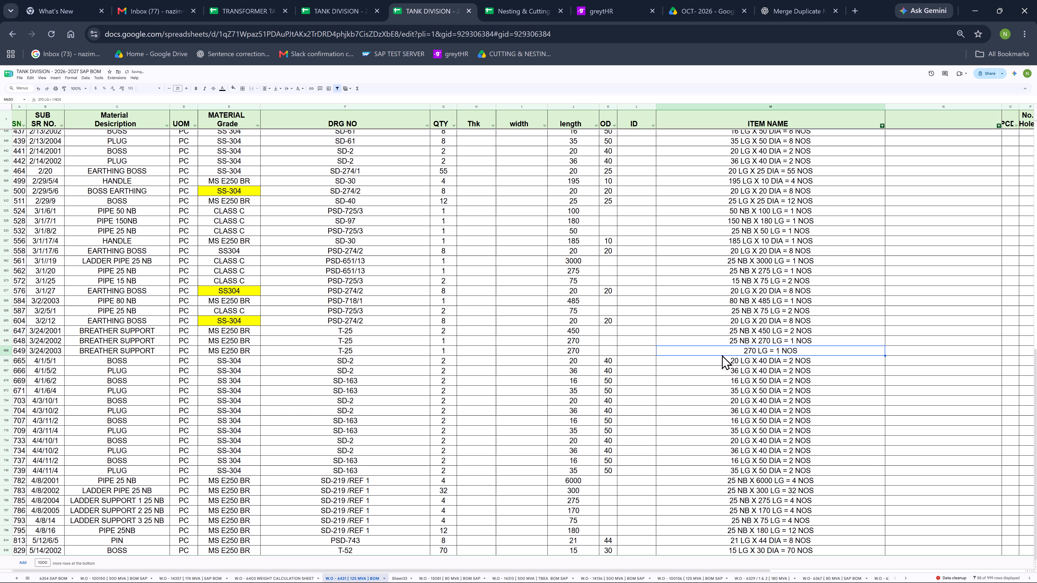
left_click(721, 352)
key("ctrl+v")
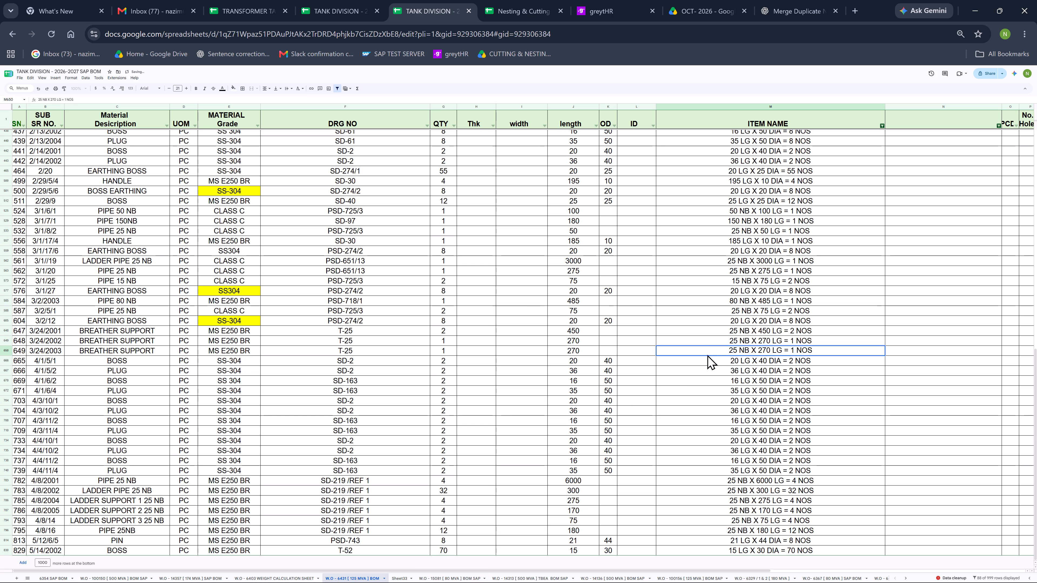
left_click(703, 363)
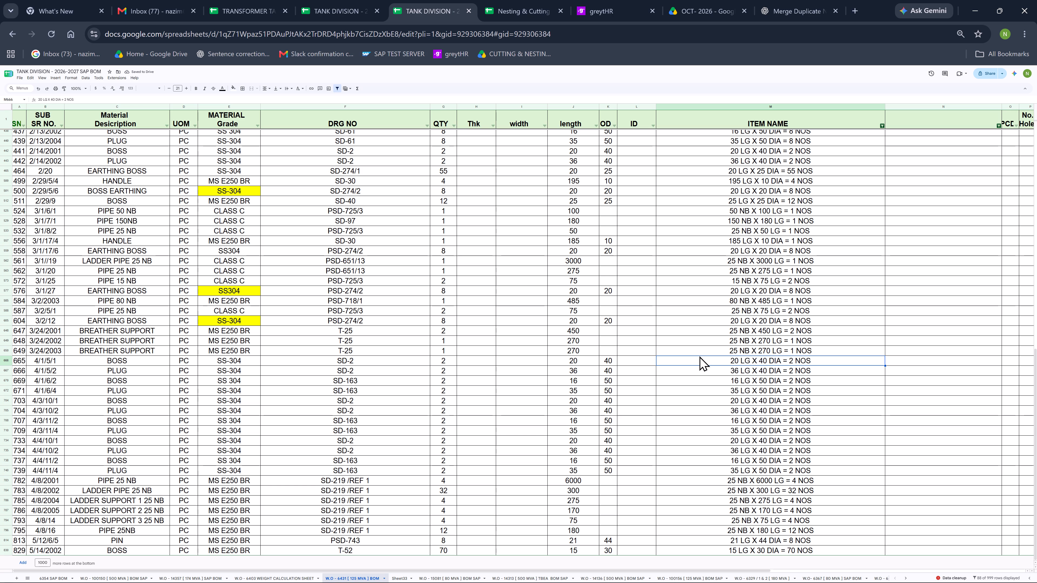
scroll(907, 305, "up", 9)
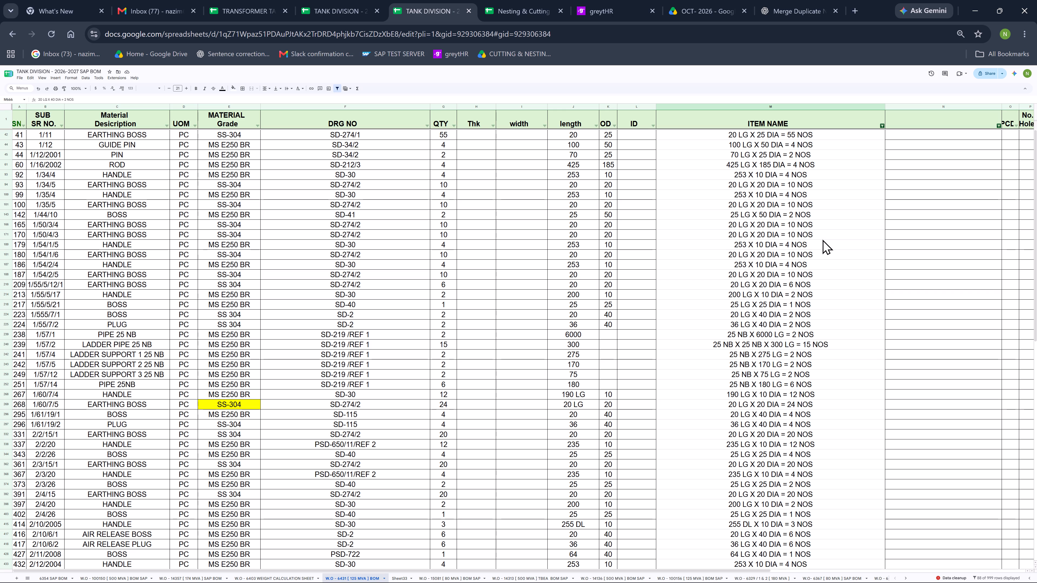
scroll(821, 285, "up", 5)
left_click_drag(765, 135, 774, 388)
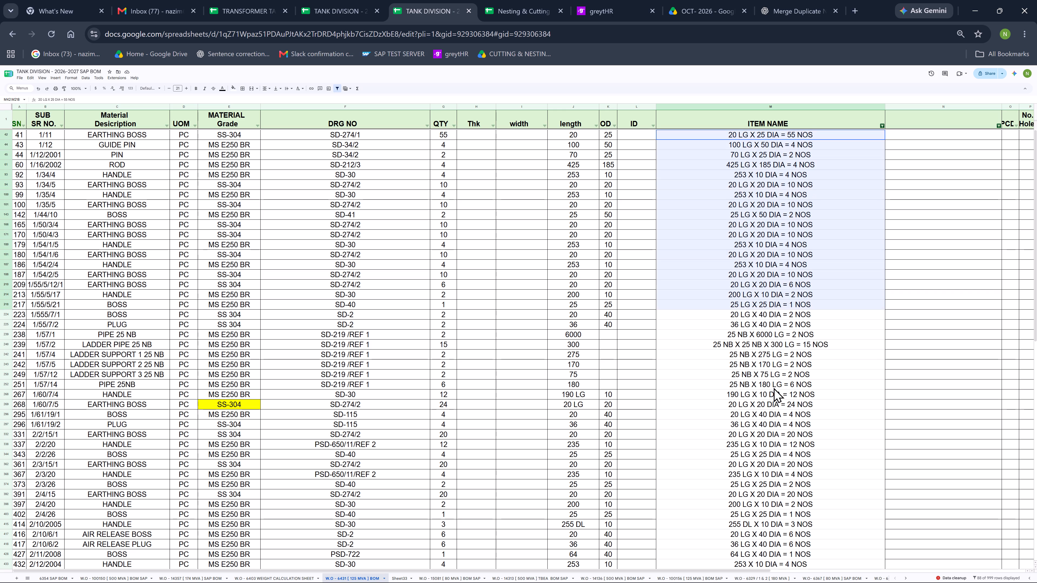
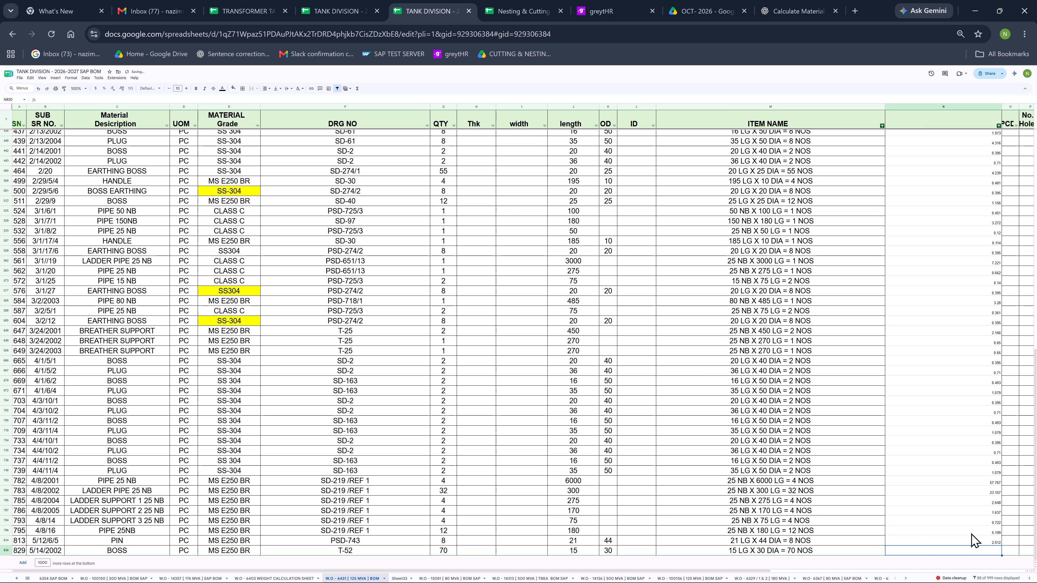
type("5.829")
key("Return")
Remove the existing filter from the W.O - 6431 sheet and create a fresh filter over the whole sheet.
left_click(6, 107)
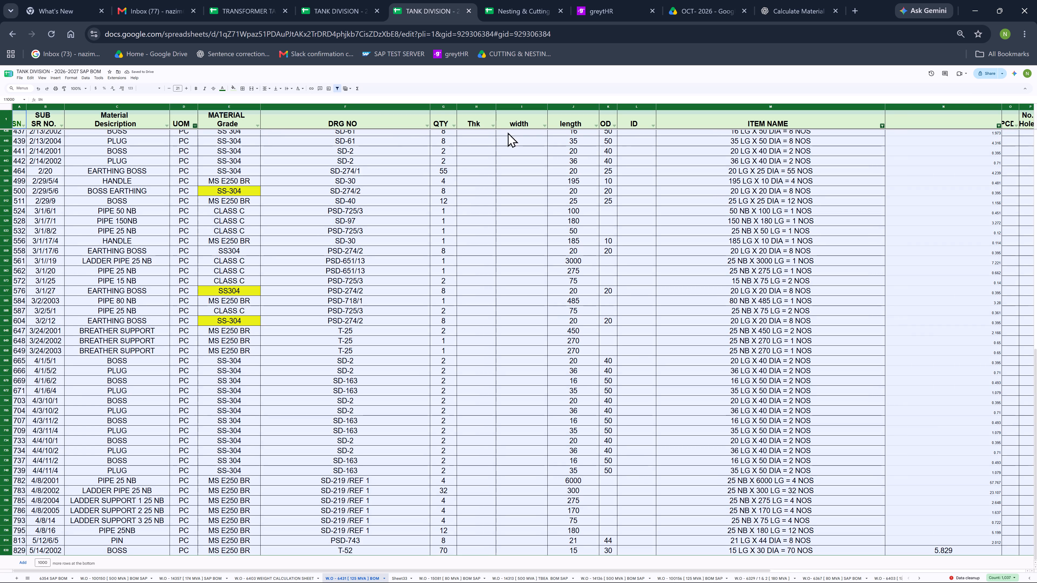
left_click(335, 87)
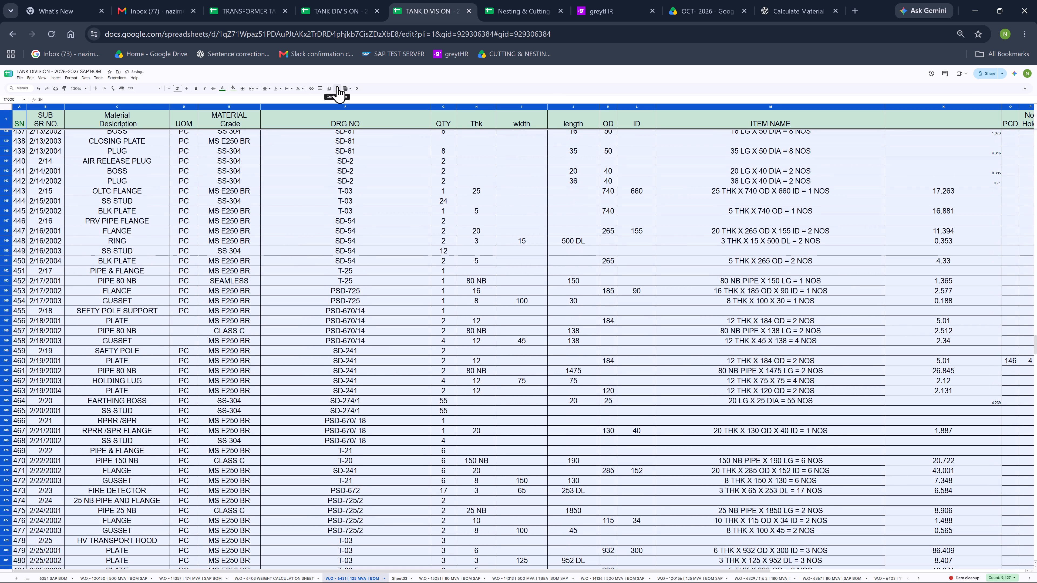
left_click(337, 86)
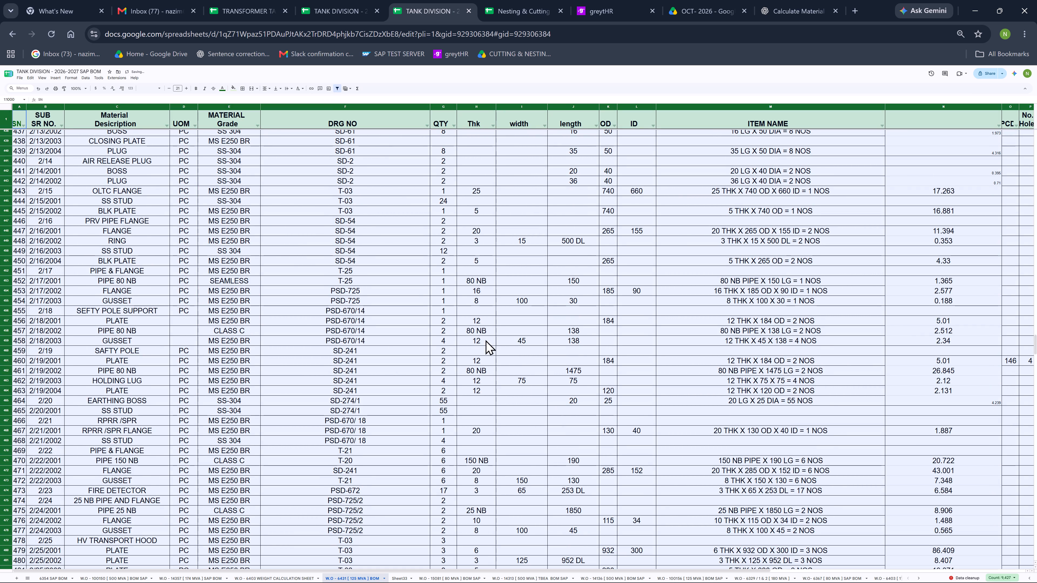
Filter the ITEM NAME column to exclude blank entries.
left_click(881, 124)
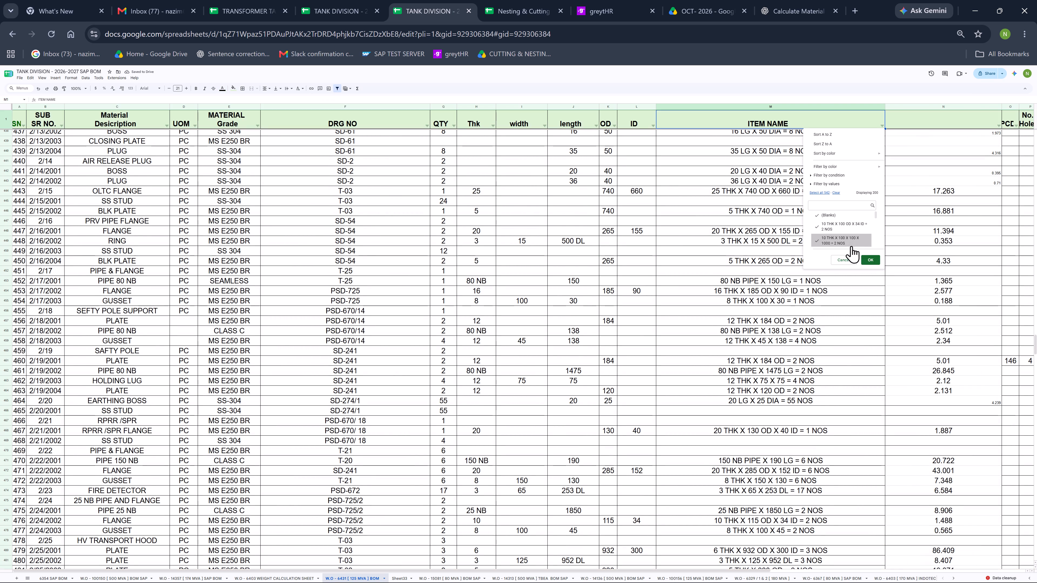
left_click(843, 217)
left_click(871, 259)
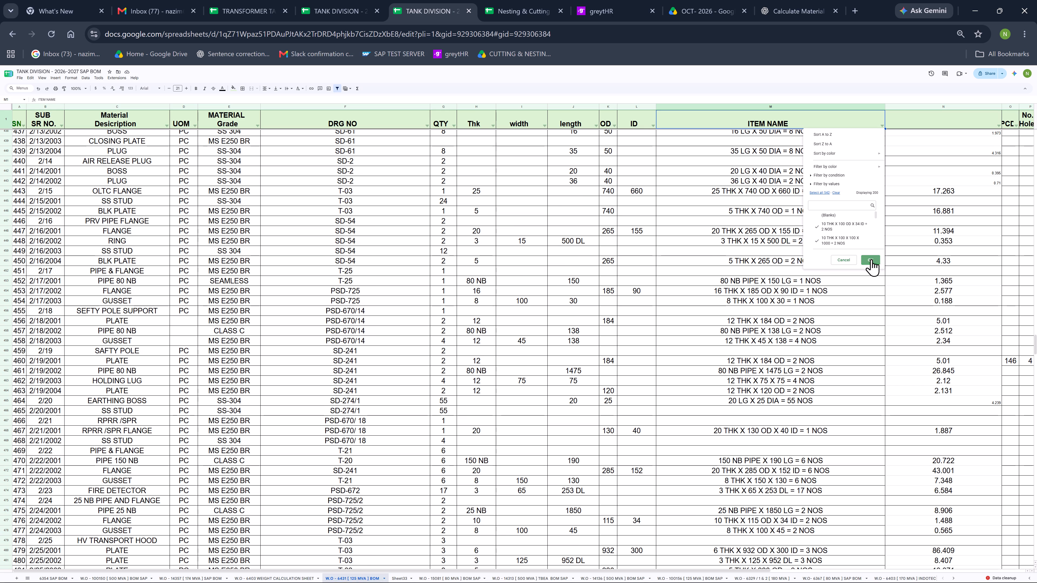
Examine the full list of weight values in the filter of the unlabelled column beside ITEM NAME.
scroll(730, 262, "up", 9)
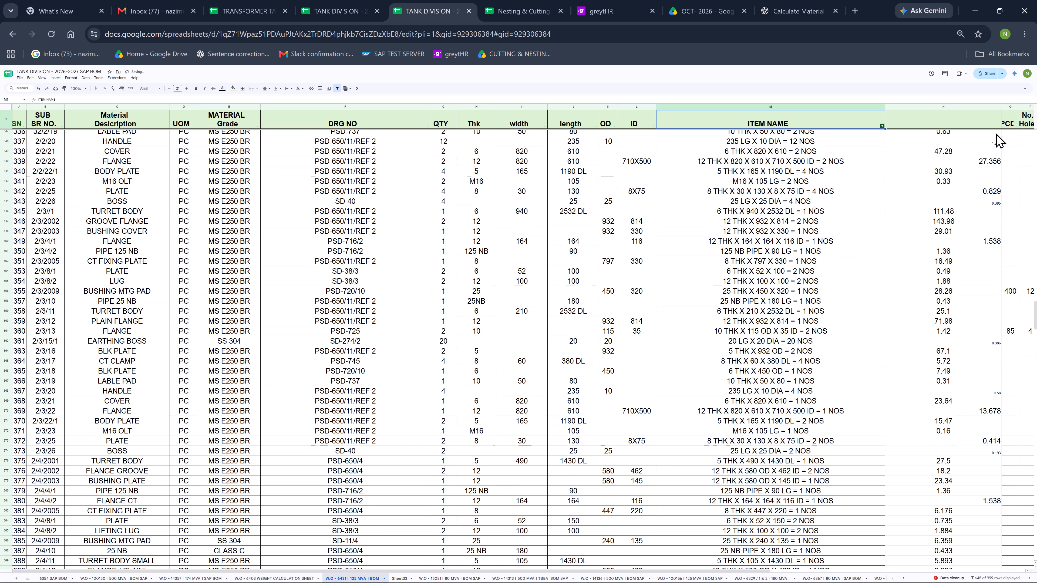
left_click(996, 126)
scroll(961, 243, "up", 4)
scroll(960, 236, "down", 8)
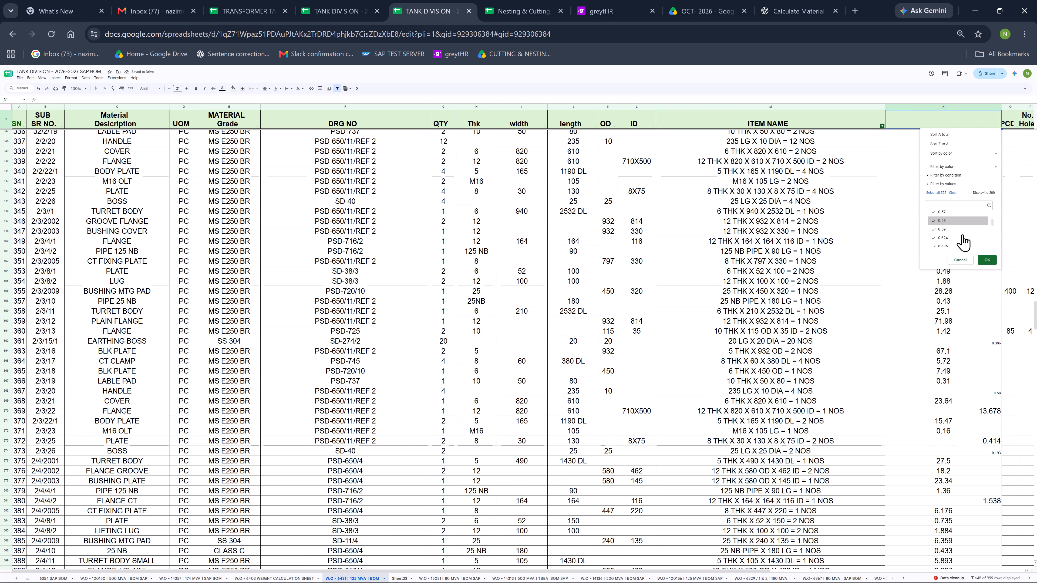
scroll(962, 234, "down", 11)
scroll(962, 234, "down", 12)
left_click(962, 239)
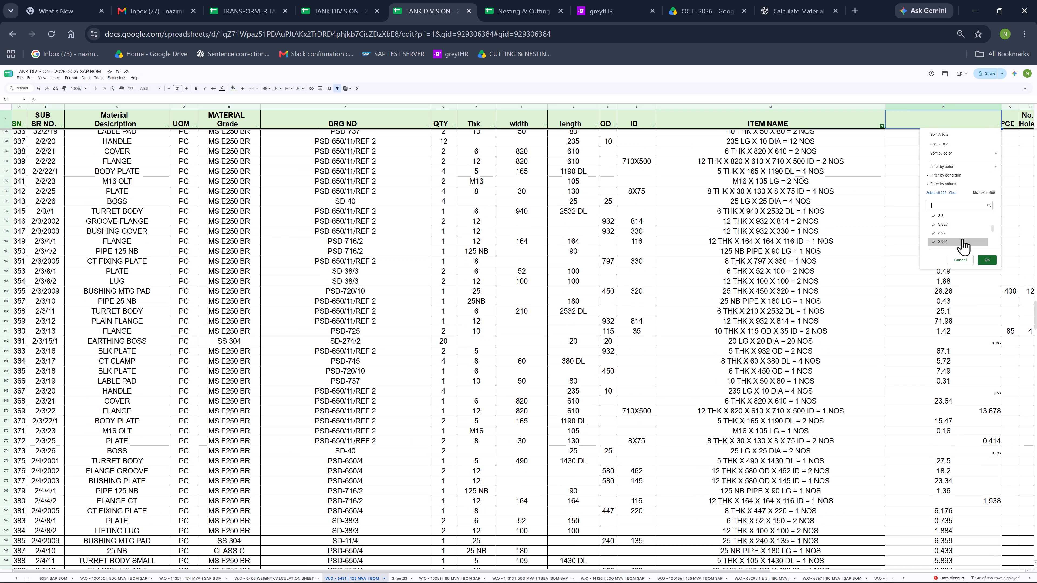
scroll(968, 228, "down", 20)
scroll(968, 228, "down", 11)
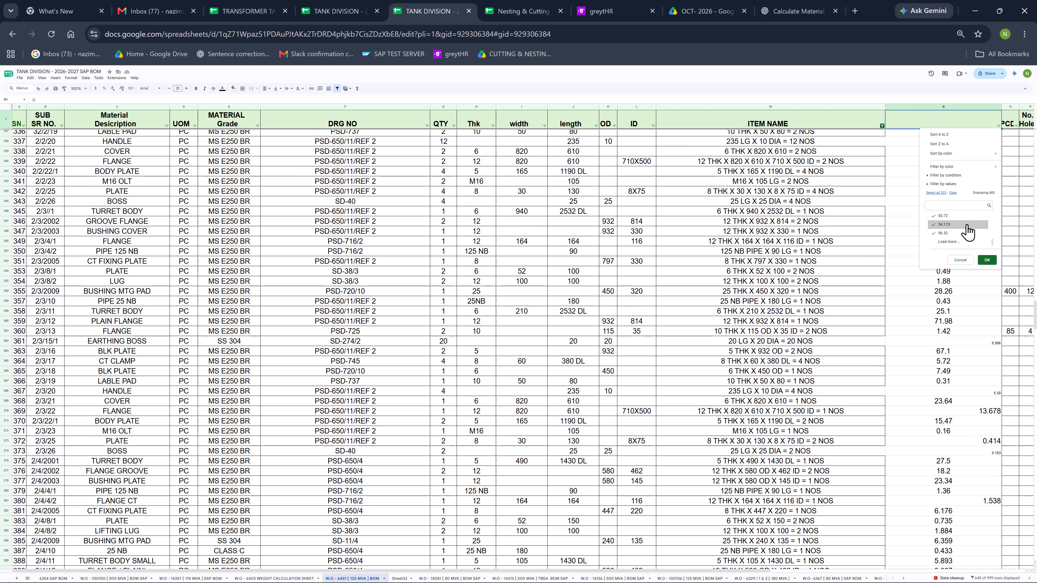
scroll(967, 224, "down", 5)
left_click(963, 240)
scroll(969, 234, "down", 15)
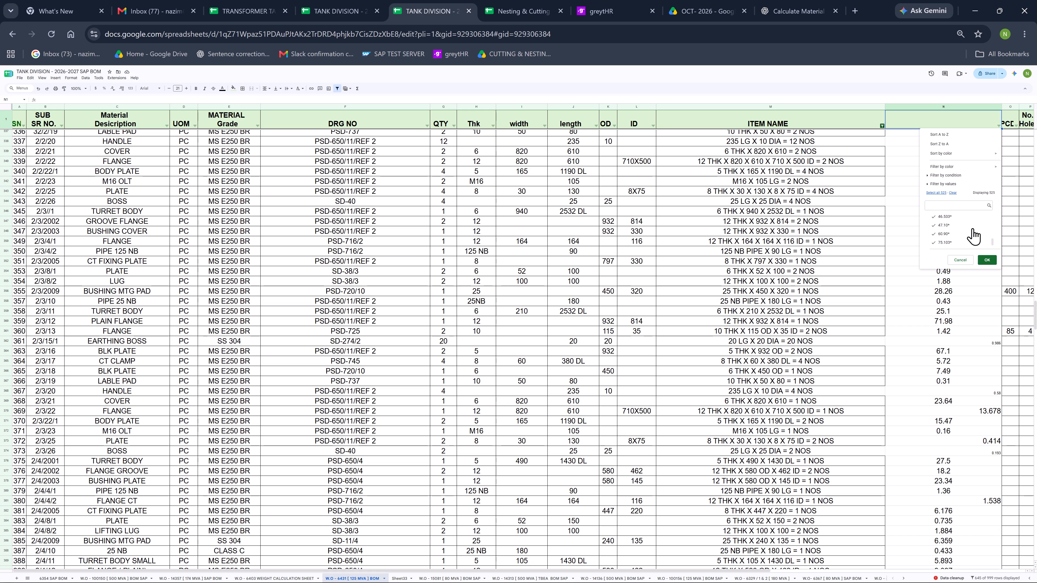
scroll(972, 228, "down", 17)
left_click(989, 259)
Centre-align the weight column N beside ITEM NAME.
scroll(979, 205, "up", 3)
left_click(952, 105)
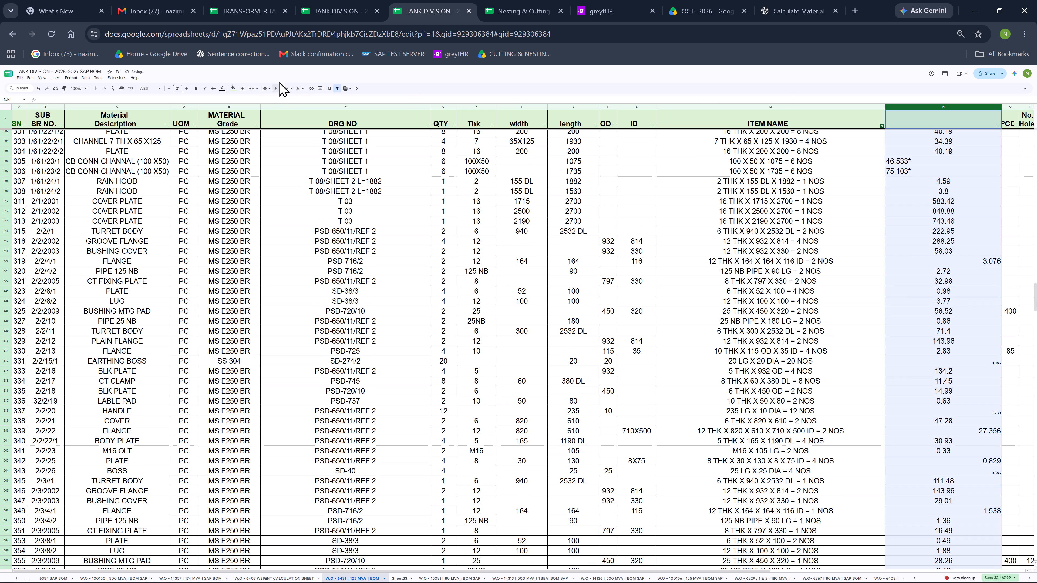
left_click(268, 85)
left_click(276, 97)
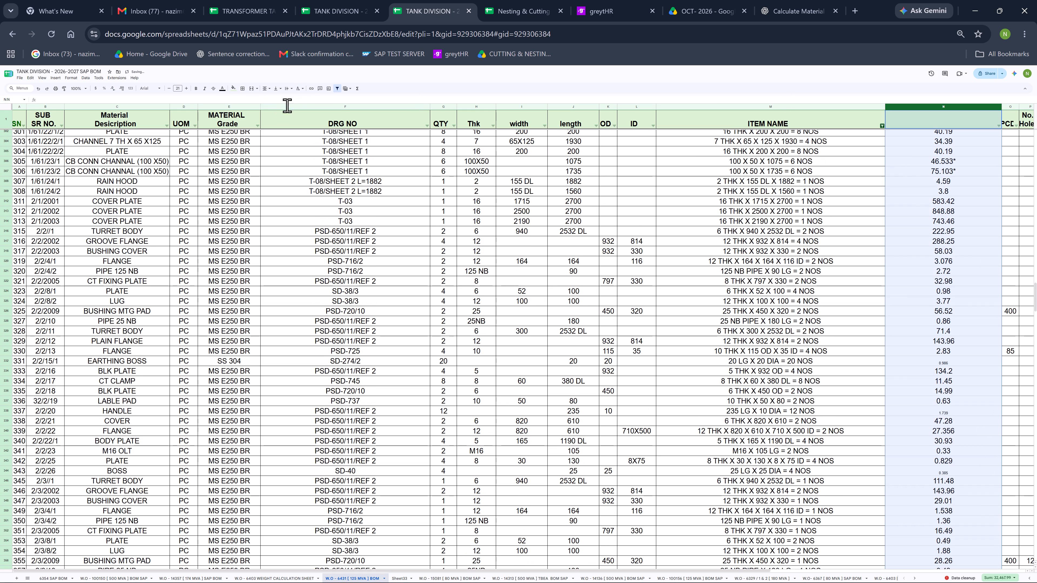
Set the font size of all displayed cells in the W.O - 6431 sheet to 15.
scroll(584, 247, "up", 2)
scroll(584, 247, "up", 2, "ctrl")
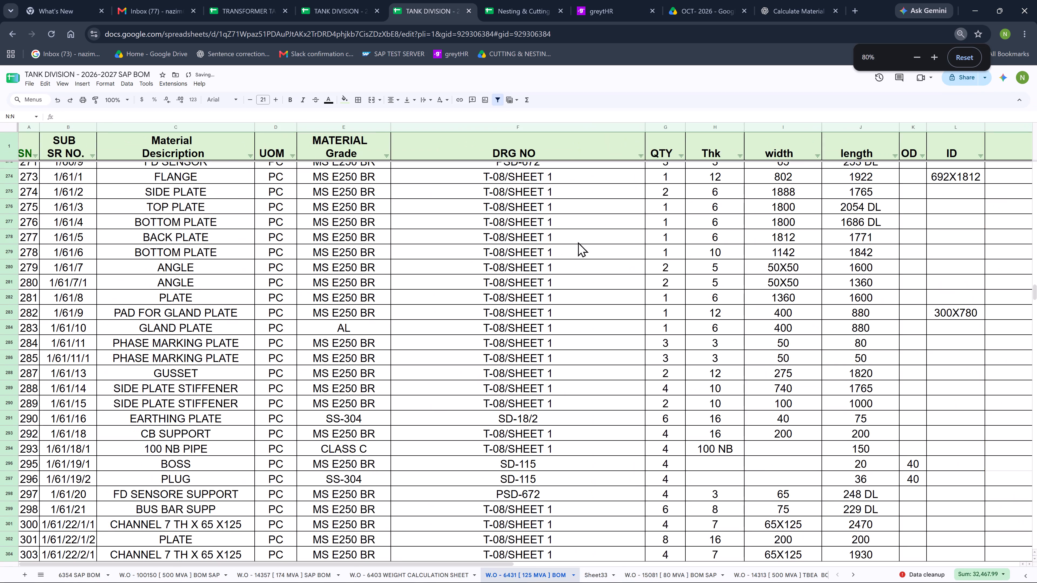
left_click(8, 127)
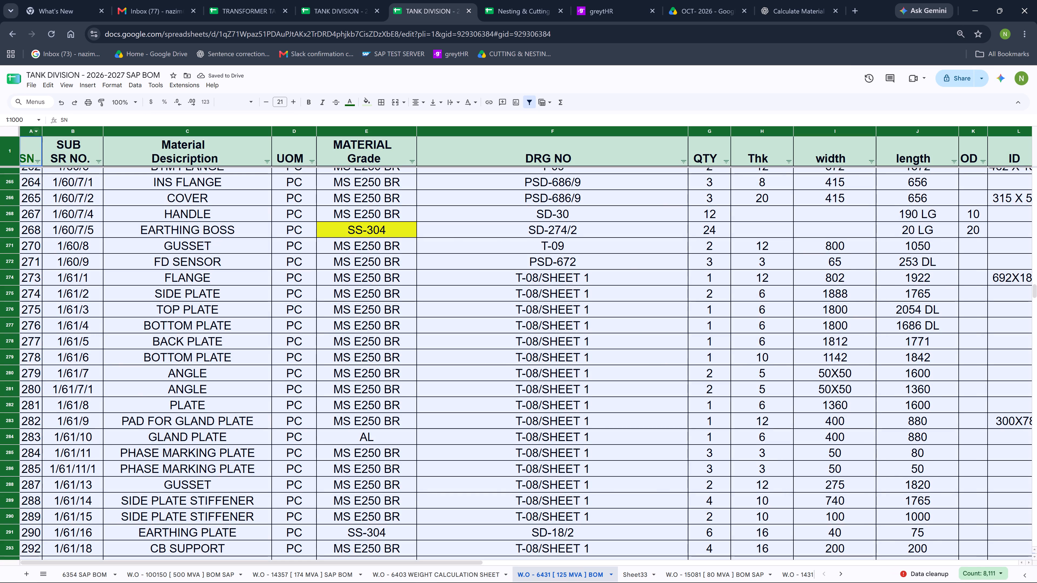
left_click(283, 99)
type("11")
key("Return")
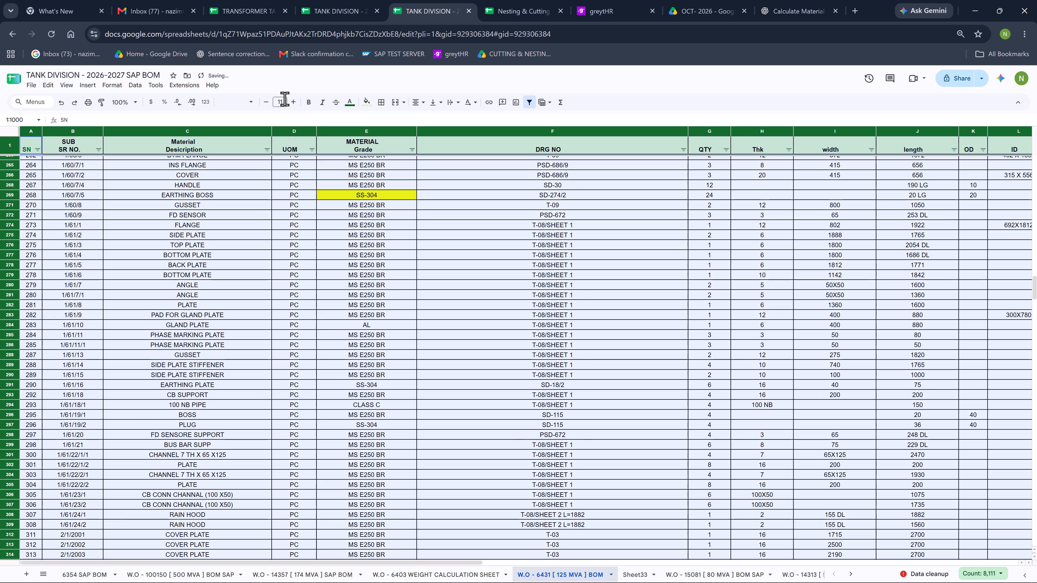
left_click(282, 99)
type("15")
key("Return")
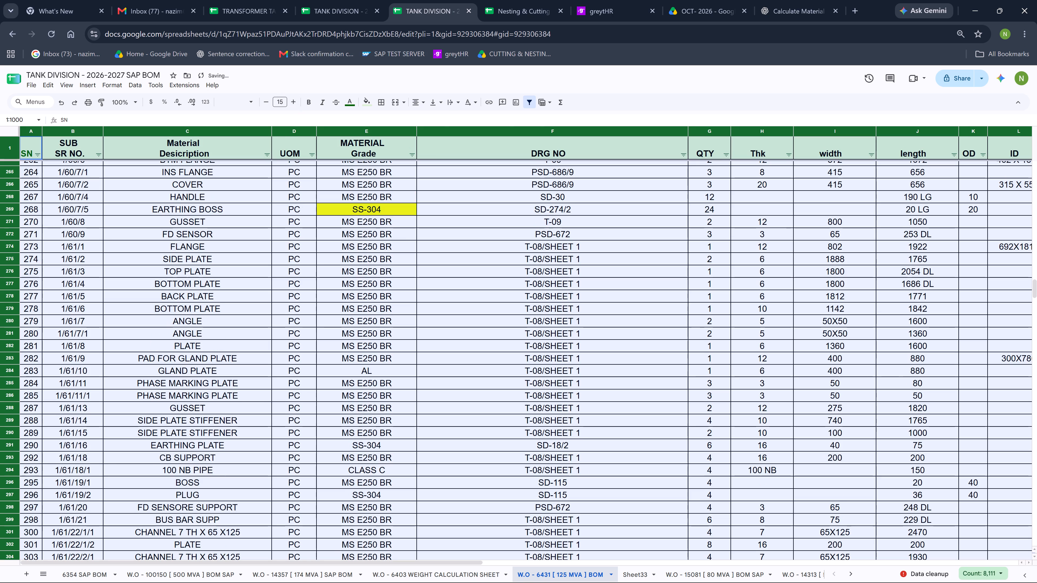
left_click(476, 201)
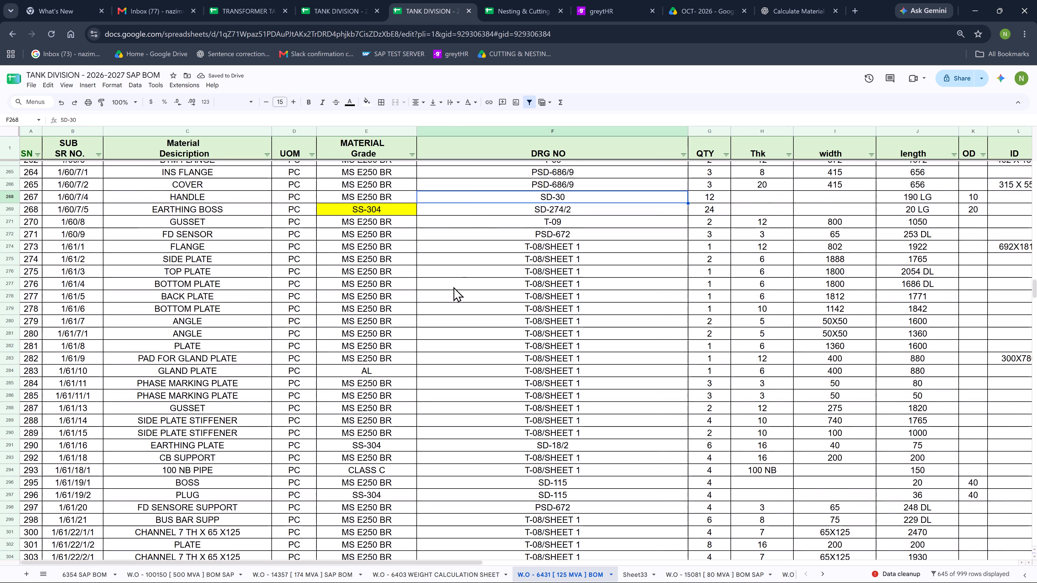
Centre-align all displayed cells of the W.O - 6431 sheet horizontally.
scroll(453, 287, "up", 20)
scroll(453, 287, "up", 20)
scroll(453, 287, "up", 9)
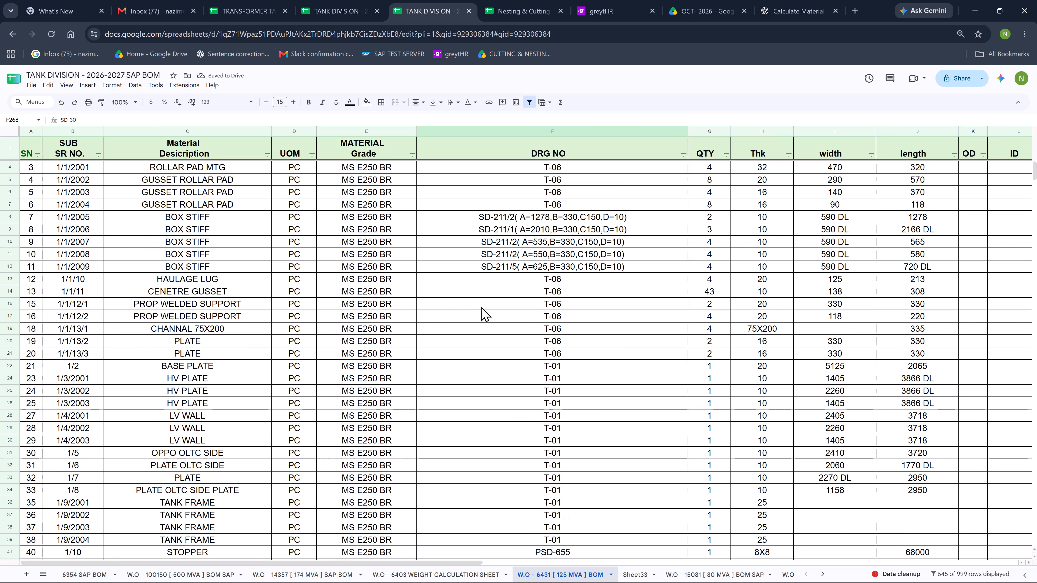
scroll(481, 307, "up", 2)
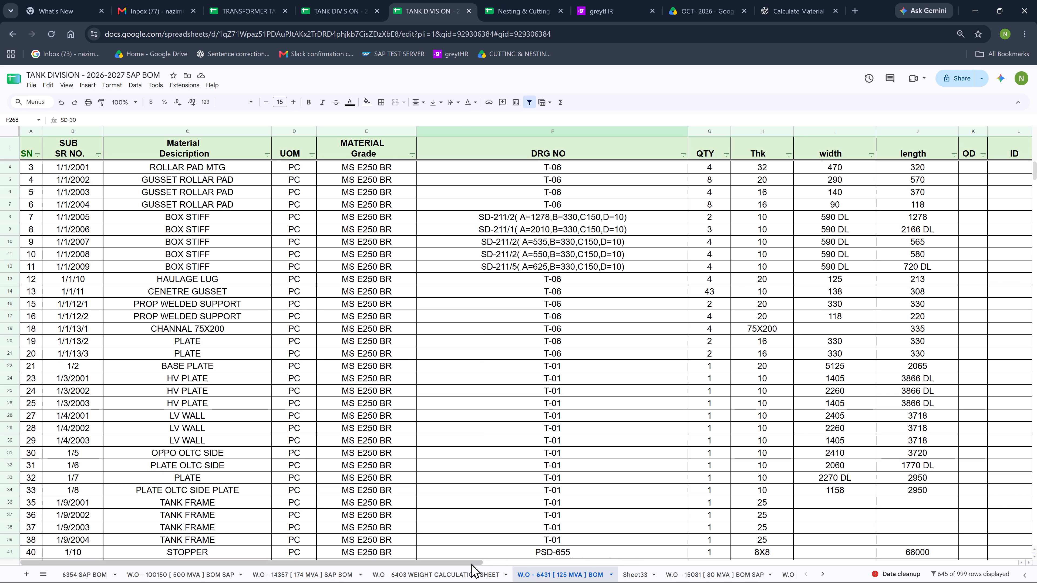
left_click_drag(471, 563, 847, 522)
scroll(733, 307, "up", 6)
left_click(11, 131)
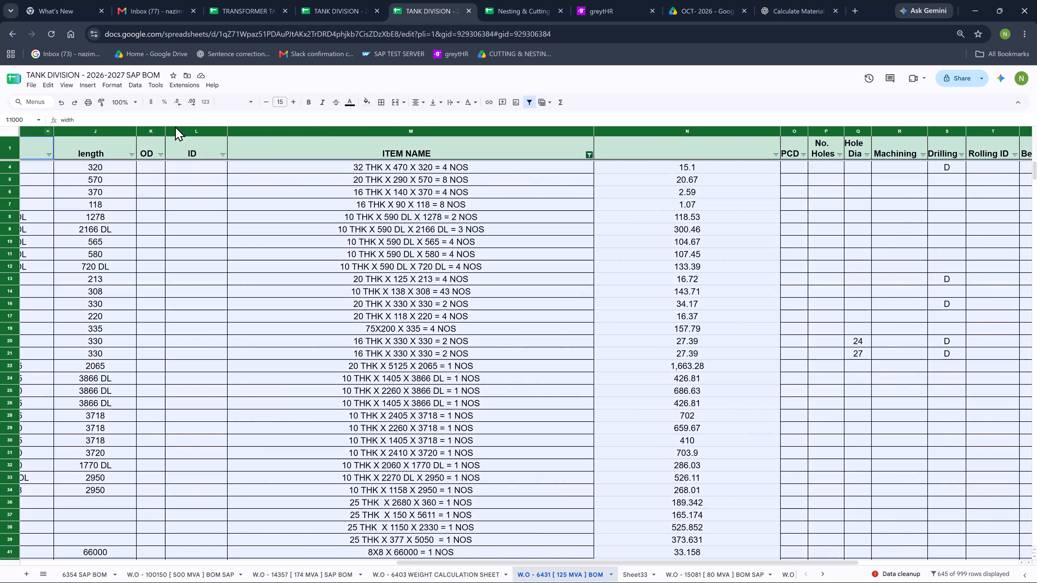
left_click(422, 102)
left_click(415, 117)
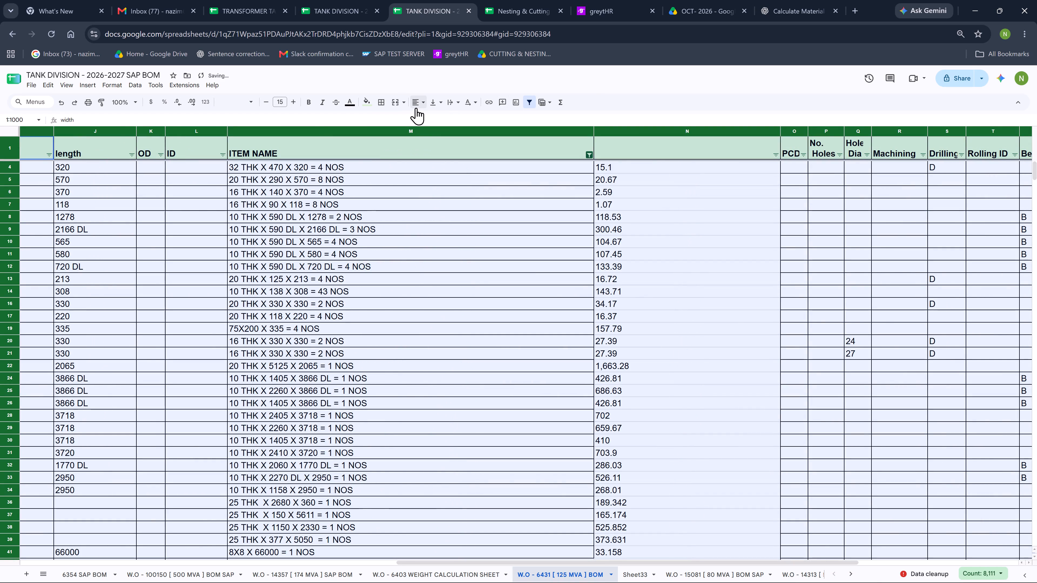
left_click(416, 104)
left_click(429, 119)
scroll(562, 255, "up", 4)
left_click(550, 215)
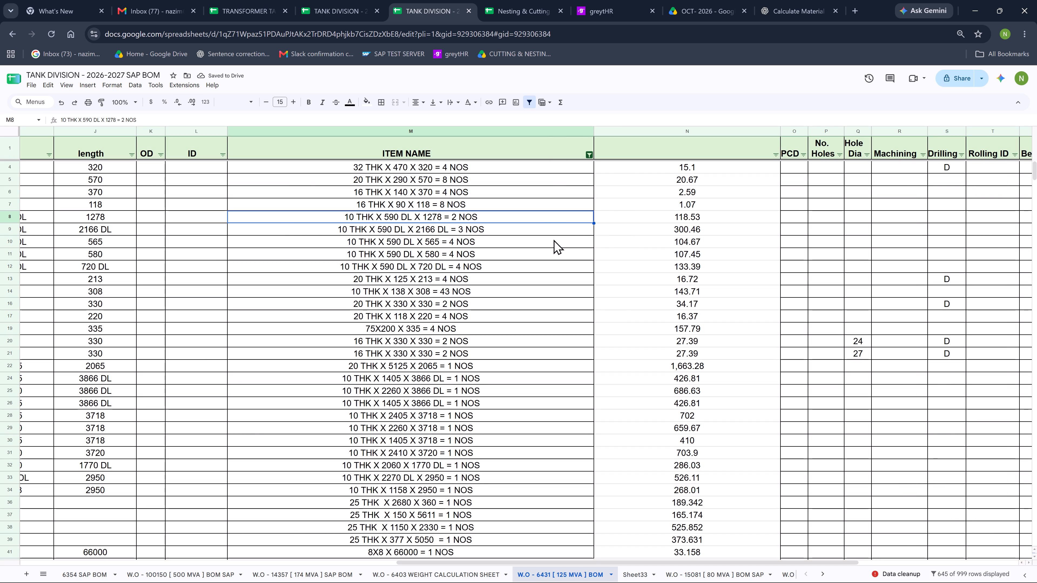
Filter the Material Description column to only the ELBOW items: 150 NB ELBOW, ELBOW and ELBOW 80 NB.
left_click_drag(490, 561, 214, 545)
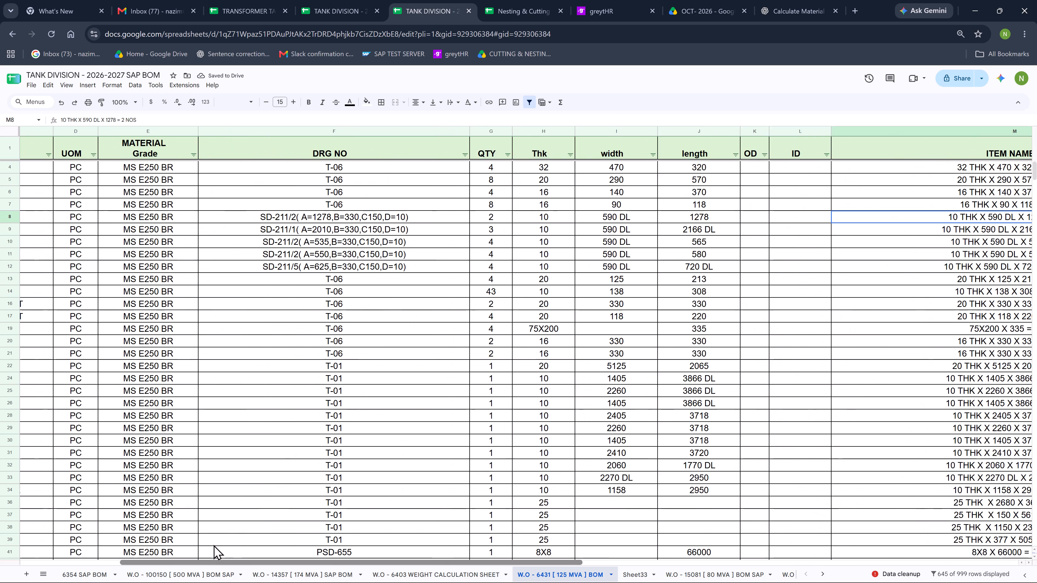
left_click_drag(214, 545, 86, 542)
scroll(247, 178, "up", 3)
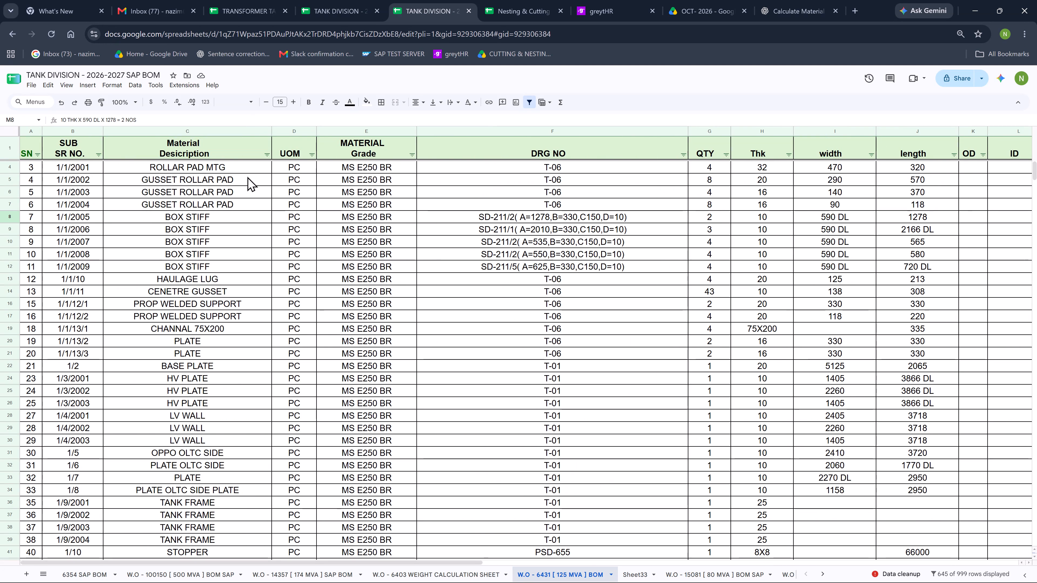
left_click(264, 154)
left_click(195, 259)
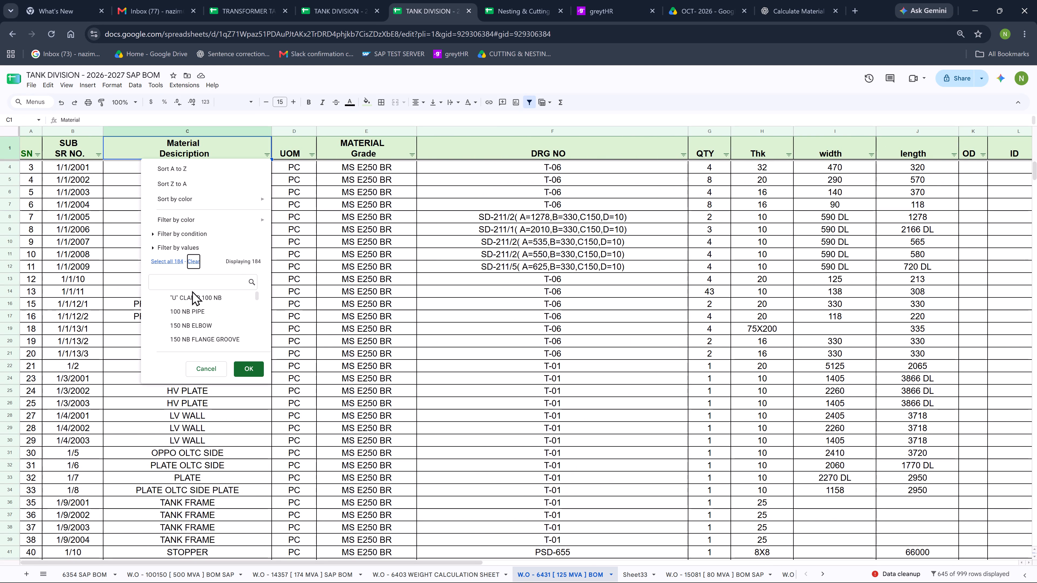
left_click(187, 282)
type("ELBOW")
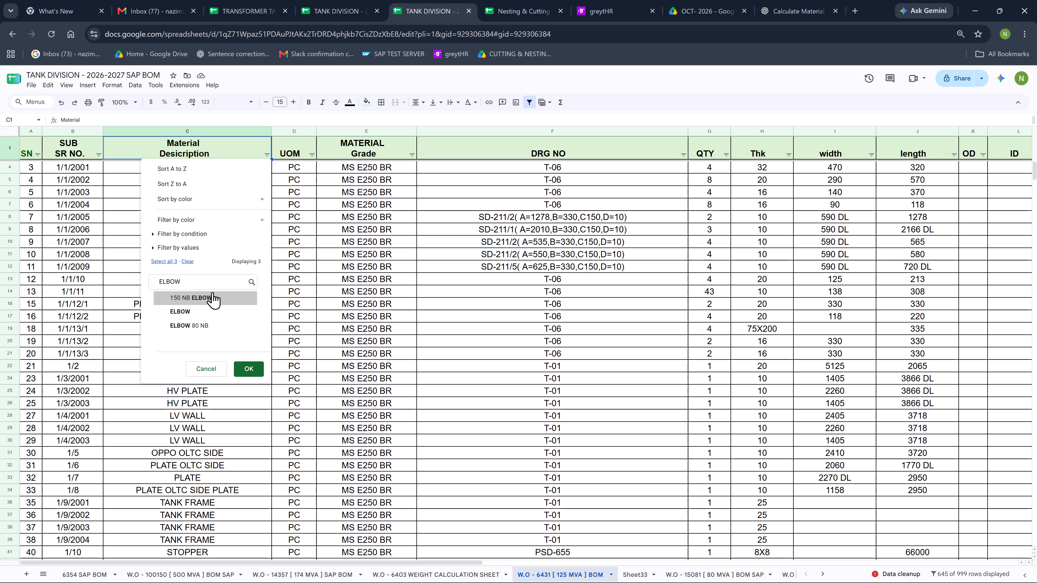
left_click(161, 259)
left_click(246, 368)
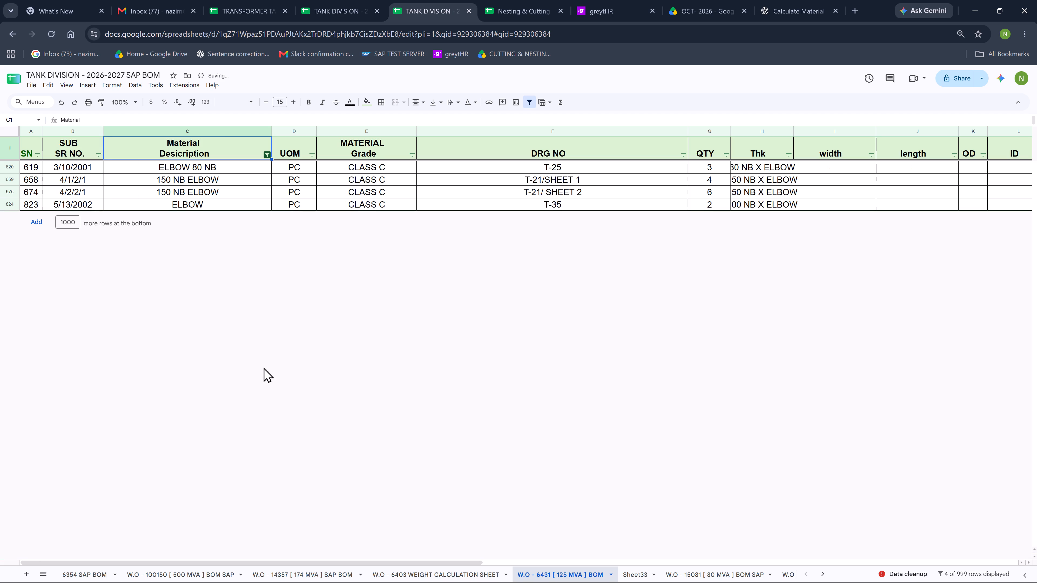
Widen the width column slightly and the Thk column enough to show the full elbow descriptions.
scroll(379, 273, "up", 5)
left_click_drag(877, 129, 894, 133)
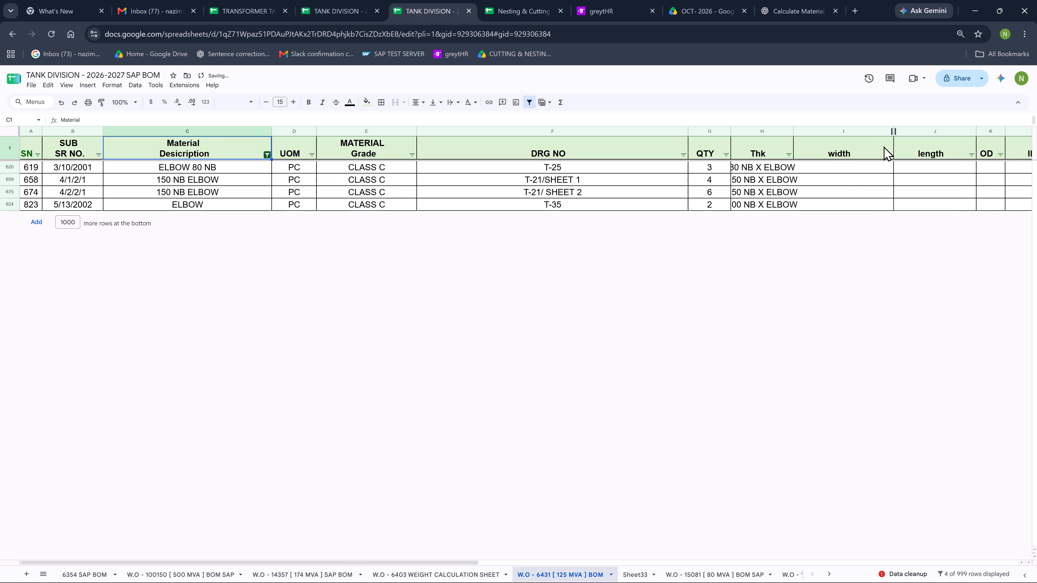
left_click_drag(794, 130, 823, 140)
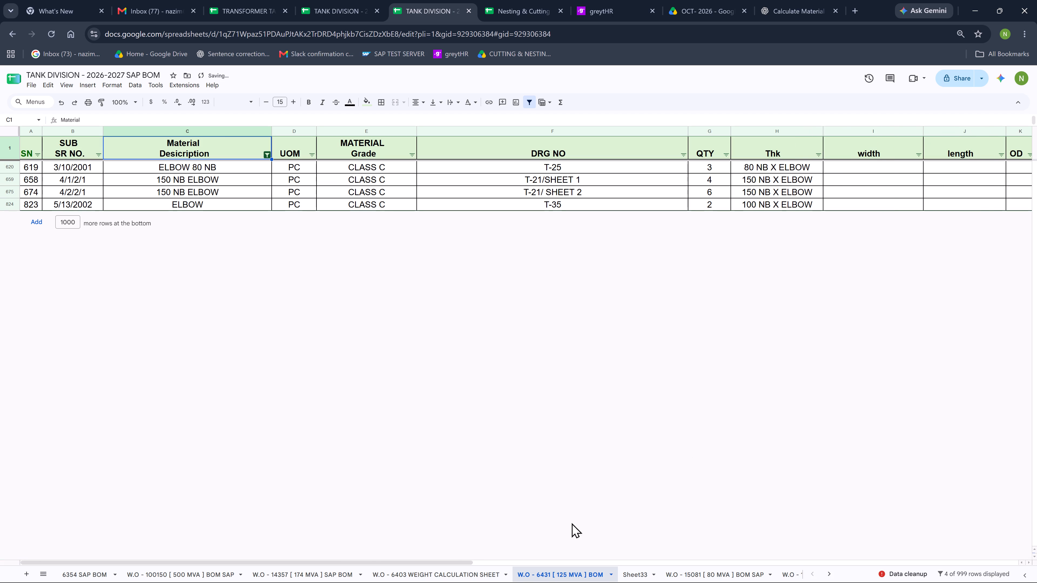
Replace the elbow weights in column N with their quantities: 3 for SN 619, 4 for SN 658, 6 for SN 674, 2 for SN 823.
left_click_drag(454, 563, 557, 563)
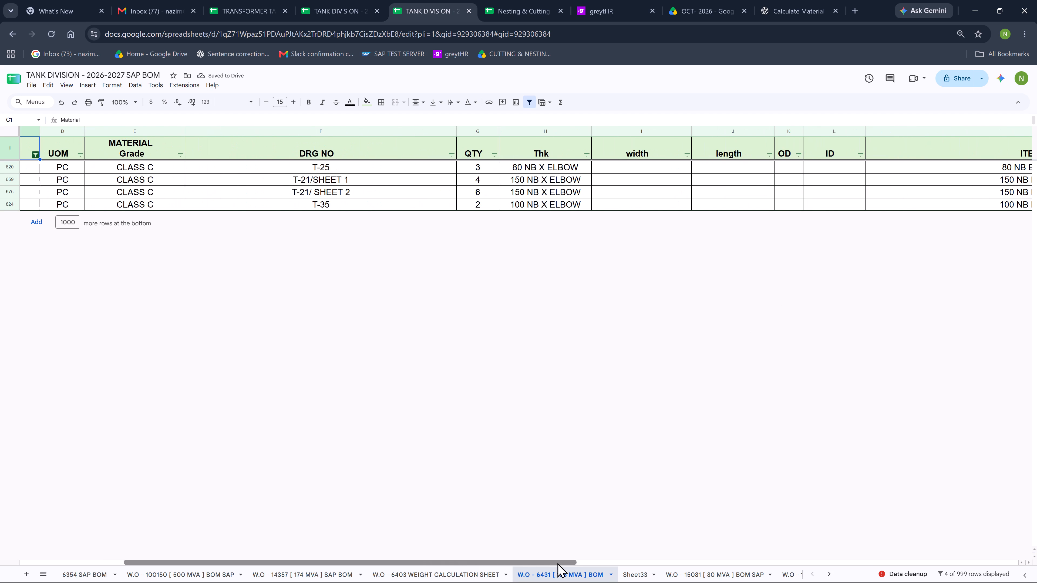
left_click_drag(557, 563, 727, 536)
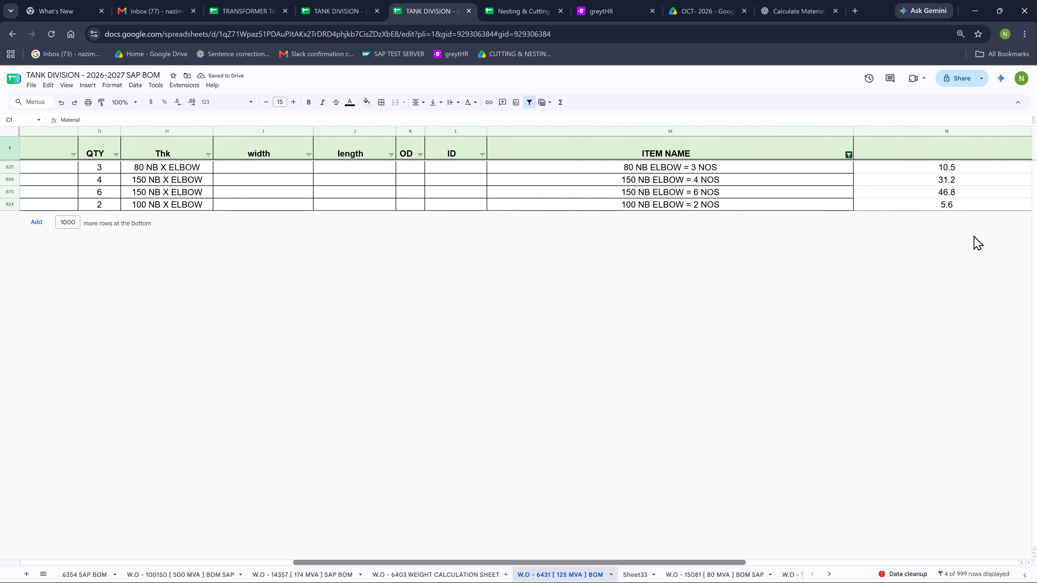
left_click(915, 168)
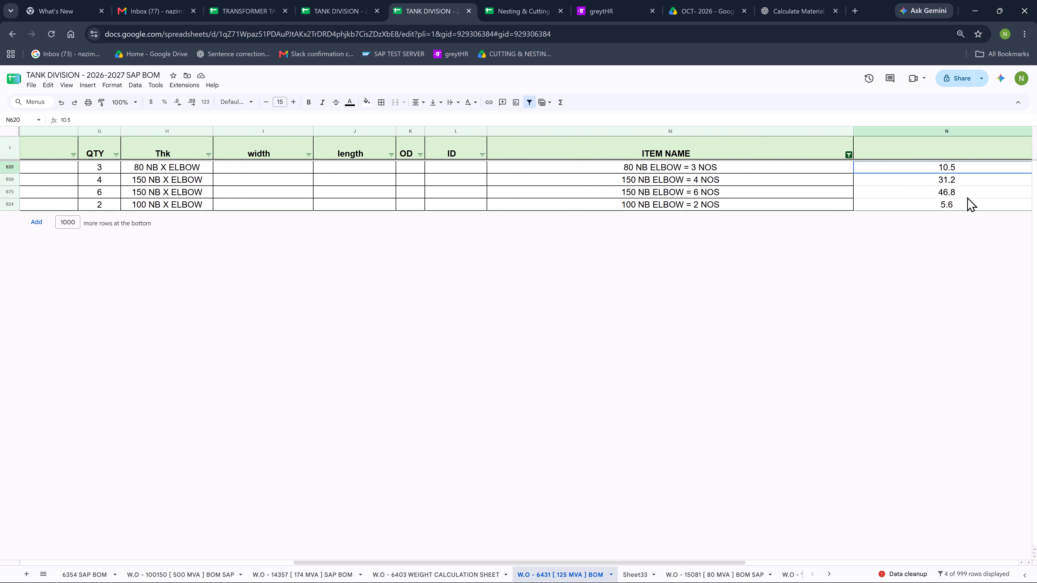
key("3")
key("Return")
key("4")
key("Return")
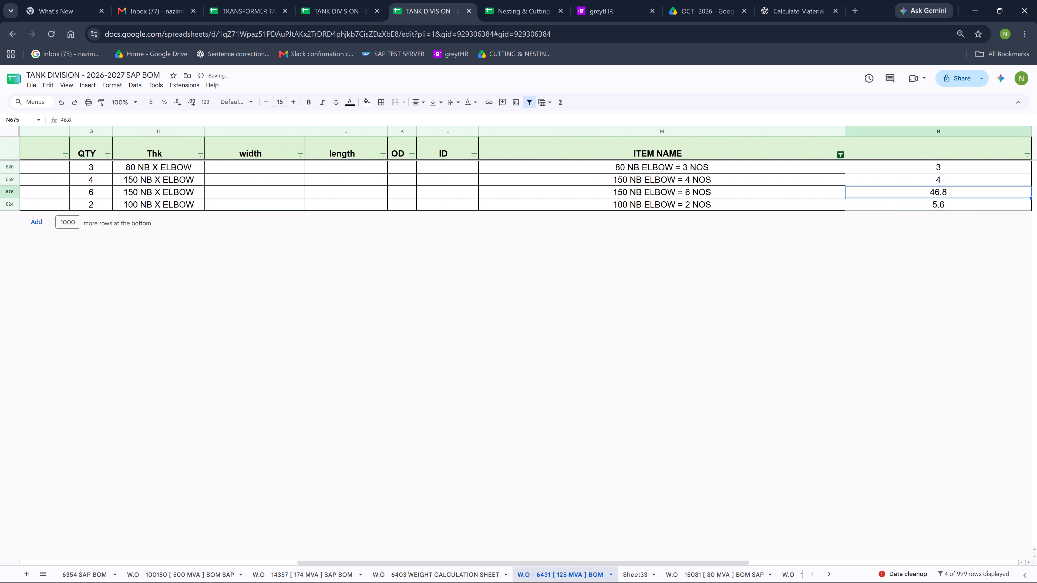
key("6")
key("Return")
key("2")
key("Return")
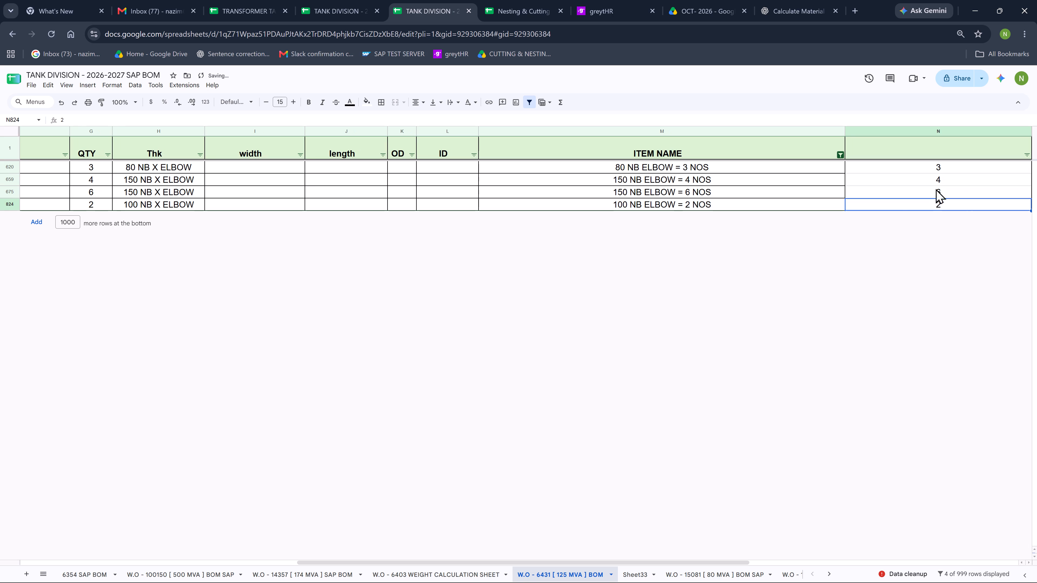
Remove the existing filter from the W.O - 6431 sheet and create a fresh filter over the whole sheet.
left_click(554, 167)
key("Left")
key("Left")
key("Left")
key("Left")
key("Left")
key("Left")
key("Left")
key("Left")
key("Left")
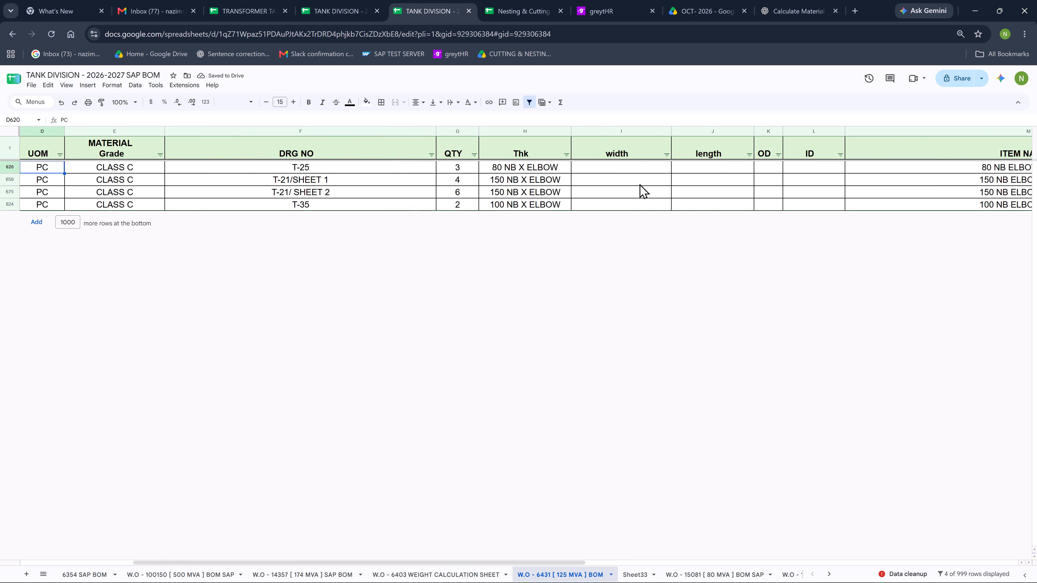
key("Left")
key("Left")
key("Left")
key("Left")
key("Left")
key("Left")
key("Left")
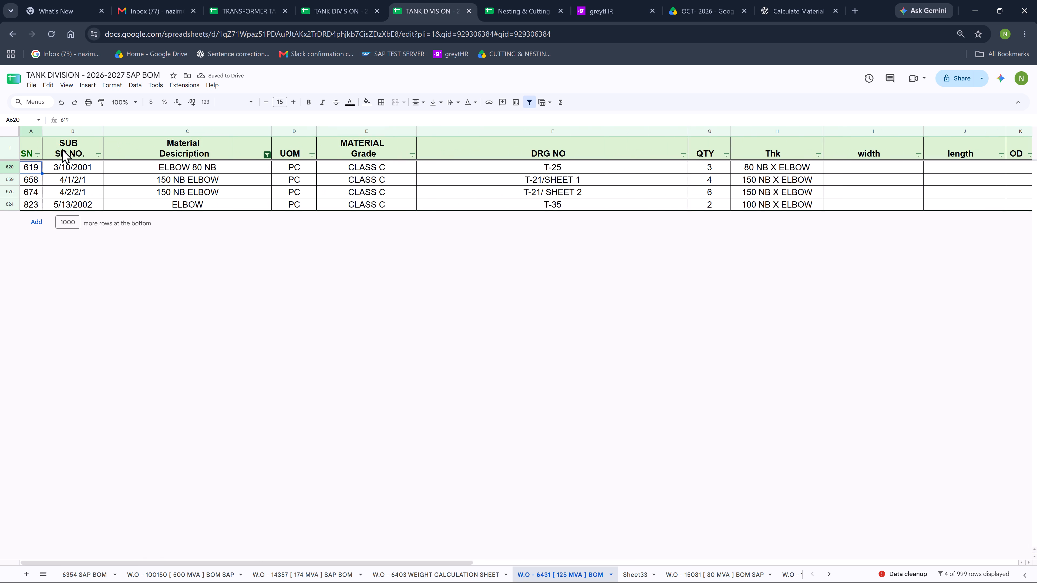
left_click(0, 133)
left_click(528, 100)
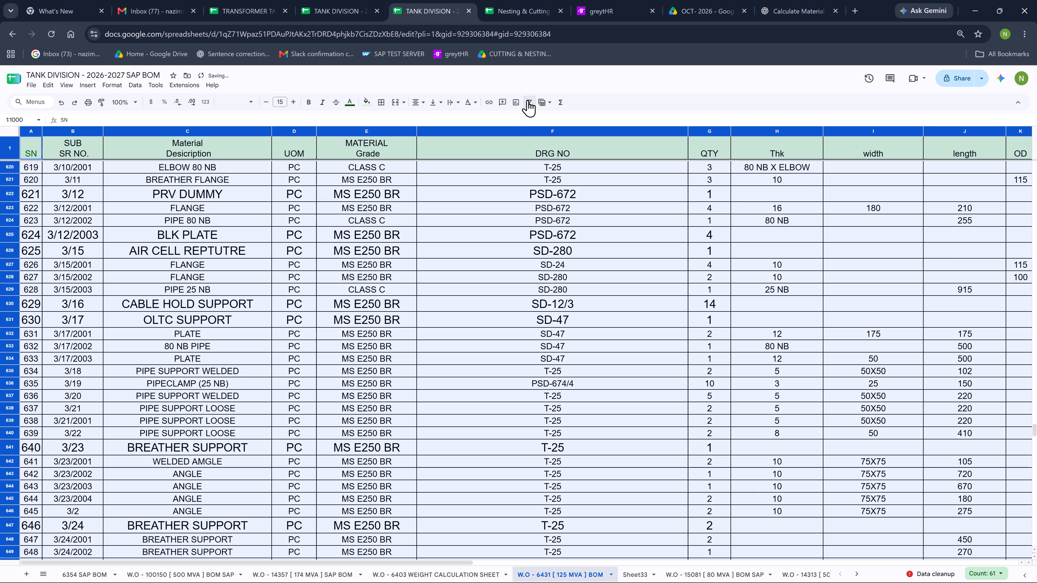
left_click(528, 99)
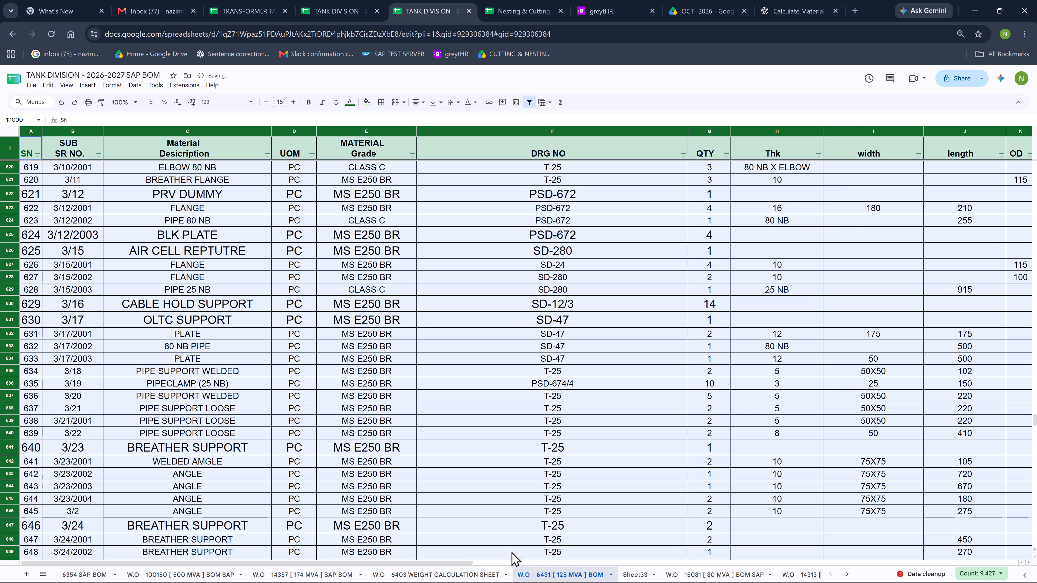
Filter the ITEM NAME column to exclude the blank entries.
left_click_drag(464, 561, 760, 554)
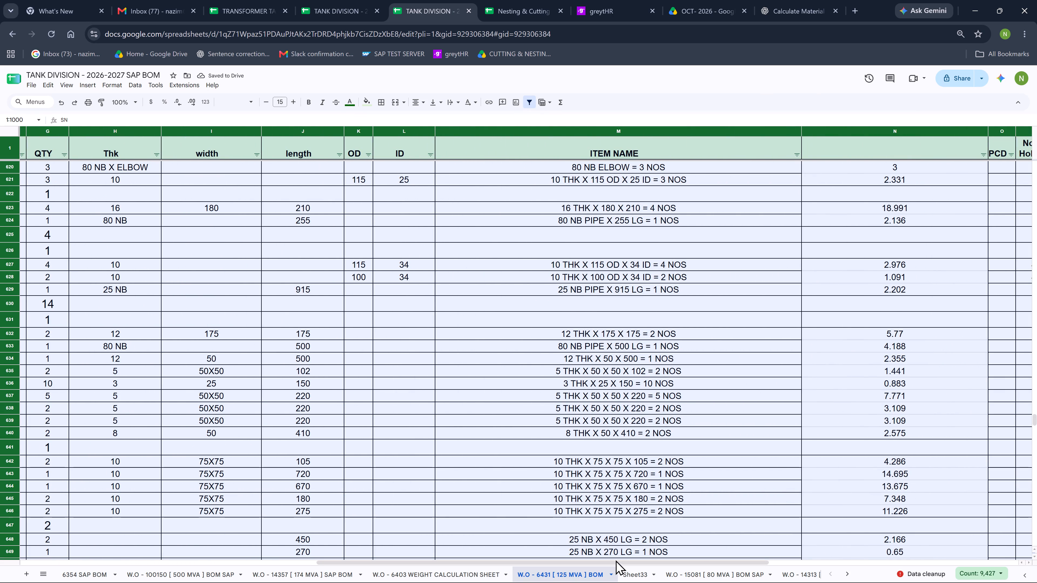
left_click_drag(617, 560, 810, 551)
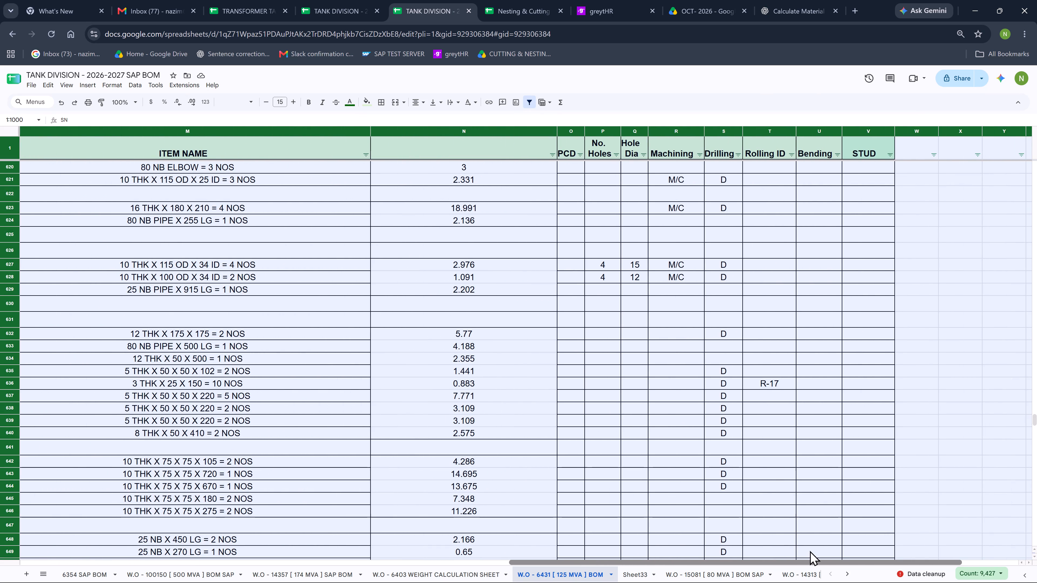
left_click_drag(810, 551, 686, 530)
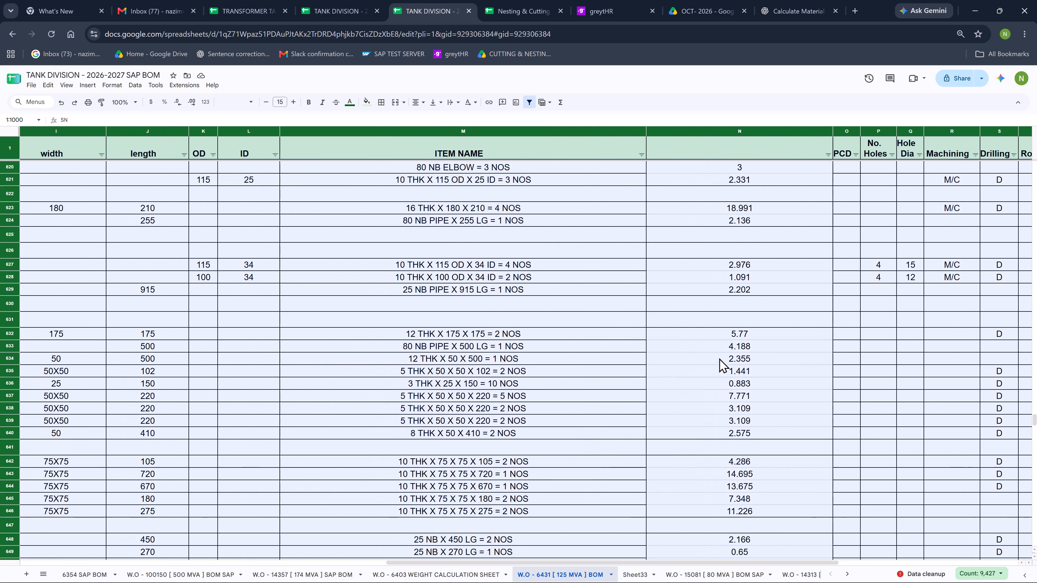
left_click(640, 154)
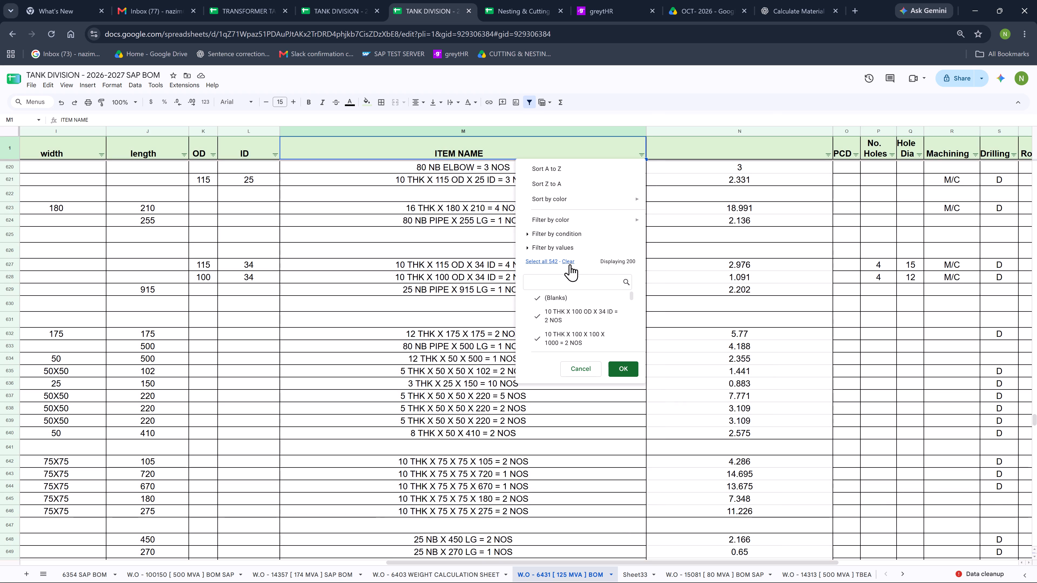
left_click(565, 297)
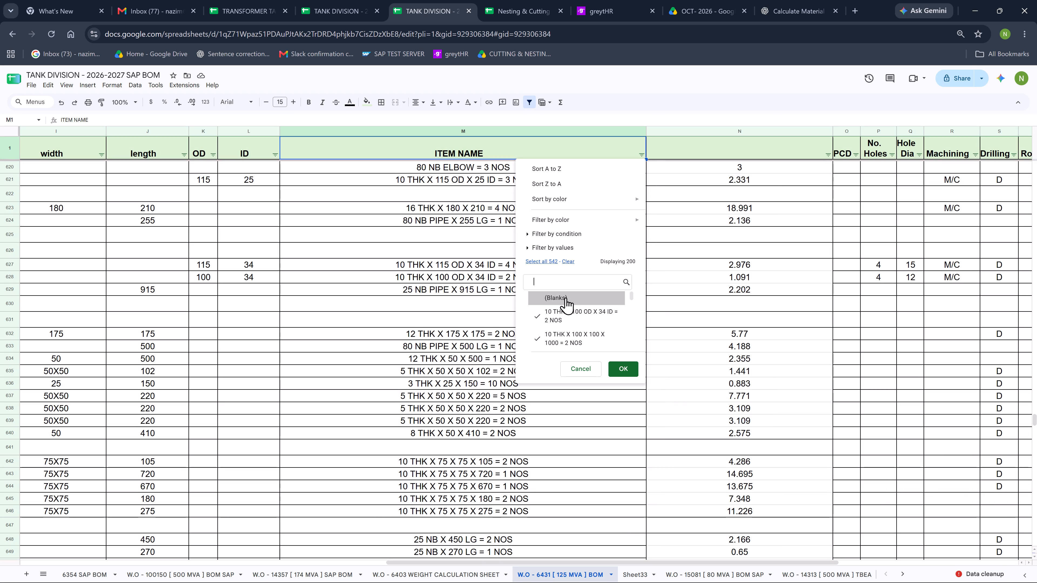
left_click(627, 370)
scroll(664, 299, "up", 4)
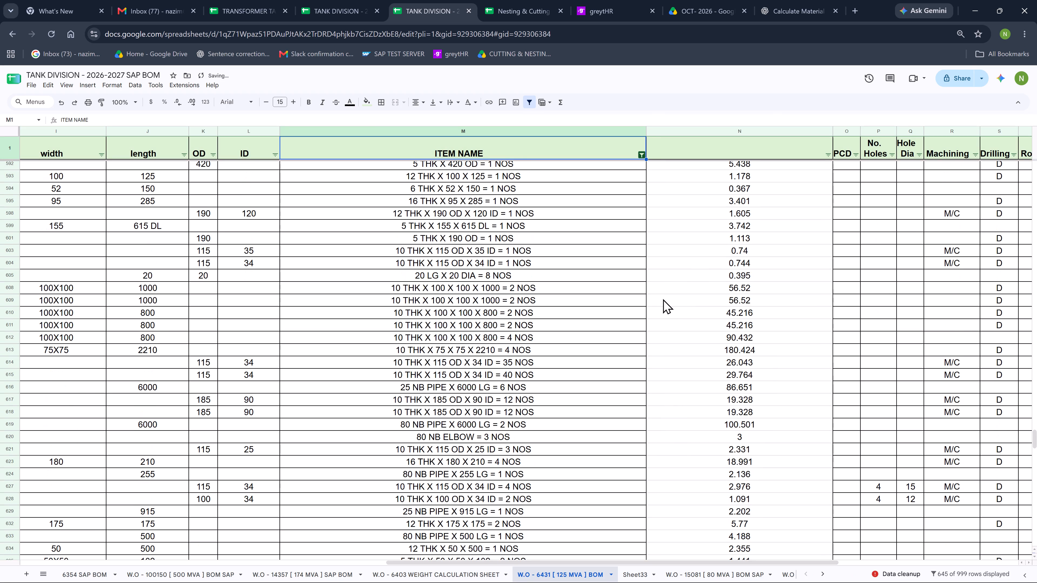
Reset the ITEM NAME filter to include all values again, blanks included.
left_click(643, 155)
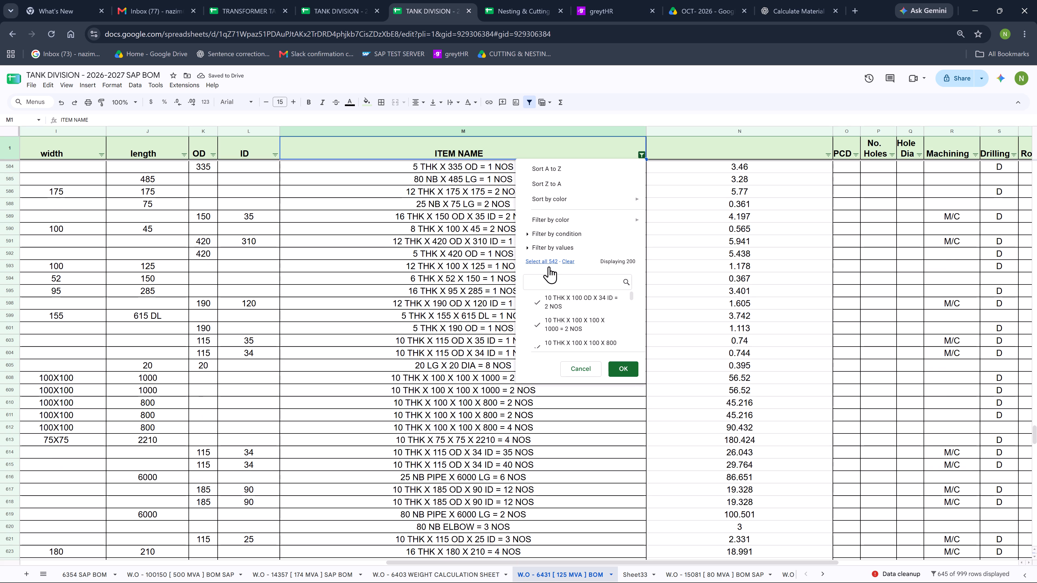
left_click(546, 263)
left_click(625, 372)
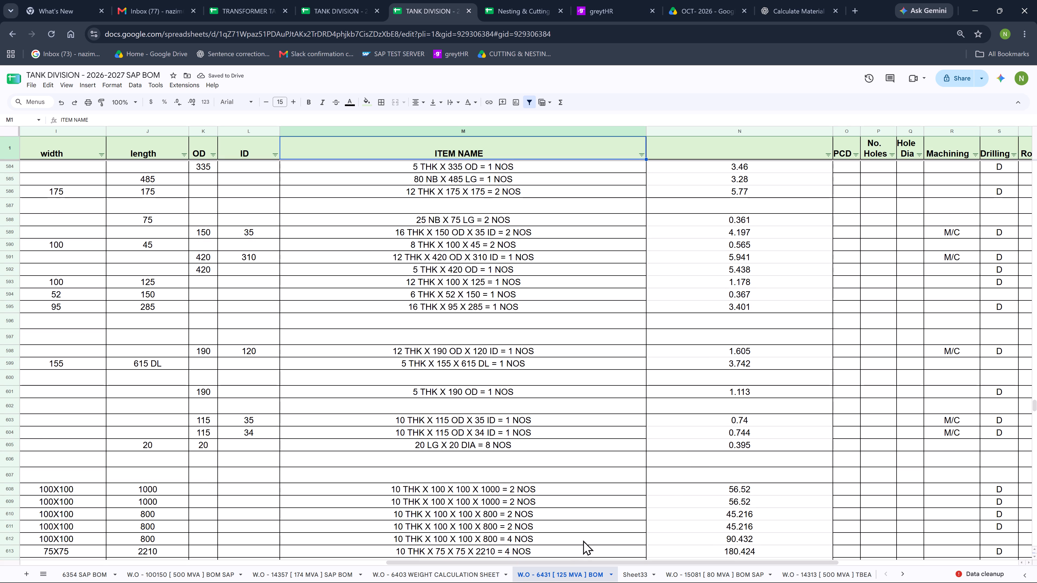
Filter the STUD column to exclude blanks, keeping all the stud sizes.
left_click_drag(574, 562, 670, 565)
left_click(947, 155)
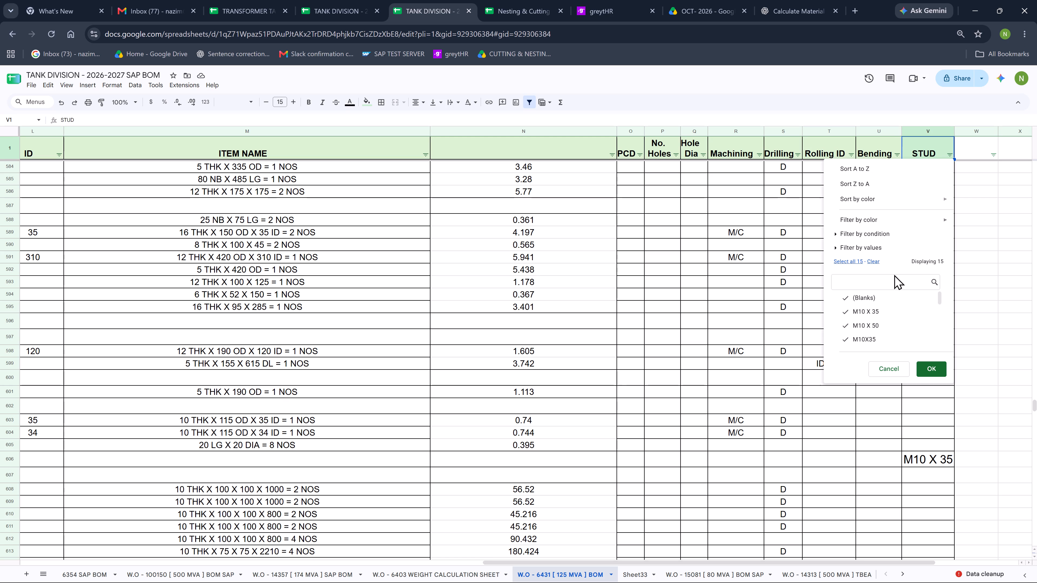
left_click(877, 259)
left_click(854, 260)
left_click(871, 304)
left_click(933, 373)
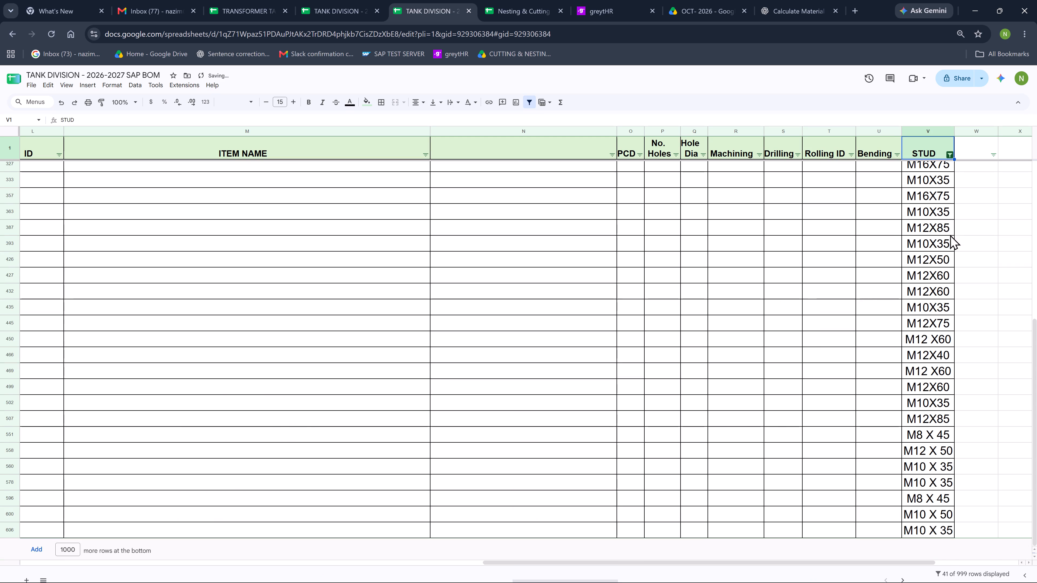
Clear all of Sheet33 and copy the filtered STUD sizes, V43 to V606, into it starting at A1.
scroll(947, 212, "up", 14)
left_click_drag(932, 169, 915, 514)
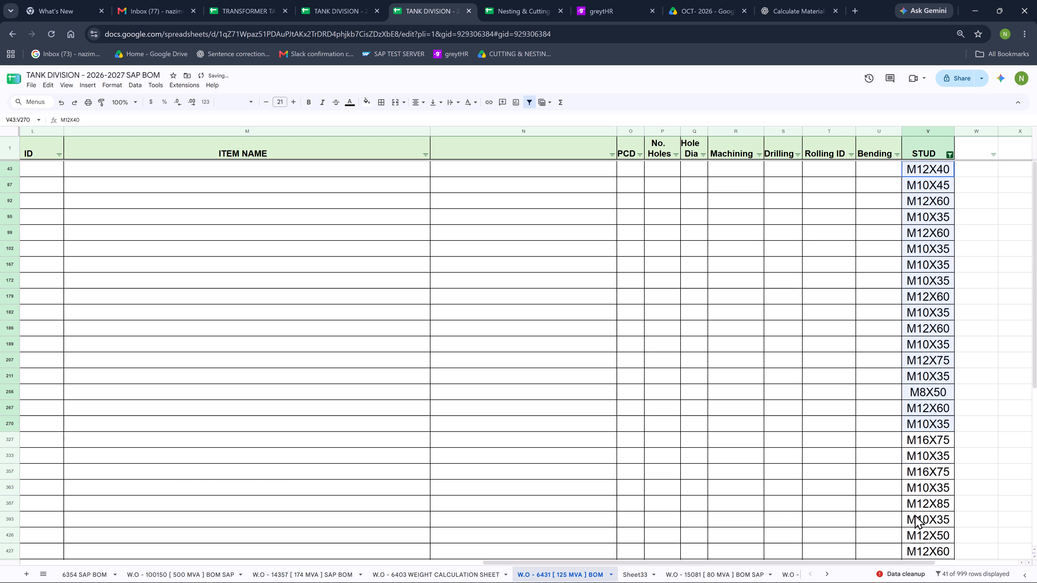
left_click_drag(915, 514, 940, 548)
key("ctrl+c")
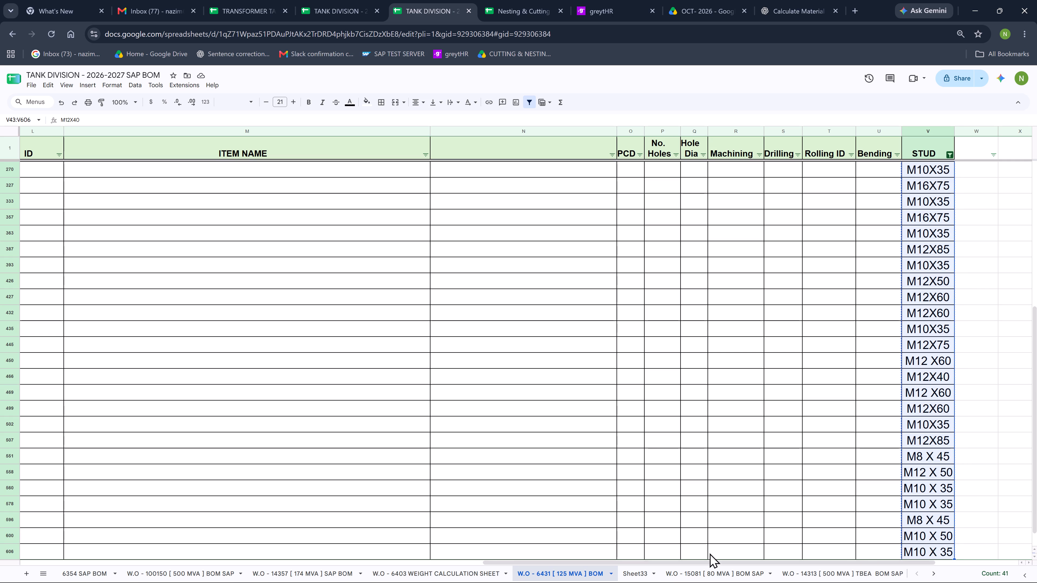
left_click(637, 577)
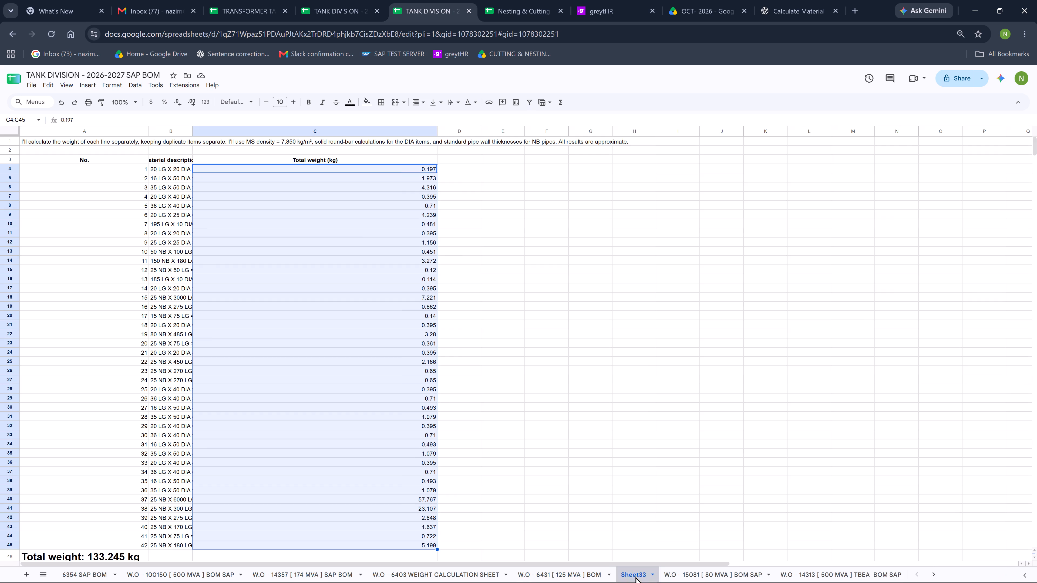
left_click(5, 134)
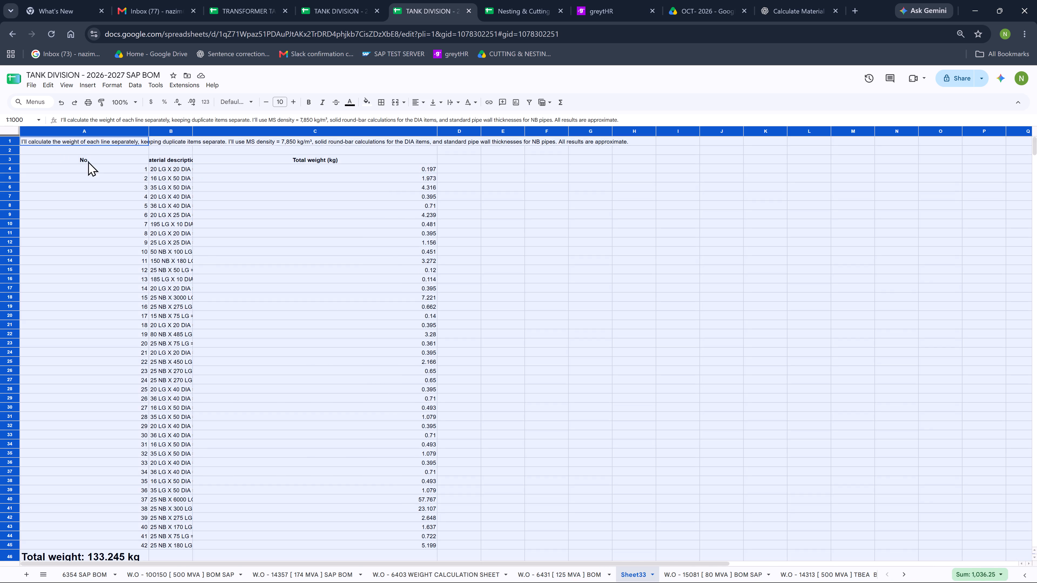
key("Delete")
left_click(44, 143)
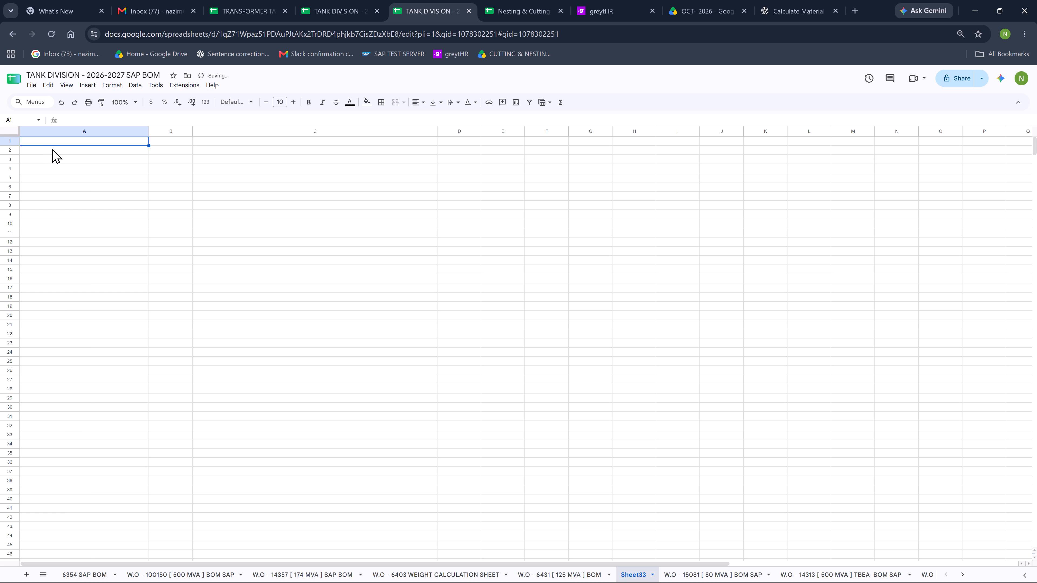
key("ctrl+v")
Copy the filtered rows' QTY values, G43 to G606, into column B of Sheet33 beside the stud sizes.
left_click(552, 573)
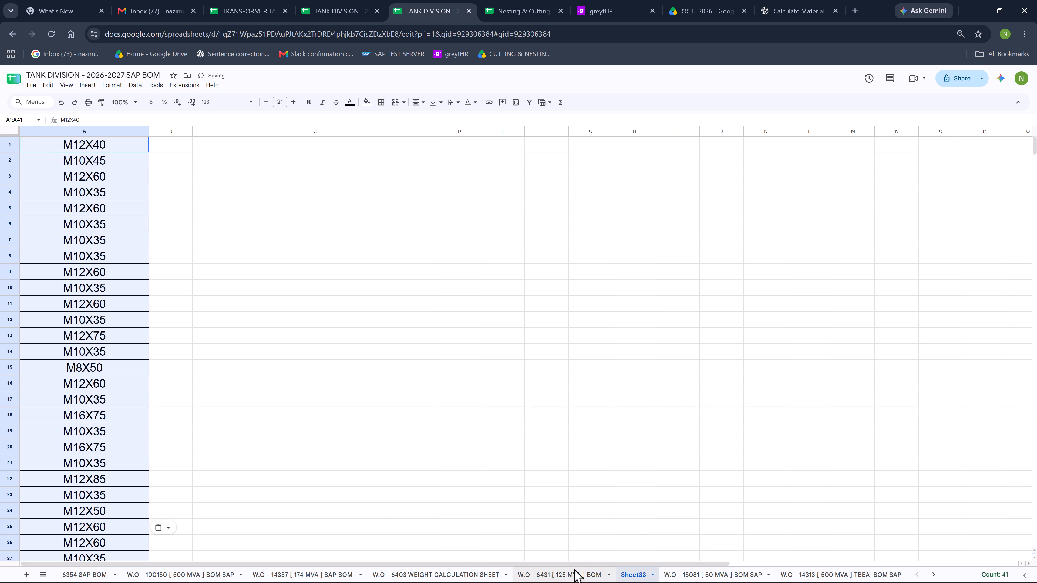
left_click_drag(736, 564, 675, 566)
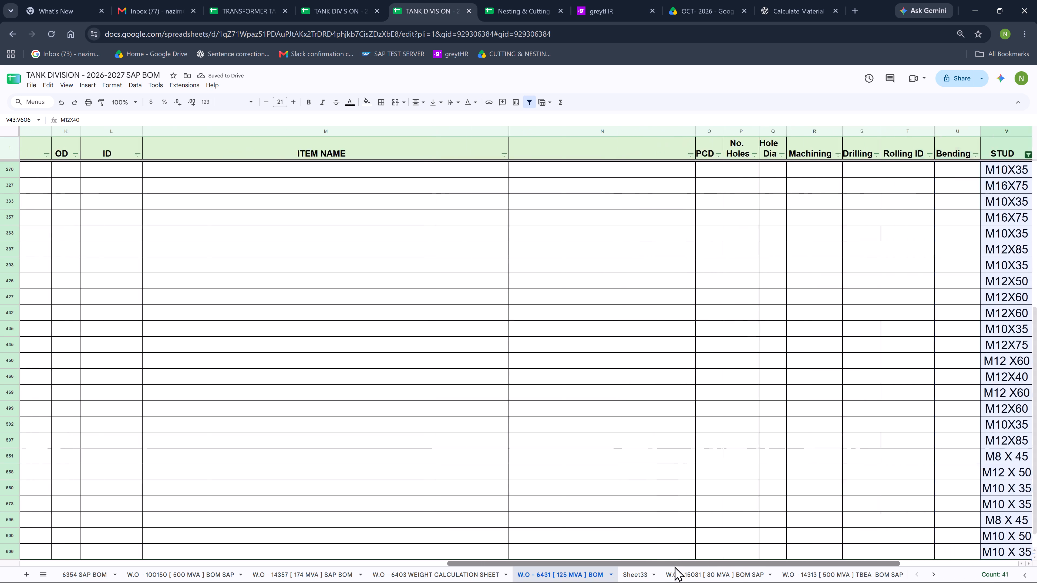
left_click_drag(675, 566, 471, 556)
scroll(468, 487, "down", 4)
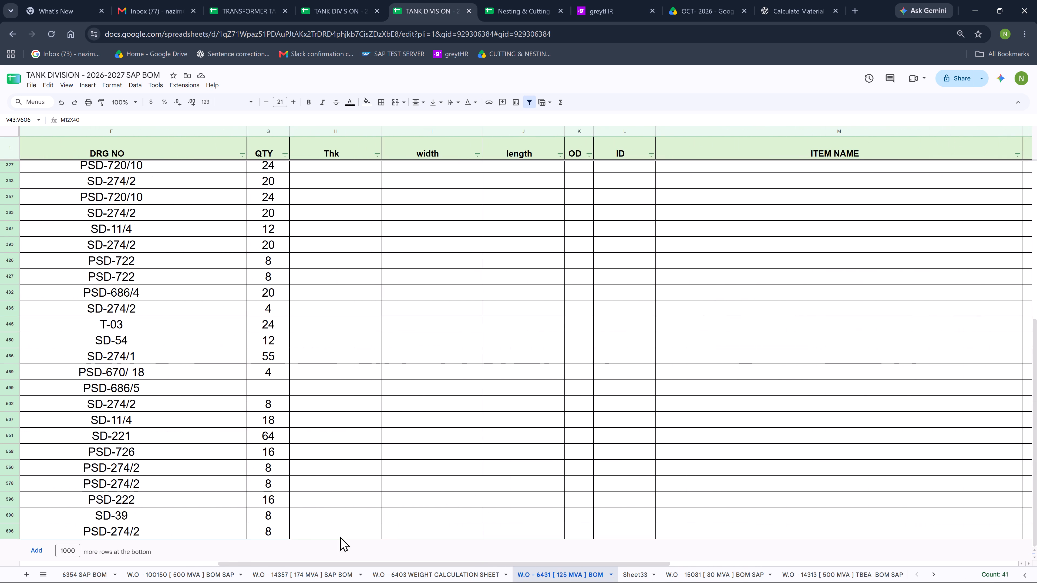
left_click_drag(272, 530, 261, 158)
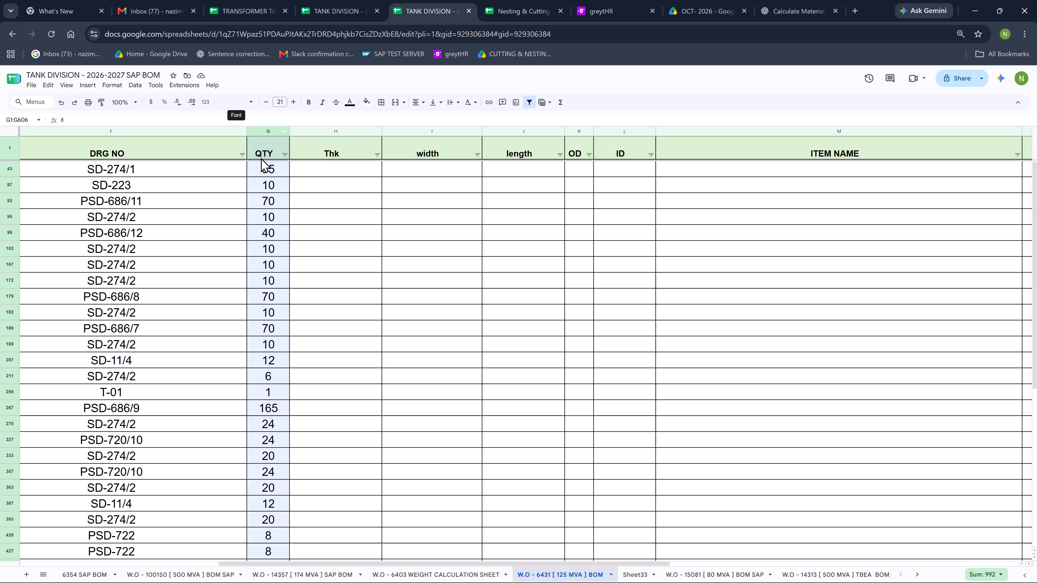
left_click_drag(261, 158, 271, 171)
scroll(325, 199, "up", 4)
key("ctrl+c")
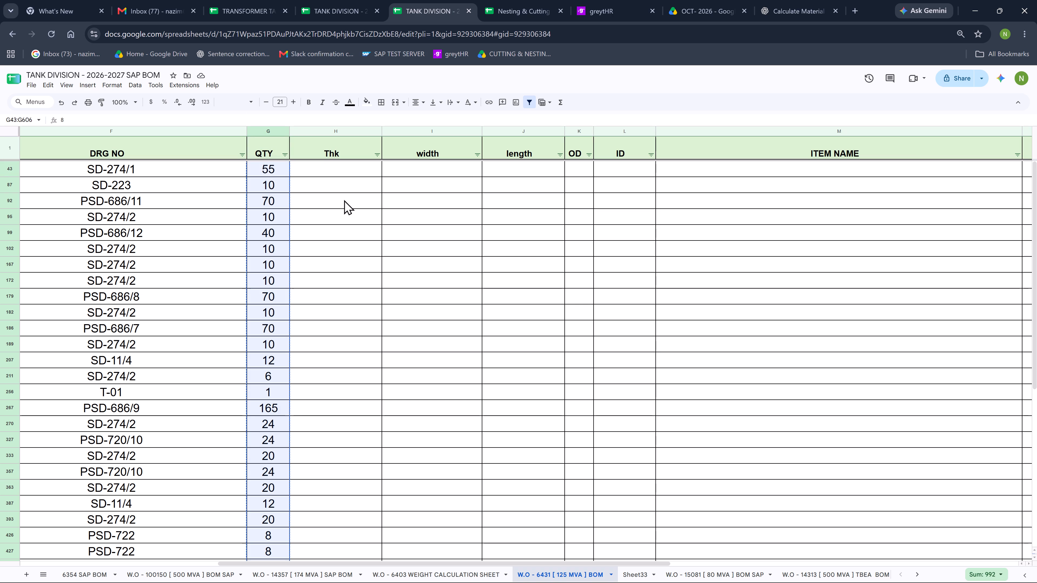
left_click(638, 575)
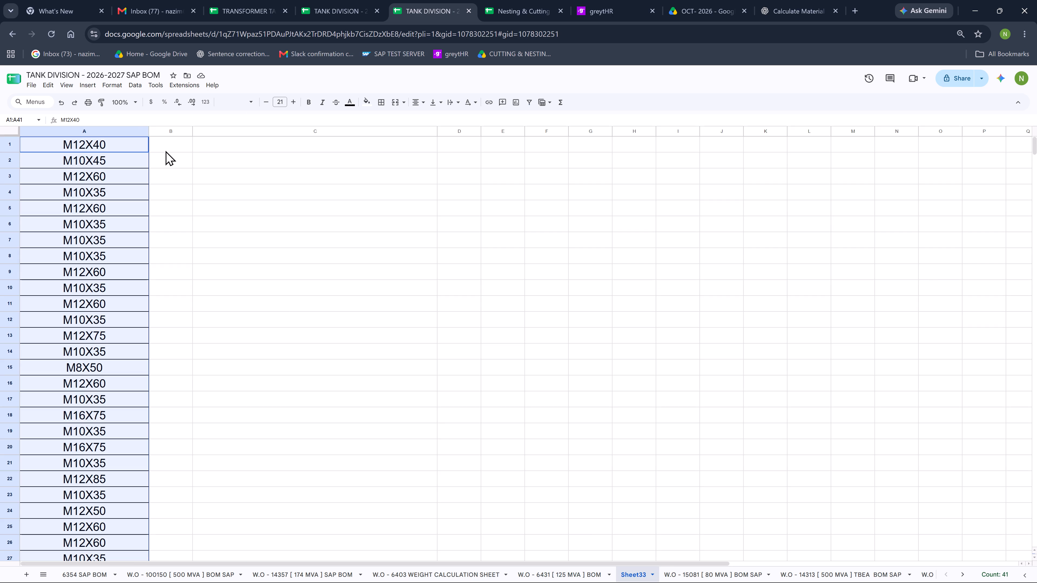
left_click(166, 151)
key("ctrl+v")
left_click(130, 170)
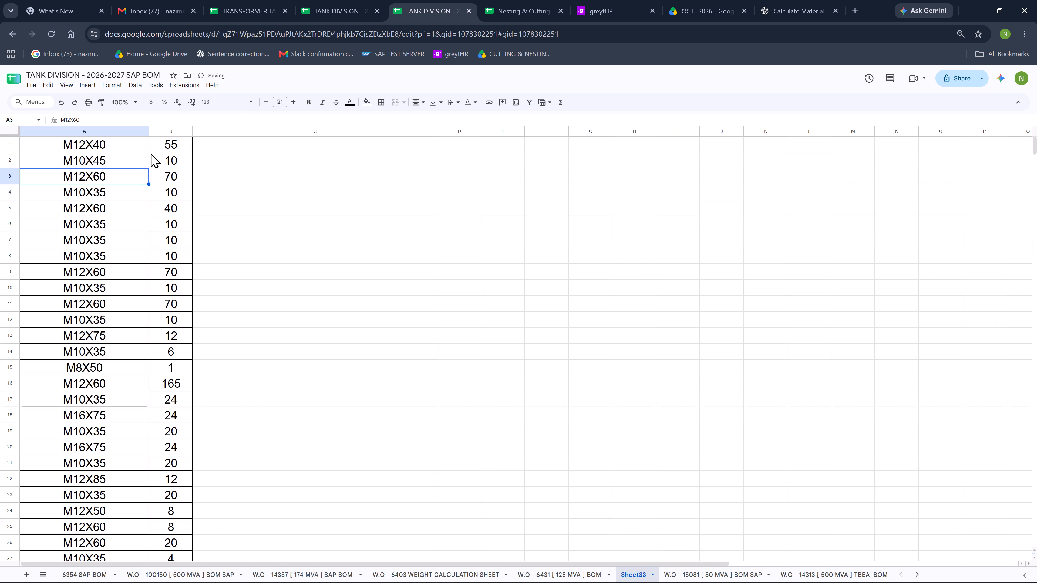
Delete the X and the space before it from the stud size in cell A36 of Sheet33, giving M12 50.
scroll(134, 195, "down", 3)
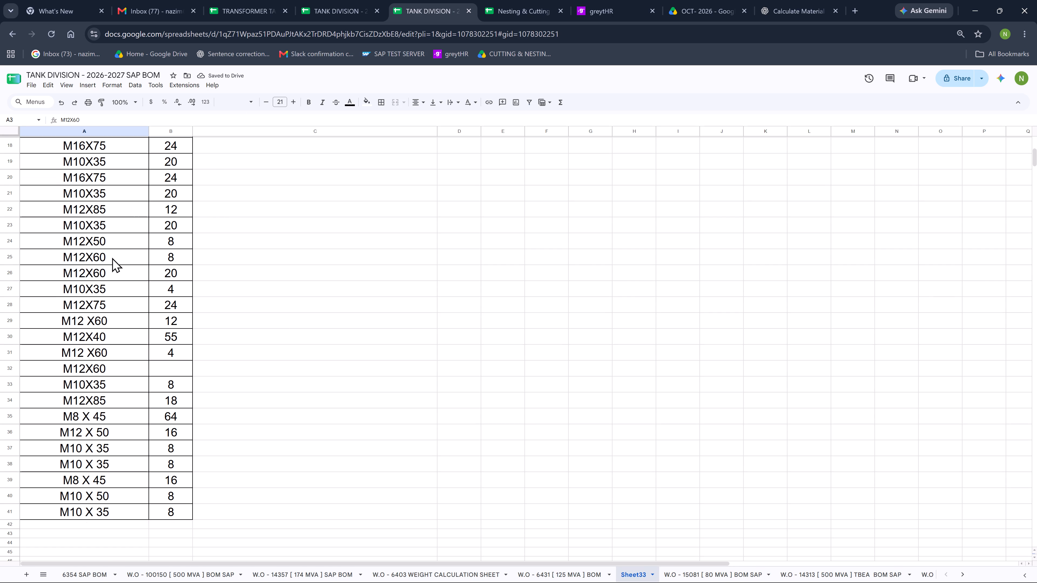
double_click(87, 431)
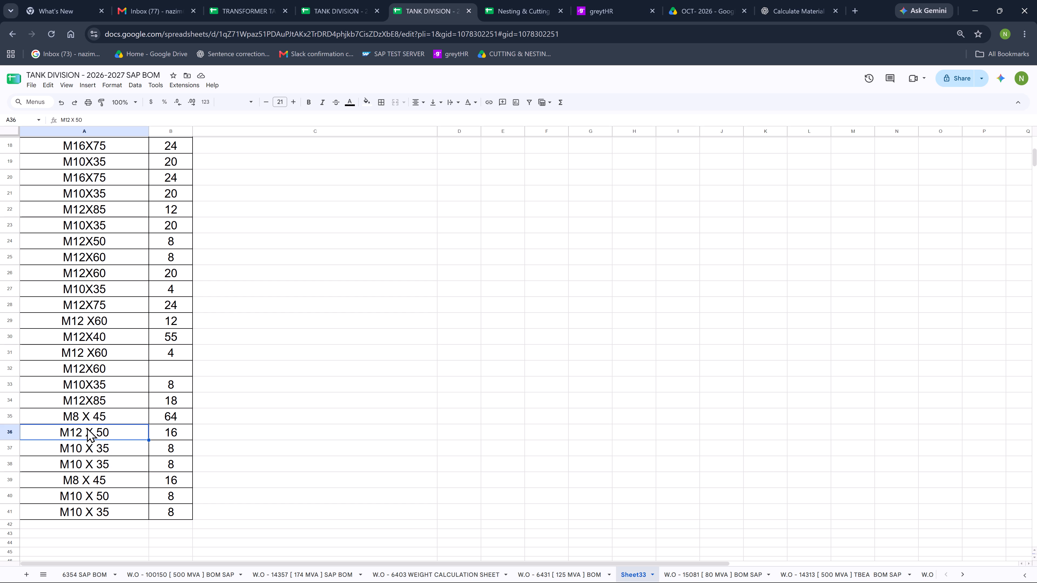
double_click(87, 428)
left_click(88, 431)
key("BackSpace")
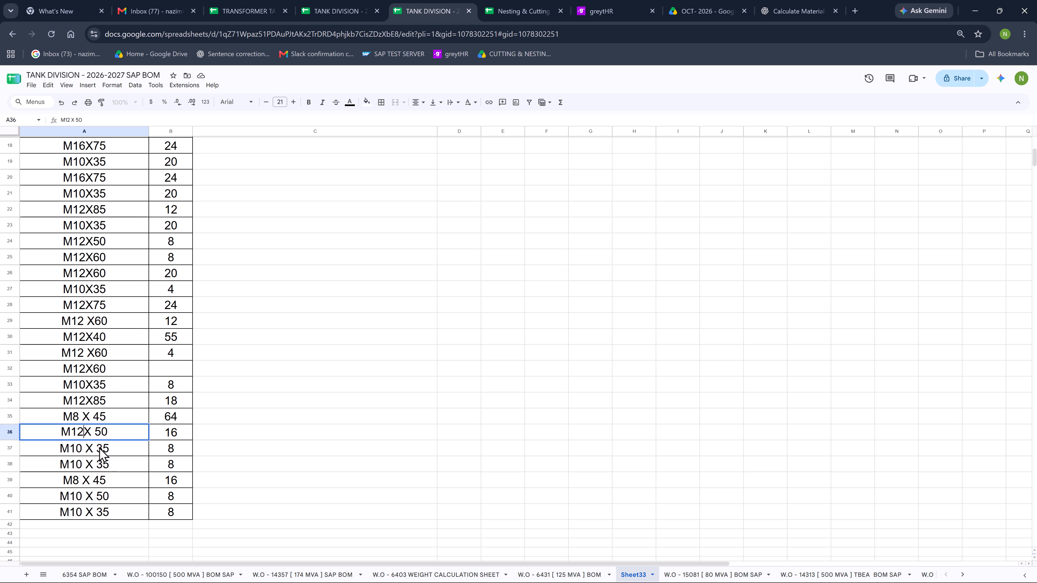
left_click(90, 432)
key("BackSpace")
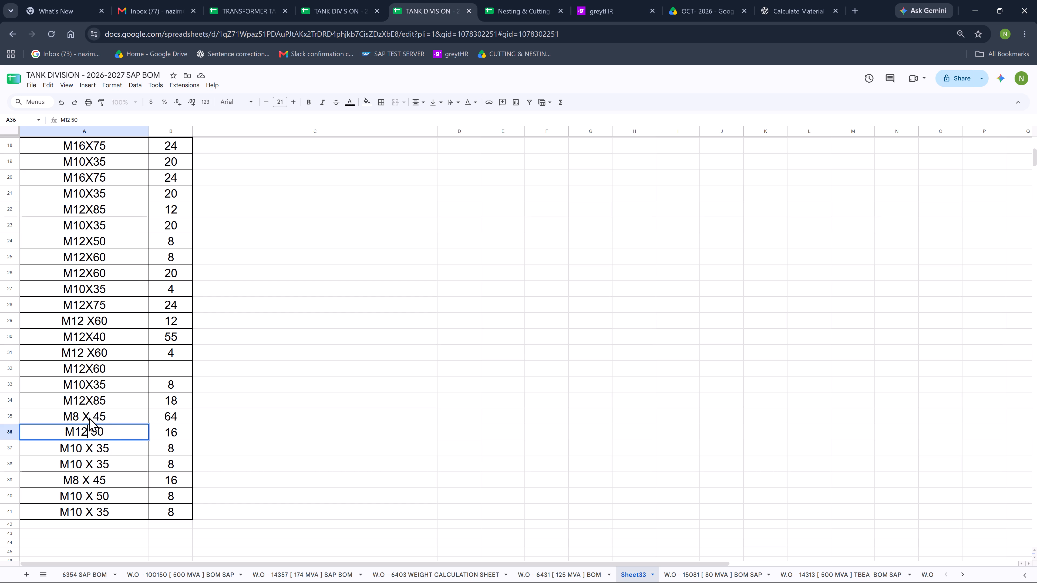
Rewrite the stud size in cell A35 without spaces as M8X45.
left_click(89, 417)
double_click(87, 416)
left_click(89, 417)
key("BackSpace")
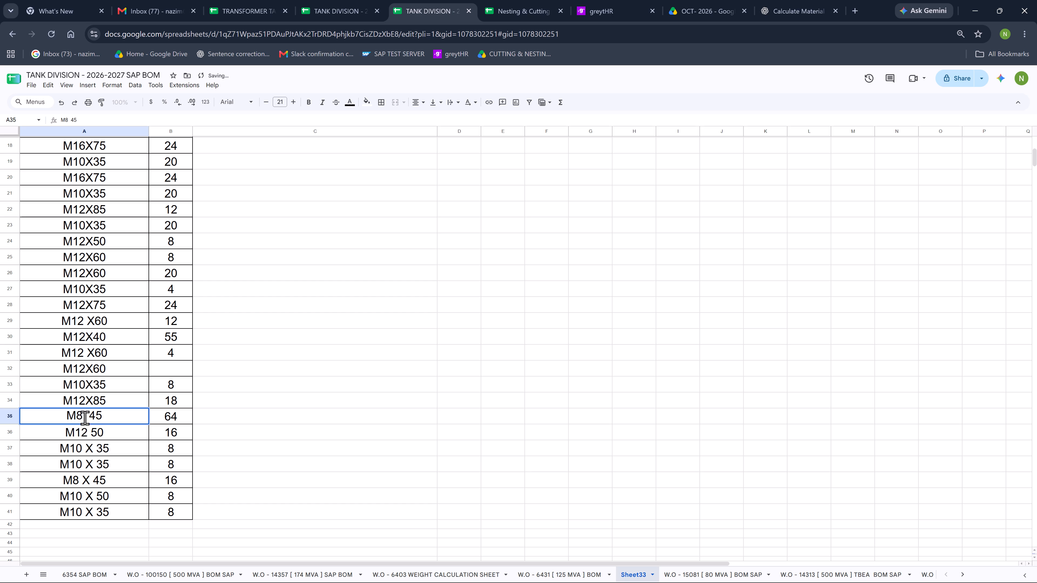
key("BackSpace")
key("BackSpace")
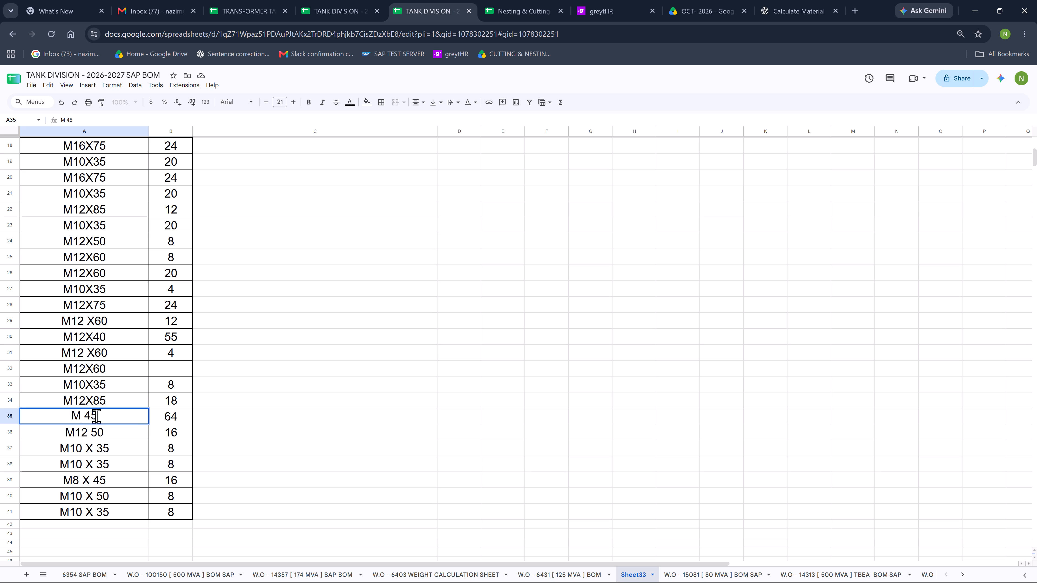
key("8")
key("x")
key("Delete")
Change the stud size in cell A36 to M12X50 without spaces.
left_click(88, 431)
left_click(88, 433)
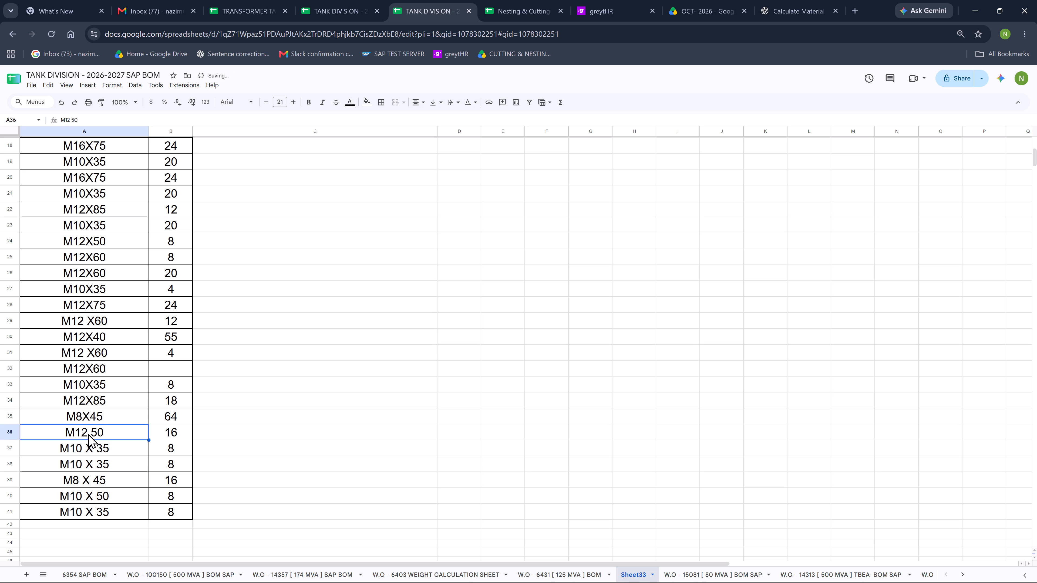
double_click(90, 433)
left_click(90, 428)
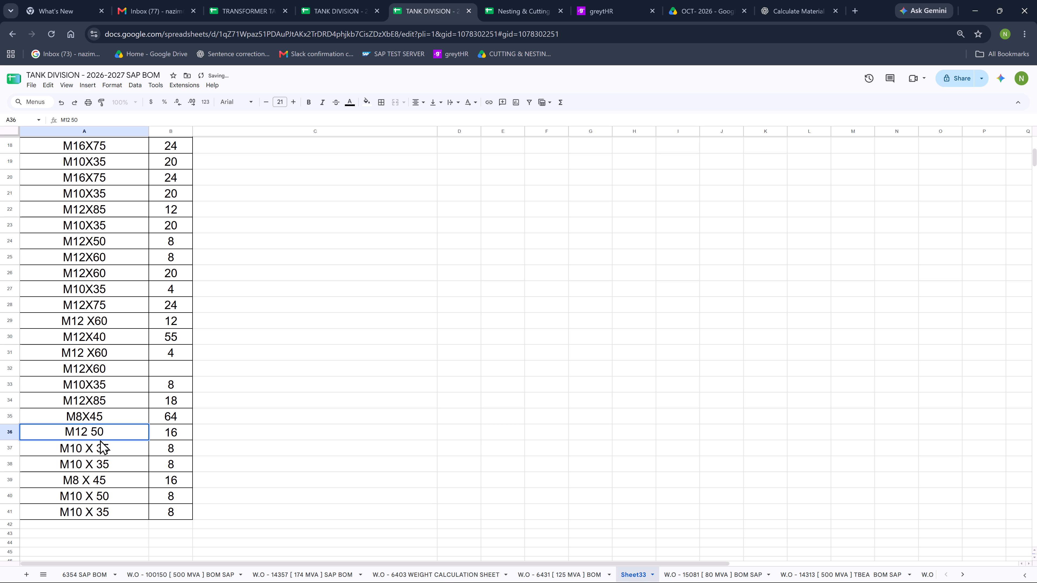
key("BackSpace")
key("x")
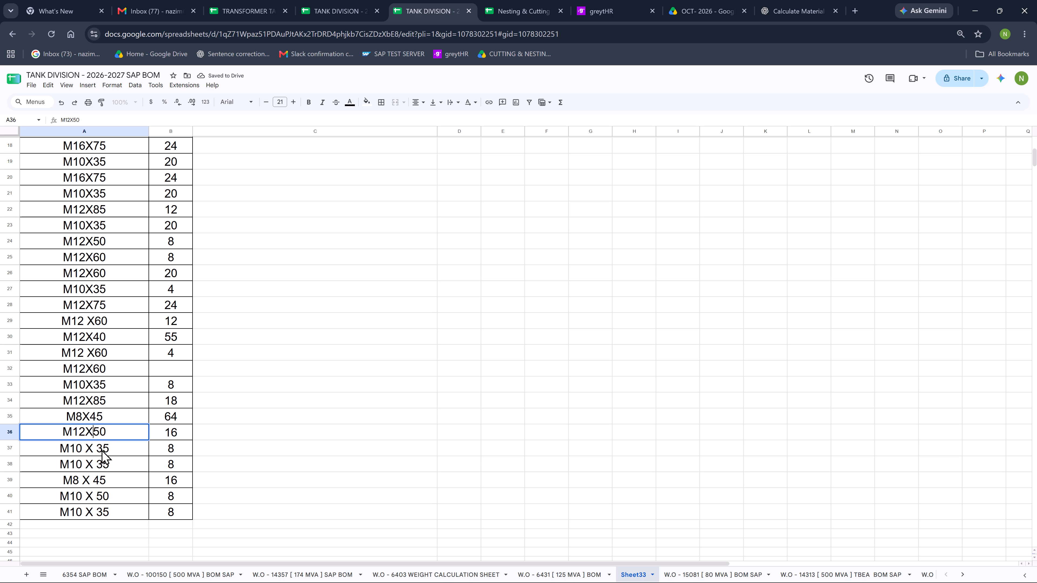
Remove the spaces from the stud sizes in cells A37 and A38 so both read M10X35.
double_click(92, 449)
double_click(86, 449)
left_click(86, 453)
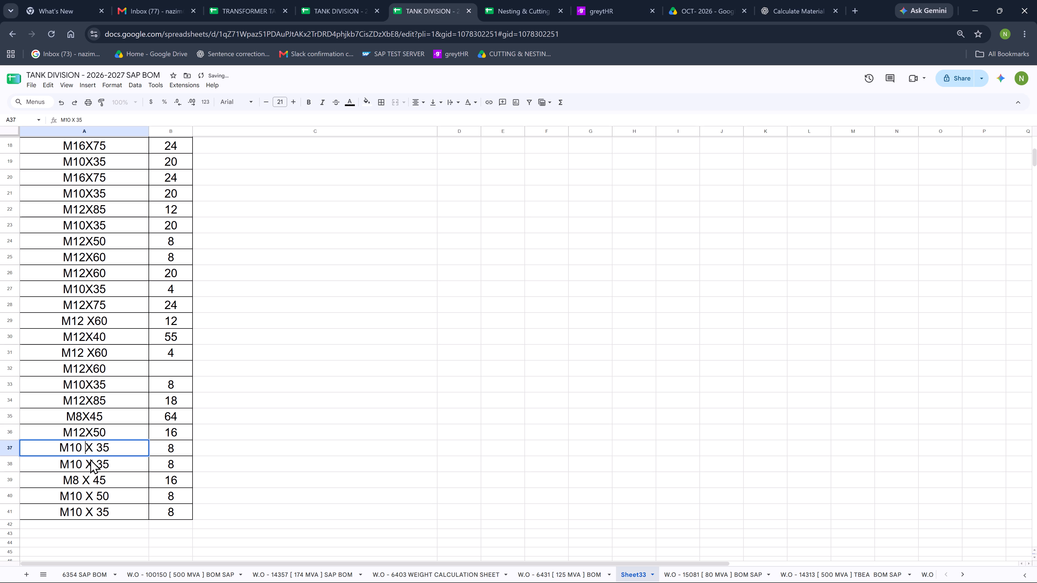
key("BackSpace")
left_click(91, 448)
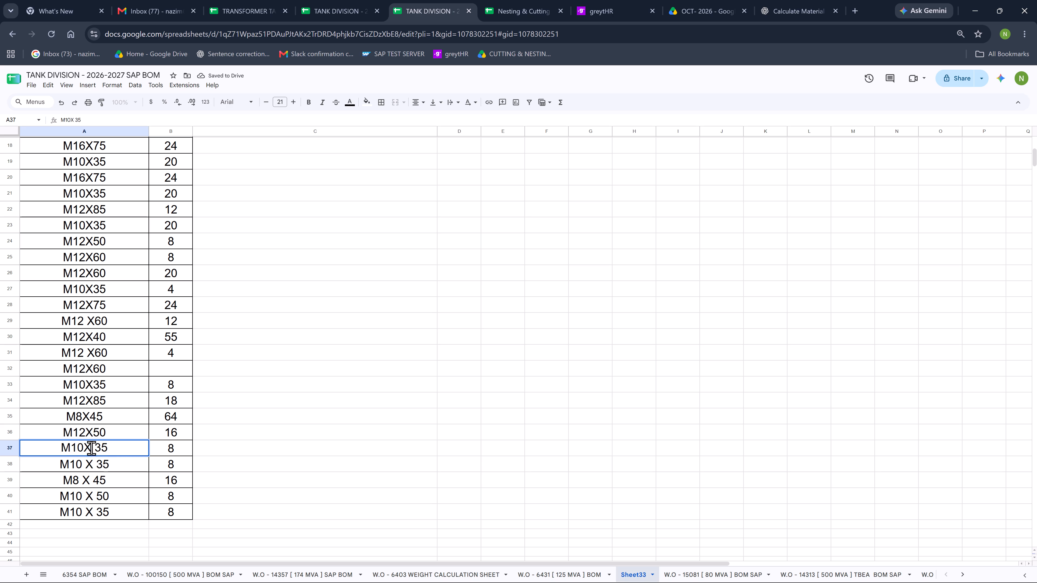
key("Delete")
double_click(87, 466)
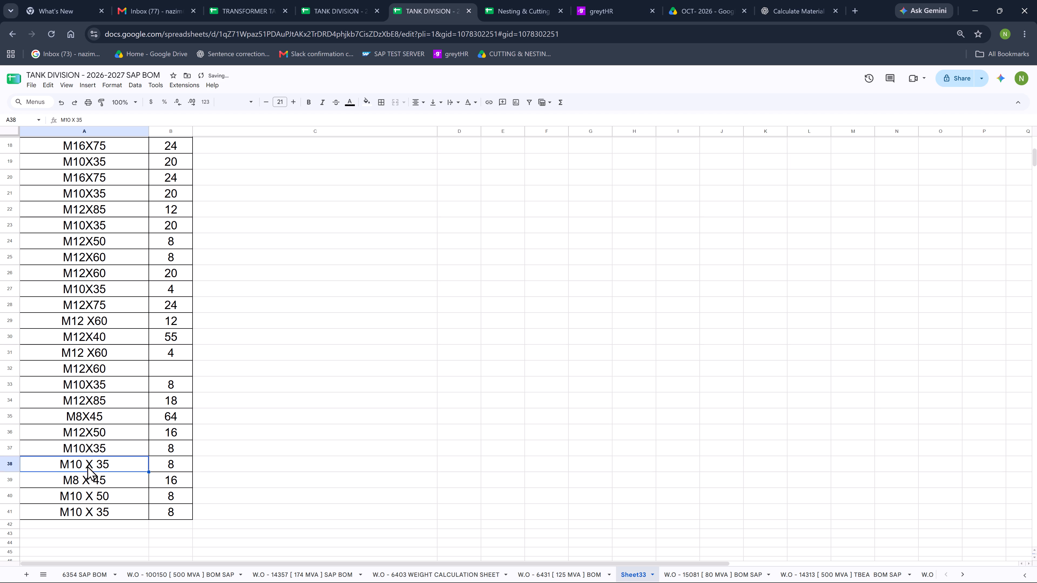
left_click(87, 464)
key("BackSpace")
left_click(91, 466)
key("Delete")
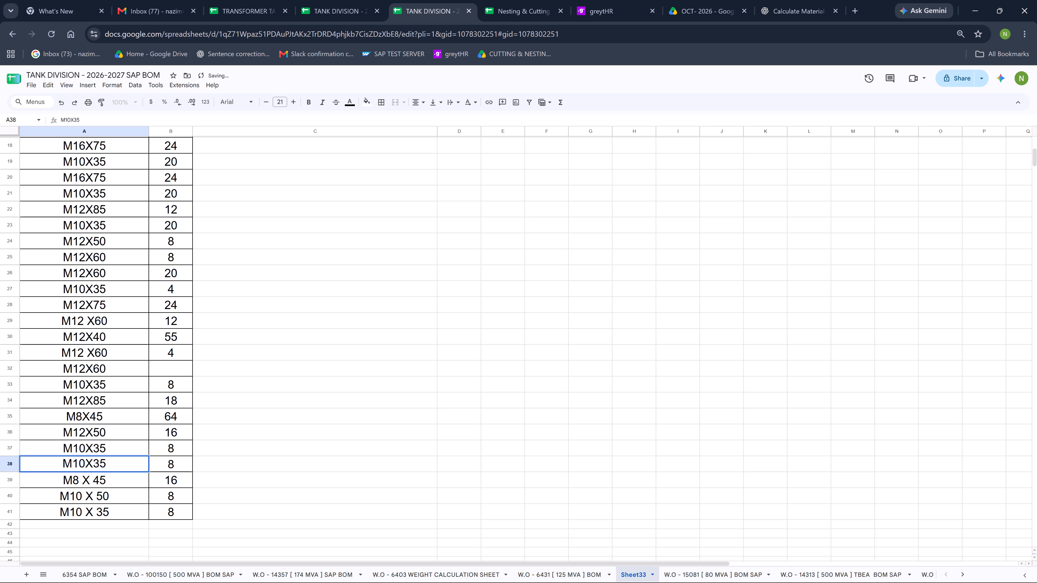
Remove the spaces from the stud size in cell A39 so it reads M8X45.
double_click(86, 476)
left_click(88, 480)
key("Delete")
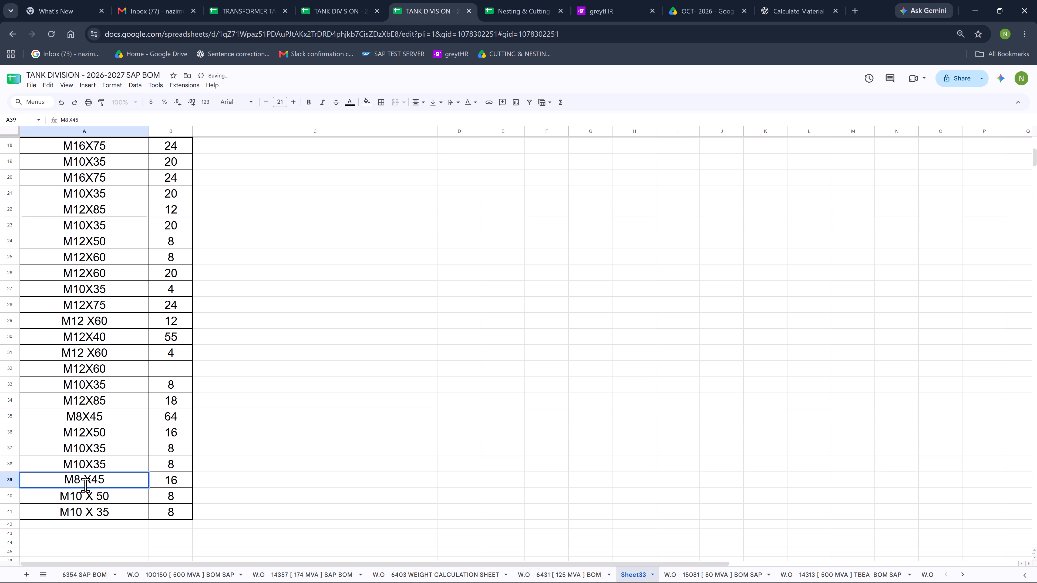
left_click(86, 478)
key("BackSpace")
Rewrite the stud size in cell A40 without spaces as M10X50.
left_click(90, 493)
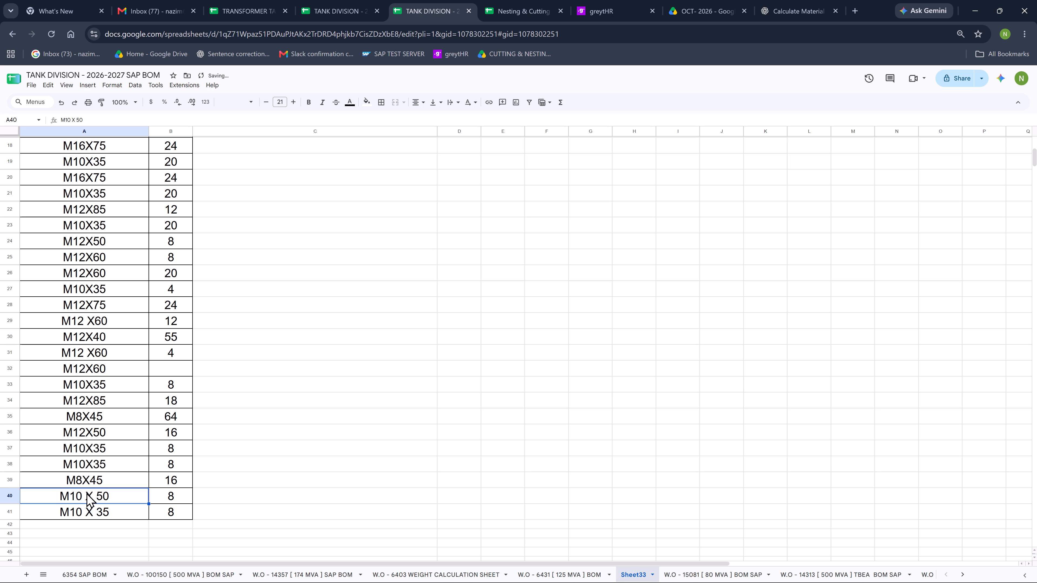
double_click(86, 493)
left_click(93, 498)
key("BackSpace")
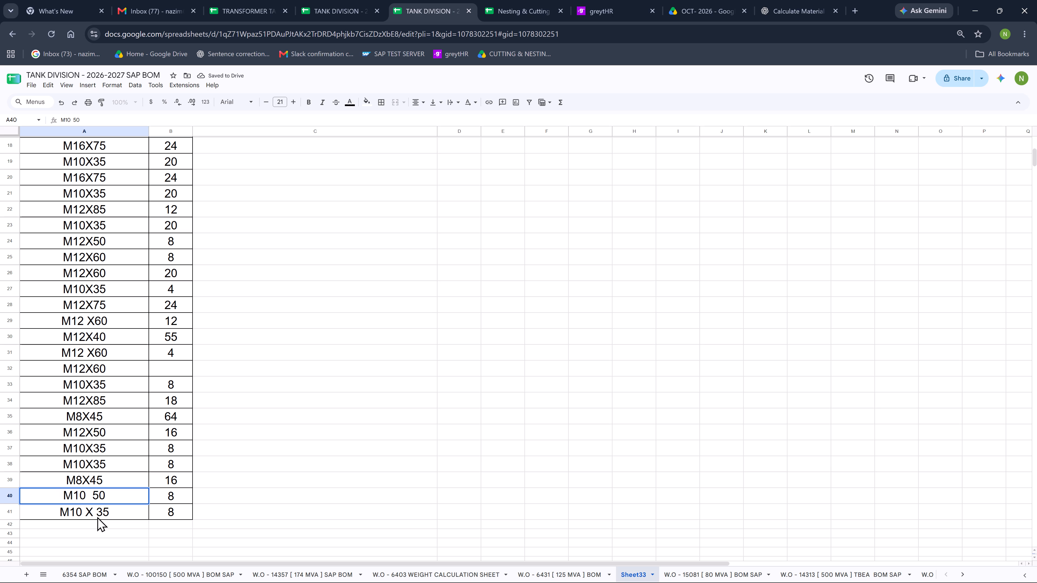
key("ctrl+z")
key("Delete")
left_click(90, 494)
key("BackSpace")
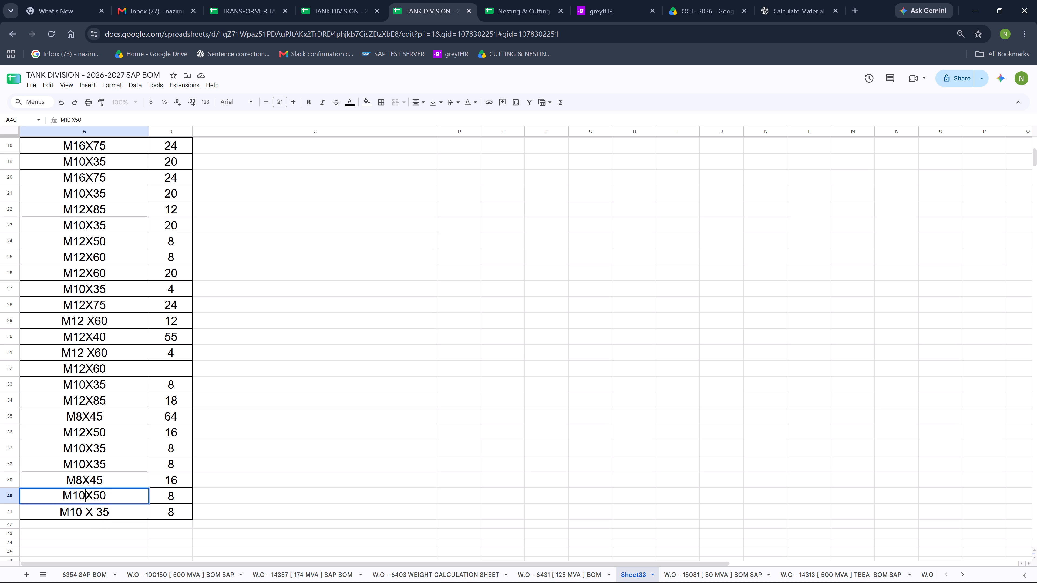
Remove the spaces from the stud size in cell A41 so it reads M10X35.
double_click(90, 508)
left_click(91, 510)
key("Delete")
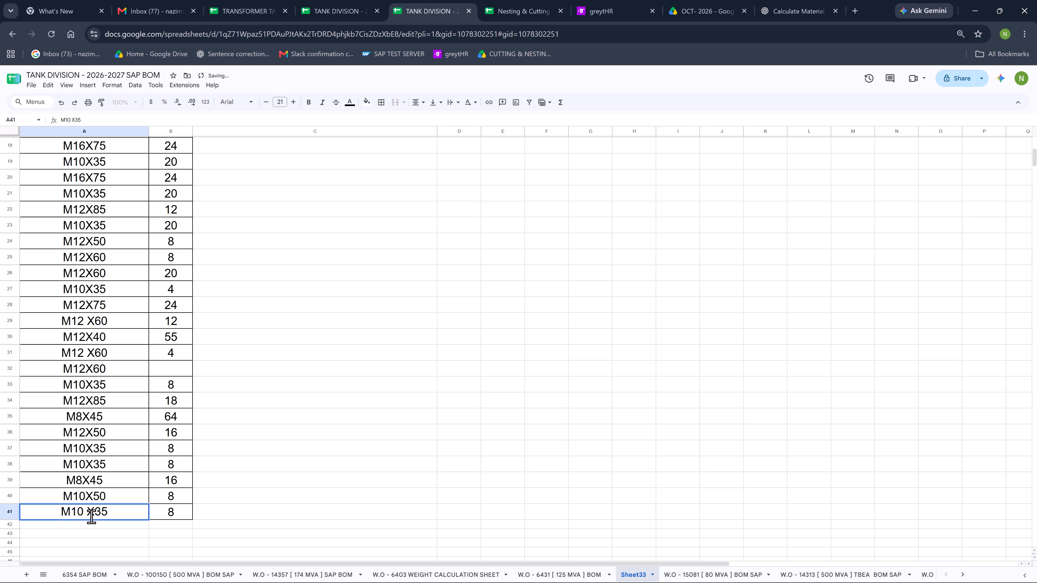
left_click_drag(87, 512, 88, 516)
key("BackSpace")
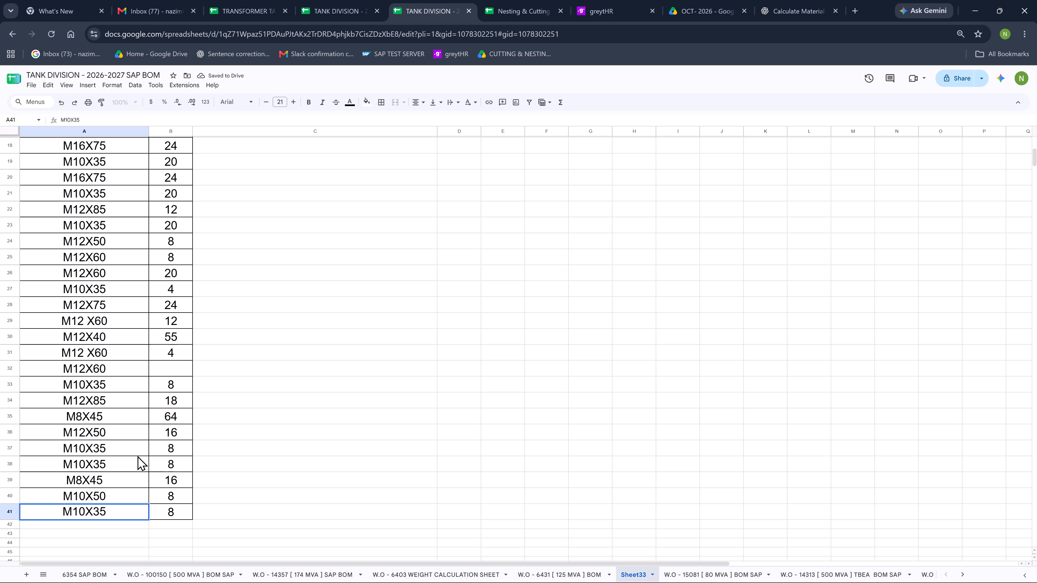
Remove the space before the X in cells A31 and A29 so both read M12X60.
left_click(88, 359)
double_click(88, 354)
left_click(87, 352)
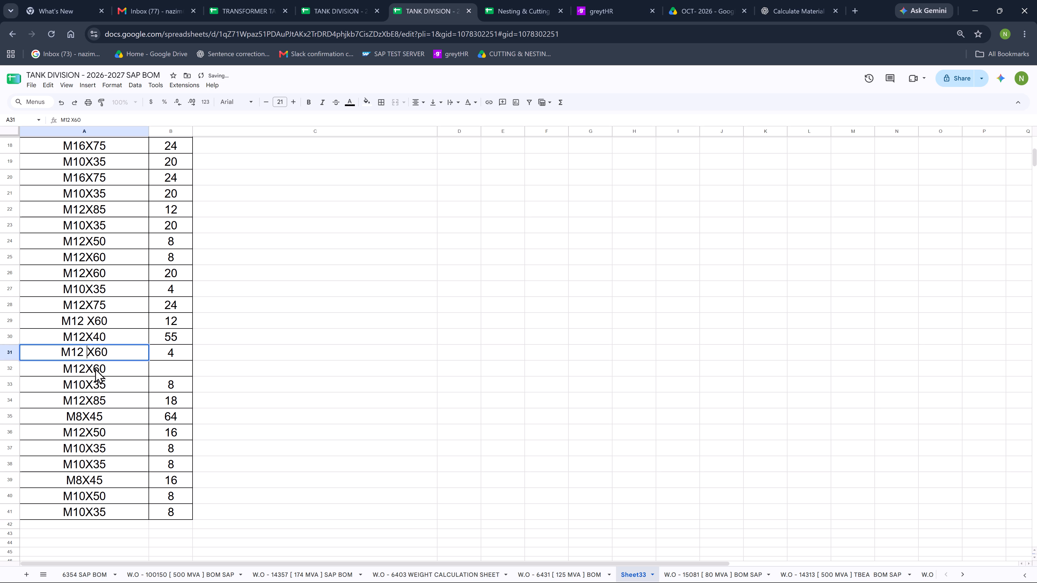
key("BackSpace")
left_click(89, 326)
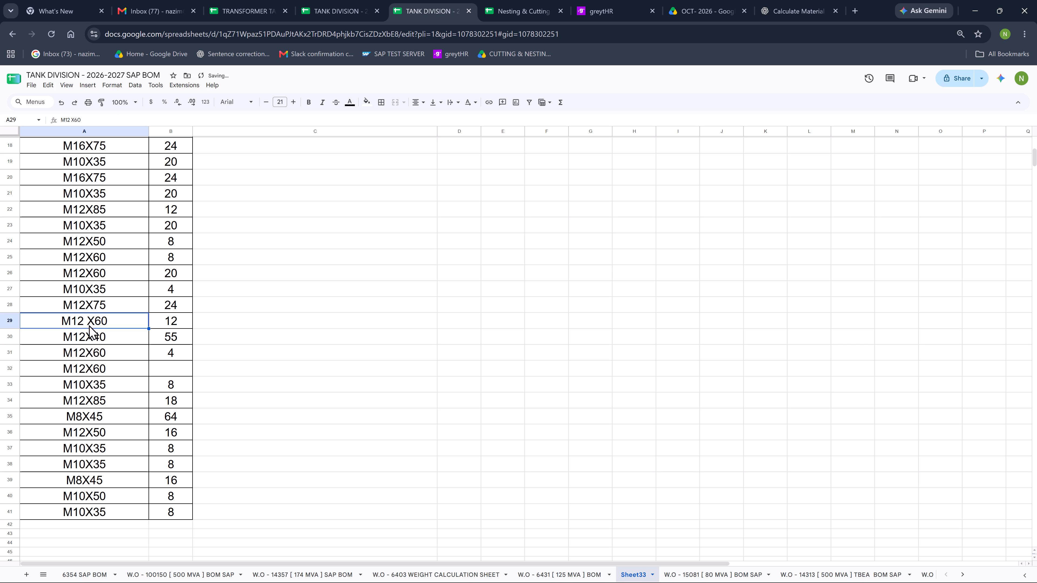
double_click(87, 322)
left_click(89, 320)
key("BackSpace")
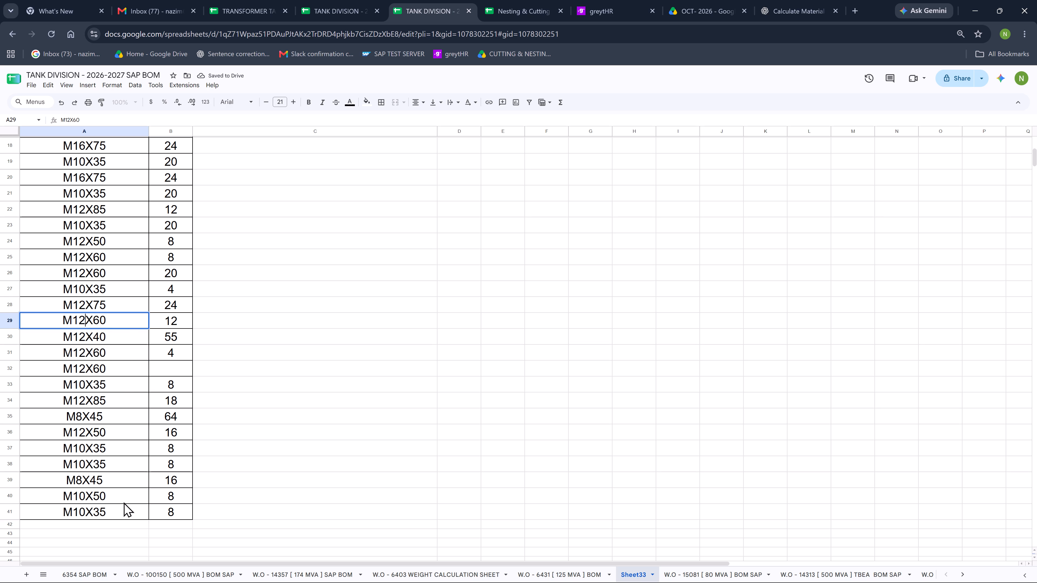
Insert an empty row above the first row of Sheet33.
scroll(125, 503, "up", 8)
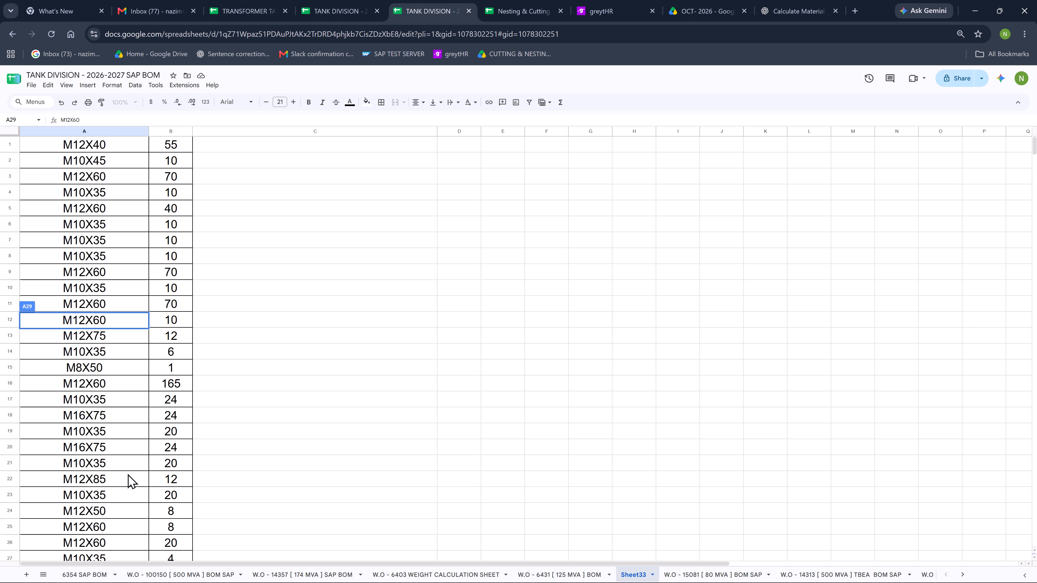
scroll(128, 474, "up", 1)
left_click(121, 282)
scroll(133, 202, "up", 3)
left_click(9, 147)
right_click(9, 147)
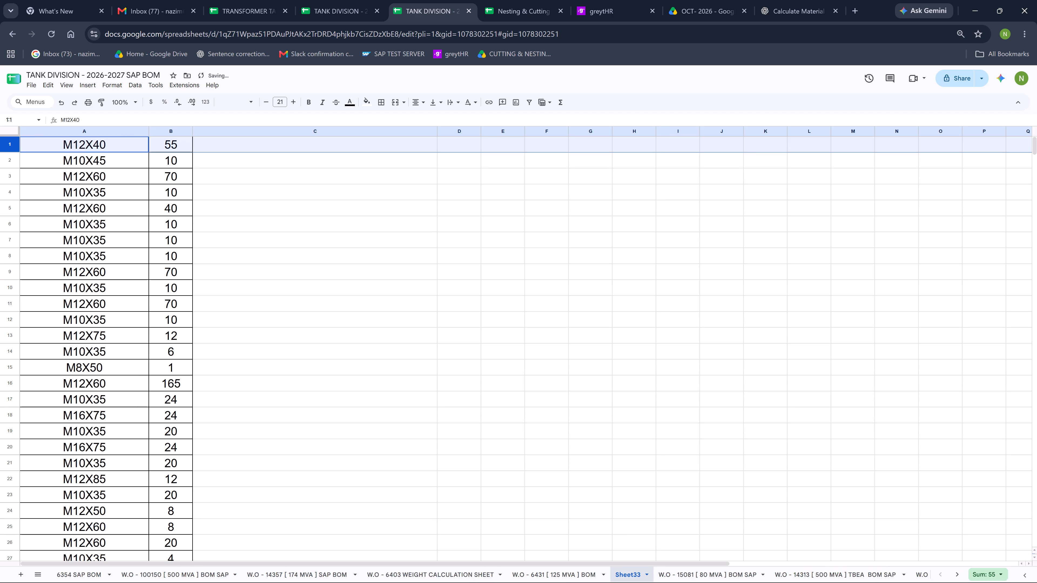
left_click(62, 221)
scroll(106, 242, "up", 4)
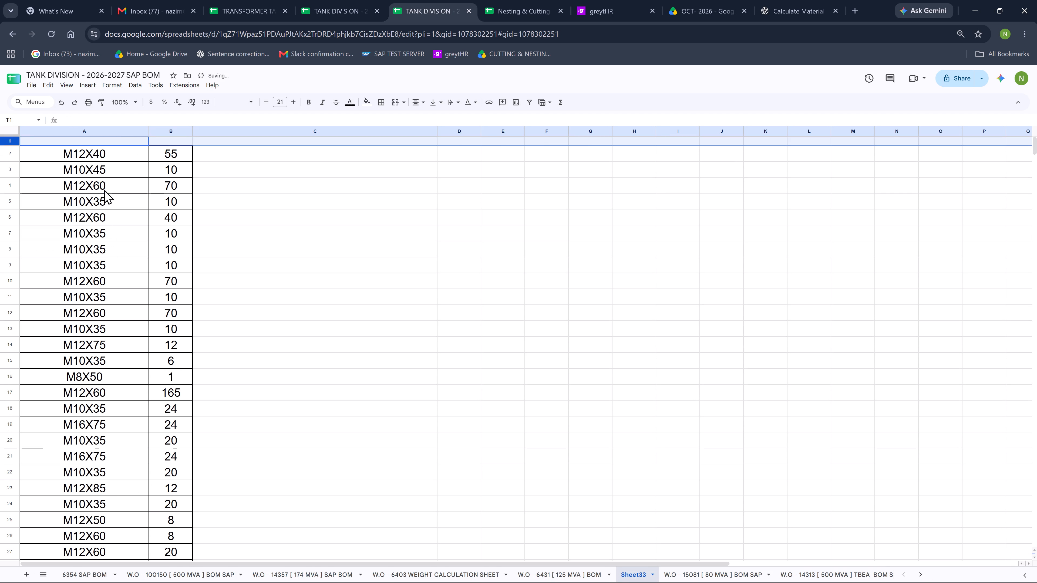
Enter the column headings NAME in A1 and QTY in B1.
left_click(104, 189)
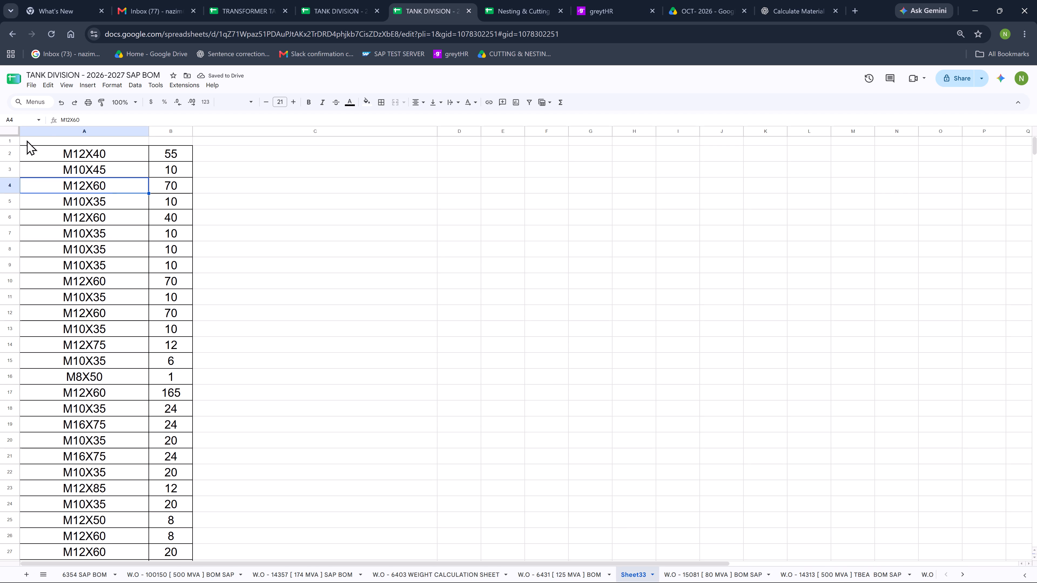
left_click(38, 142)
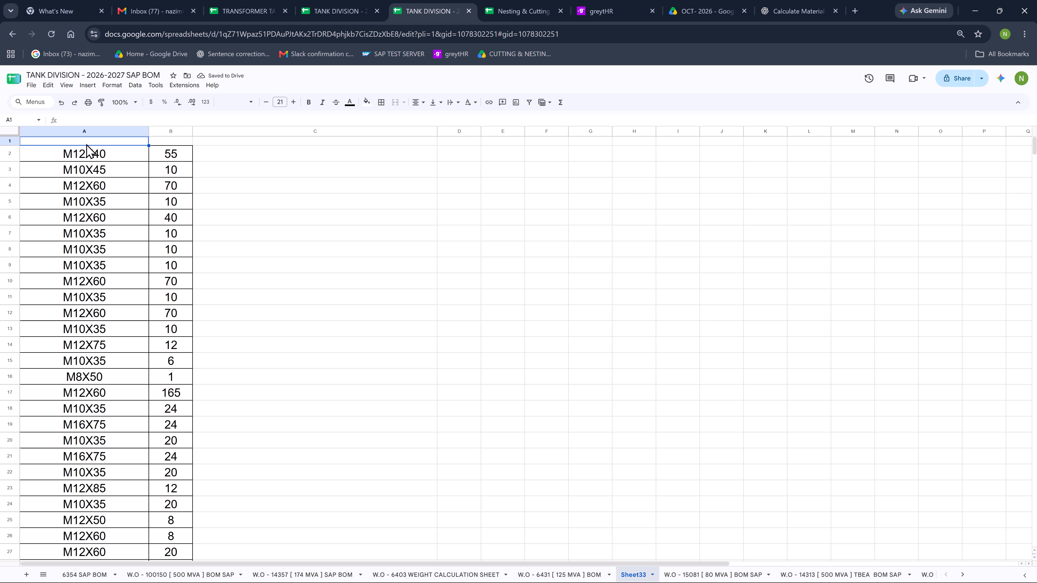
type("NAME")
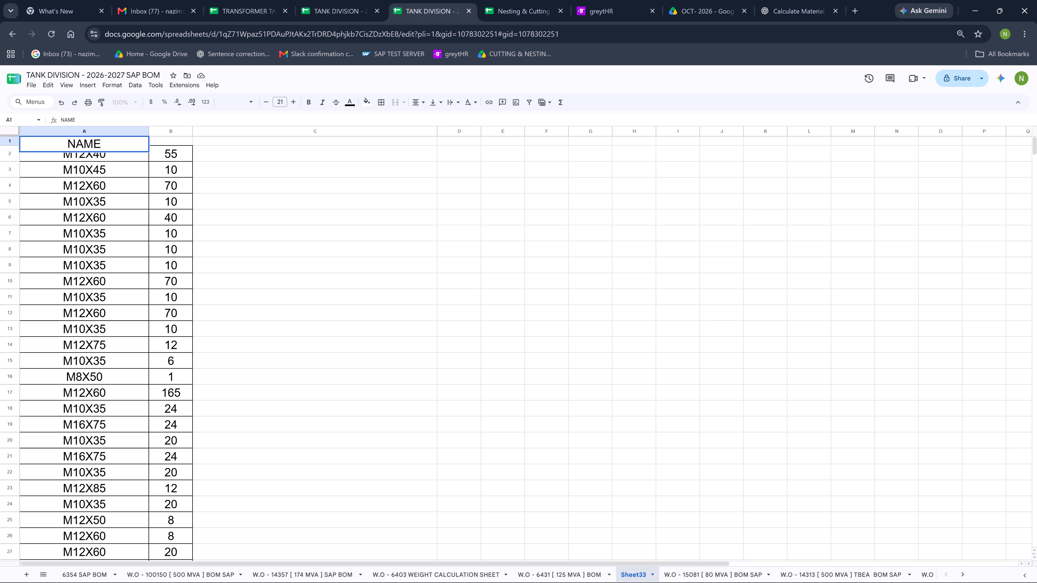
key("Right")
type("QTY")
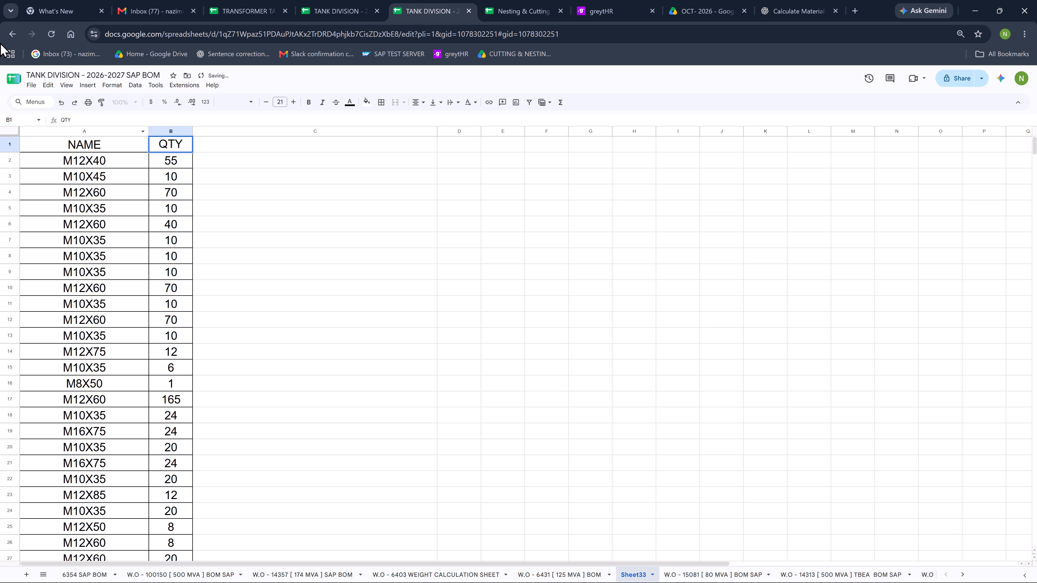
left_click(78, 201)
Add a filter to the whole sheet and sort it by the NAME column from A to Z.
left_click(14, 130)
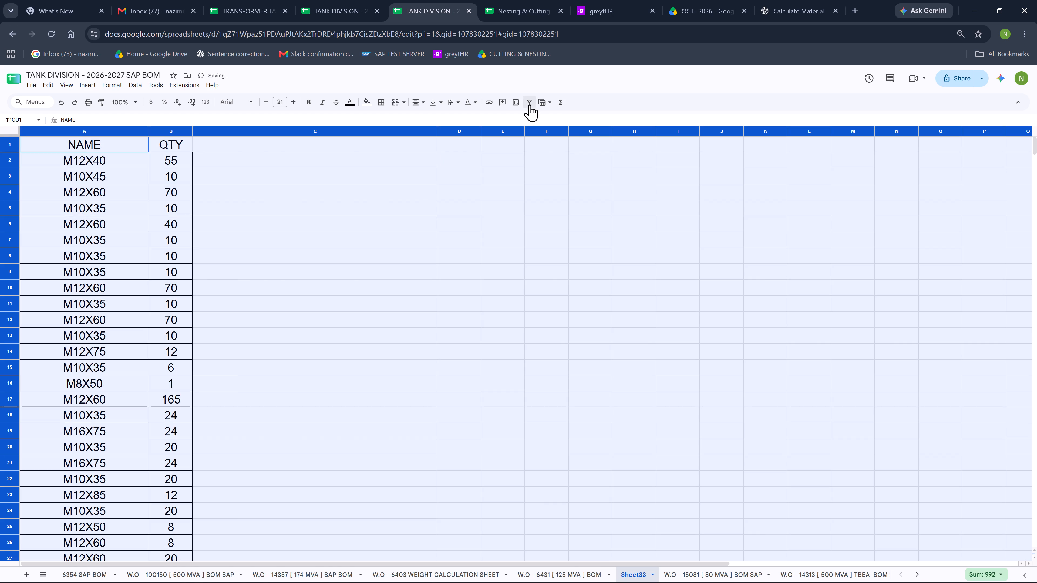
left_click(529, 102)
left_click(146, 146)
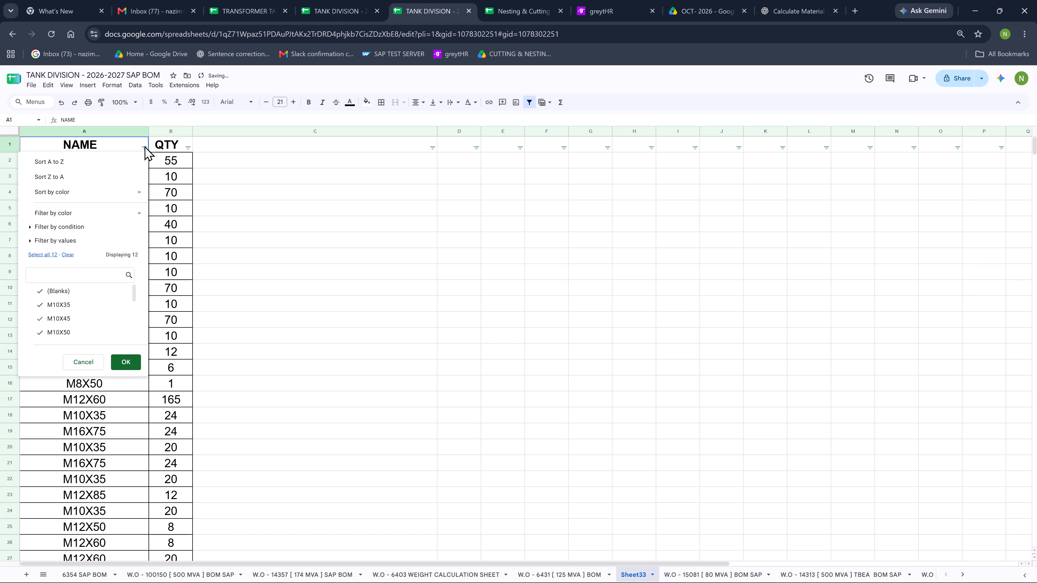
left_click(105, 158)
scroll(136, 192, "up", 7)
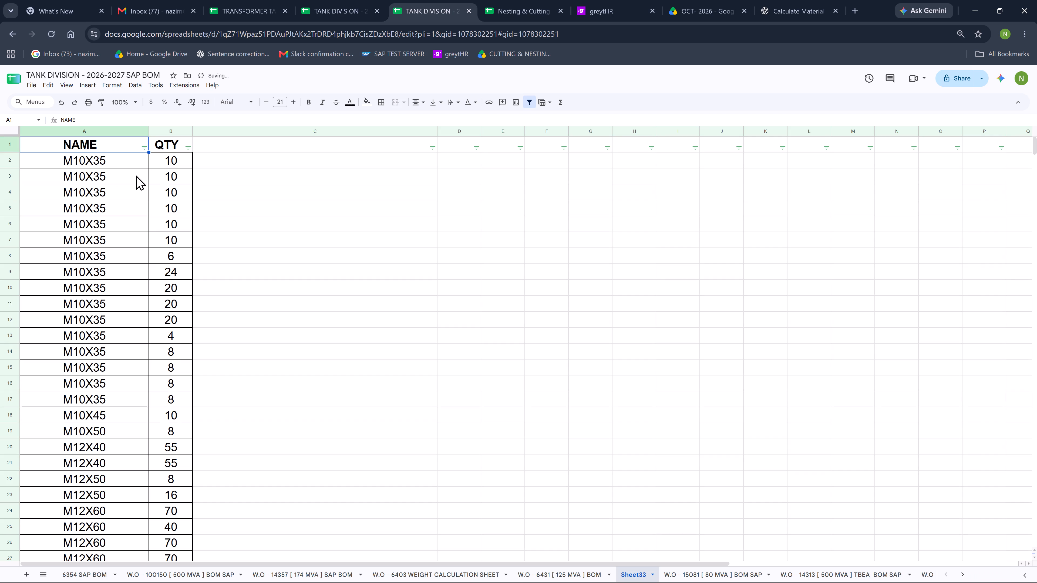
Total the quantities of all M10X35 rows, B2 to B17, and enter the sum 186 in B2.
left_click_drag(118, 157, 126, 297)
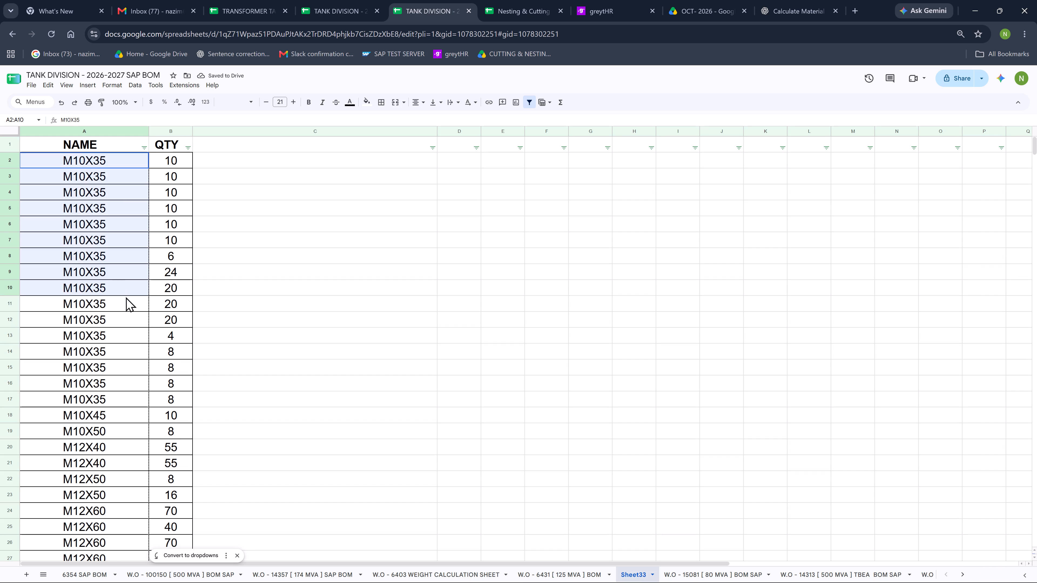
left_click_drag(126, 297, 125, 401)
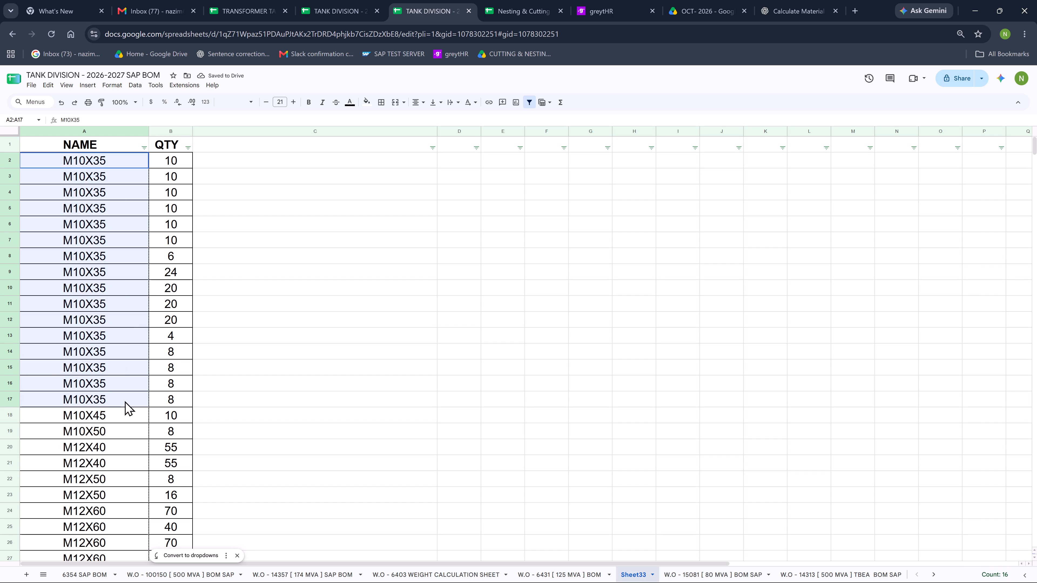
left_click_drag(125, 401, 126, 401)
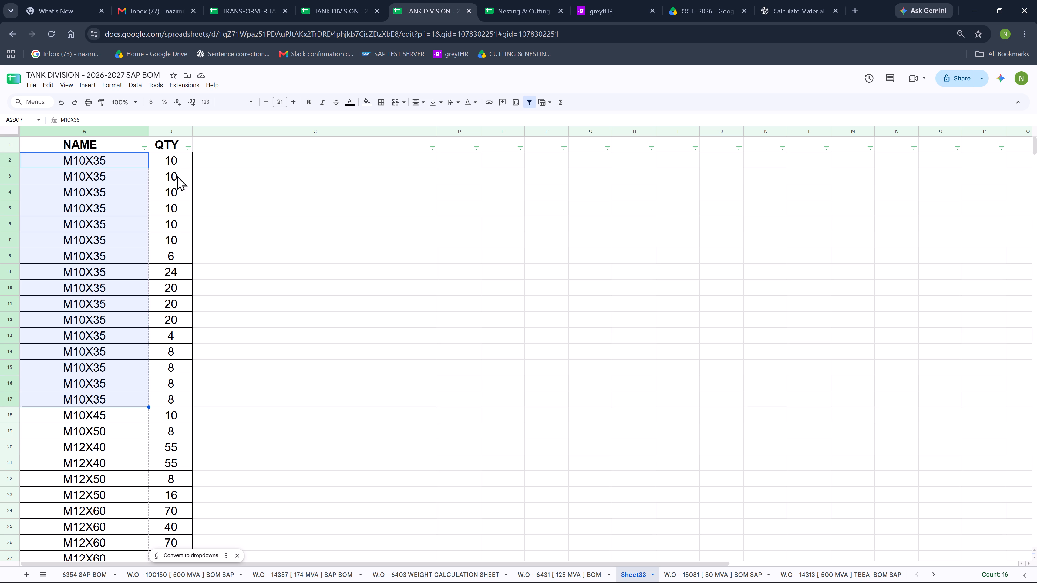
left_click_drag(172, 161, 166, 396)
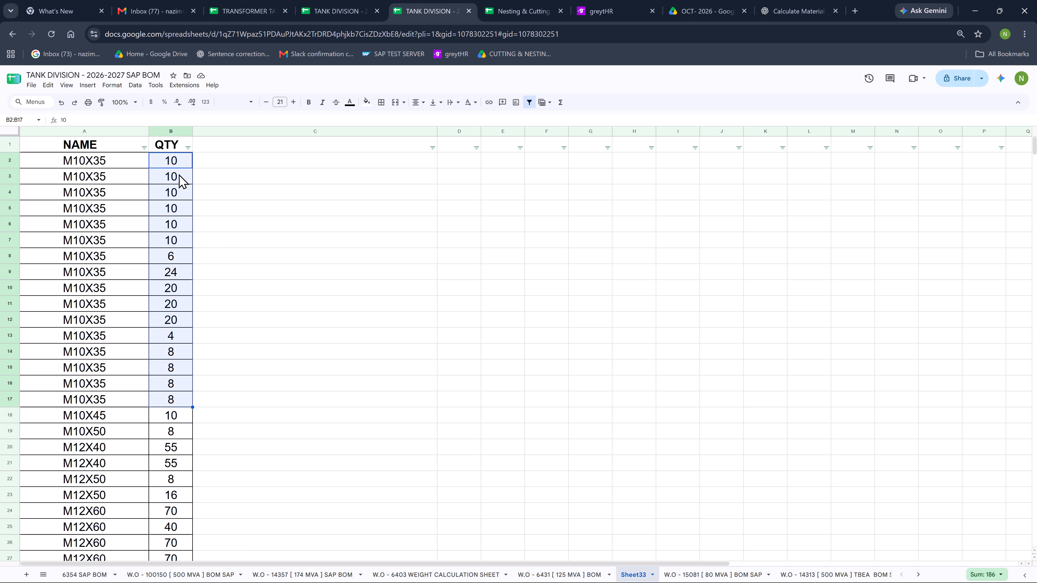
left_click(170, 160)
type("186")
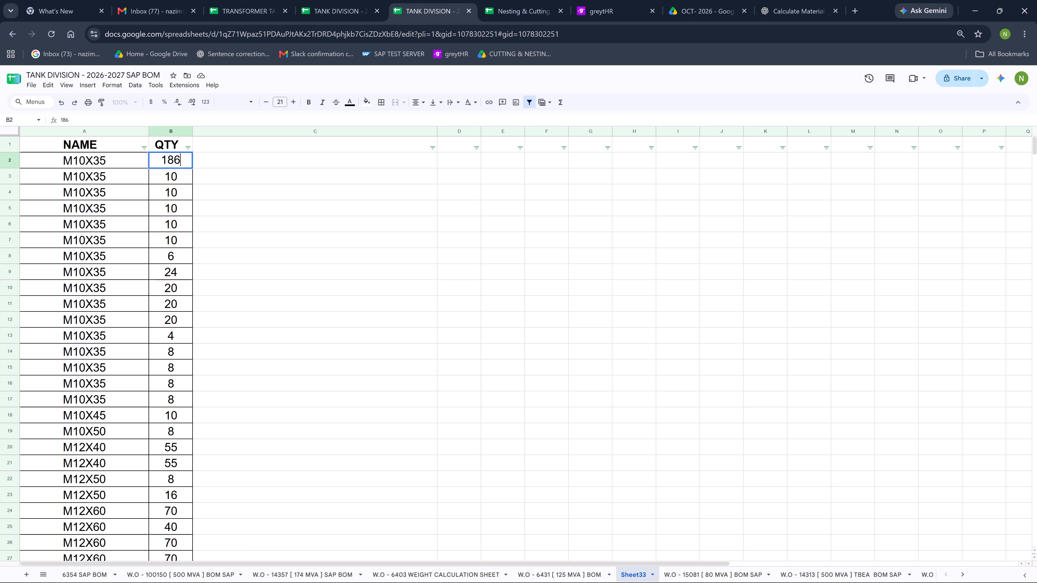
Clear the remaining duplicate M10X35 sizes and quantities in A3 to B17.
left_click_drag(98, 176, 167, 348)
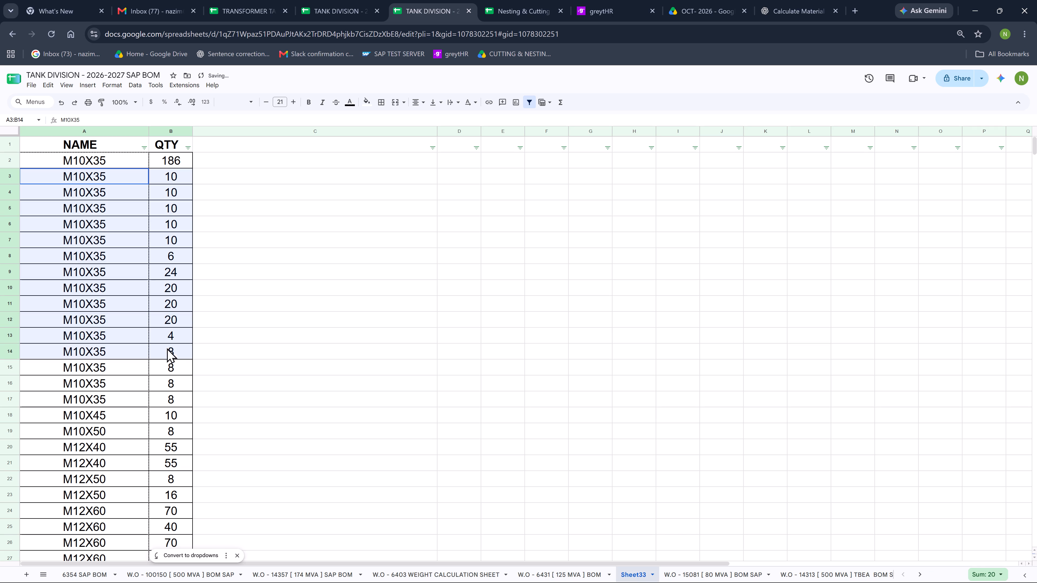
left_click_drag(167, 348, 168, 395)
key("Delete")
Total the quantities of the two M12X40 rows and enter the sum 110 in B20.
scroll(208, 266, "down", 2)
scroll(177, 249, "up", 1)
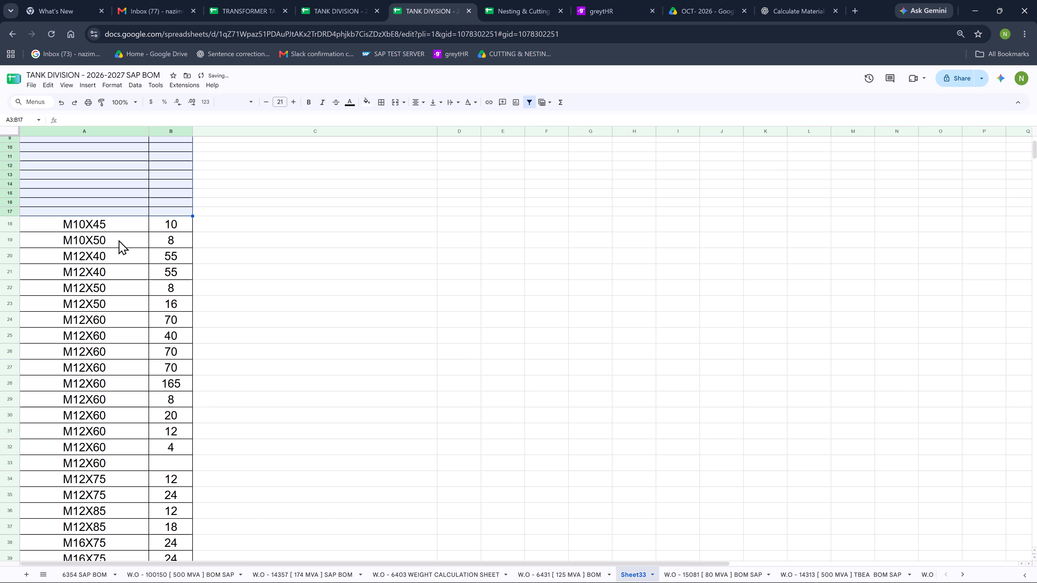
left_click(117, 254)
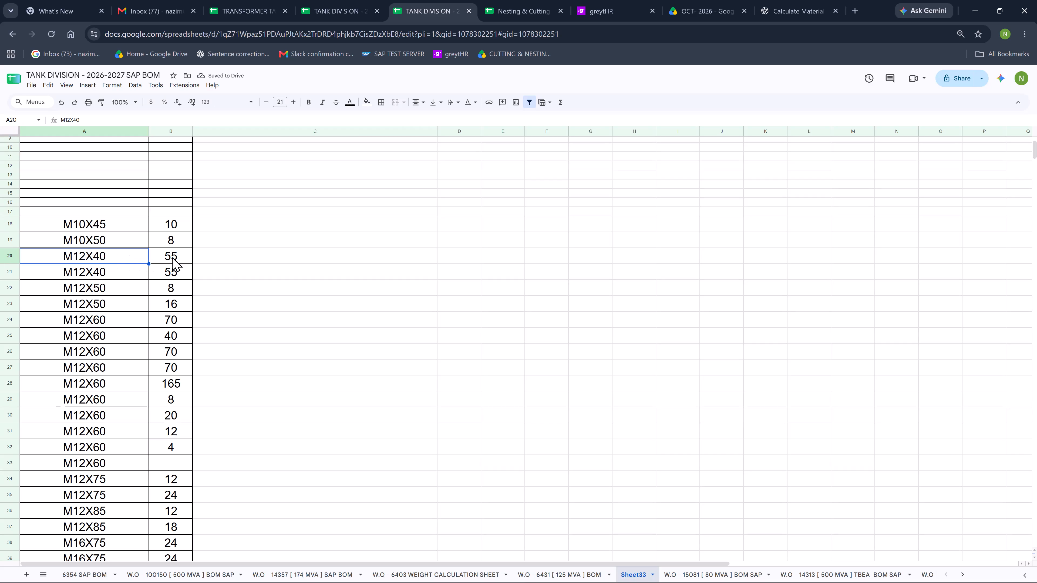
left_click_drag(172, 257, 173, 269)
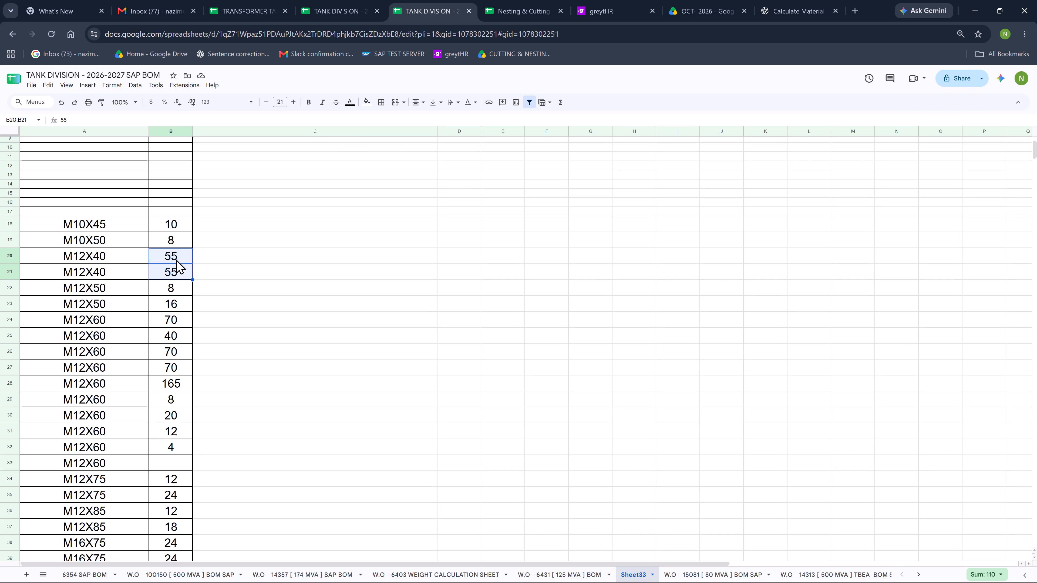
left_click(174, 258)
type("110")
key("Return")
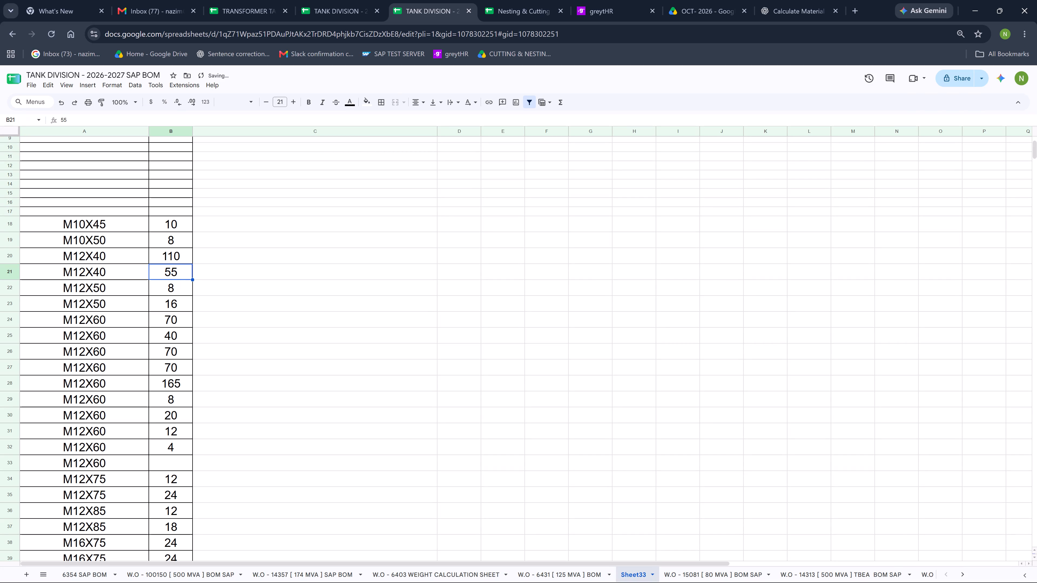
Clear the duplicate M12X40 size and quantity in A21 to B21.
left_click_drag(135, 273, 165, 279)
key("Delete")
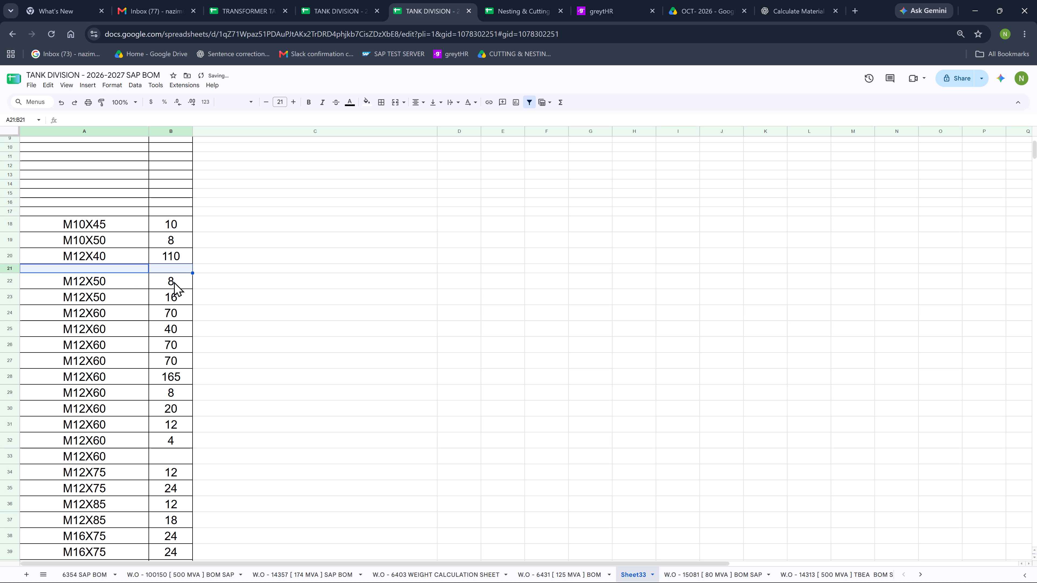
Consolidate the two M12X50 rows by entering their total, 24, in B22 and clearing the duplicate in A23 to B23.
left_click_drag(174, 282, 179, 298)
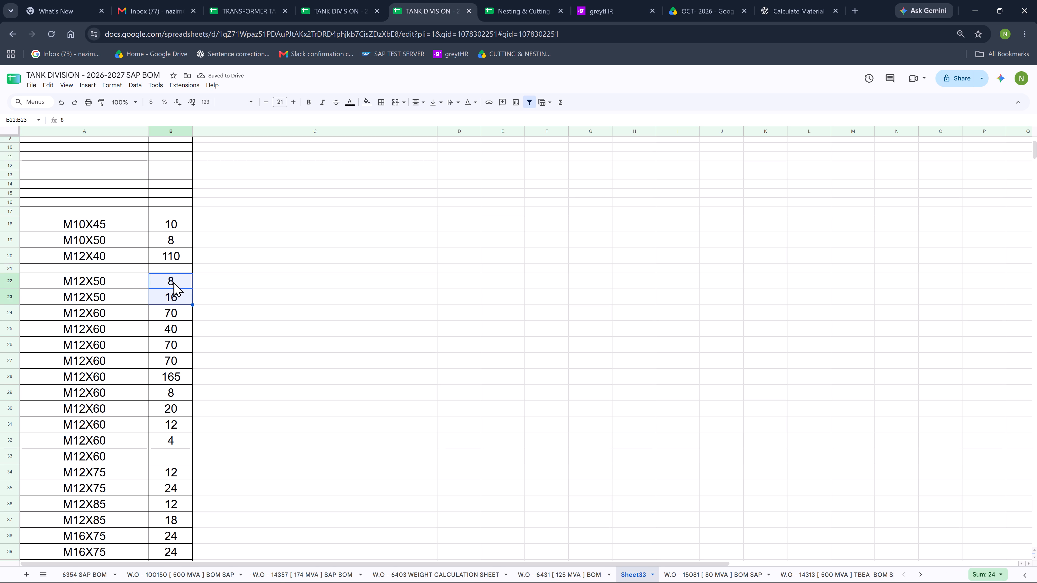
left_click(173, 282)
type("24")
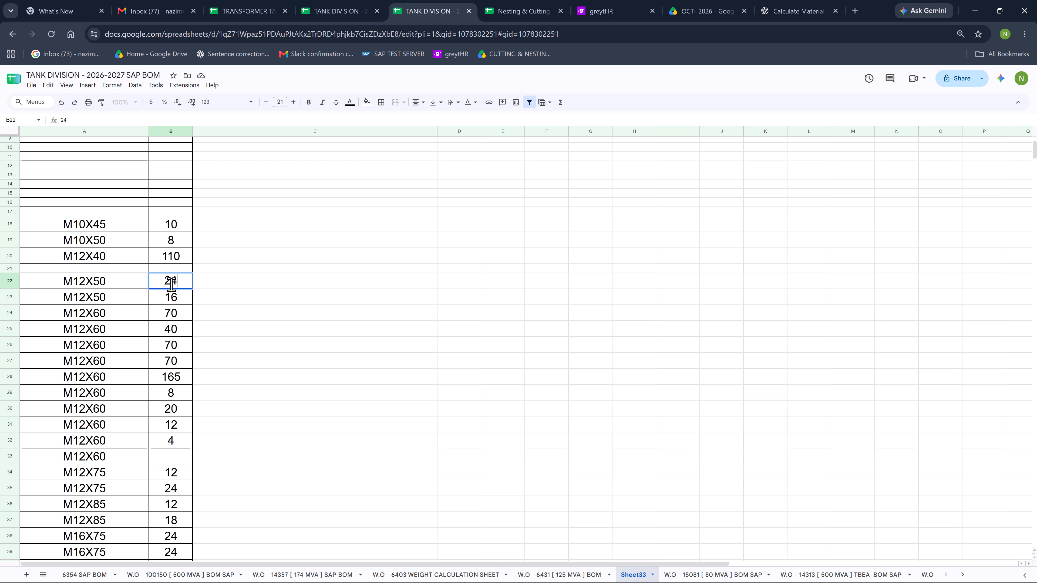
left_click(139, 295)
left_click_drag(122, 295, 183, 306)
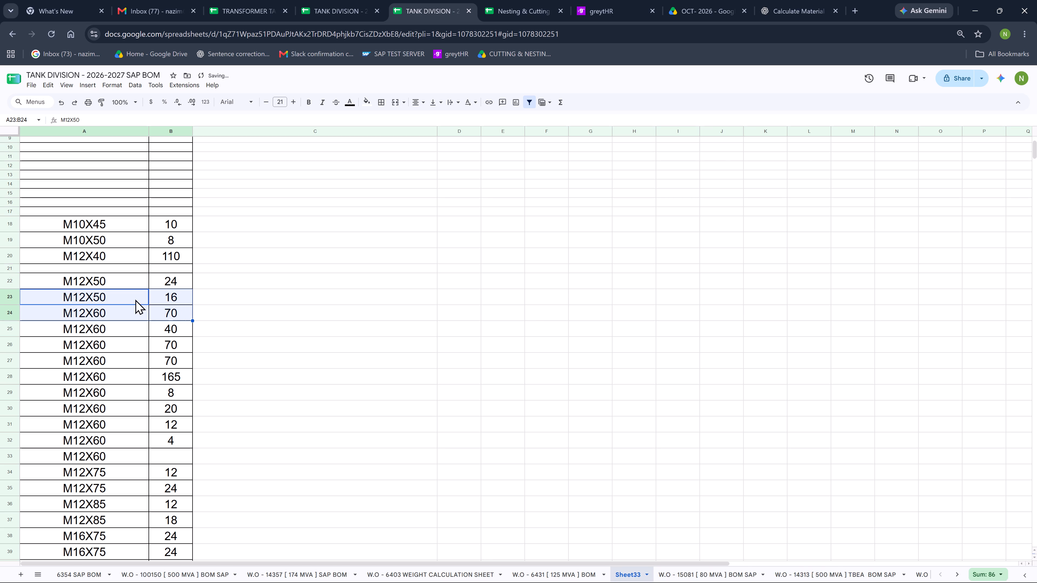
left_click_drag(135, 299, 177, 301)
key("Delete")
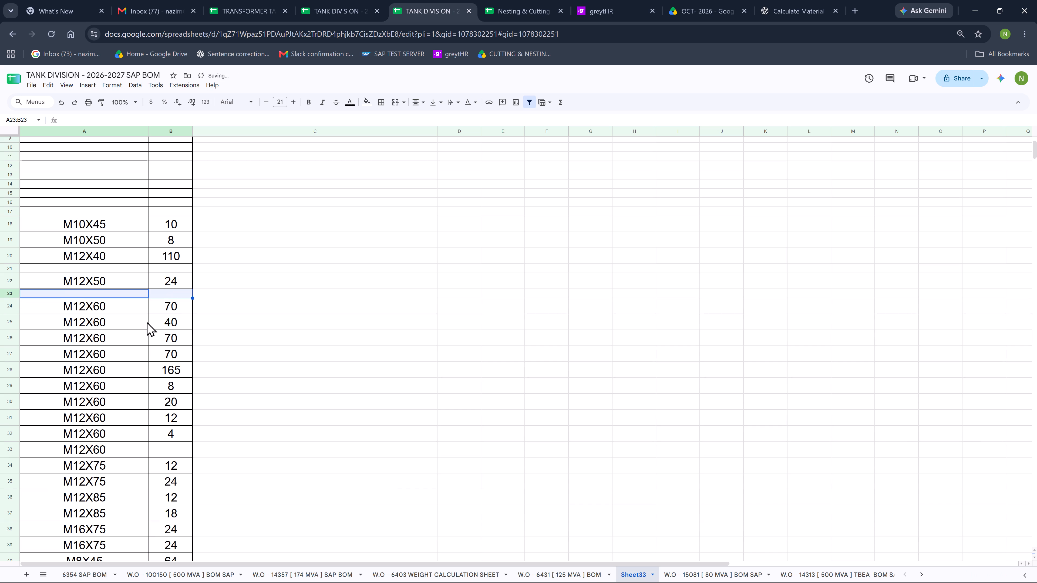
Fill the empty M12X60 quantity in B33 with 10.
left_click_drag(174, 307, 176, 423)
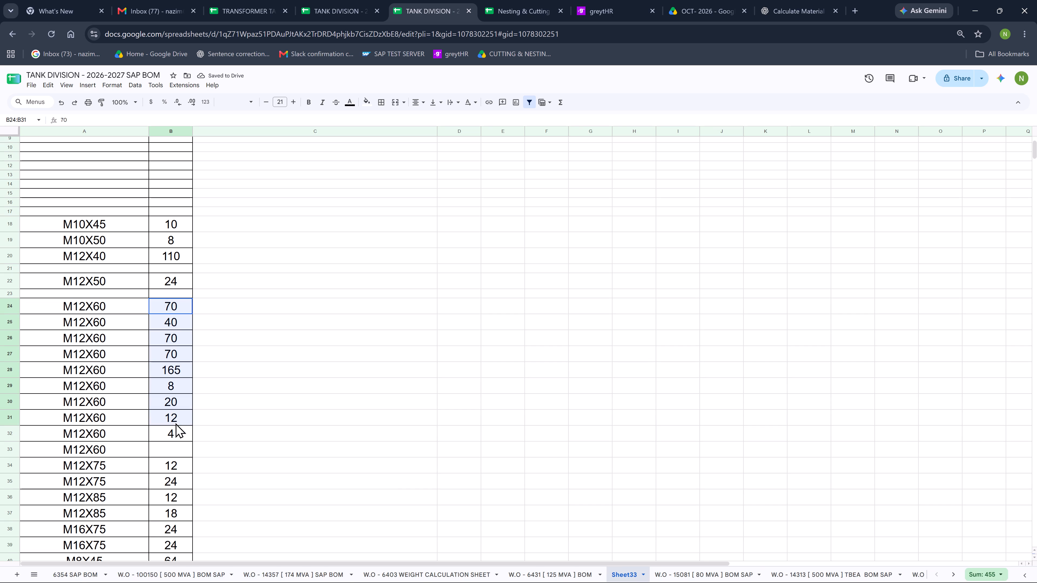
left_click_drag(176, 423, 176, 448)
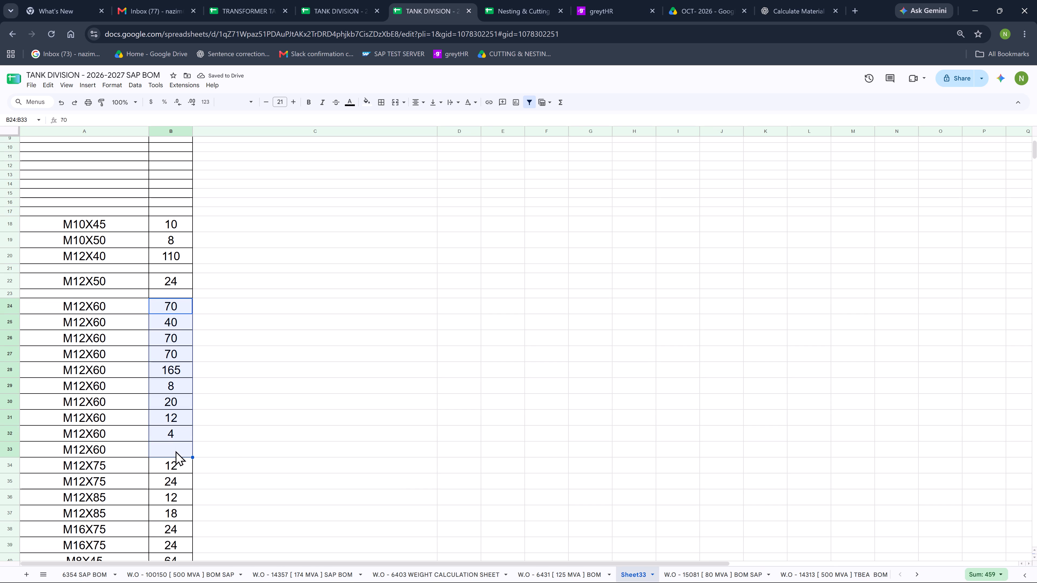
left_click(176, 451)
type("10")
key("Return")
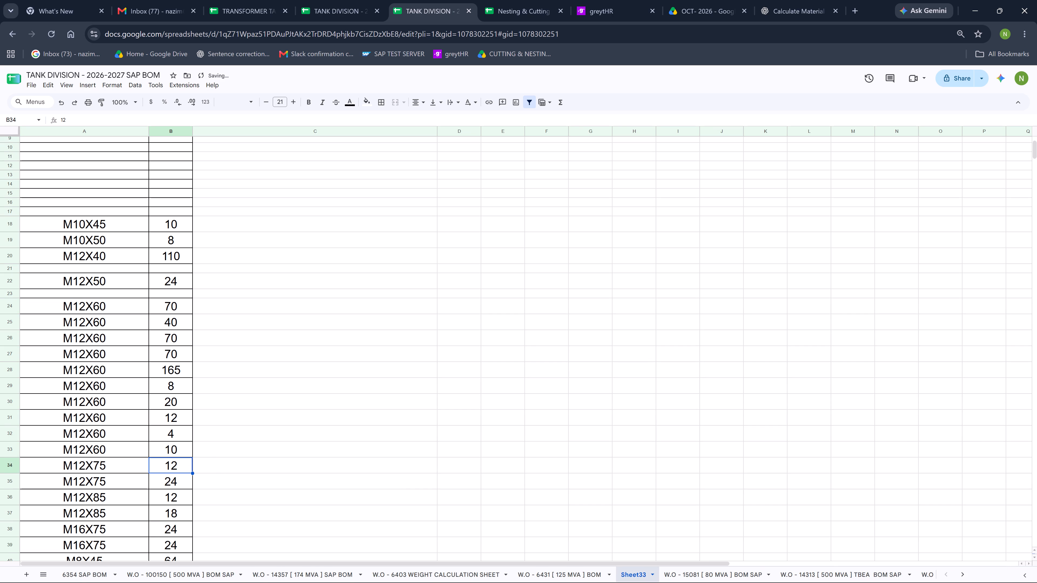
Set the M12X60 quantity in B33 to 22.
left_click(186, 449)
key("2")
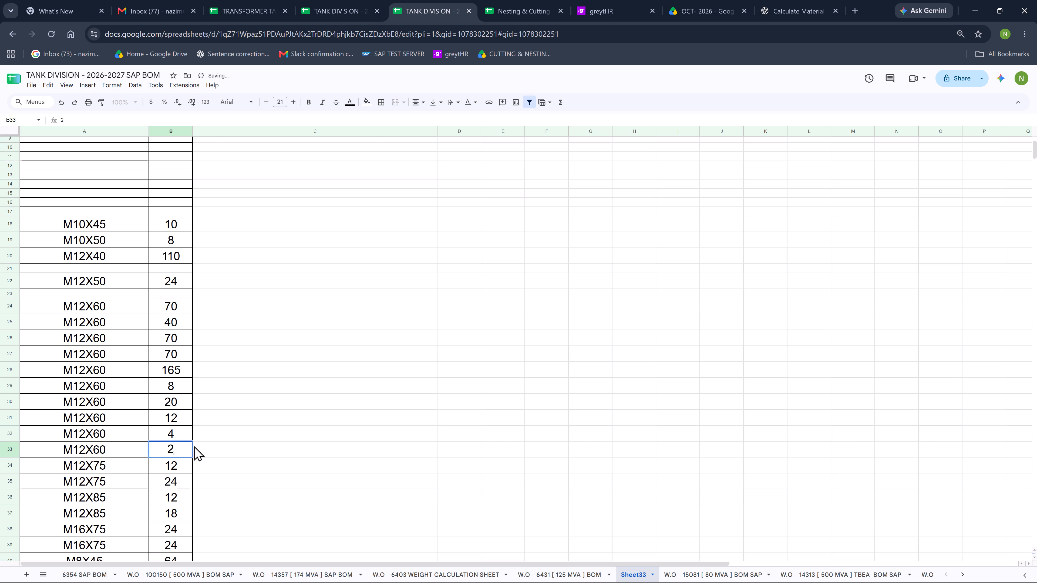
key("2")
left_click(163, 376)
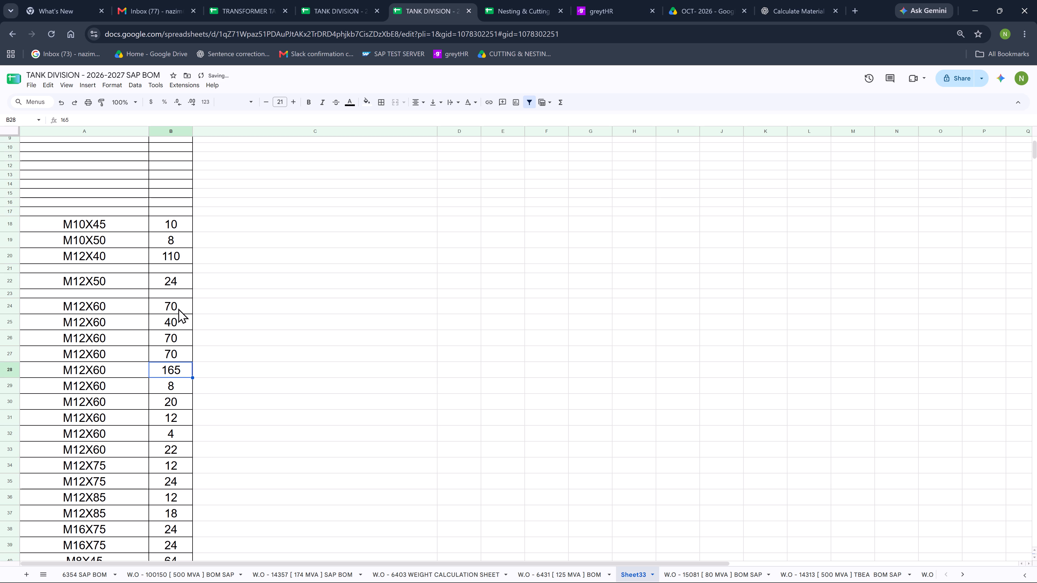
Total the quantities of all M12X60 rows, B24 to B33, and enter the sum 481 in B24.
left_click_drag(178, 308, 178, 447)
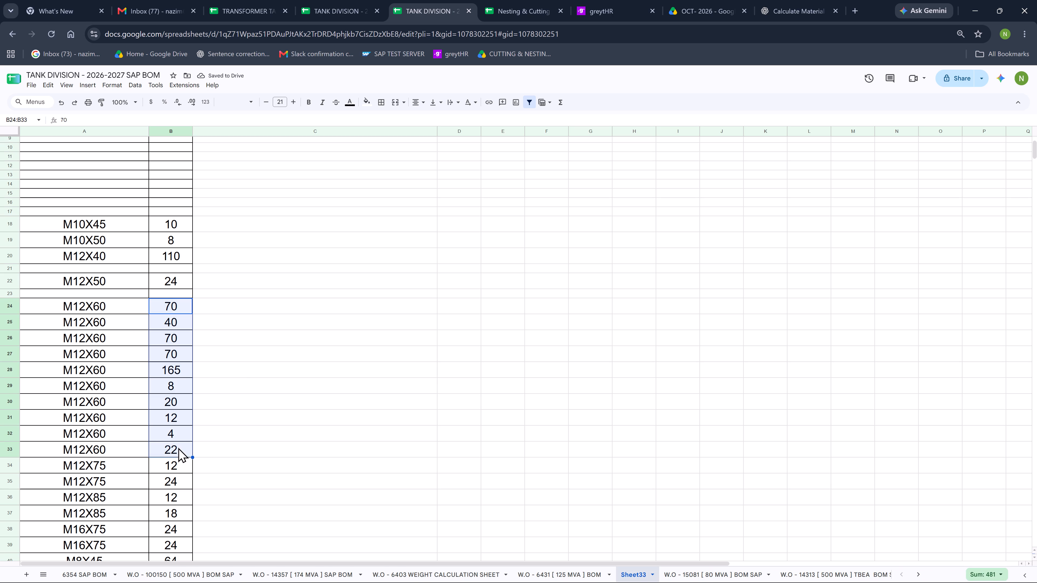
left_click(182, 307)
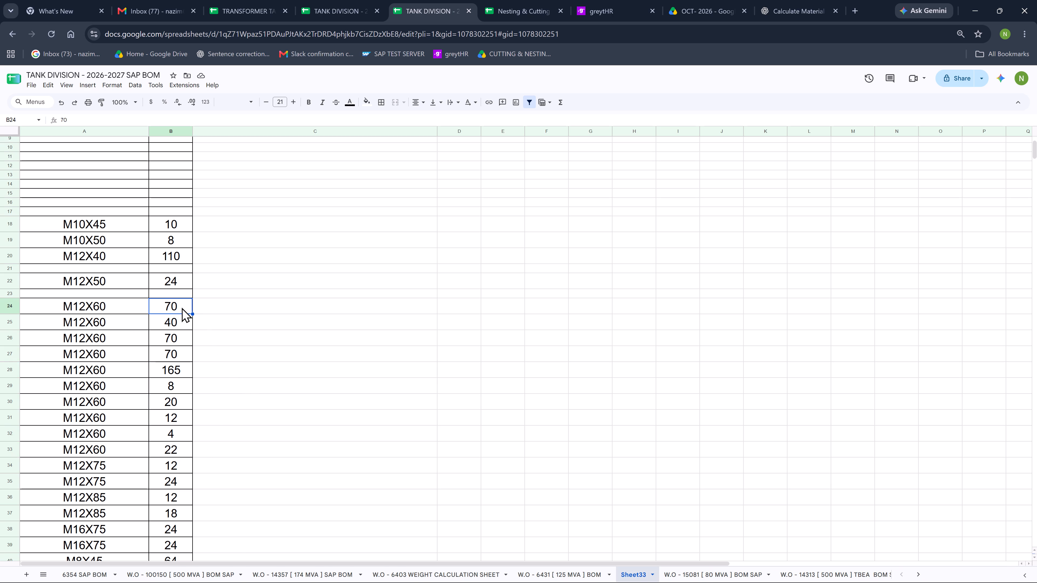
type("481")
key("Return")
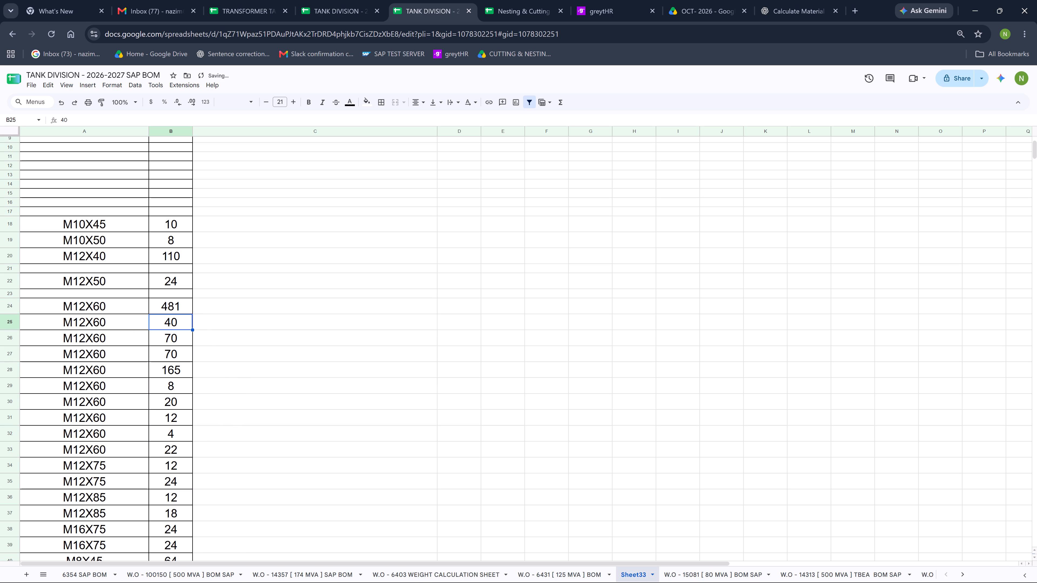
Clear the remaining duplicate M12X60 sizes and quantities in A25 to B33.
key("shift+Left")
key("shift+Down")
key("shift+Down")
key("shift+Down")
key("shift+Down")
key("shift+Down")
key("shift+Down")
key("shift+Down")
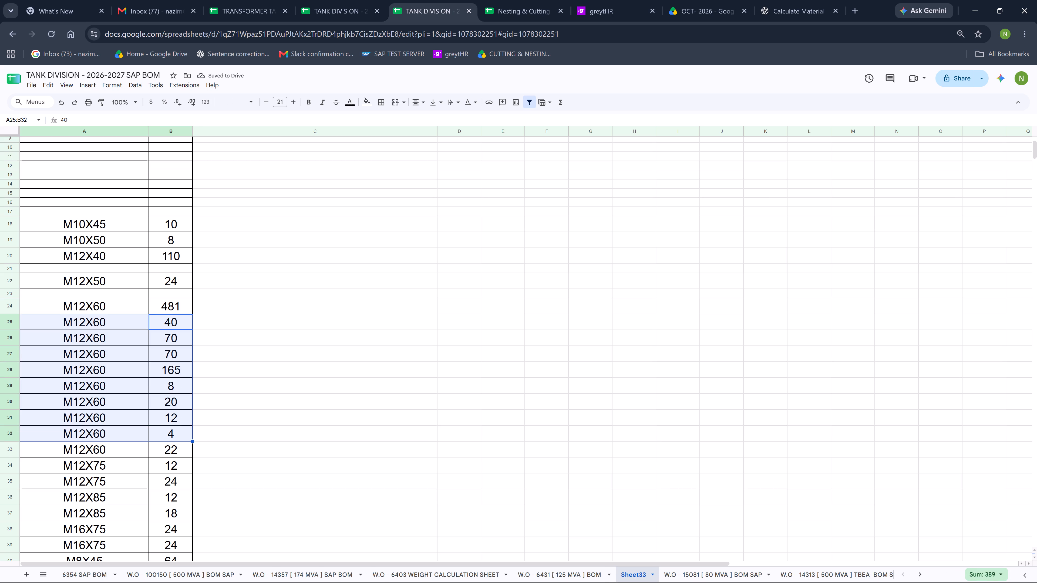
key("shift+Down")
key("Delete")
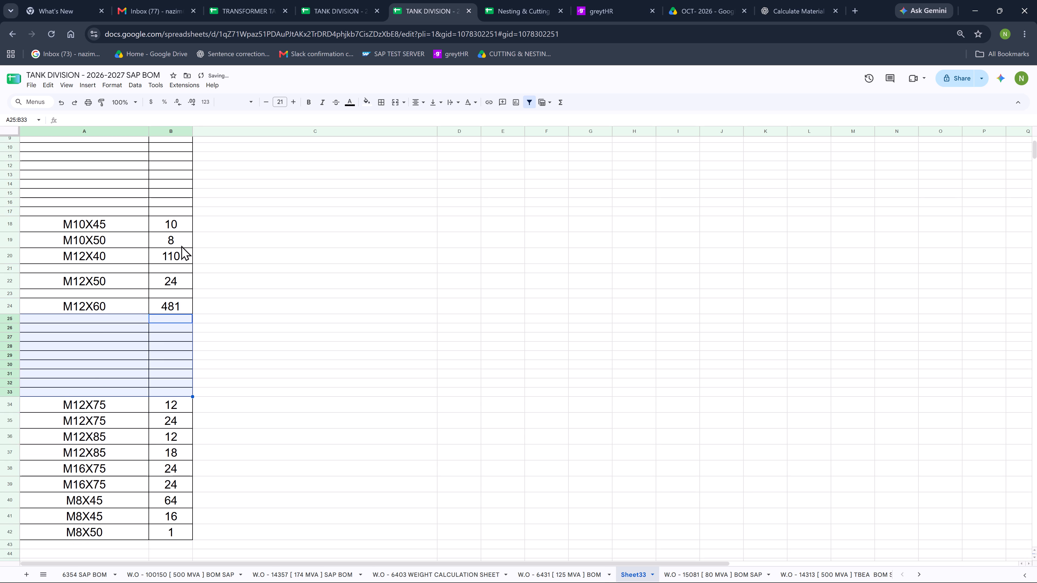
Consolidate the two M12X75 rows by entering their total, 36, in B34 and clearing the duplicate in A35 to B35.
scroll(182, 243, "down", 2)
left_click_drag(165, 226, 168, 236)
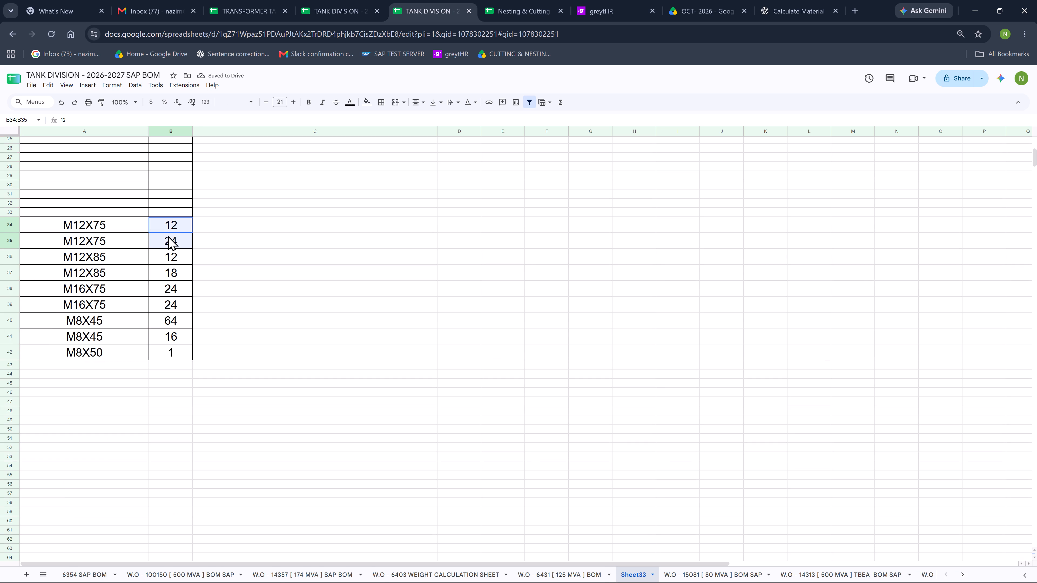
left_click_drag(168, 236, 168, 238)
left_click(175, 229)
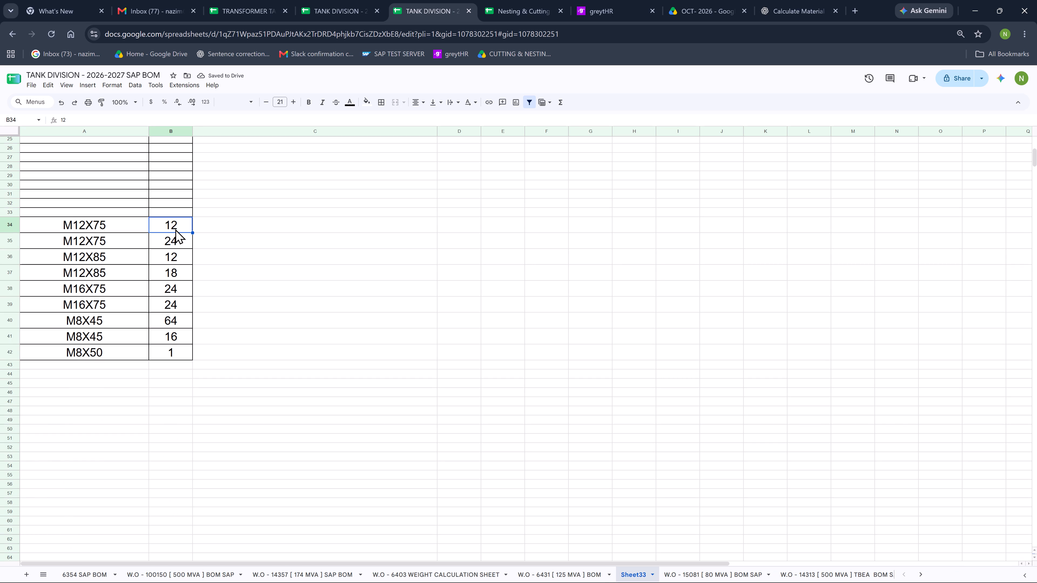
type("36")
key("Return")
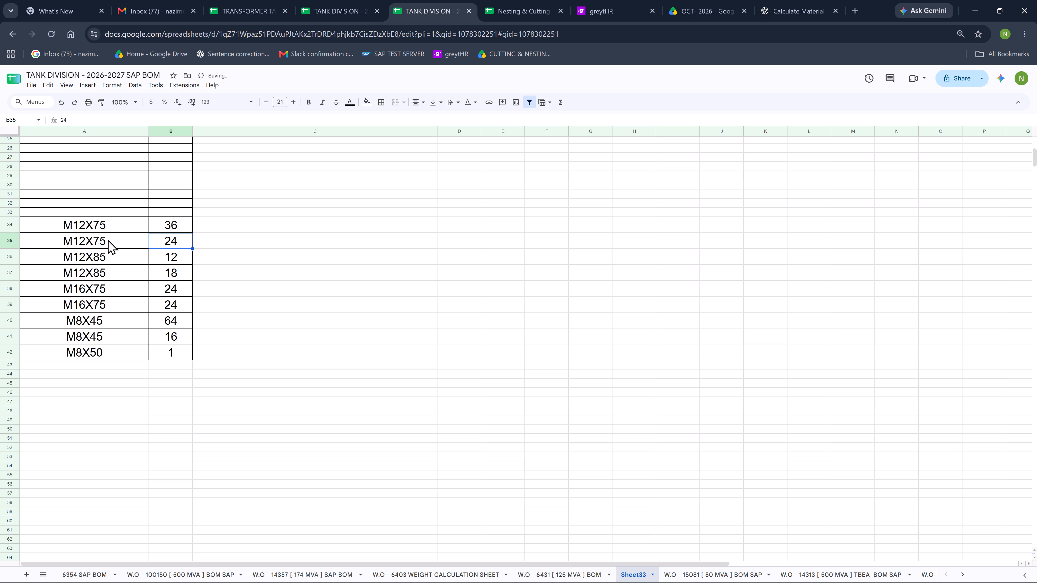
left_click_drag(108, 239, 161, 244)
key("Delete")
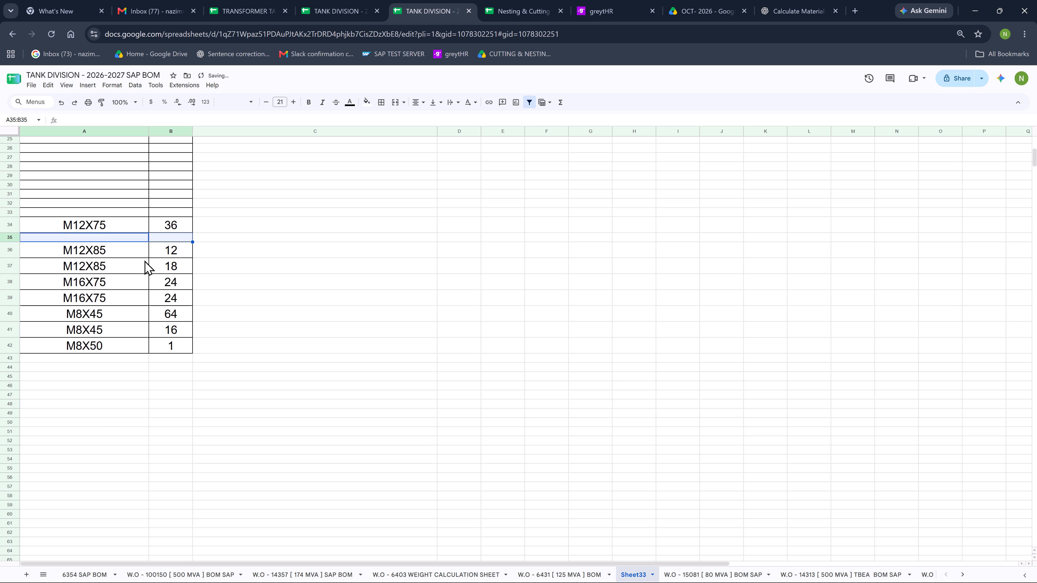
Consolidate the two M12X85 rows by entering their total, 30, in B36 and clearing the duplicate in A37 to B37.
left_click_drag(174, 250, 178, 265)
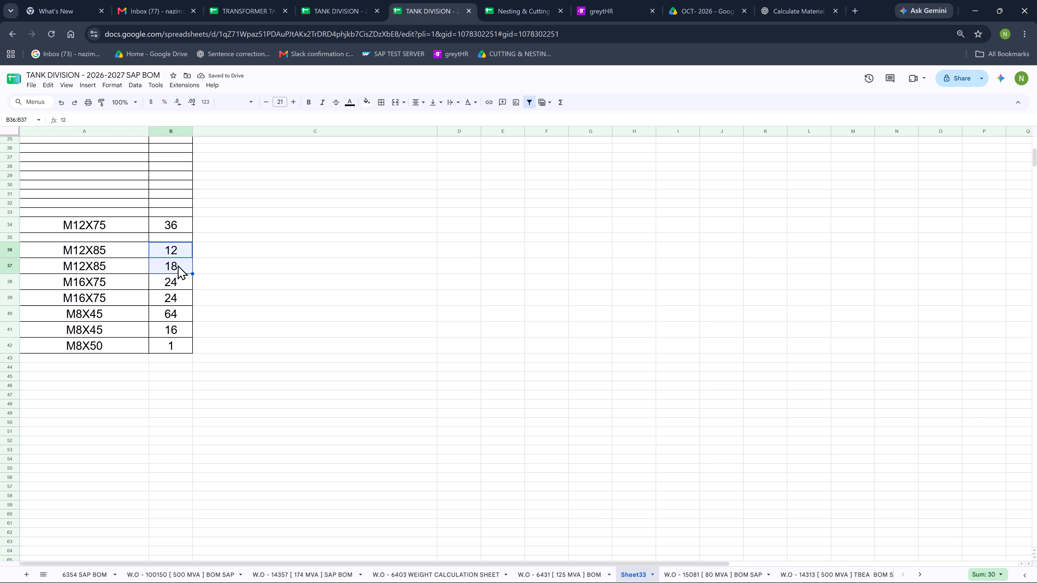
left_click(178, 253)
type("30")
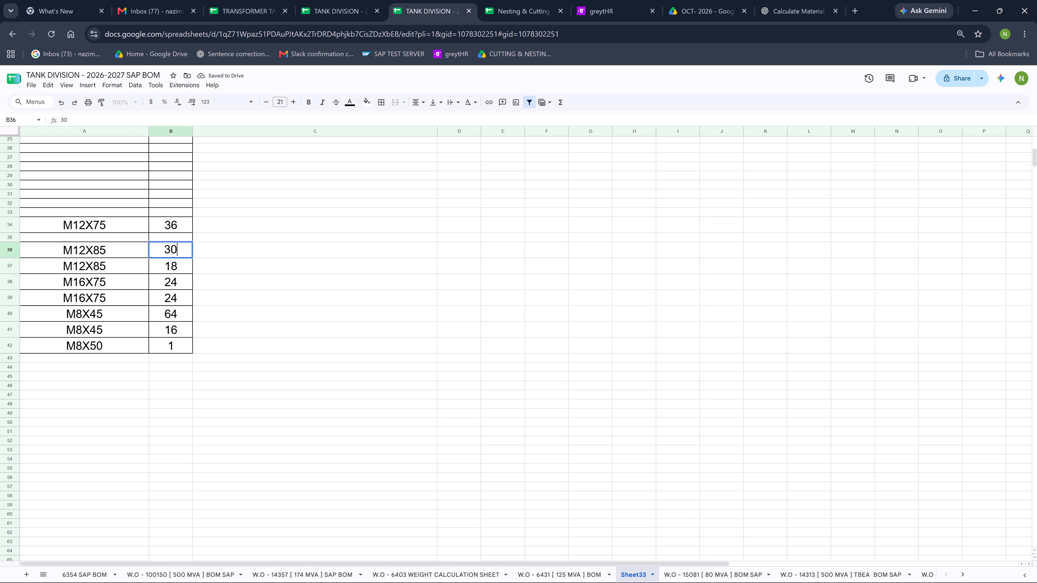
key("Return")
left_click_drag(121, 259, 165, 268)
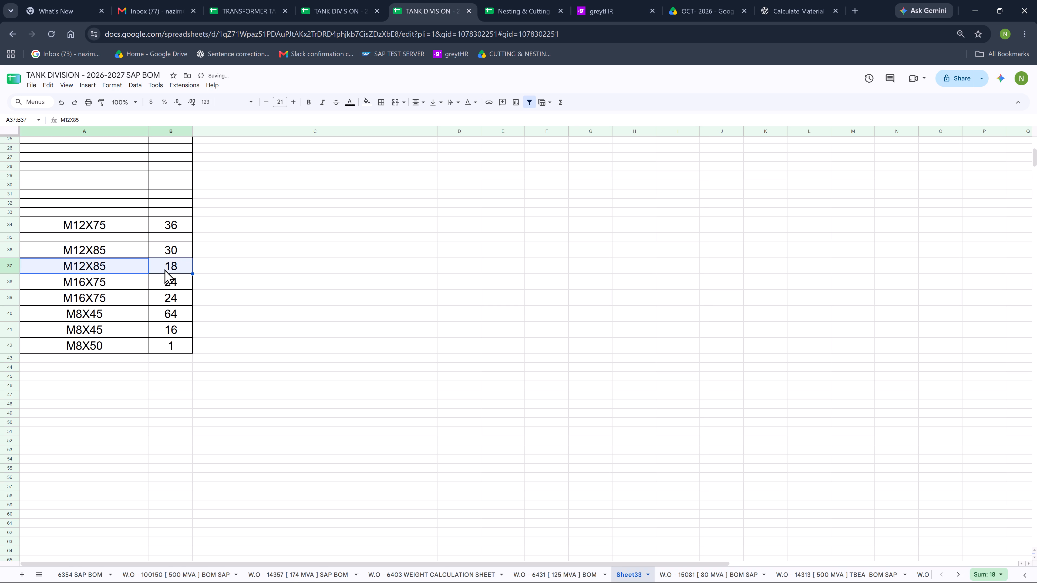
key("Delete")
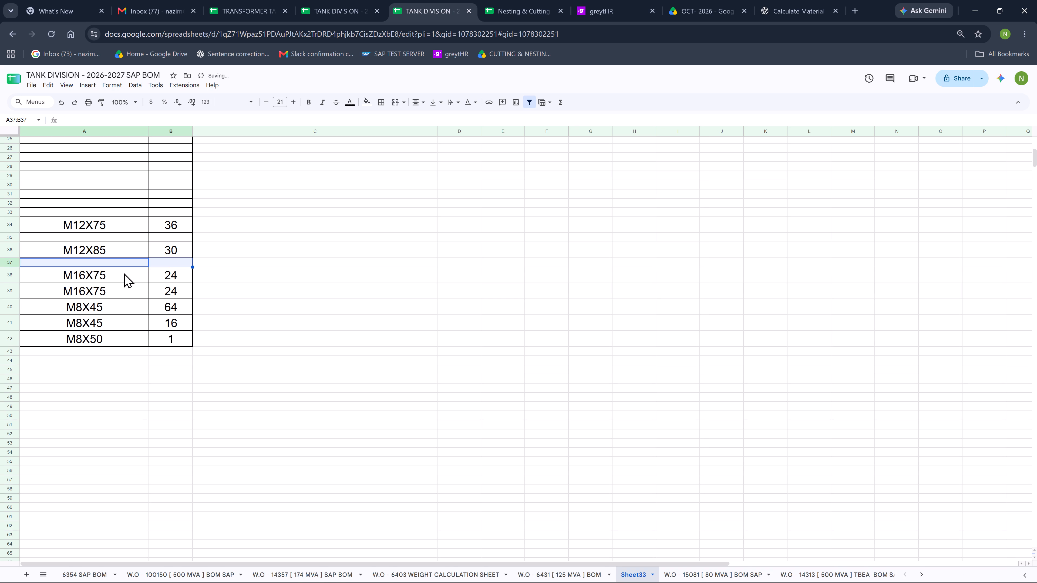
Consolidate the two M16X75 rows by entering their total, 48, in B38 and clearing the duplicate in A39 to B39.
left_click_drag(177, 277, 179, 288)
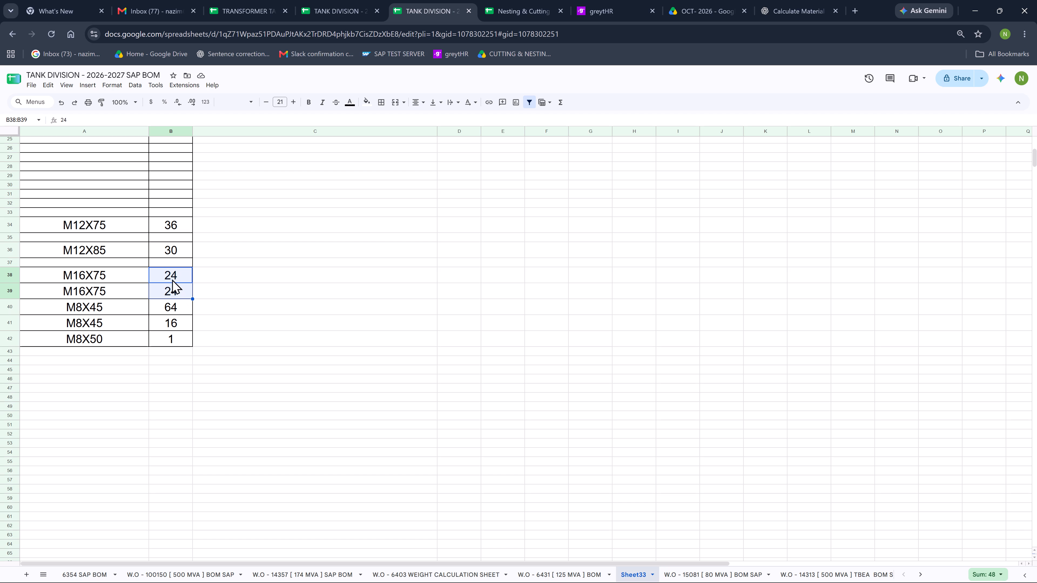
left_click(172, 280)
type("48")
key("Return")
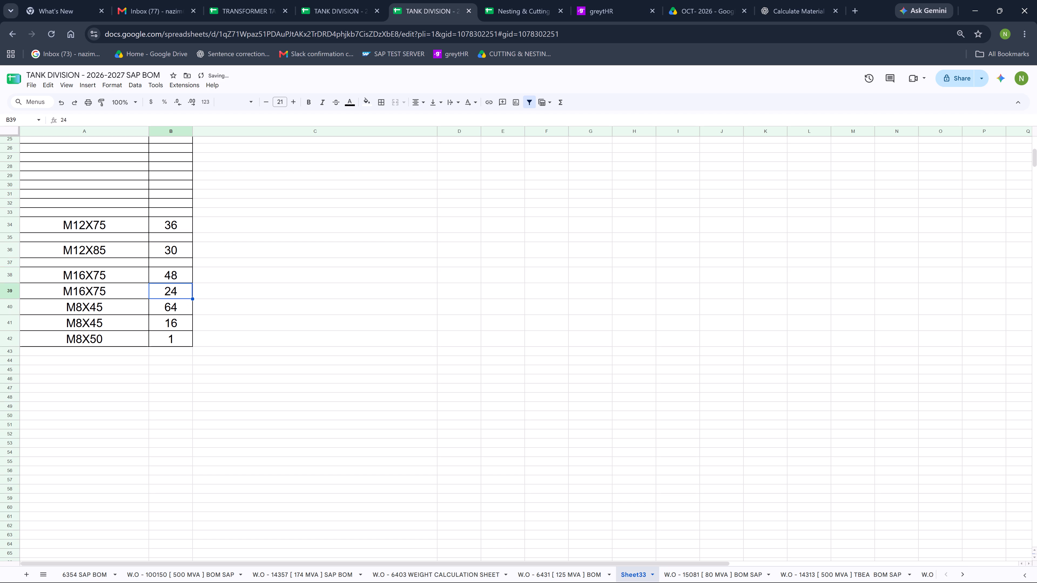
left_click_drag(124, 289, 189, 297)
key("Delete")
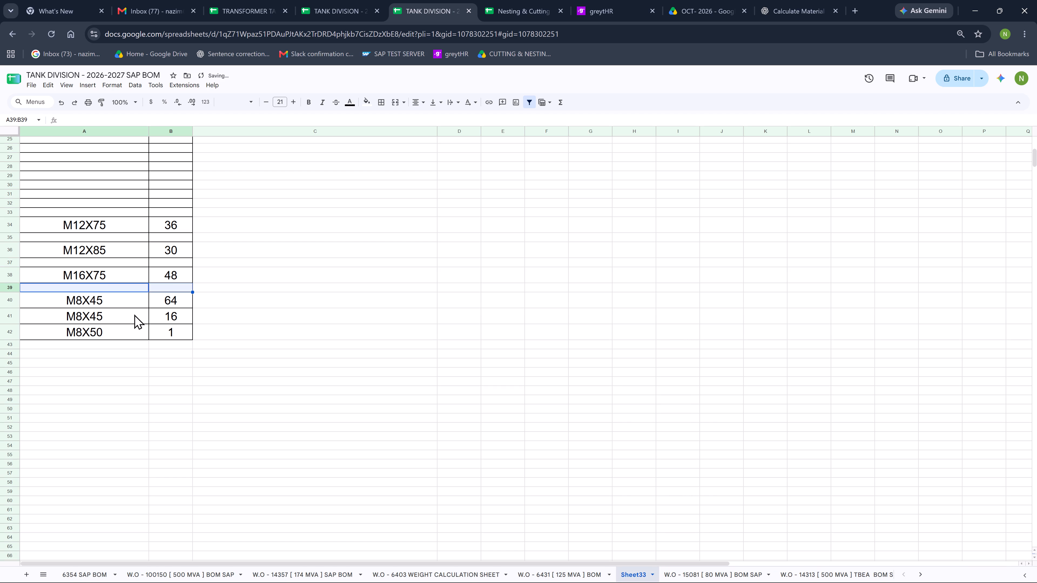
Consolidate the two M8X45 rows by entering their total, 80, in B40 and clearing the duplicate in A41 to B41.
left_click_drag(179, 300, 181, 313)
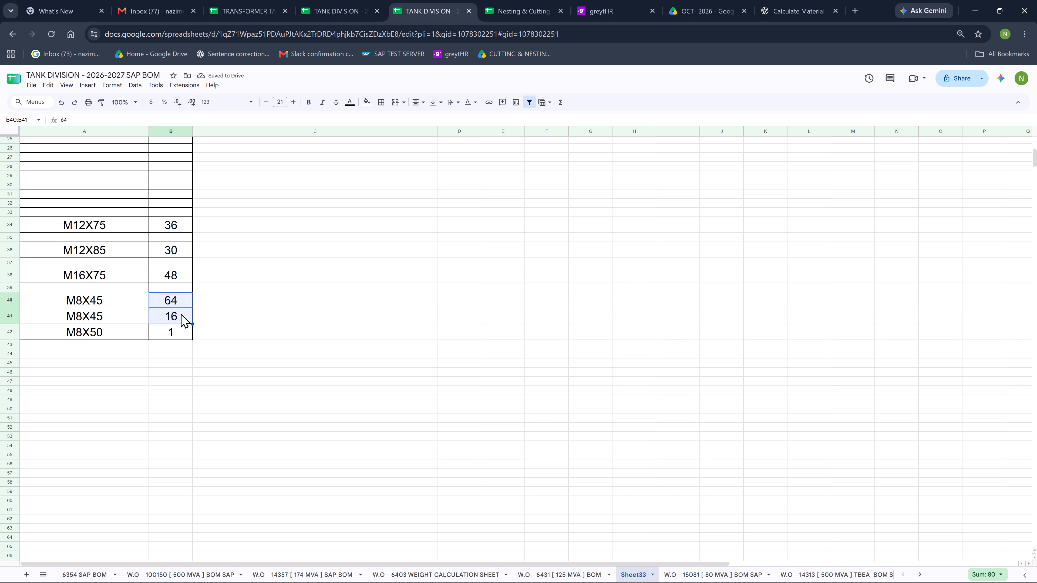
left_click(177, 300)
type("80")
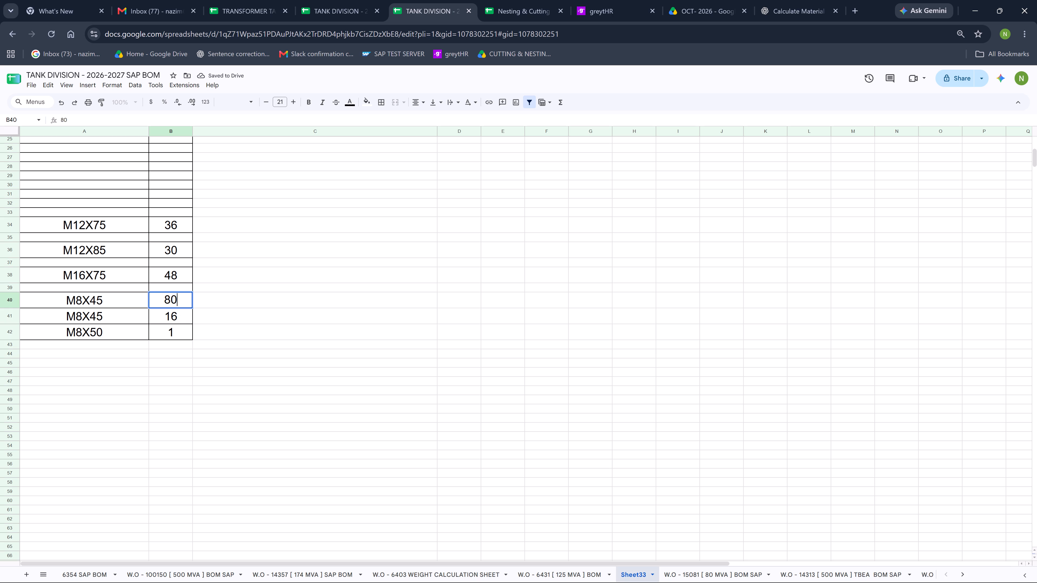
key("Return")
left_click_drag(117, 315, 174, 319)
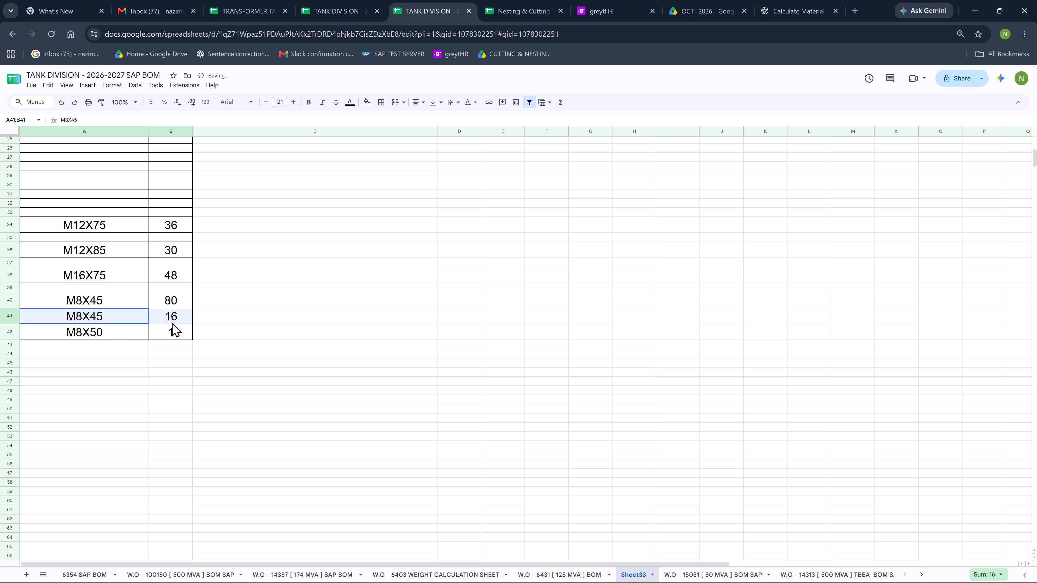
key("Delete")
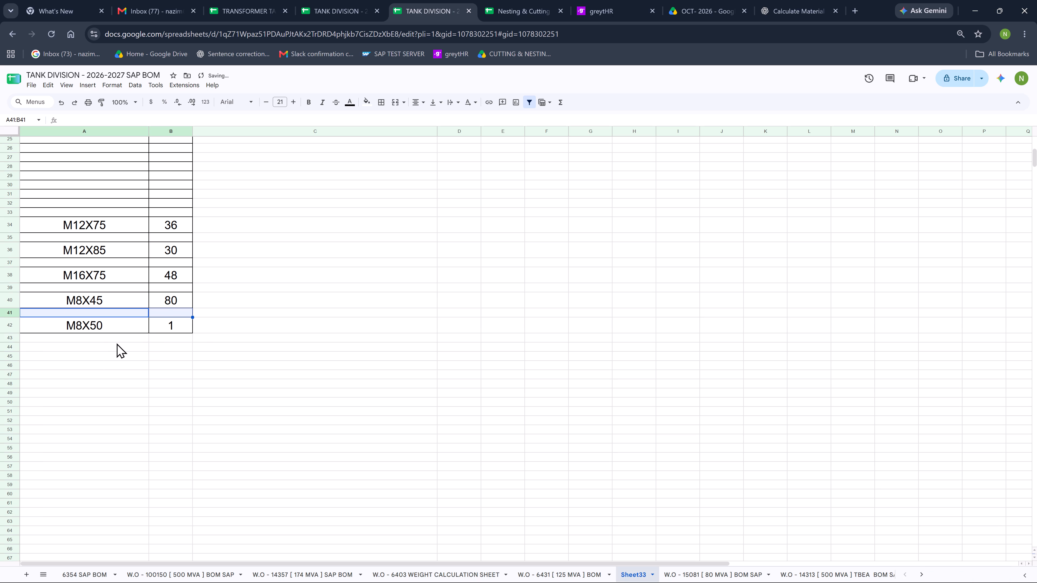
Filter the NAME column to hide the blank rows, leaving only the consolidated stud sizes.
scroll(117, 343, "up", 9)
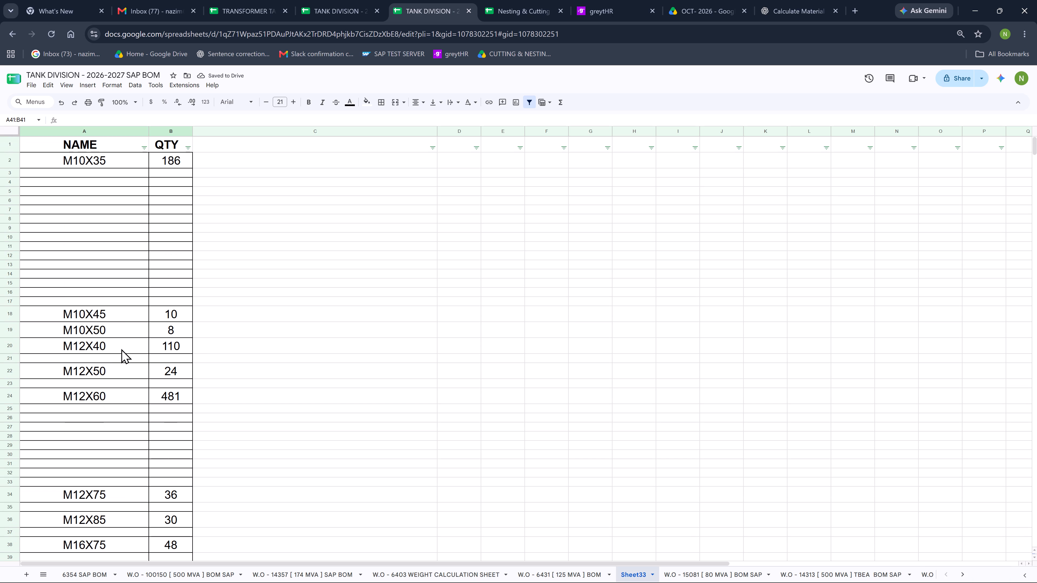
left_click(142, 147)
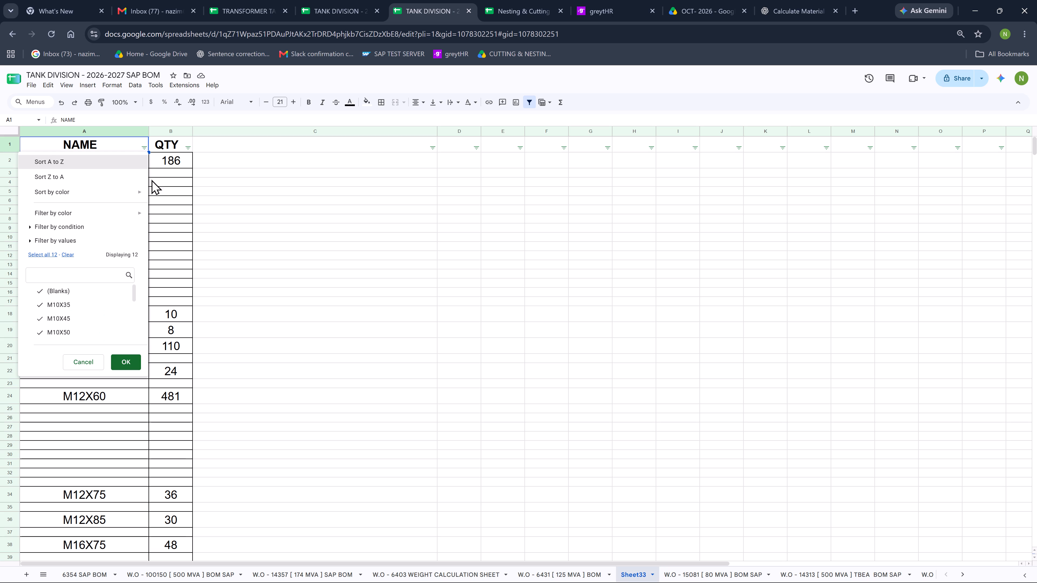
left_click(71, 291)
left_click(121, 362)
scroll(172, 197, "up", 4)
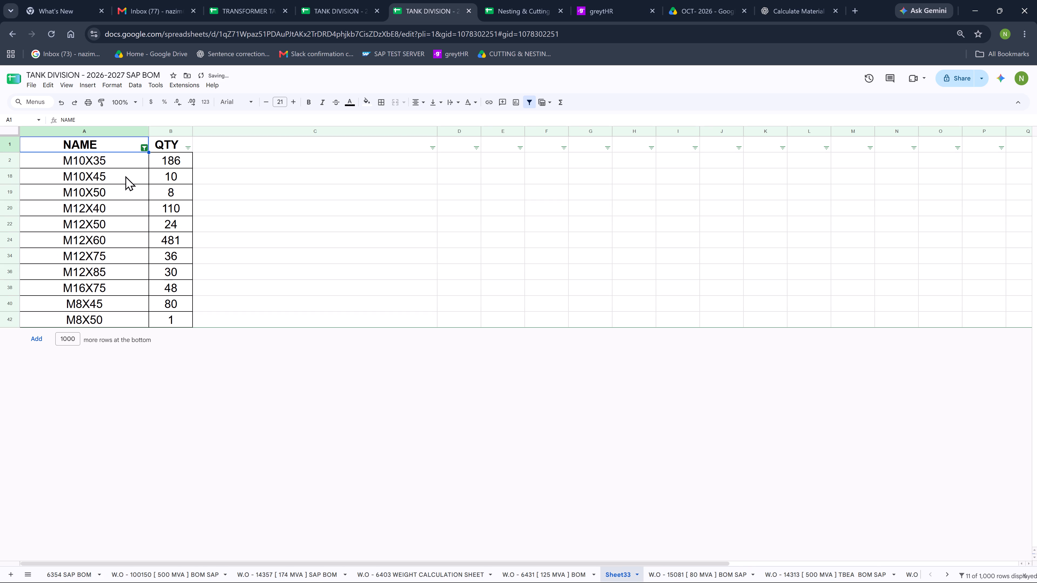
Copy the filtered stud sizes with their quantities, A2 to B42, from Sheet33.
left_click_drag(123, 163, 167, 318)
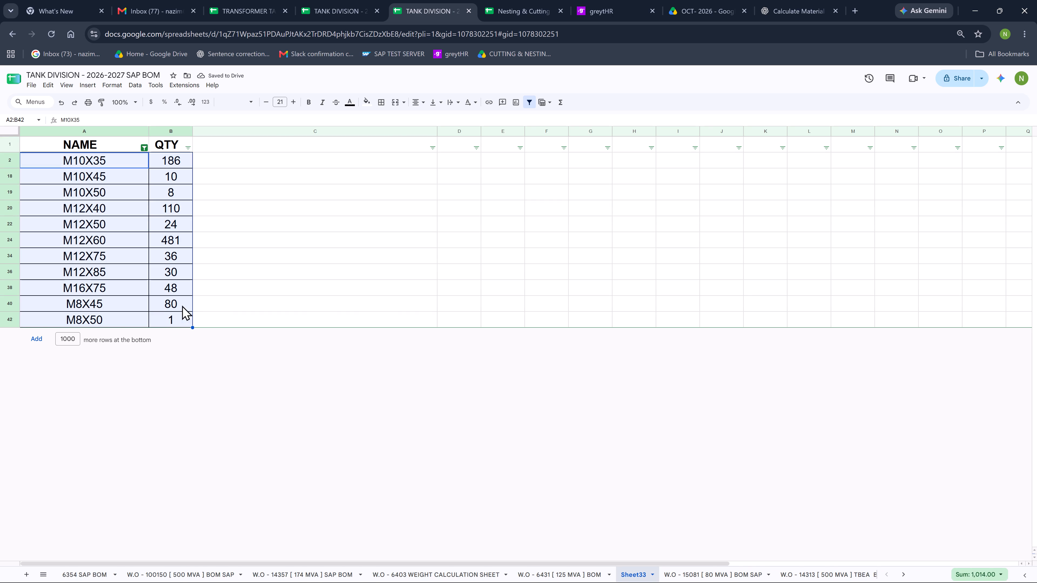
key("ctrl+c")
Reset the filter on the W.O - 6431 [ 125 MVA ] BOM sheet so that all rows show, keeping an empty filter on.
left_click(562, 572)
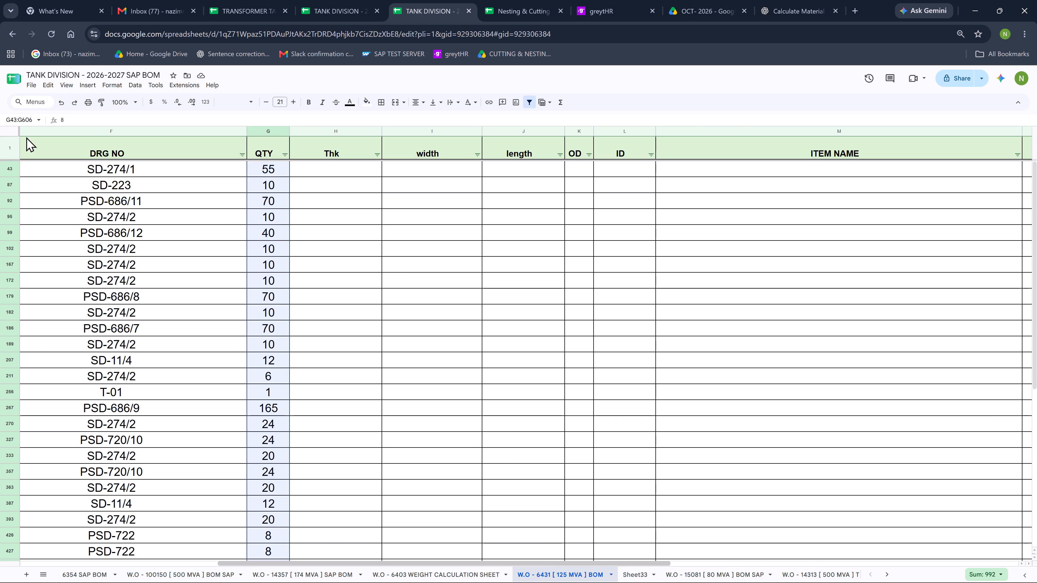
left_click(10, 129)
left_click(530, 103)
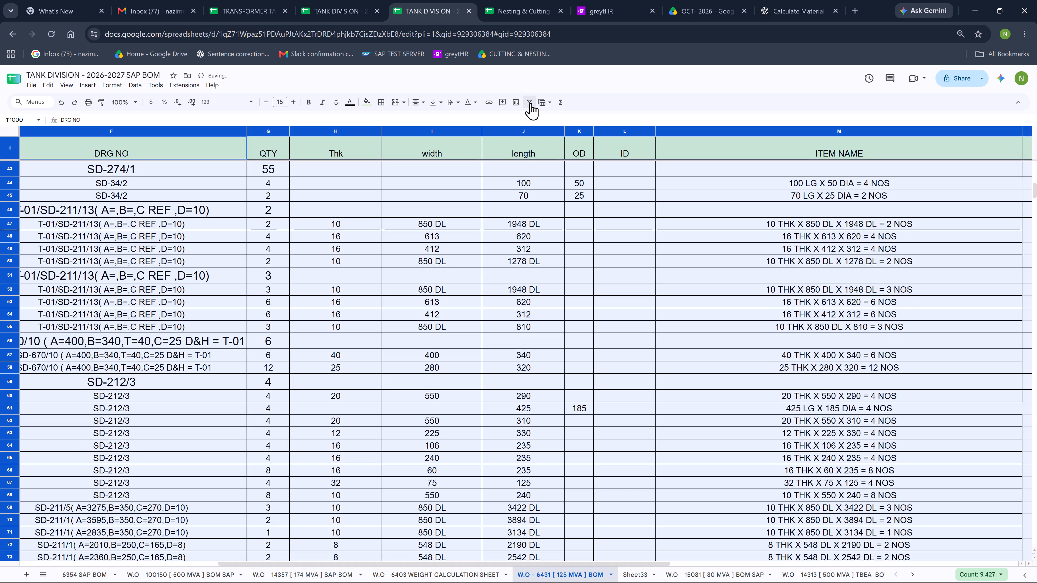
left_click(531, 102)
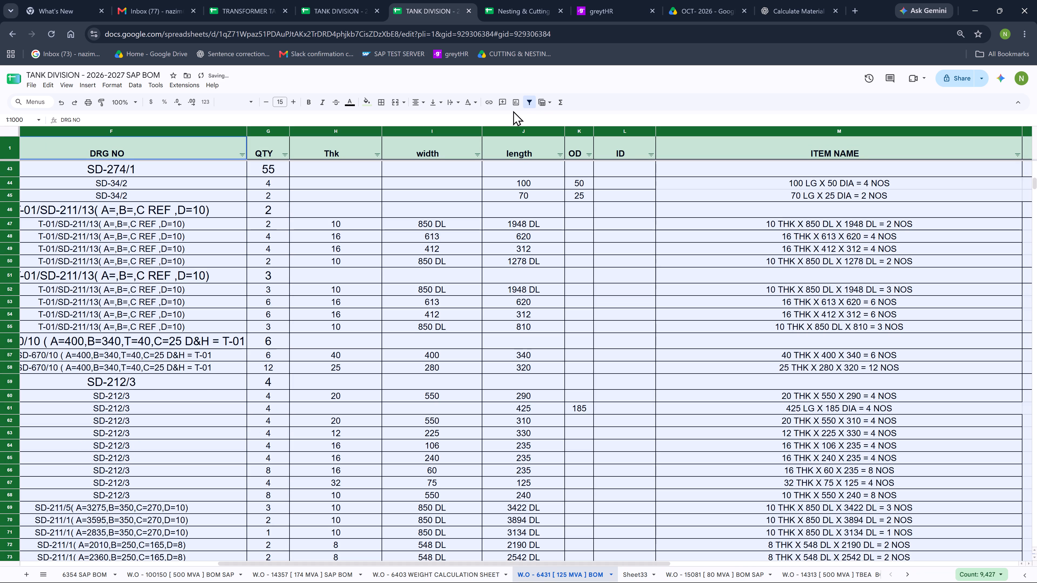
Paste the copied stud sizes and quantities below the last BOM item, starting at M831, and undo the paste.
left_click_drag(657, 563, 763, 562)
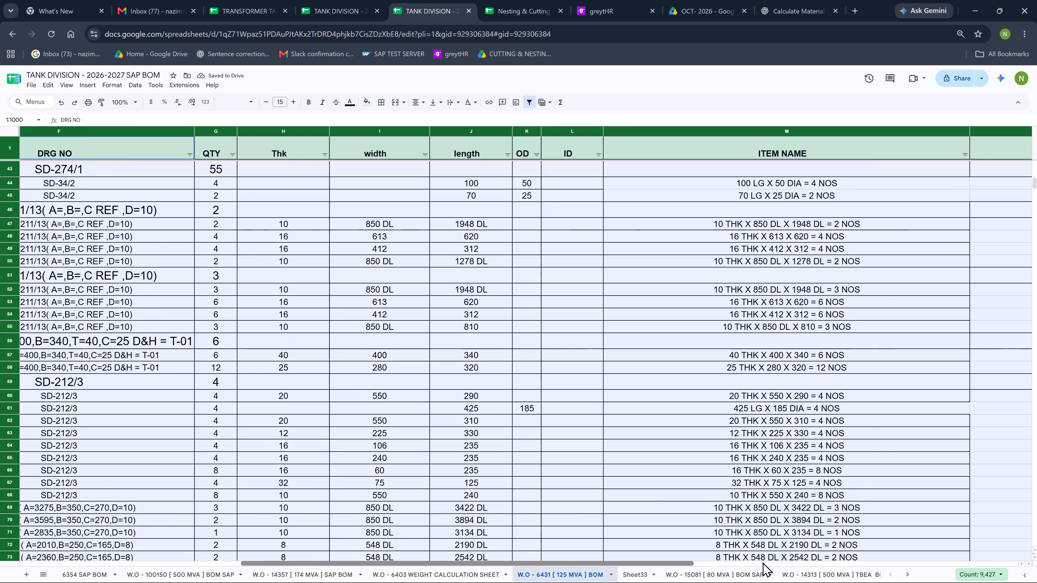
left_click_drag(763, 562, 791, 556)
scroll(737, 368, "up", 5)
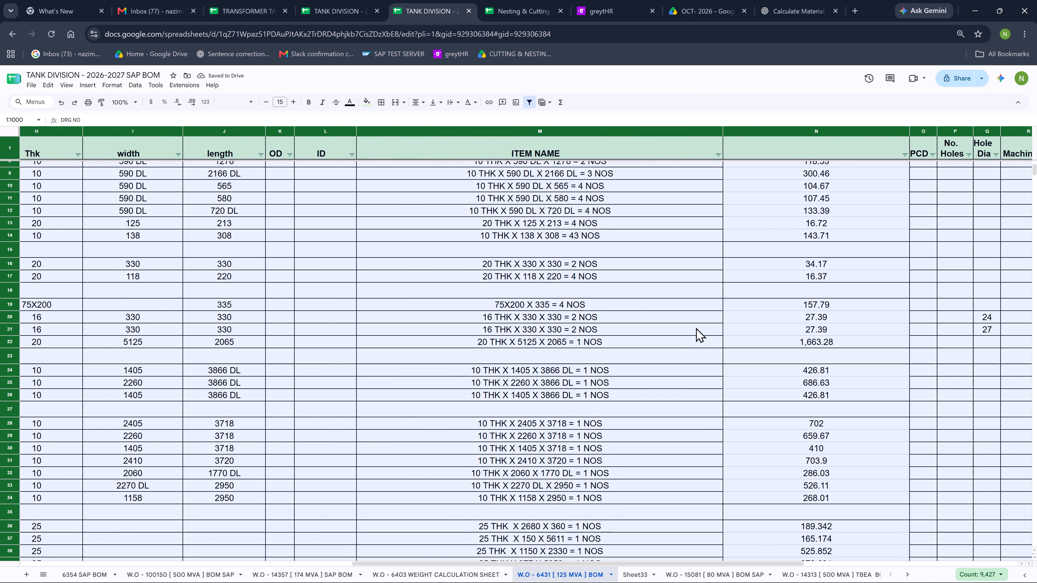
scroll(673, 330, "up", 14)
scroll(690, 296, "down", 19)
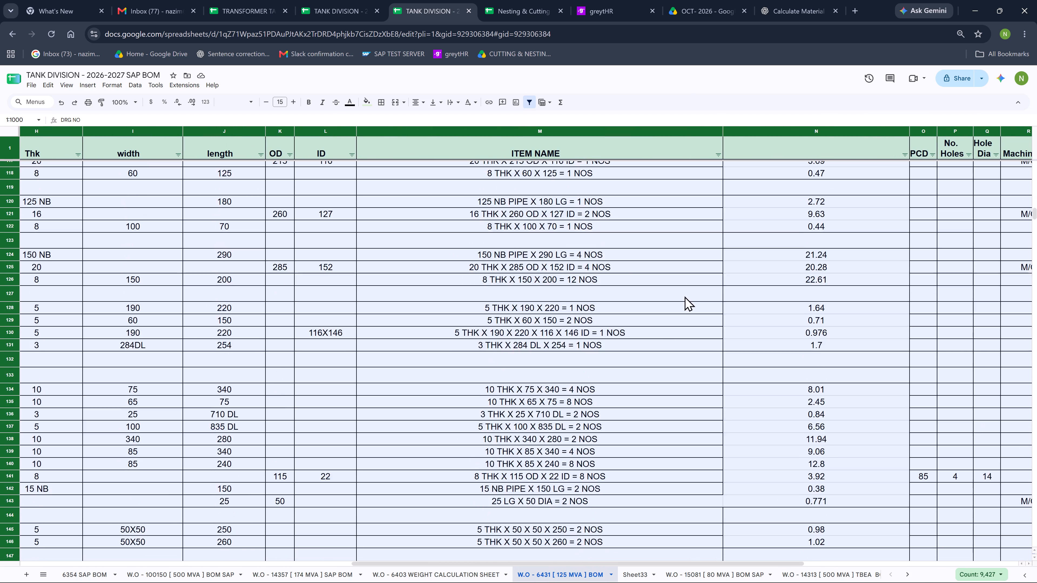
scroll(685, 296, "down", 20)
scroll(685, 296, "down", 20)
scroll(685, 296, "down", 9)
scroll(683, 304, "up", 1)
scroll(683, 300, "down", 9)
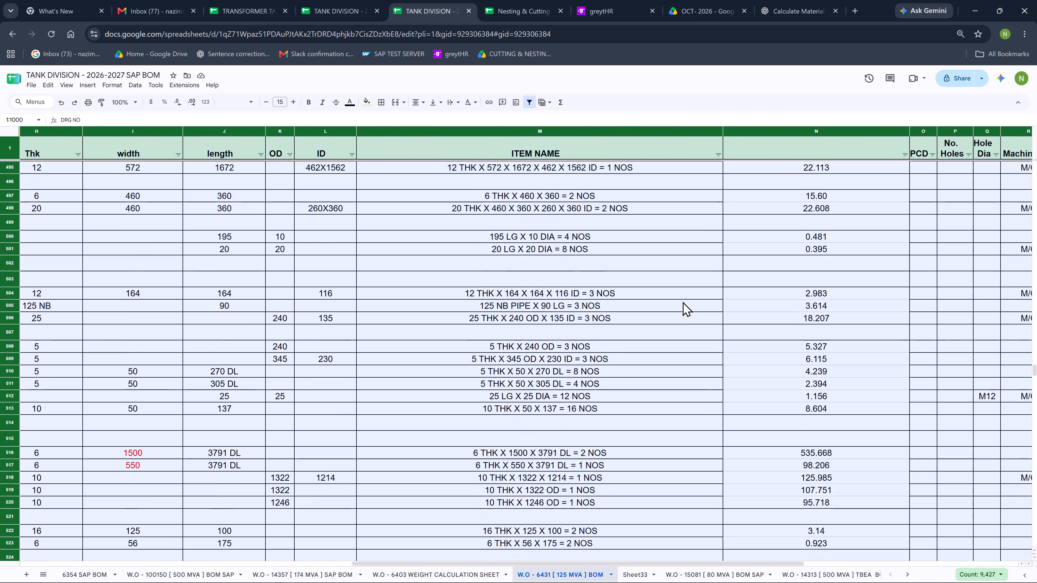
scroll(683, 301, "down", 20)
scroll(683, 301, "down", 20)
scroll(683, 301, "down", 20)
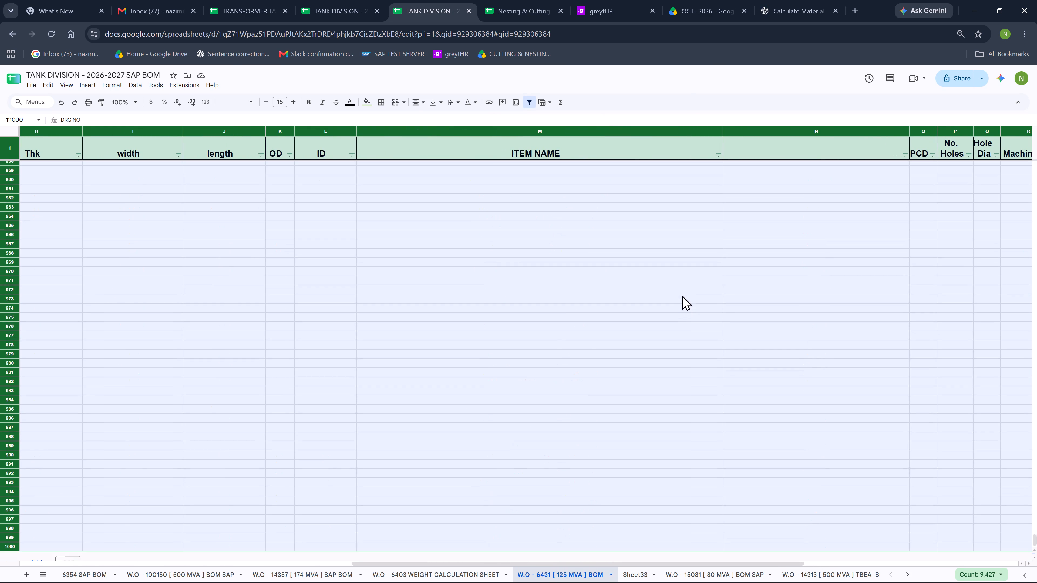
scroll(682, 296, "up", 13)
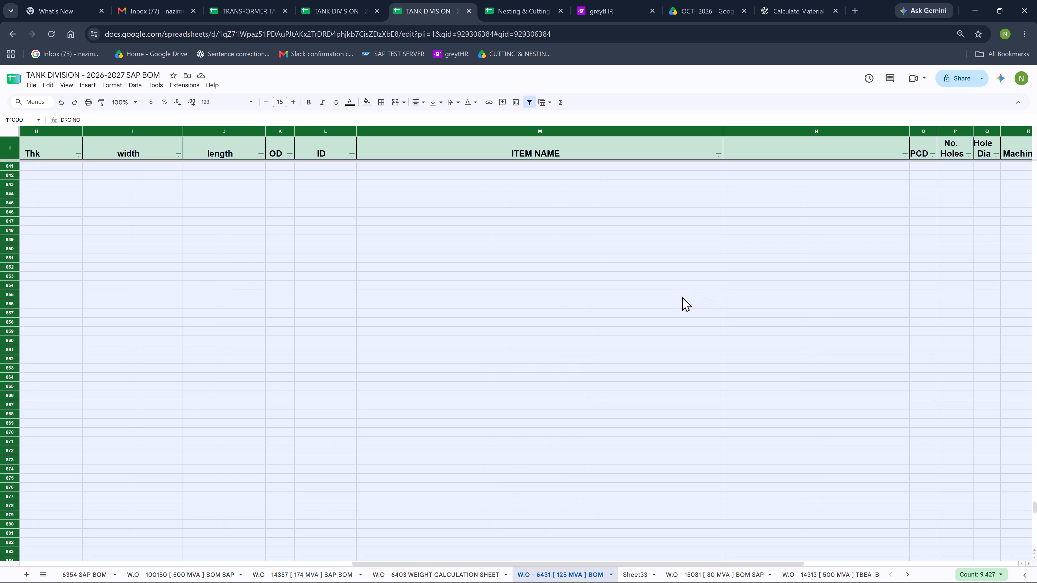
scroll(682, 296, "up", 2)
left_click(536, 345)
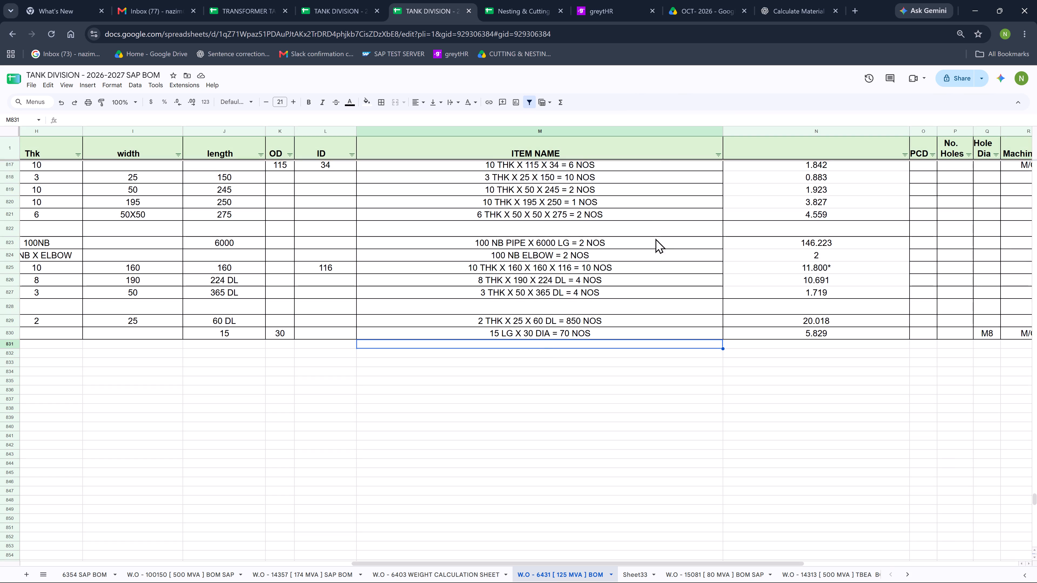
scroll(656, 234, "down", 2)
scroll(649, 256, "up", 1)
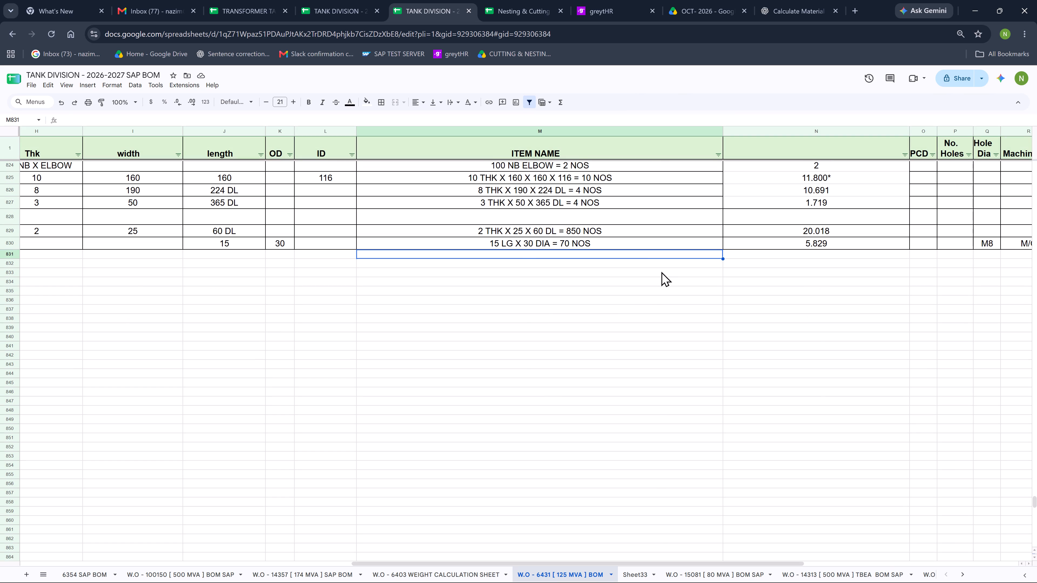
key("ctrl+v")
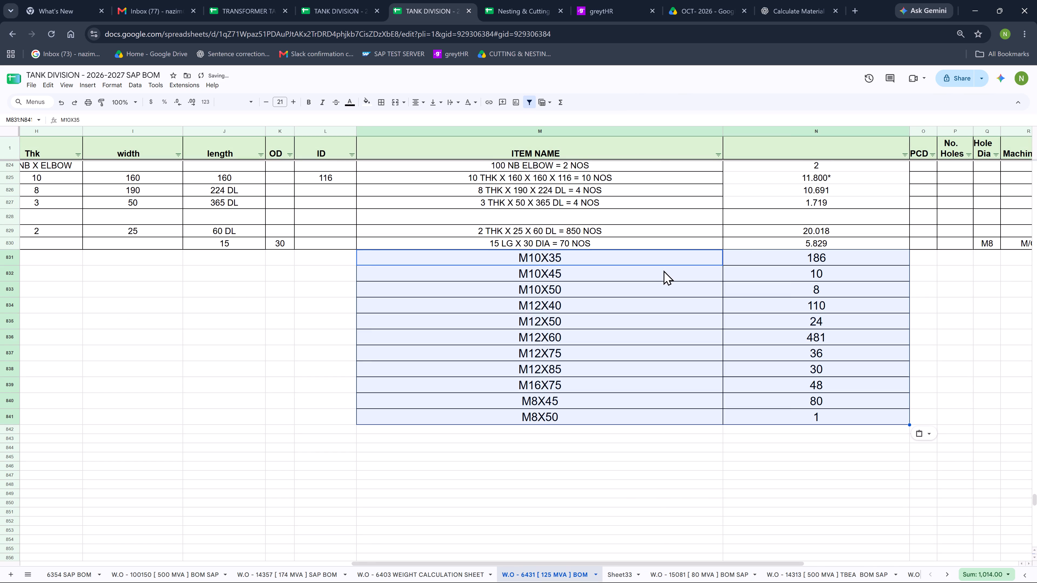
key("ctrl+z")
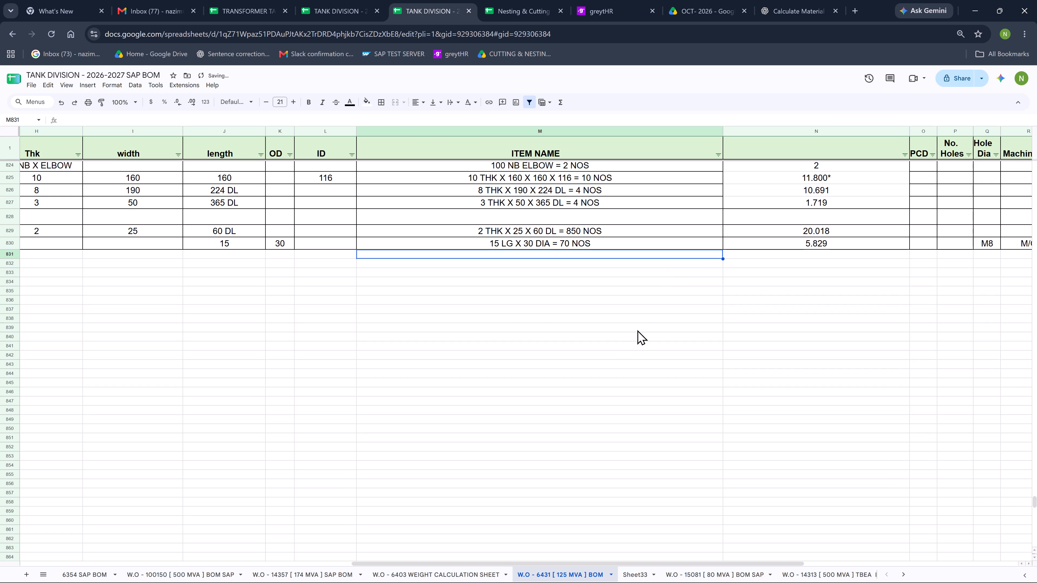
In Sheet33, extend the M10 stud names to M10X35 = 186 NOS, M10X45 = 10 NOS and M10X50 = 8 NOS.
left_click(637, 573)
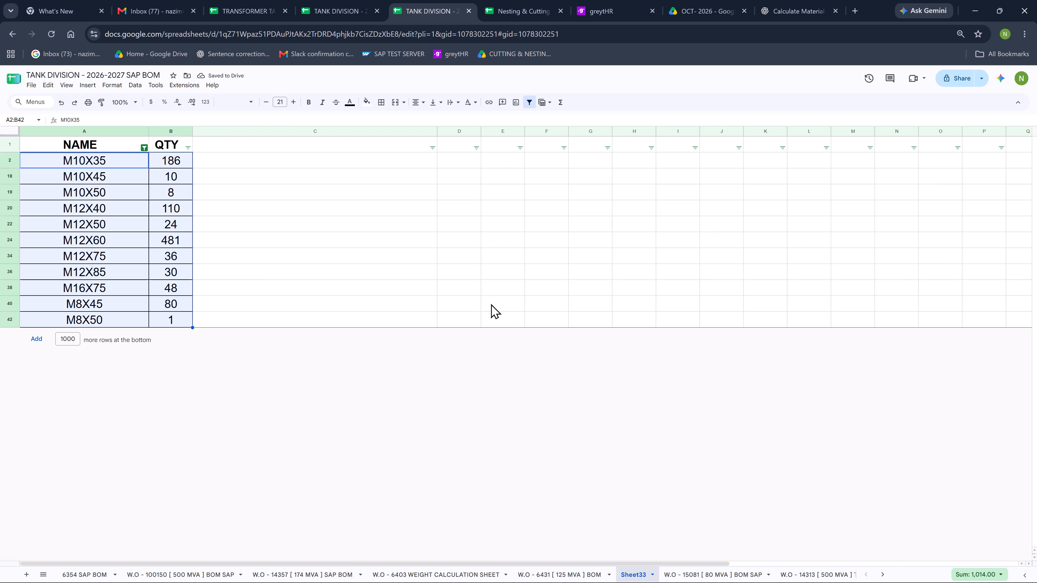
double_click(130, 163)
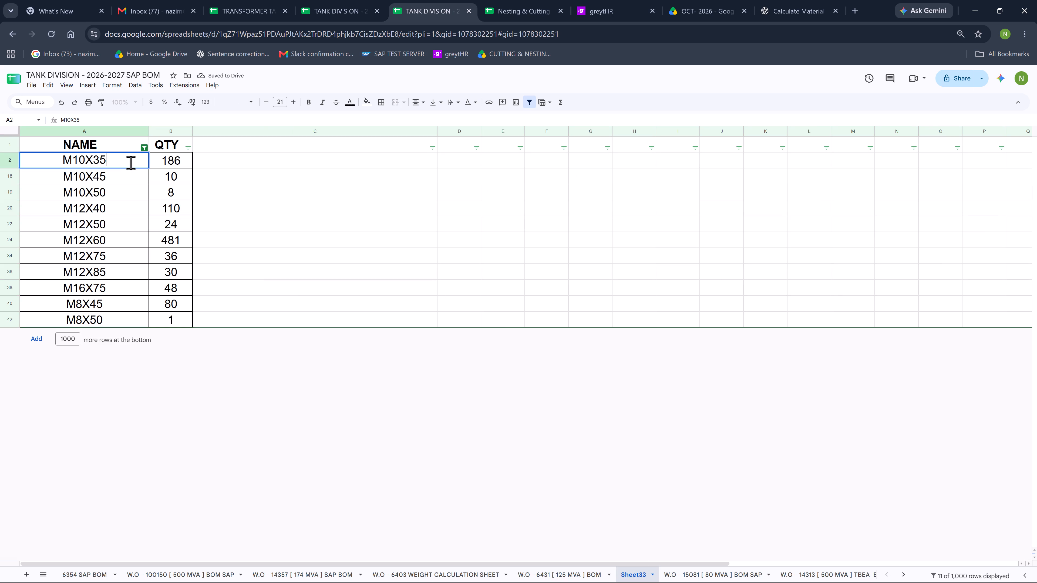
key("space")
type("= 186 NOS")
key("Return")
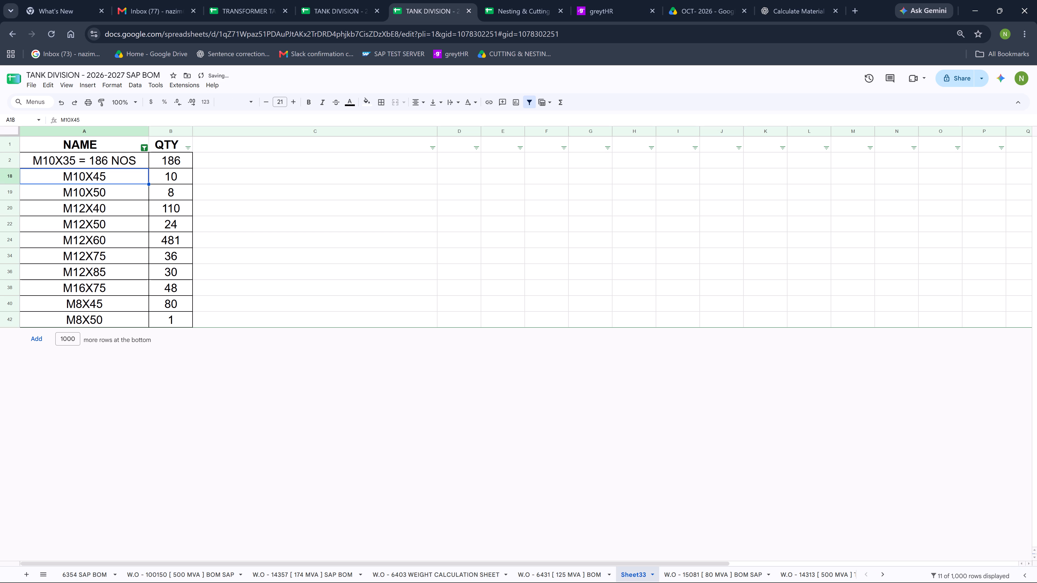
key("F2")
key("space")
type("= 10 NOS")
key("Return")
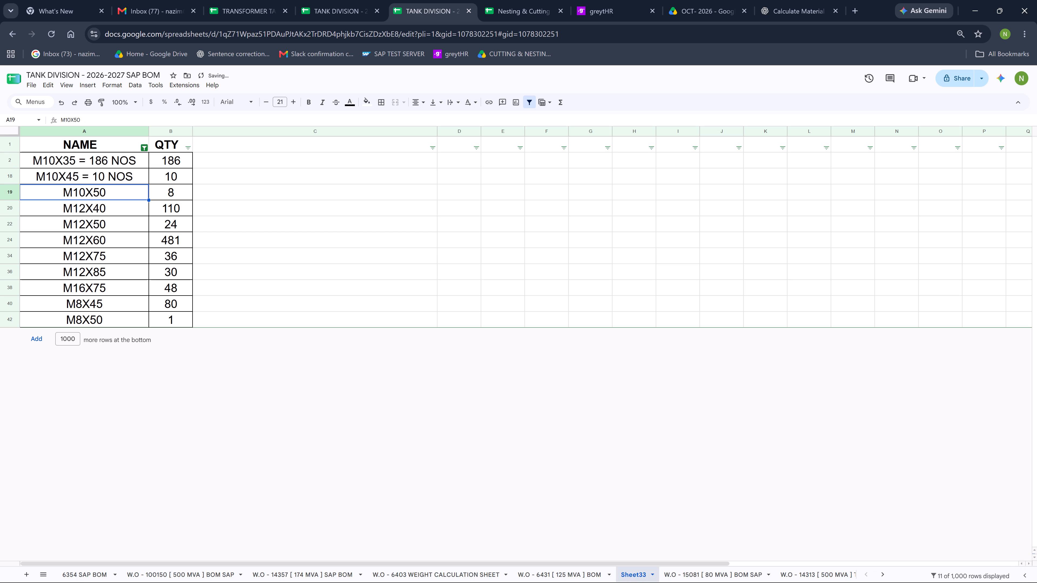
key("F2")
key("space")
type("= 8")
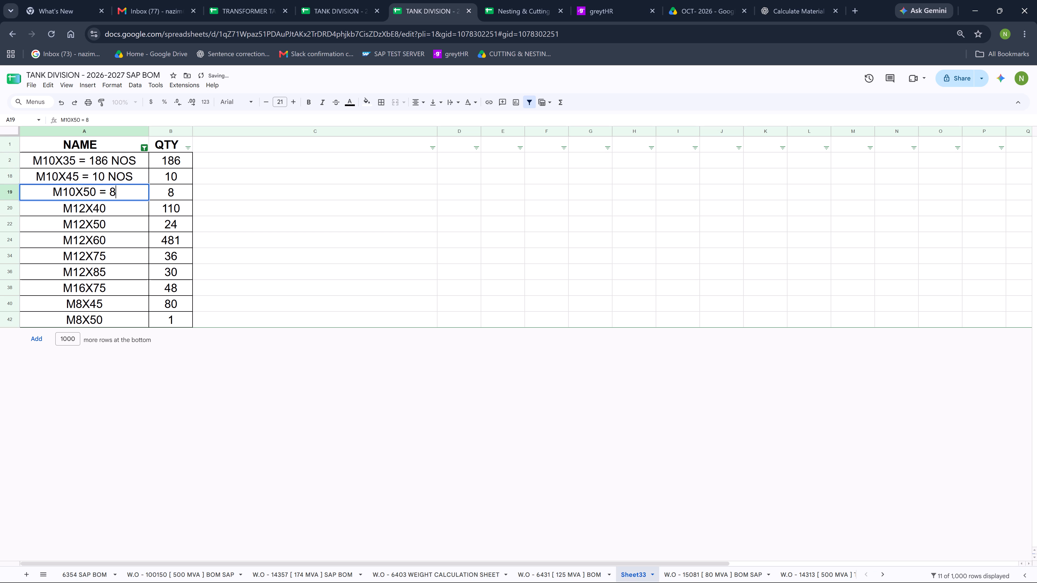
key("space")
type("NOS")
key("Return")
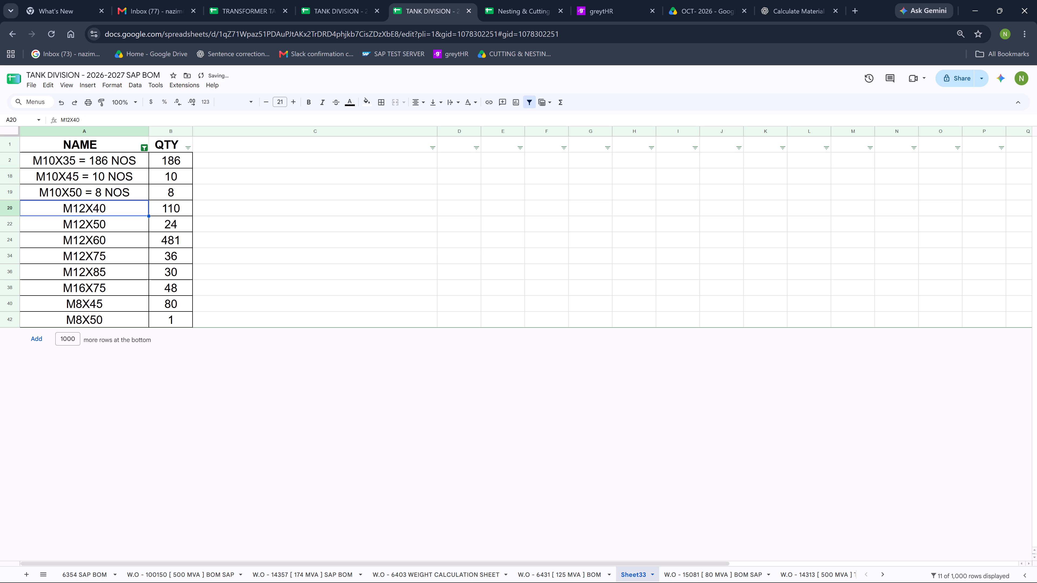
Extend the first three M12 stud names to M12X40 = 110 NOS, M12X50 = 24 NOS and M12X60 = 481 NOS.
key("F2")
key("space")
type("= 110 NOS")
key("Return")
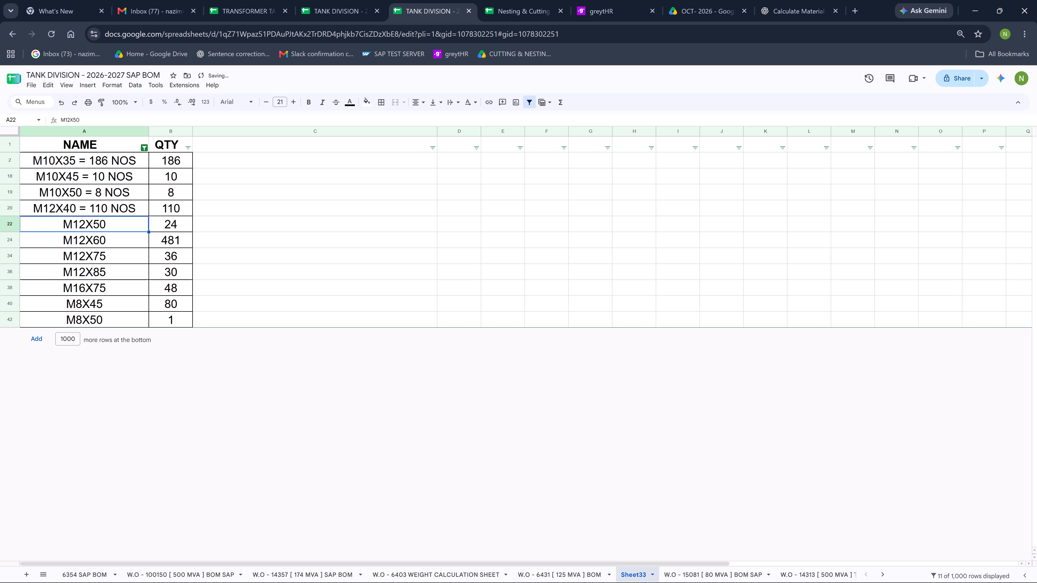
key("F2")
key("space")
type("= 24 NOS")
key("Return")
key("F2")
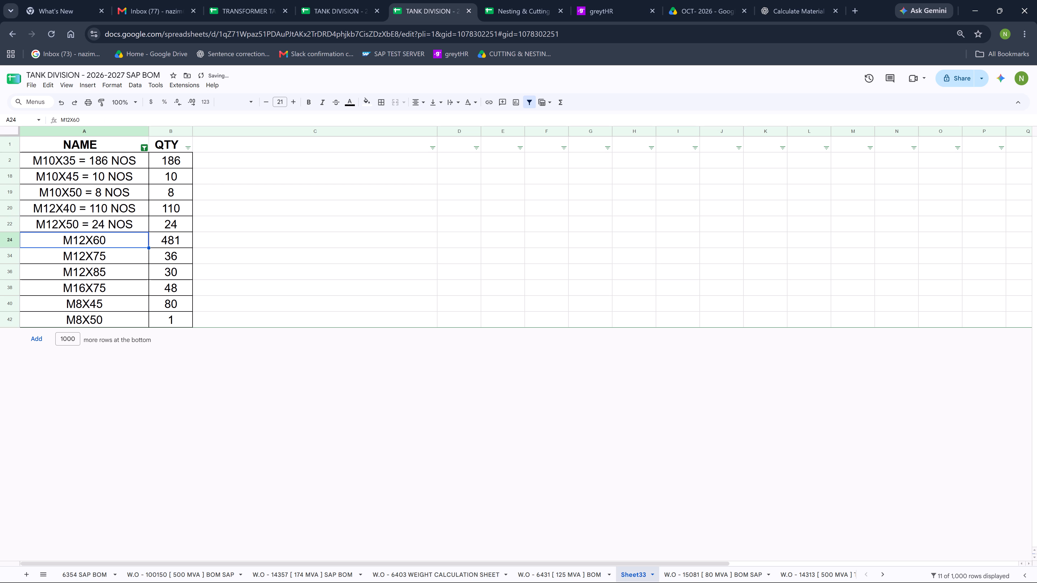
key("space")
type("= 481 NOS")
key("Return")
Extend the remaining M12 stud names to M12X75 = 36 NOS and M12X85 = 30 NOS.
key("F2")
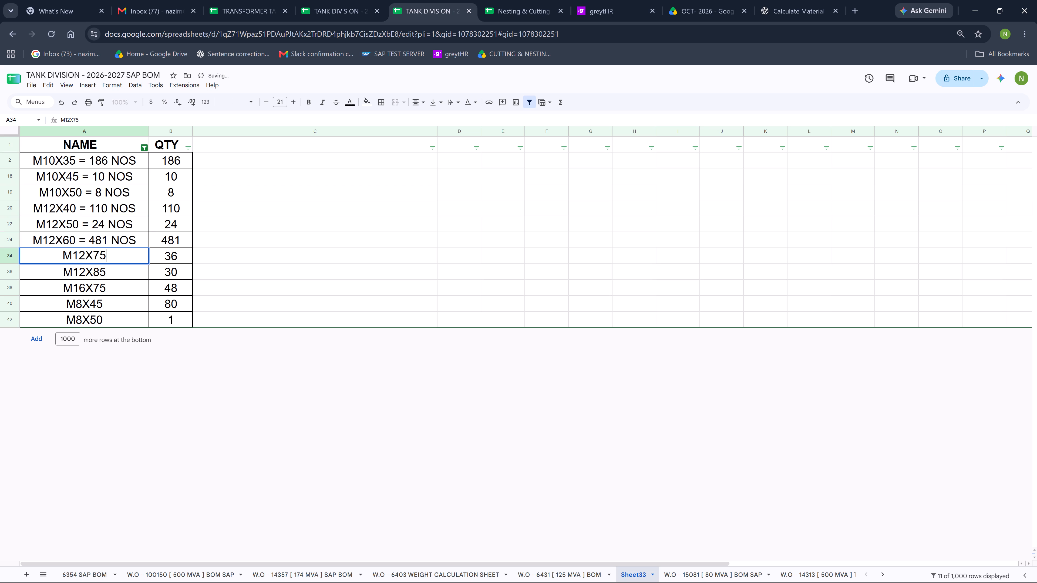
key("space")
type("= 36 NOS")
key("Return")
key("F2")
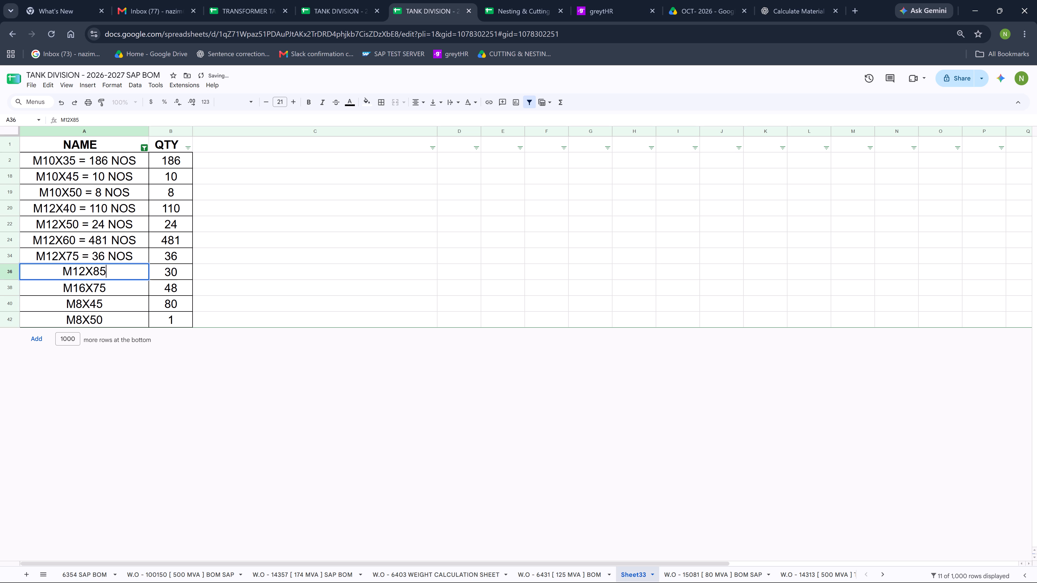
key("space")
type("= 30 NOS")
key("Return")
Extend the M16 and M8 stud names to M16X75 = 48 NOS, M8X45 = 80 NOS and M8X50 = 1 NOS.
key("F2")
key("space")
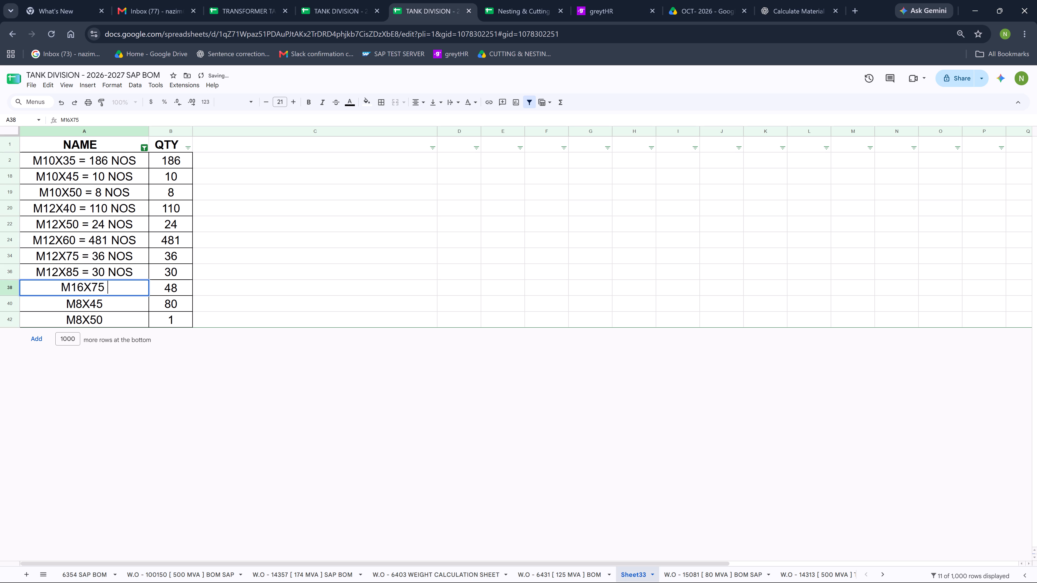
type("= 48")
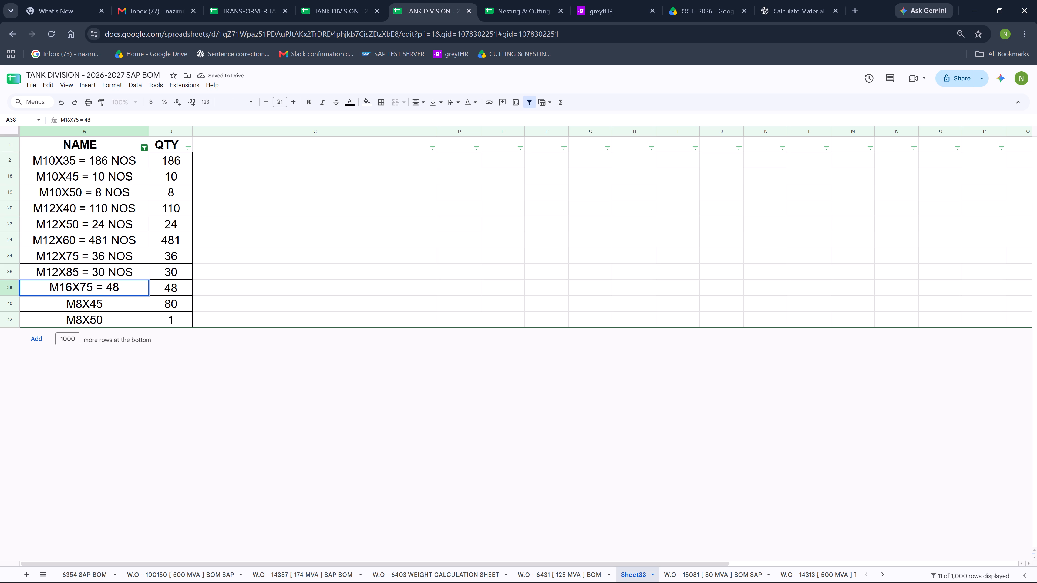
key("space")
type("NOS")
key("Return")
key("F2")
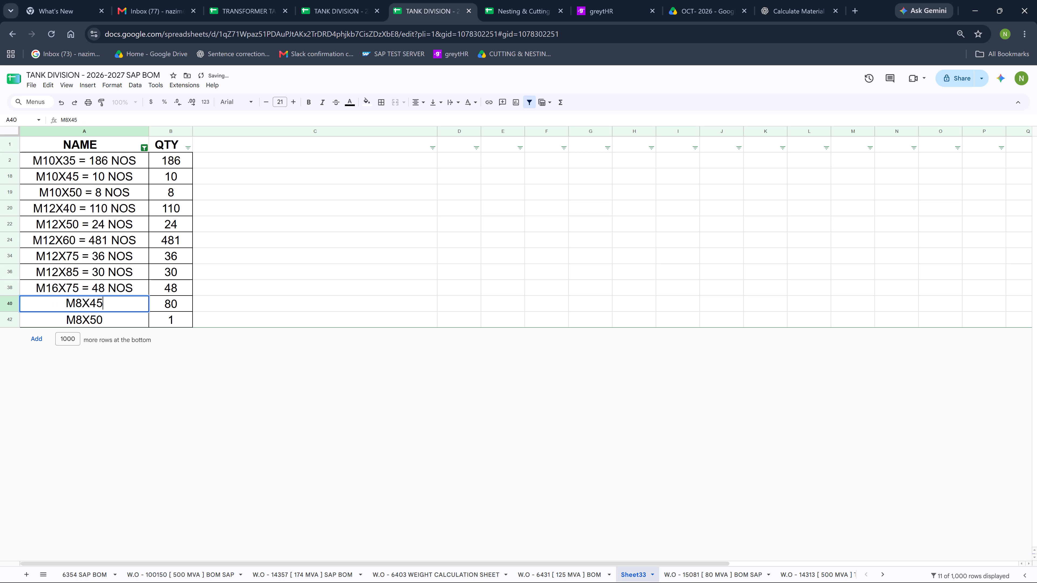
key("space")
type("= 80 NOS")
key("Return")
key("F2")
key("space")
type("= 1 NOS")
key("Return")
key("period")
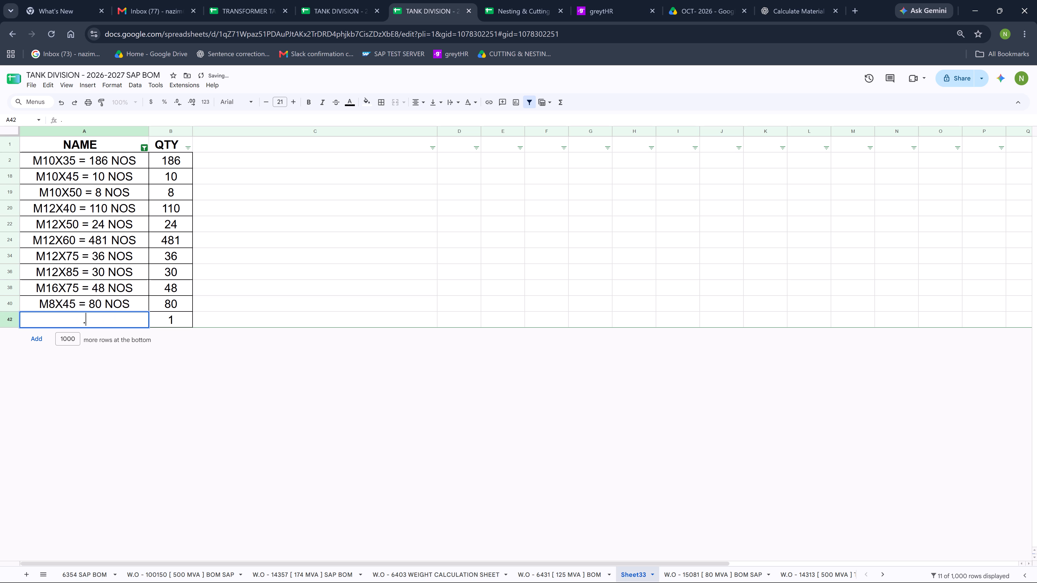
key("Escape")
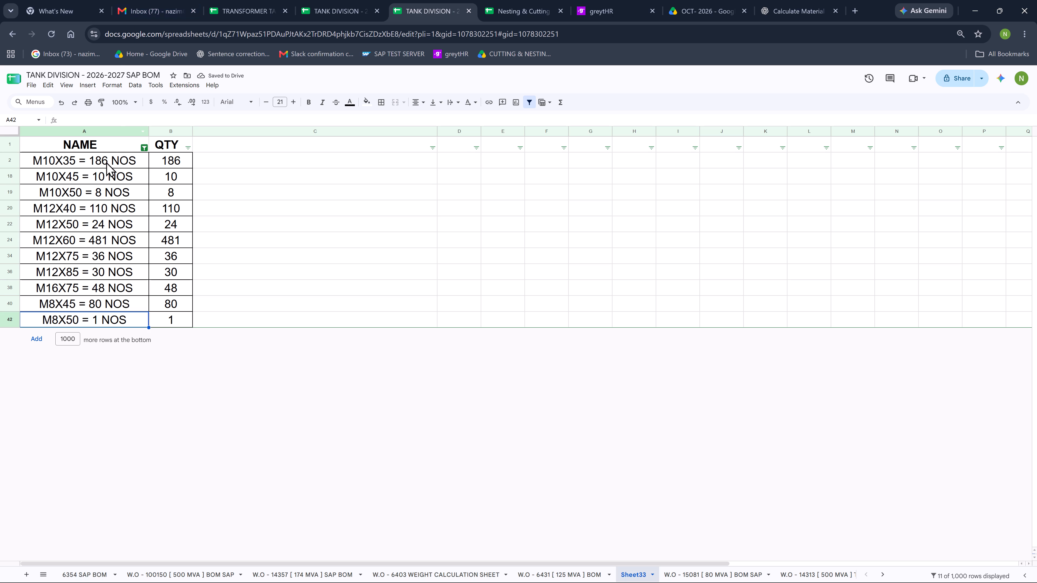
Copy the extended stud names, A2 to A42, into the W.O - 6431 BOM sheet's ITEM NAME column from M831.
left_click_drag(107, 161, 104, 320)
key("ctrl+c")
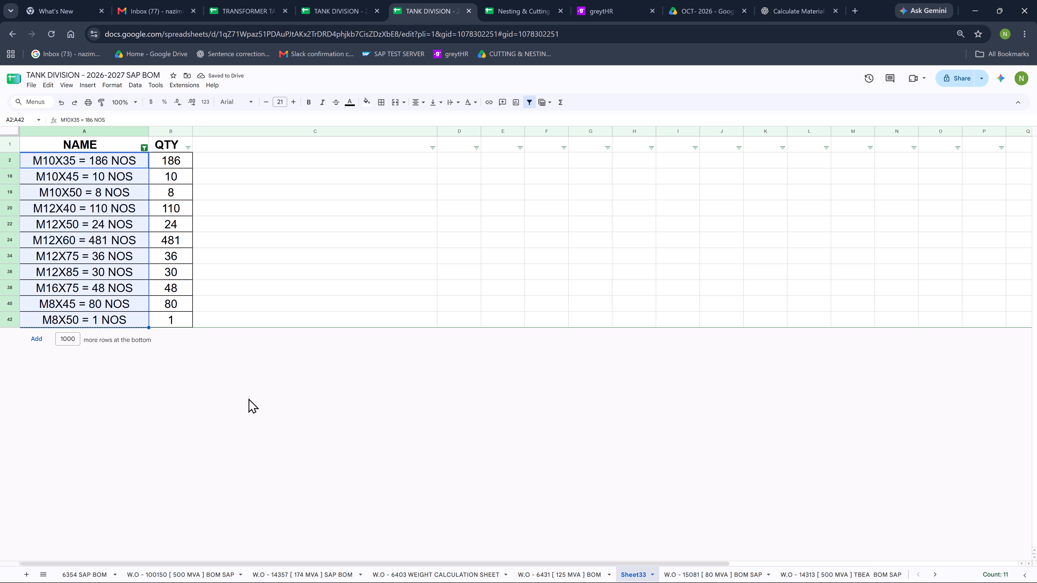
left_click(554, 575)
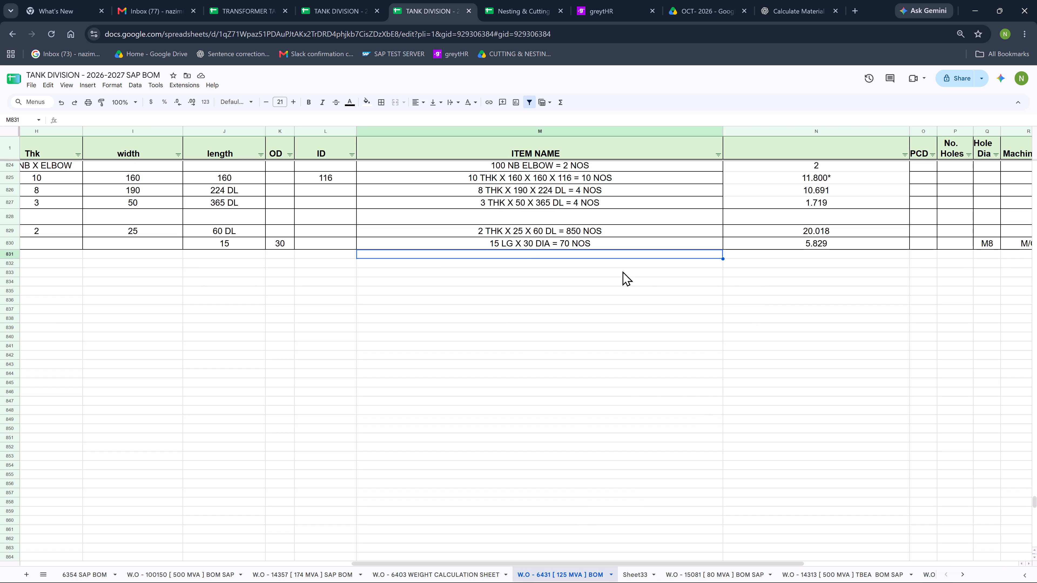
left_click(520, 252)
key("ctrl+v")
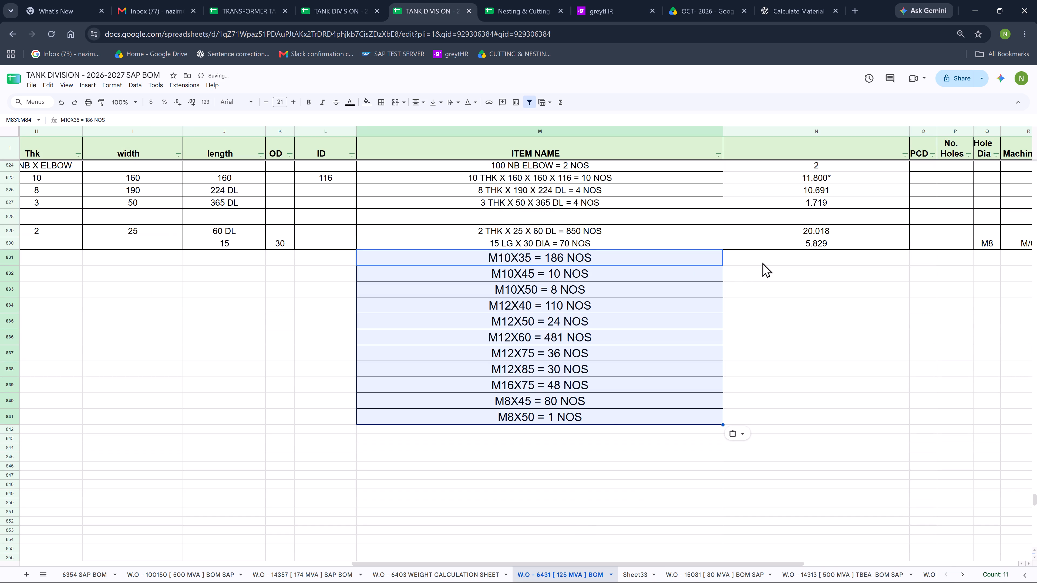
Copy the stud quantities from Sheet33's QTY column into N831 to N841 of the W.O - 6431 BOM sheet.
left_click(638, 576)
left_click_drag(177, 163, 171, 320)
key("ctrl+c")
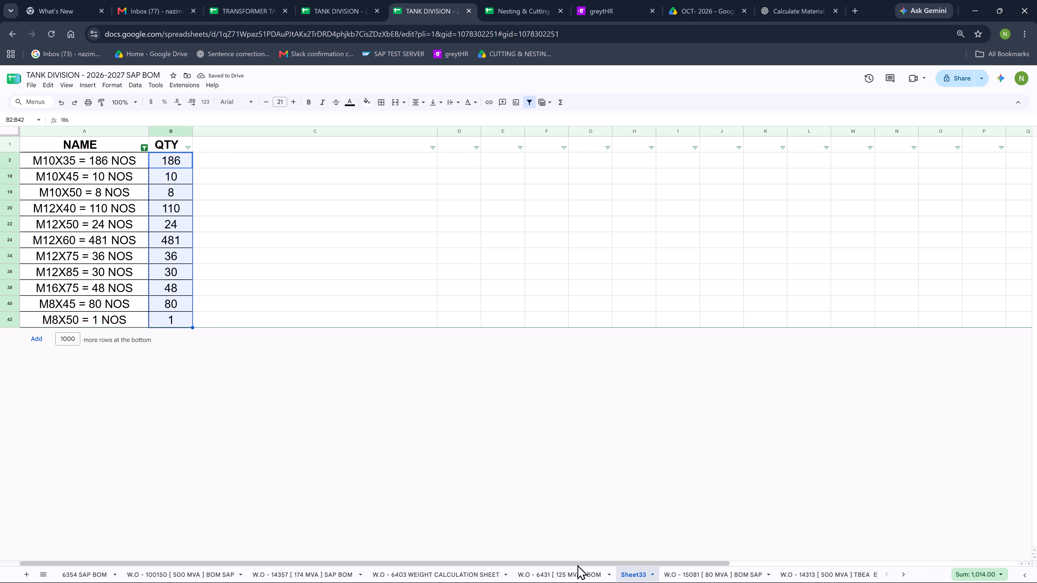
left_click(575, 575)
left_click_drag(757, 257, 764, 413)
key("ctrl+v")
left_click(926, 255)
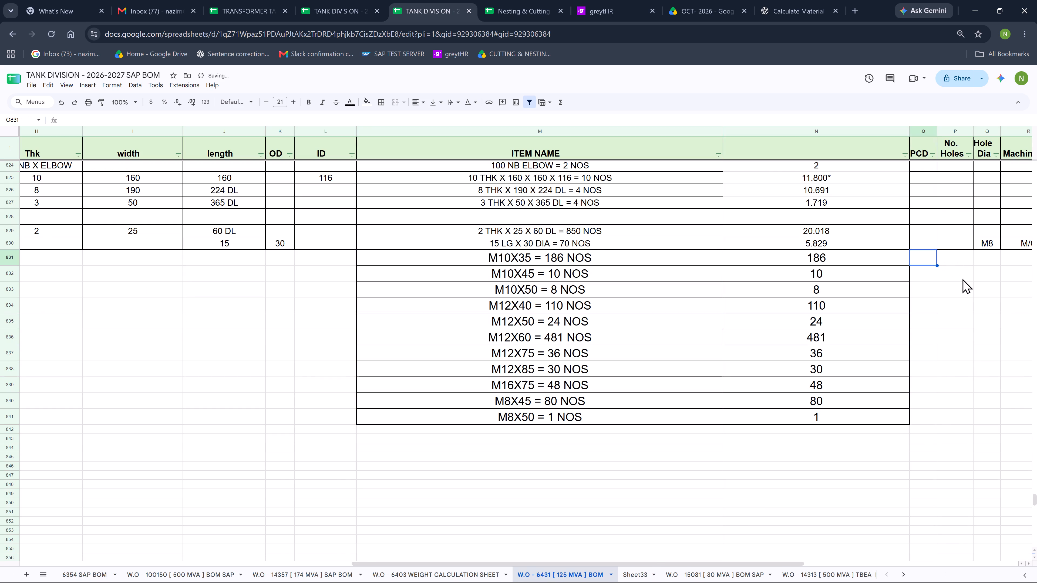
Enter PCE in O831 beside the first stud and copy it down to O841 for the other stud rows.
type("PCE")
key("Return")
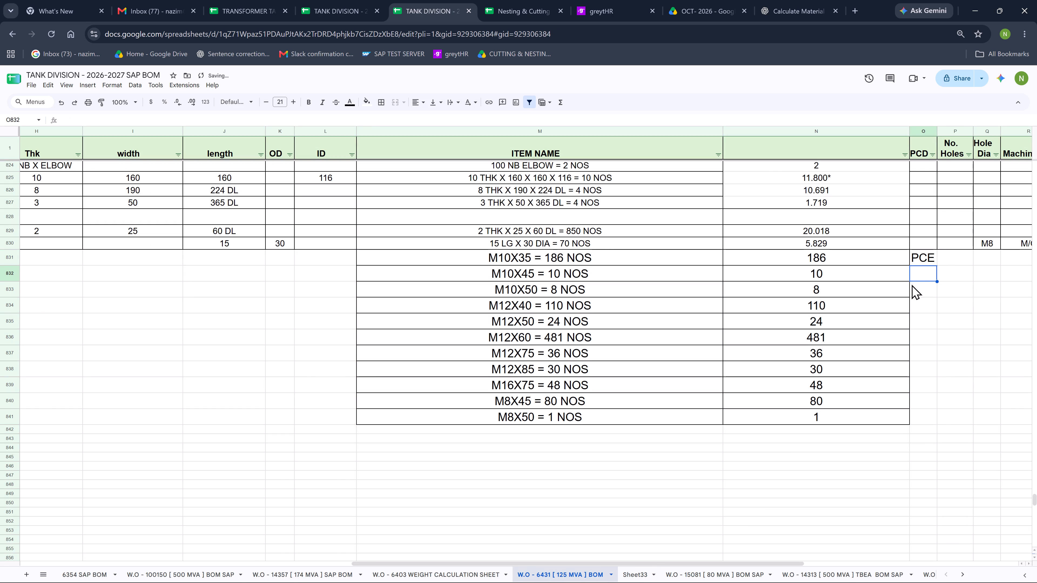
left_click(922, 262)
key("ctrl+c")
left_click_drag(921, 270, 924, 387)
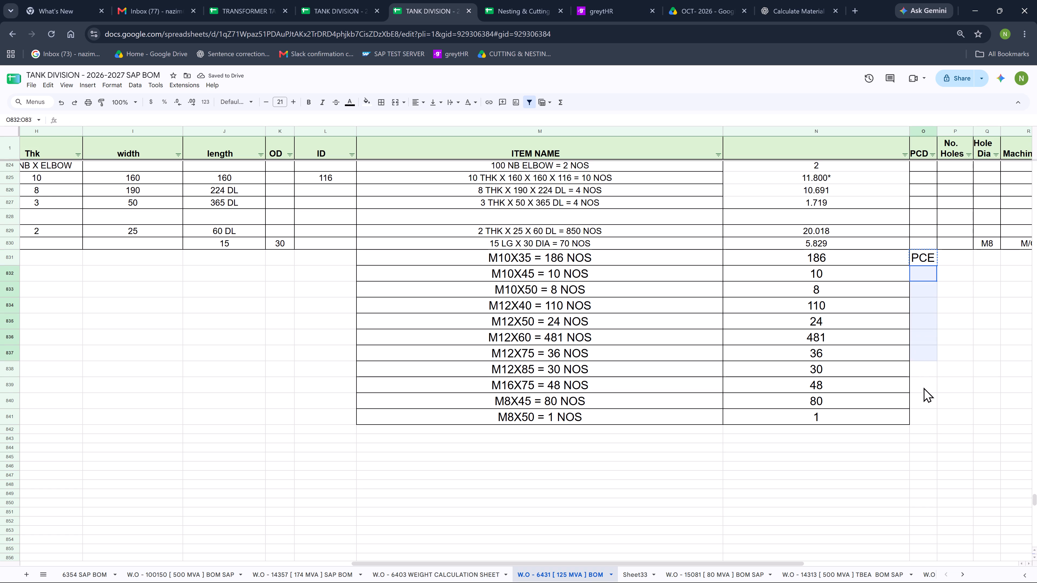
left_click_drag(924, 387, 926, 418)
key("ctrl+v")
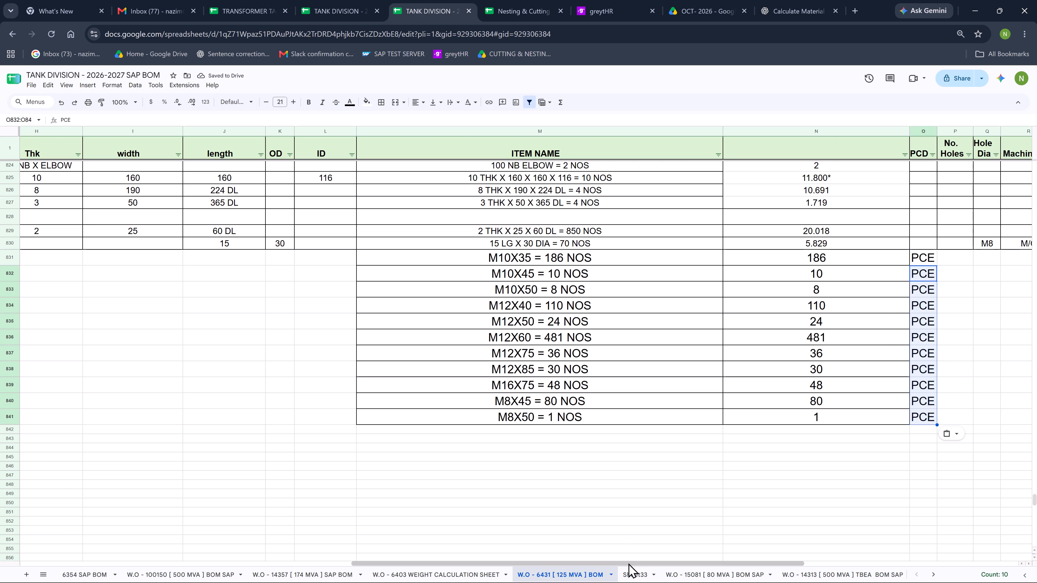
Filter the Material Description column to only the entries containing ELBOW.
left_click_drag(628, 563, 332, 537)
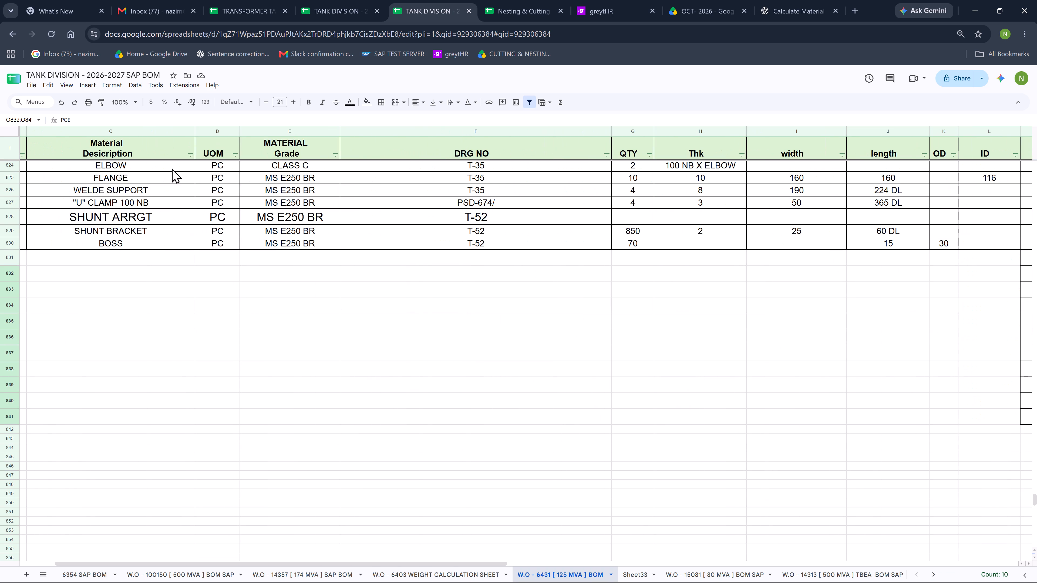
left_click(190, 154)
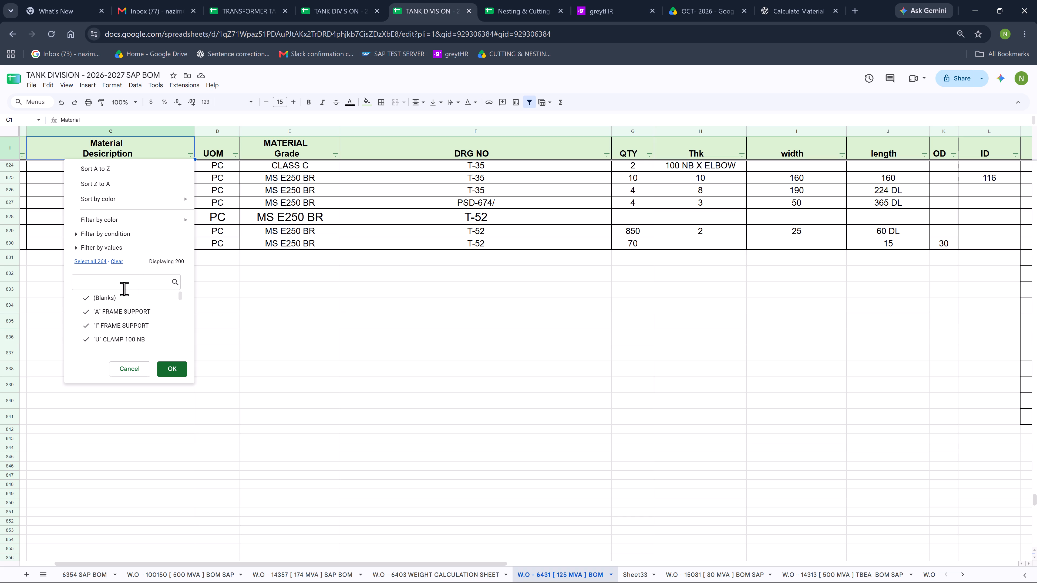
left_click(119, 260)
left_click(125, 287)
type("ELBOW")
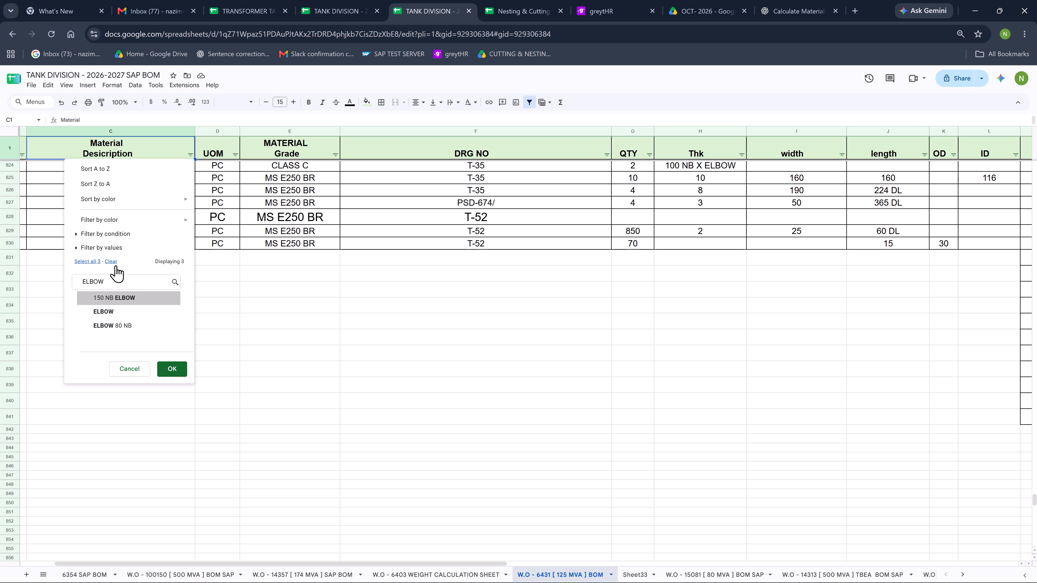
left_click(93, 258)
left_click(169, 371)
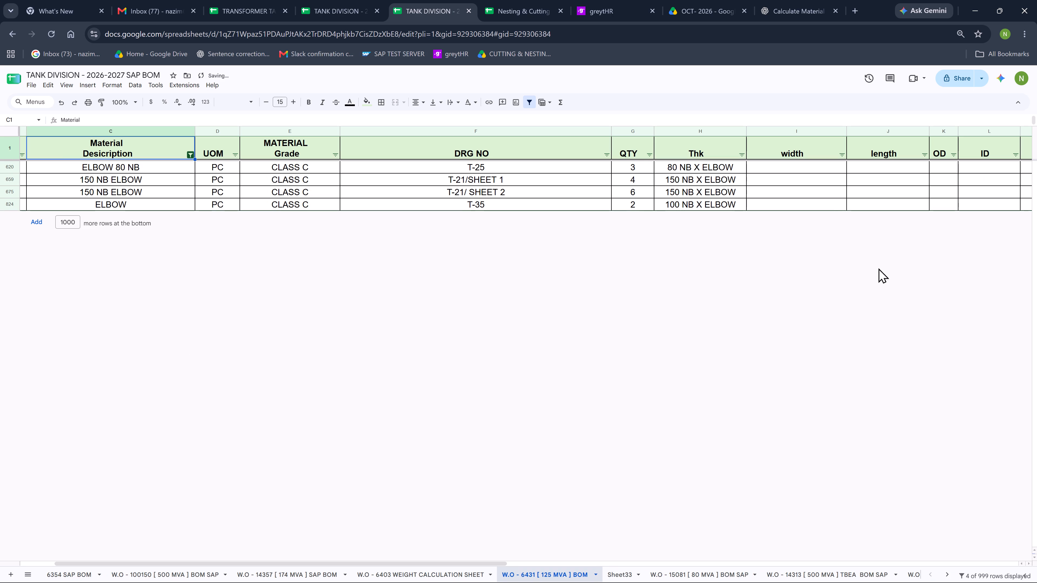
Enter NOS in column O for the 80 NB elbow and copy it to the other three elbow rows.
key("Right")
key("Right")
key("Right")
key("Right")
key("Right")
key("Right")
key("Right")
key("Right")
key("Right")
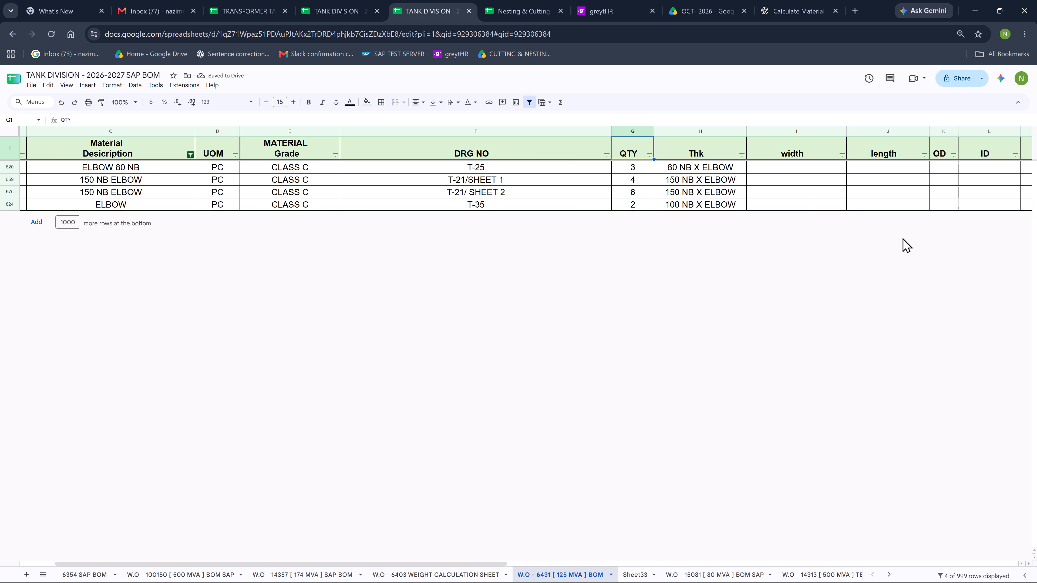
key("Right")
key("Right")
key("Right")
key("Right")
key("Right")
key("Right")
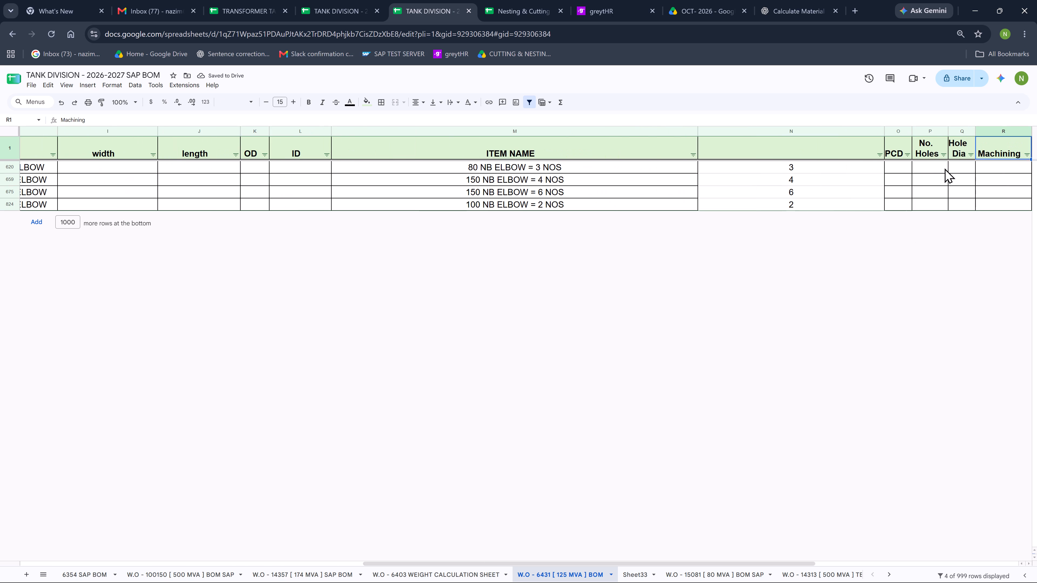
left_click(898, 168)
type("NOS")
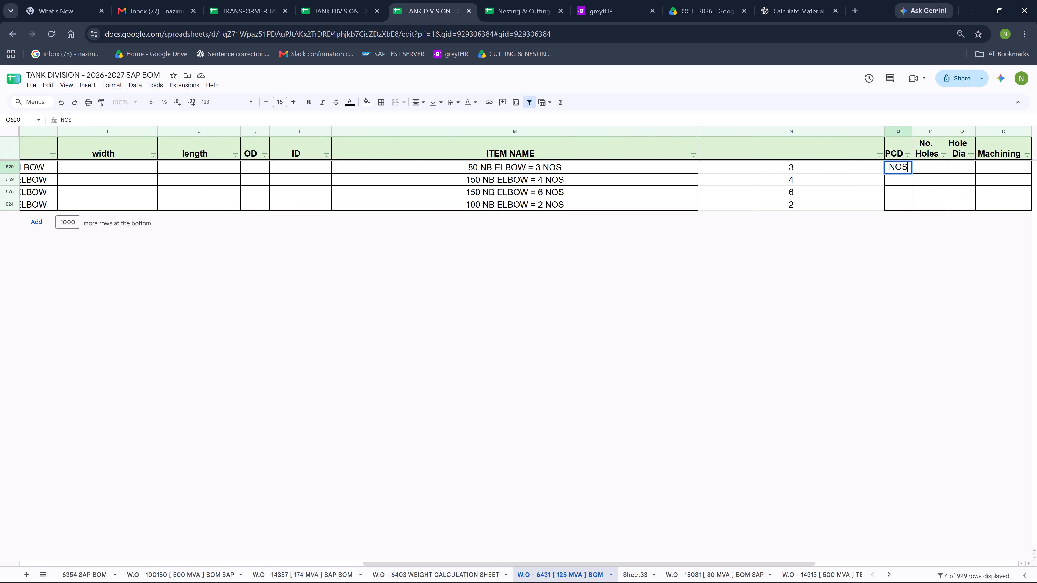
key("Return")
key("Up")
key("ctrl+c")
key("Down")
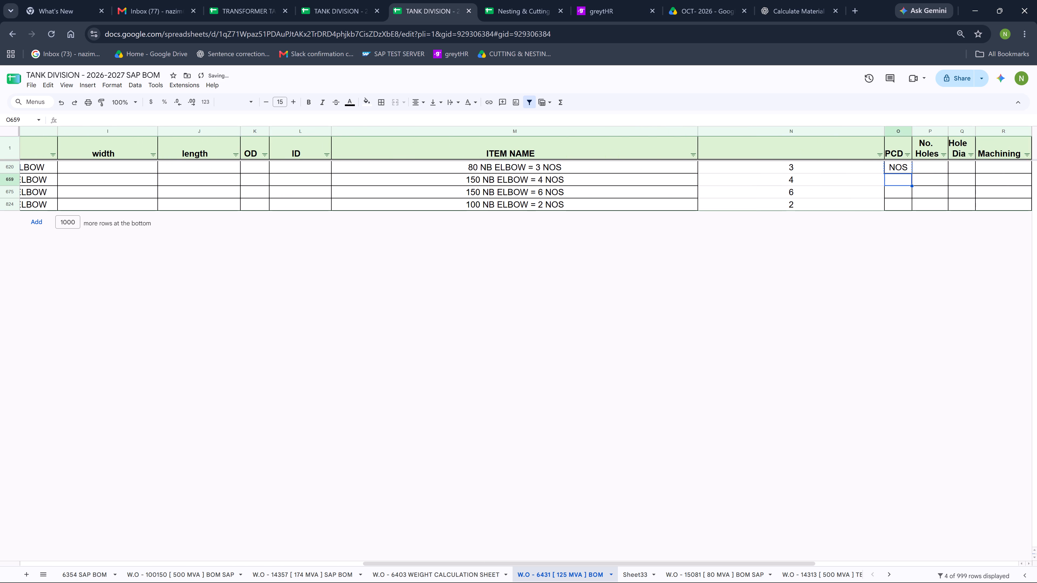
key("shift+Down")
key("shift+Down")
key("ctrl+v")
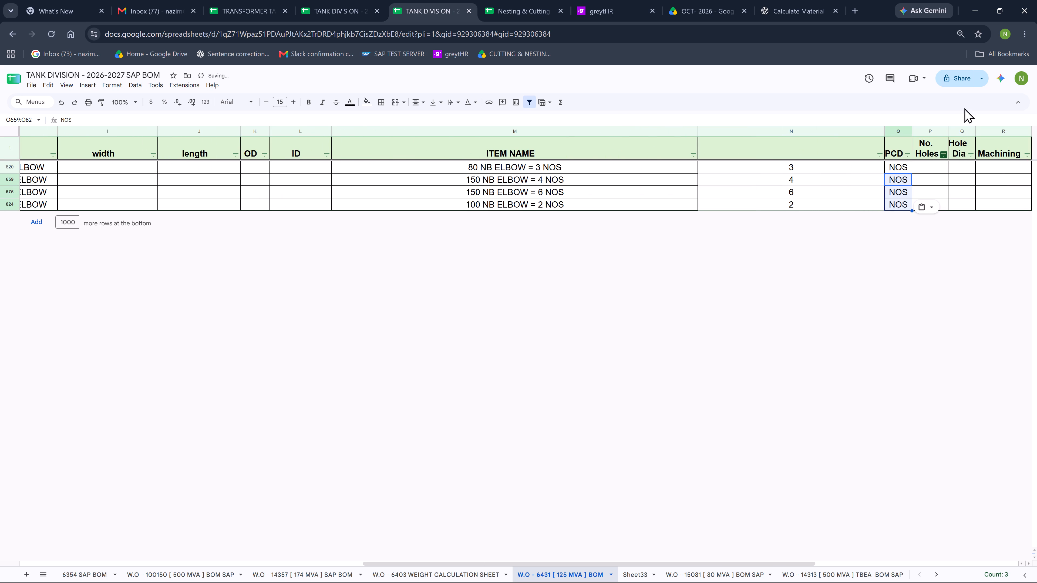
Reselect all values in the Material Description filter to show every row.
left_click_drag(497, 561, 493, 562)
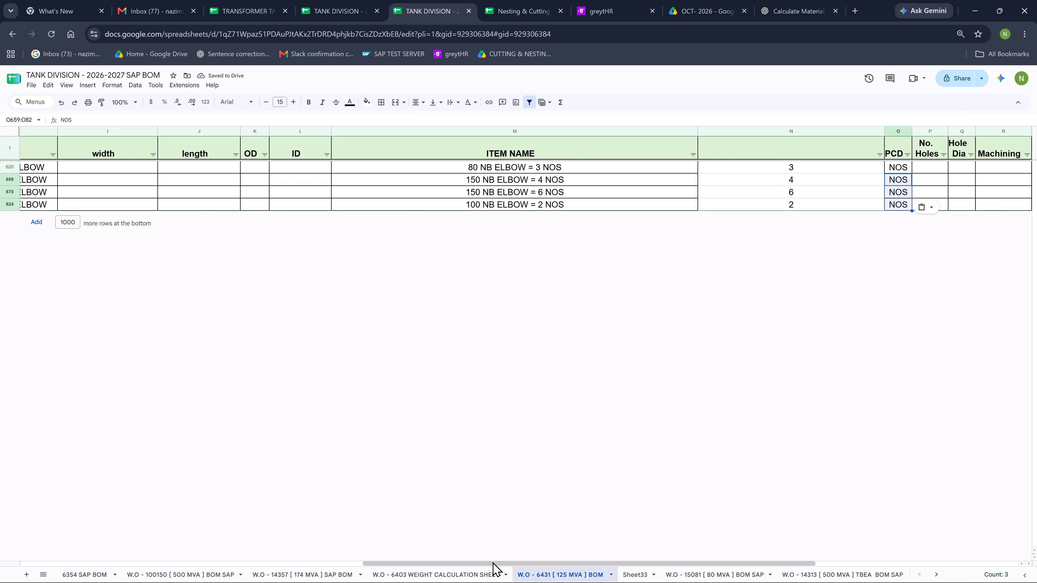
left_click_drag(493, 562, 200, 534)
left_click(162, 154)
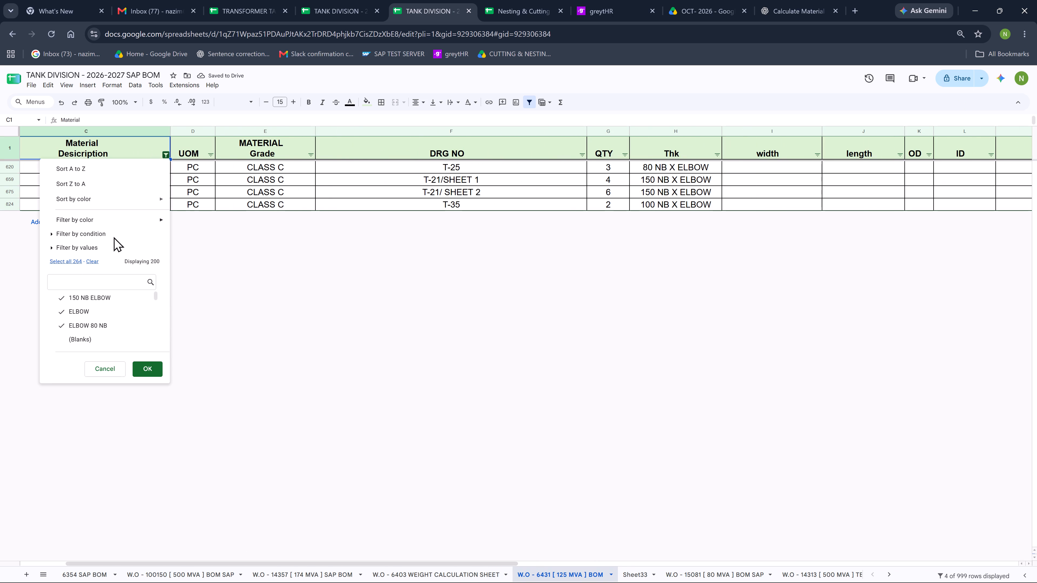
left_click(61, 262)
left_click(156, 368)
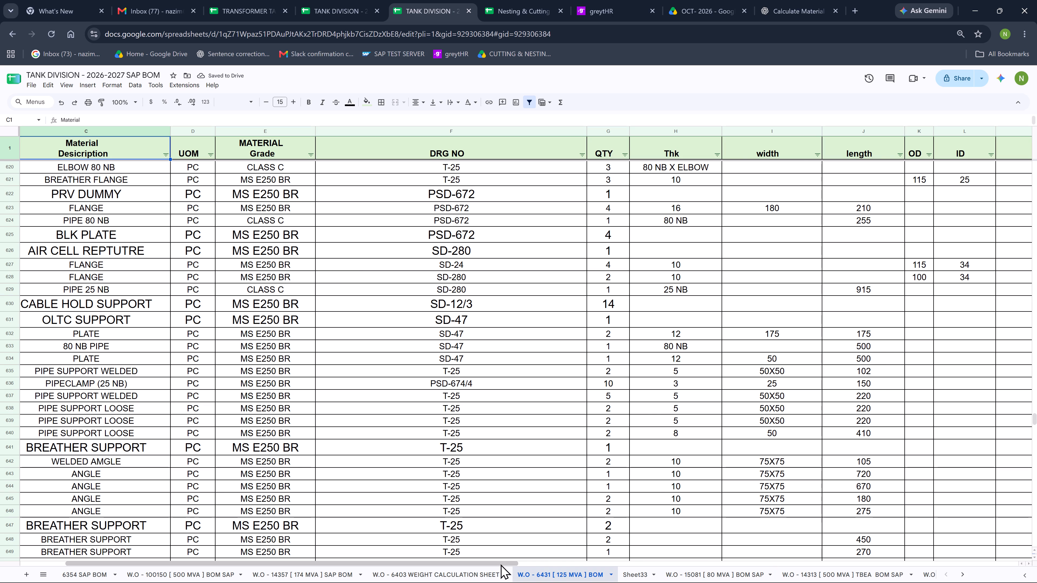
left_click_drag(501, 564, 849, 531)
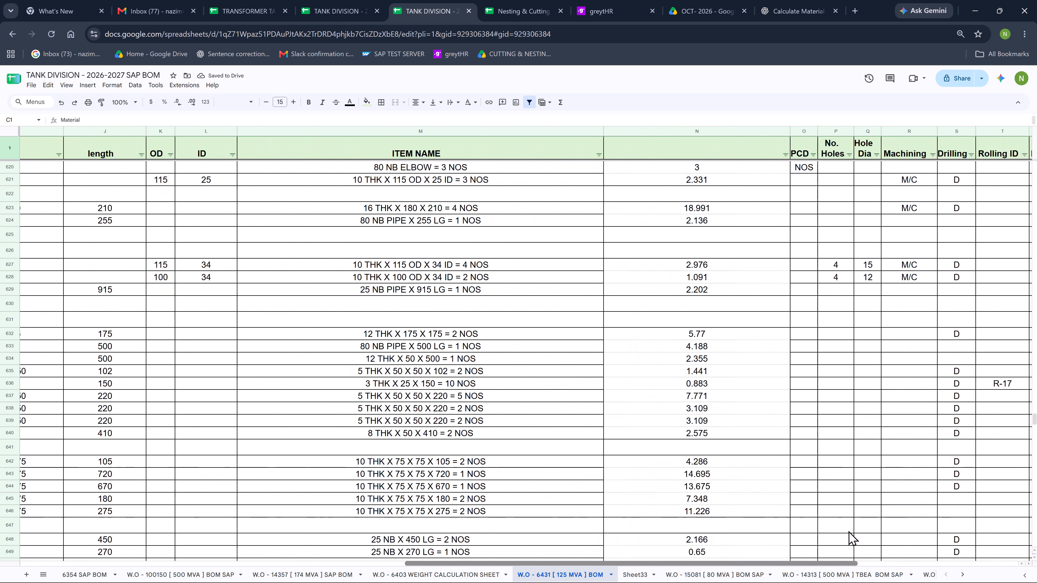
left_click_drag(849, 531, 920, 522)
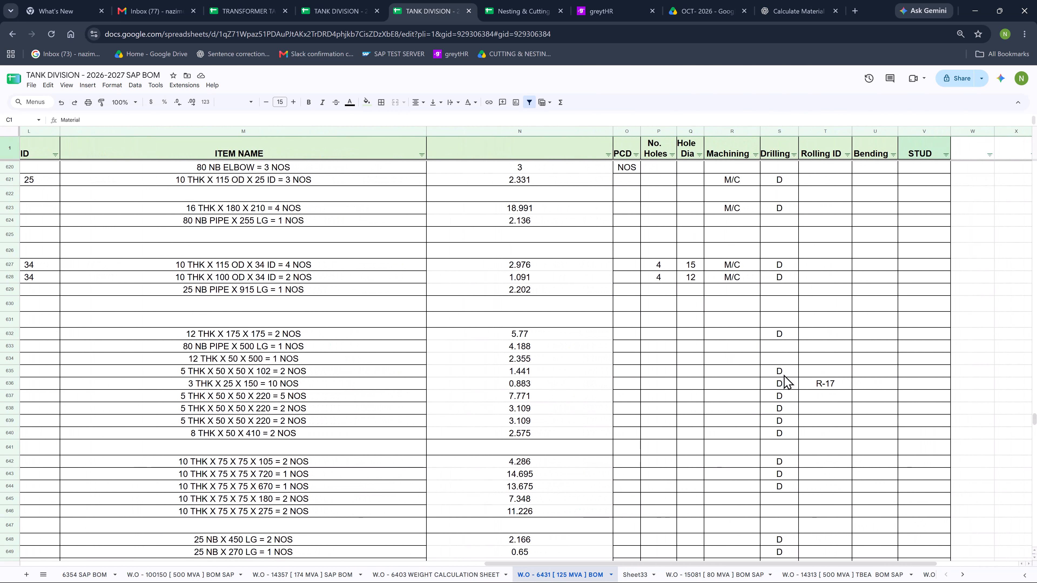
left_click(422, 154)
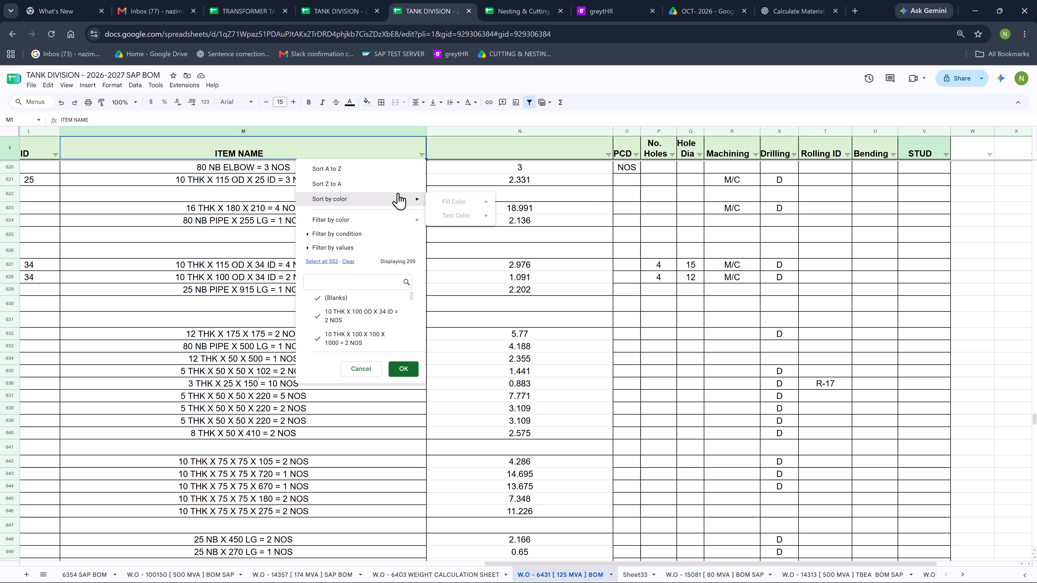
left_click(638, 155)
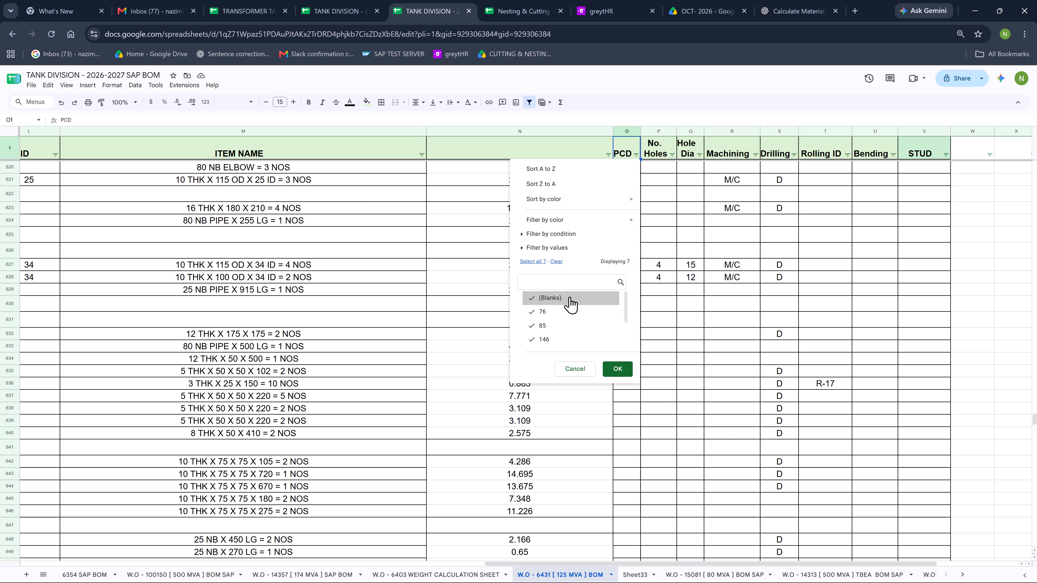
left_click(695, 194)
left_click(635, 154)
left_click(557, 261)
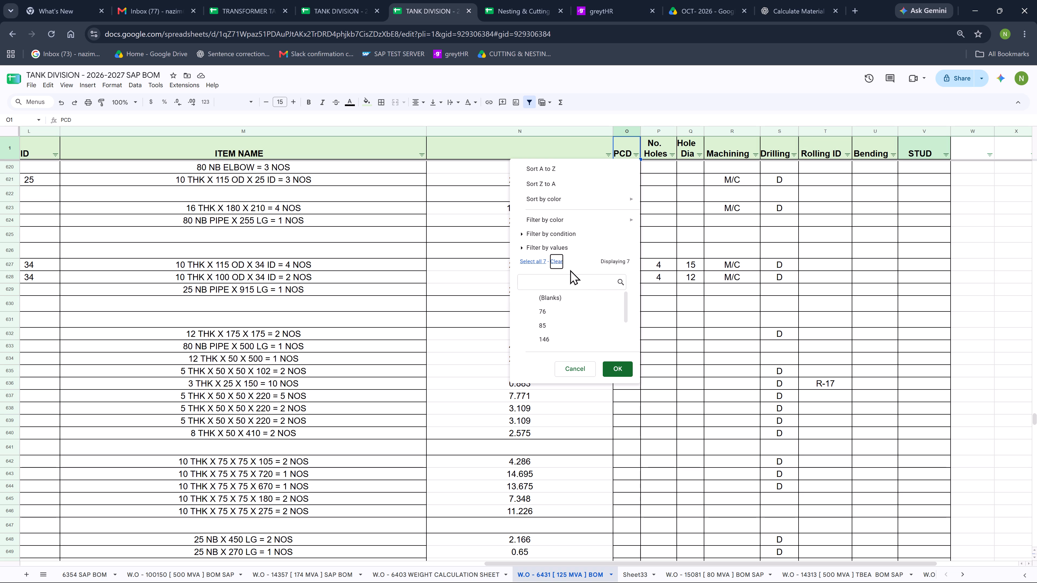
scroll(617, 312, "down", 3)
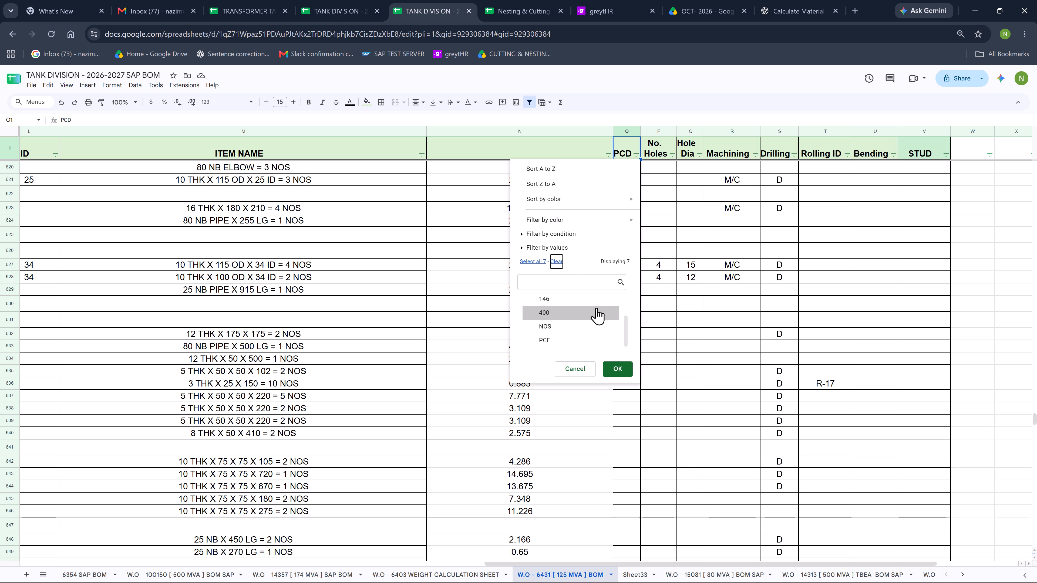
Insert a blank column before the PCD column.
left_click(629, 129)
right_click(629, 129)
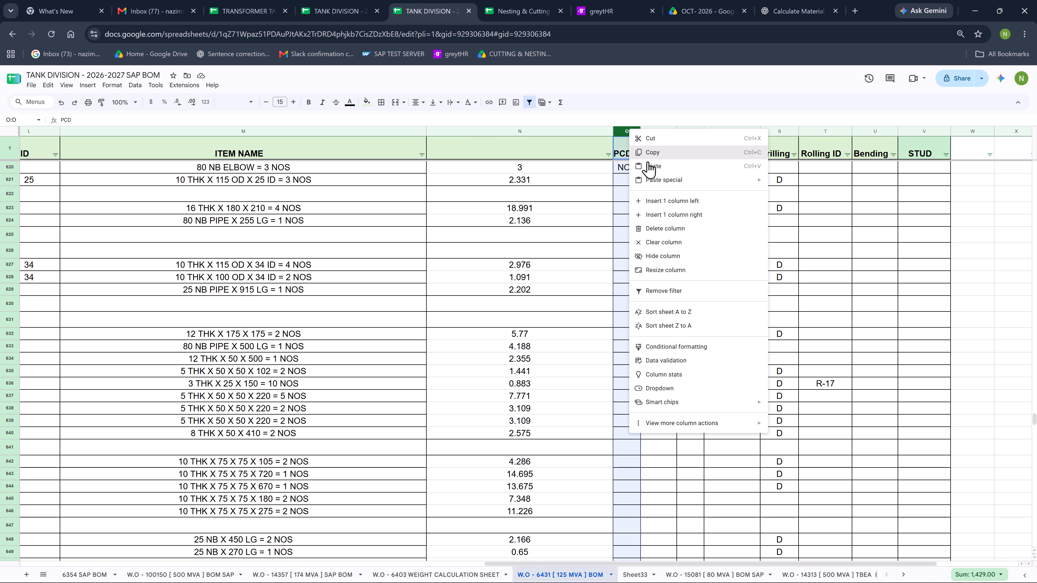
left_click(663, 203)
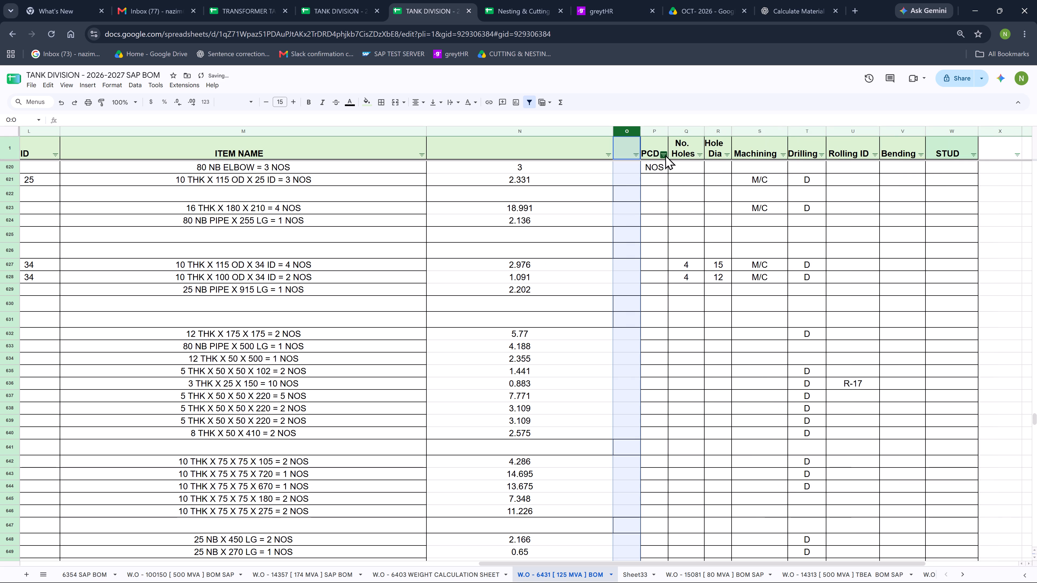
Filter the PCD column to show only the PCE and NOS rows.
left_click(665, 154)
left_click(585, 260)
scroll(603, 321, "down", 5)
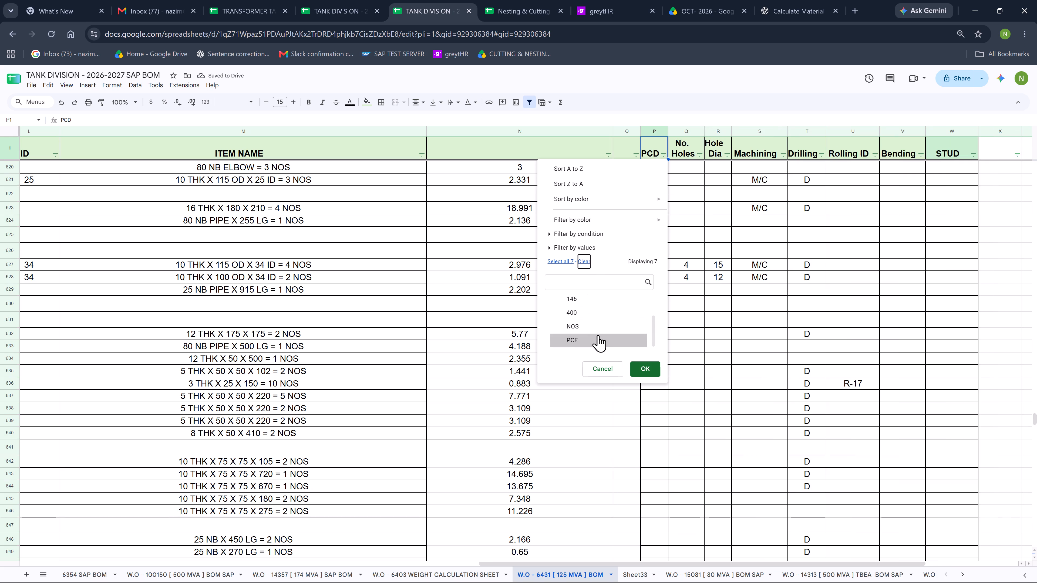
left_click(596, 338)
left_click(597, 327)
left_click(641, 368)
scroll(659, 225, "up", 5)
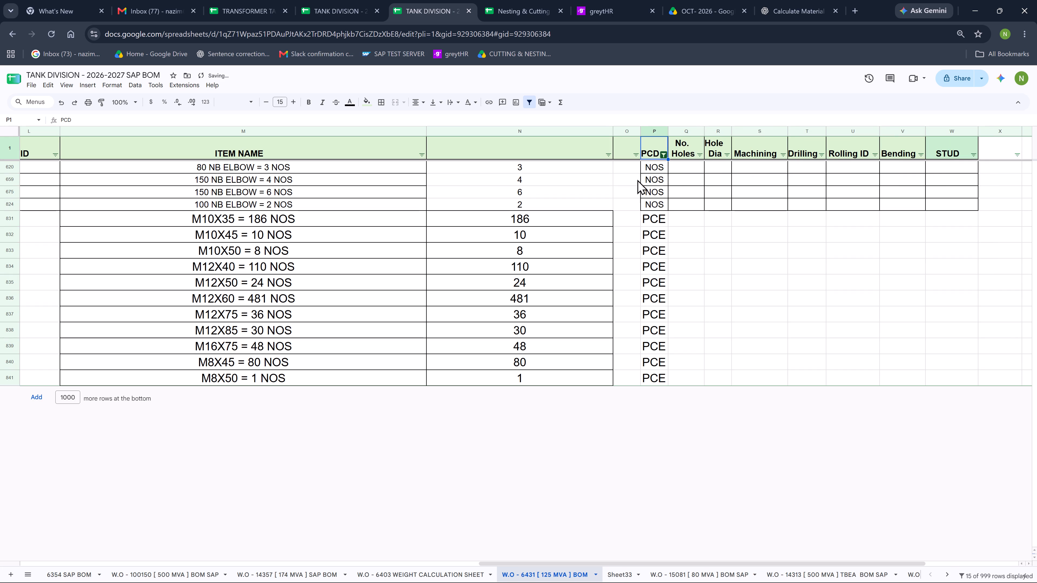
Move the NOS and PCE entries of rows 620 to 841 from the PCD column into the new column O.
left_click_drag(656, 169, 665, 385)
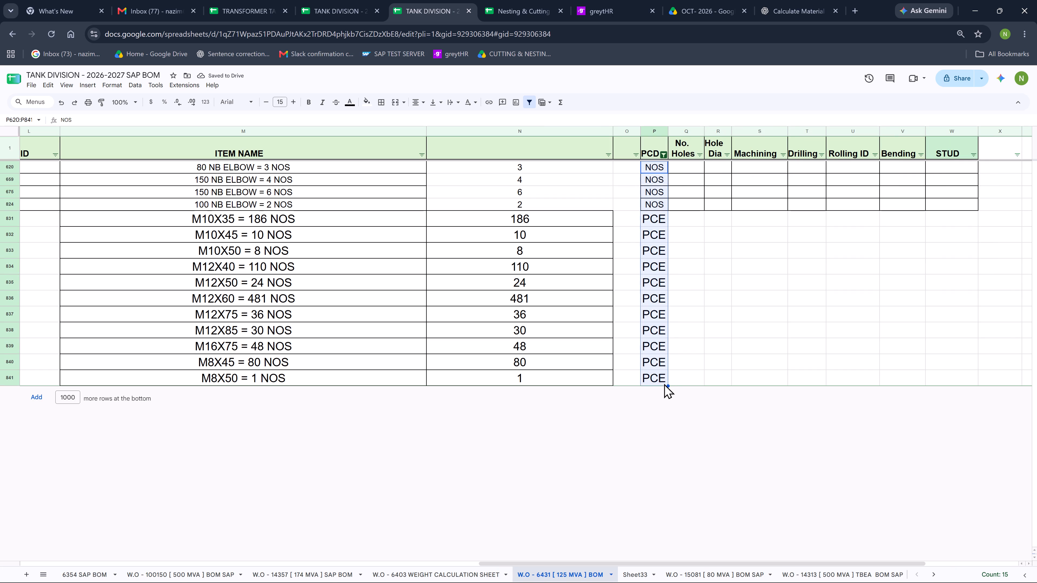
key("ctrl+c")
left_click(625, 165)
key("ctrl+v")
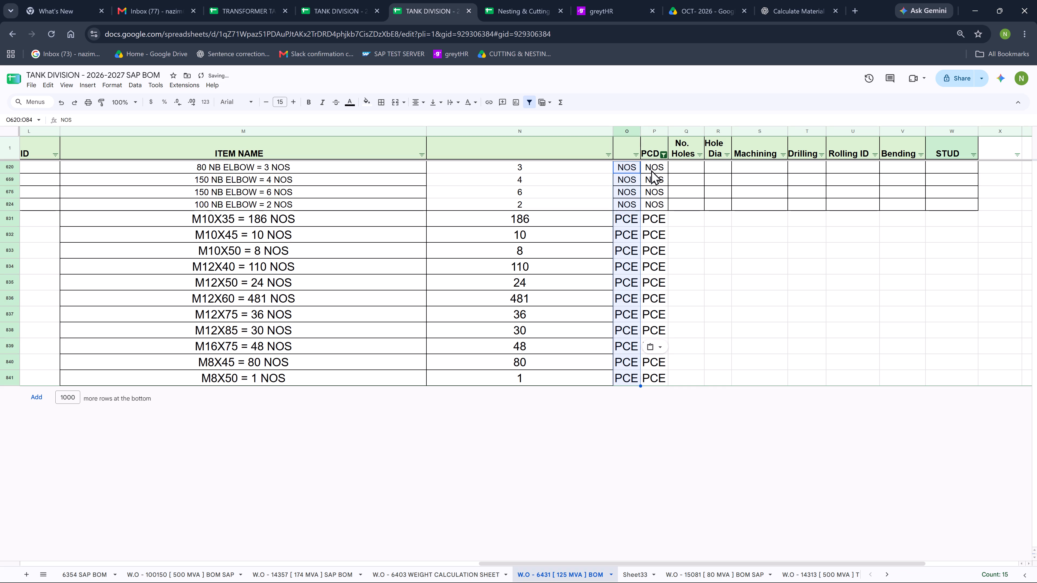
left_click_drag(652, 168, 662, 376)
key("Delete")
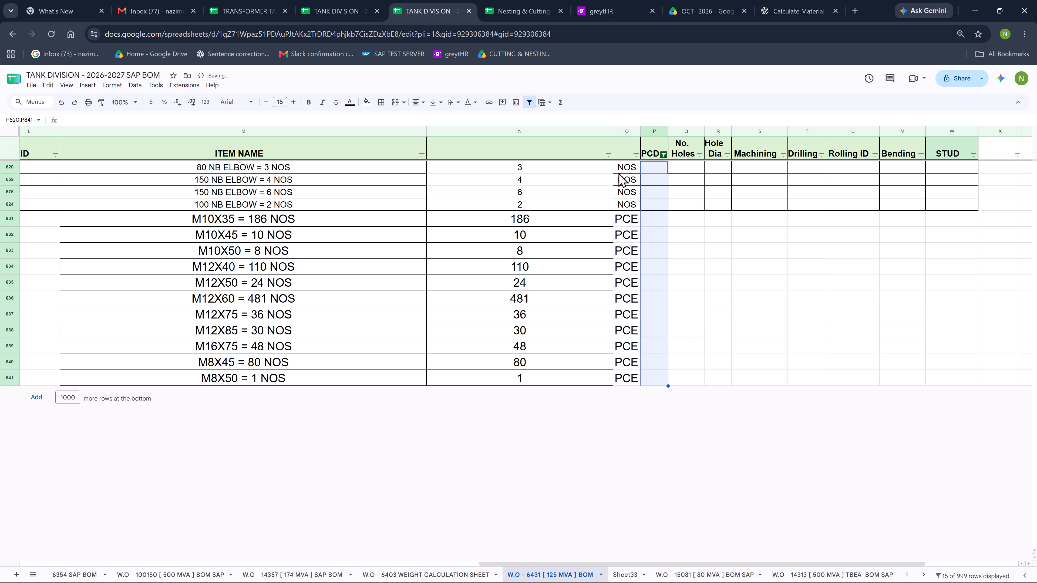
Label the new column's header UOM.
left_click(625, 154)
type("UOM")
key("Return")
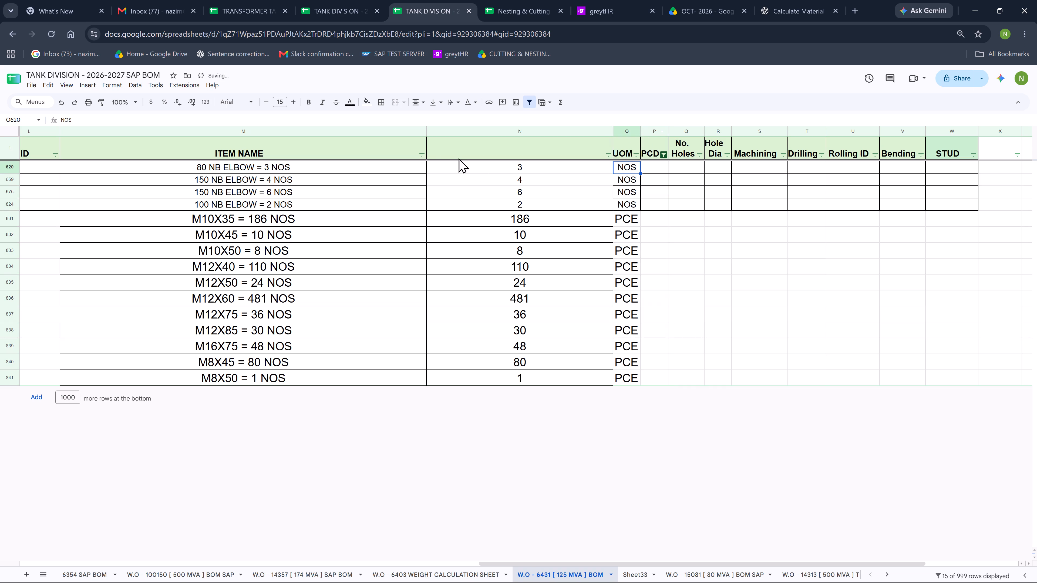
Remove the existing filter and create a fresh one over the whole sheet.
left_click(9, 132)
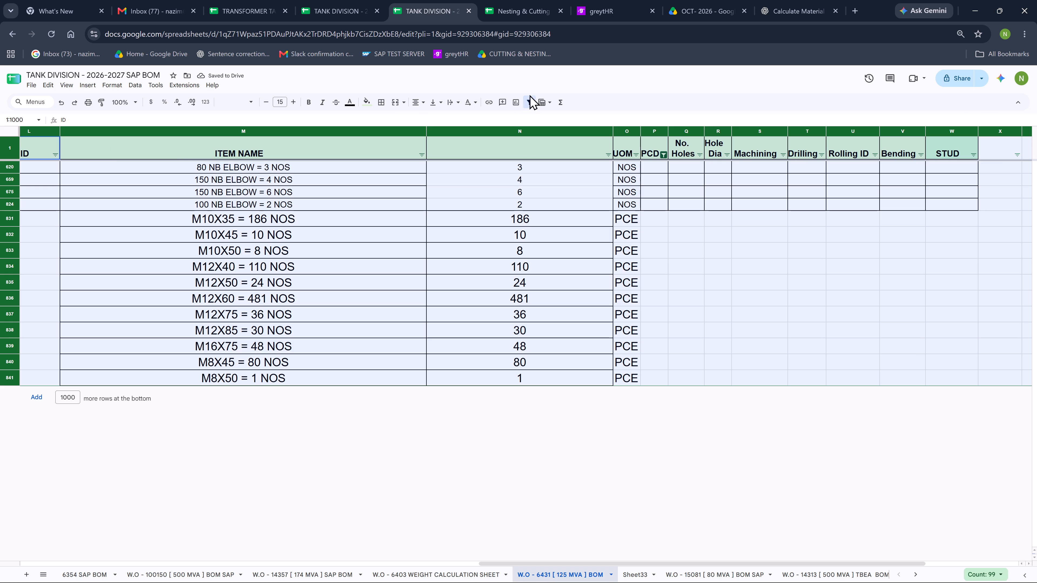
left_click(530, 95)
left_click(530, 102)
left_click(530, 99)
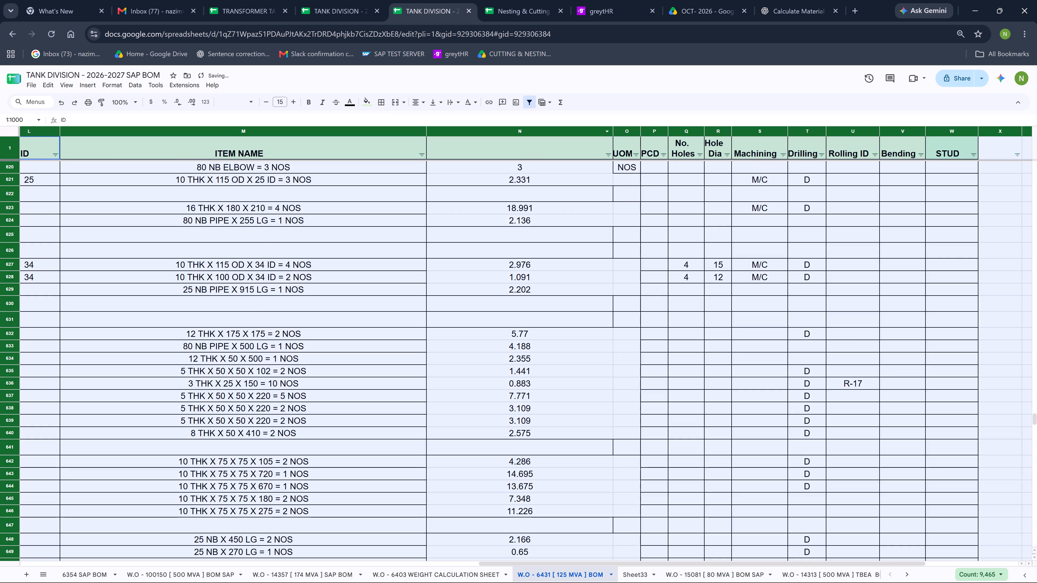
Filter the new UOM column to blank cells only, excluding NOS and PCE.
left_click(642, 155)
left_click(636, 152)
left_click(558, 309)
left_click(555, 325)
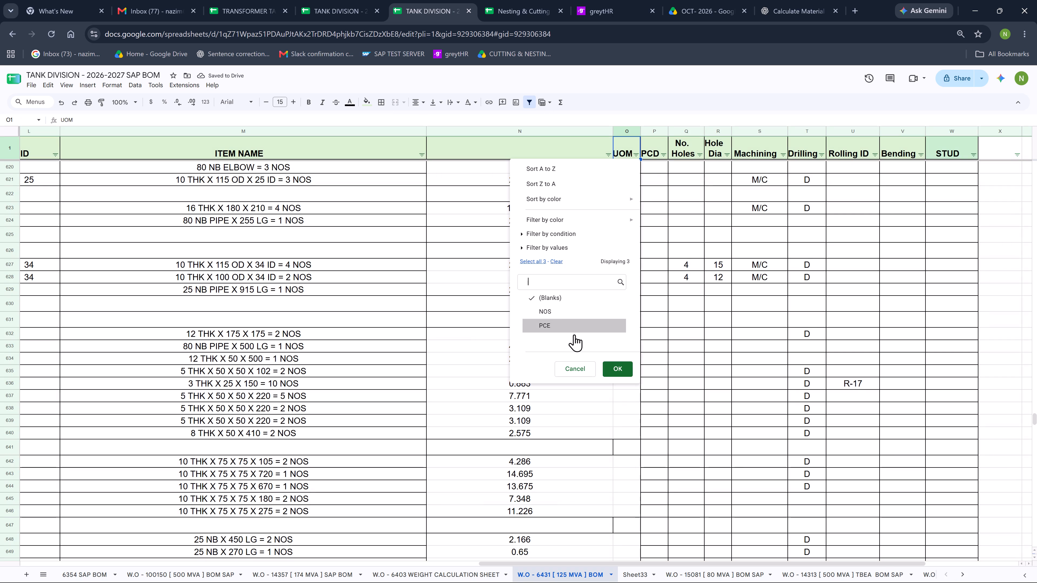
left_click(628, 368)
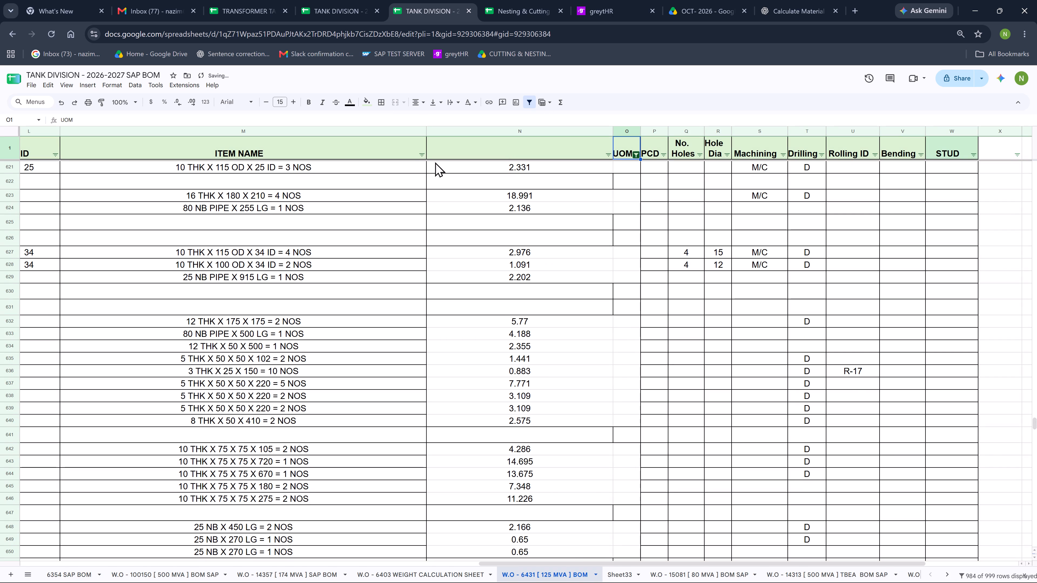
Filter the ITEM NAME column to exclude blank cells, keeping all named items.
left_click(419, 152)
left_click(349, 261)
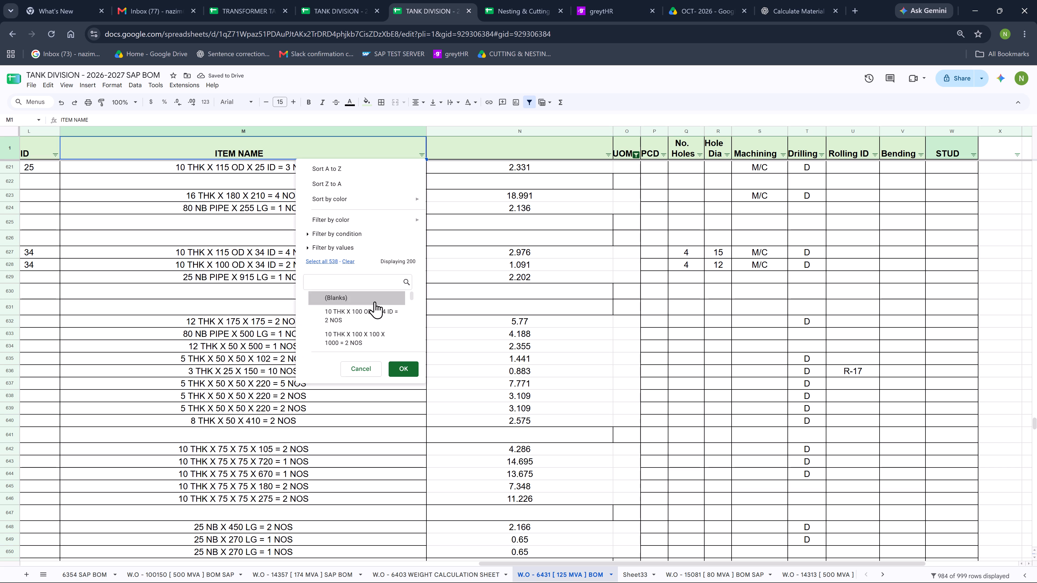
left_click(405, 367)
scroll(617, 190, "up", 3)
scroll(417, 165, "up", 2)
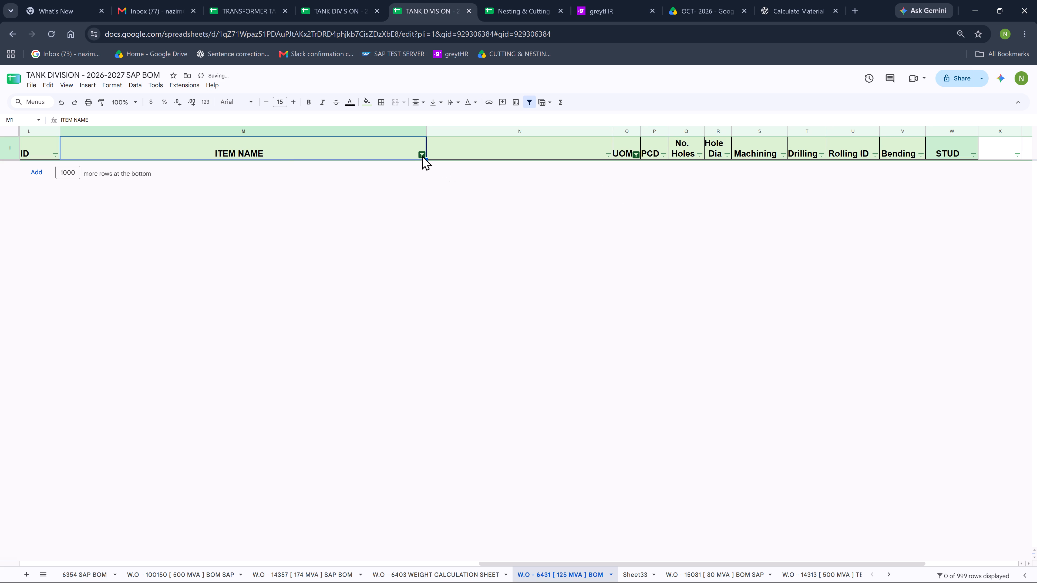
left_click(422, 155)
left_click_drag(325, 259, 325, 261)
left_click(372, 300)
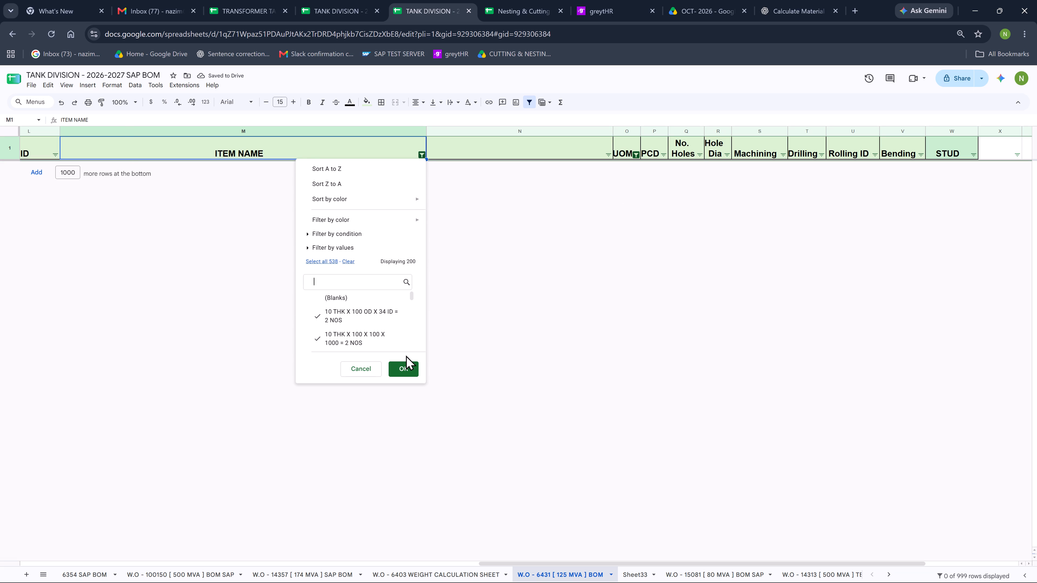
left_click(404, 368)
scroll(700, 235, "up", 5)
Enter KGM as the unit in the UOM cell of row 4.
left_click(626, 161)
left_click(626, 170)
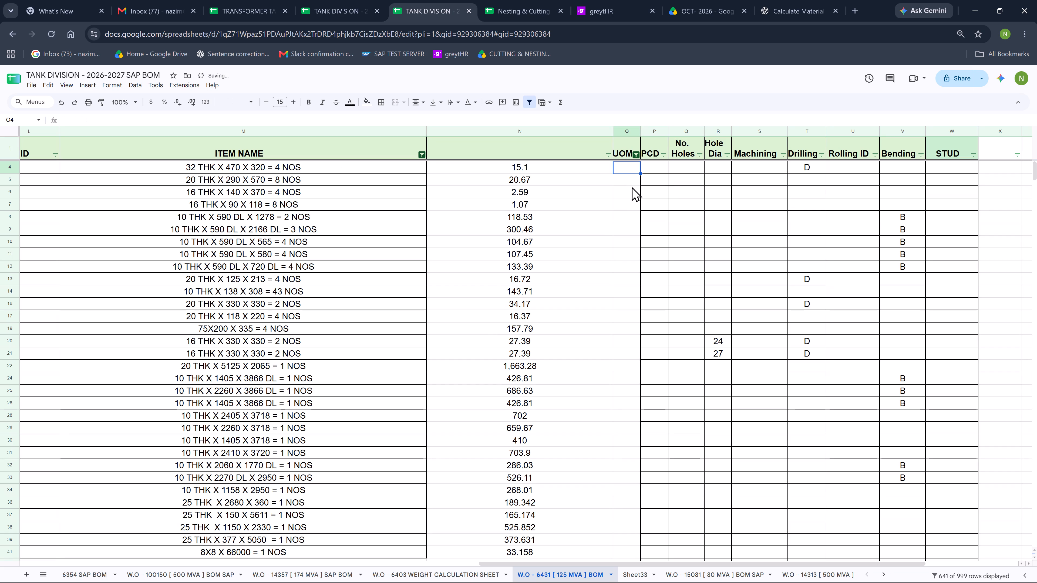
type("KGM")
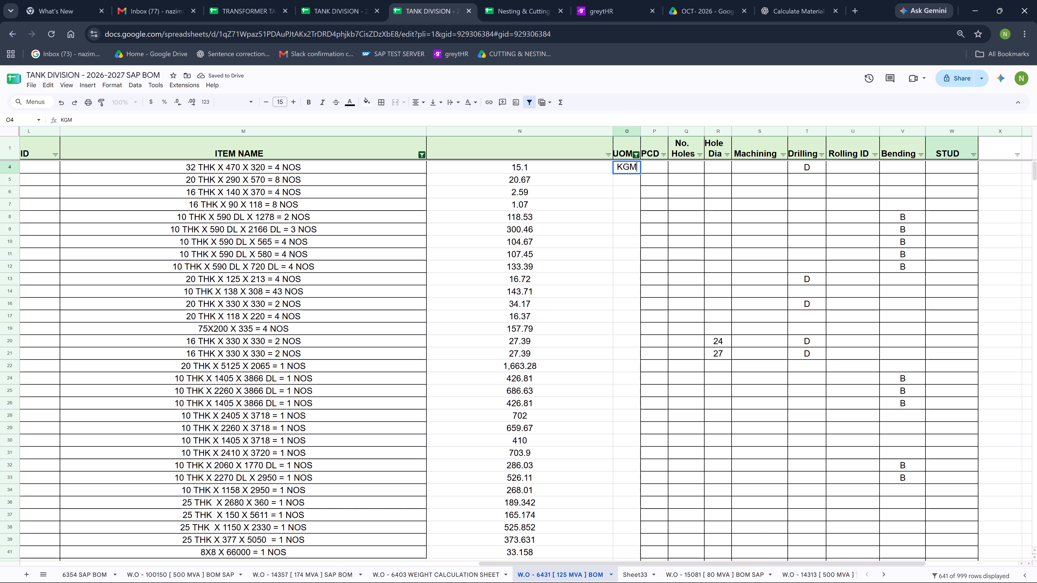
key("Return")
Copy the KGM unit from row 4 into all remaining filtered UOM cells, from row 5 to the end of the sheet.
key("Up")
key("ctrl+c")
key("Down")
key("shift+Down")
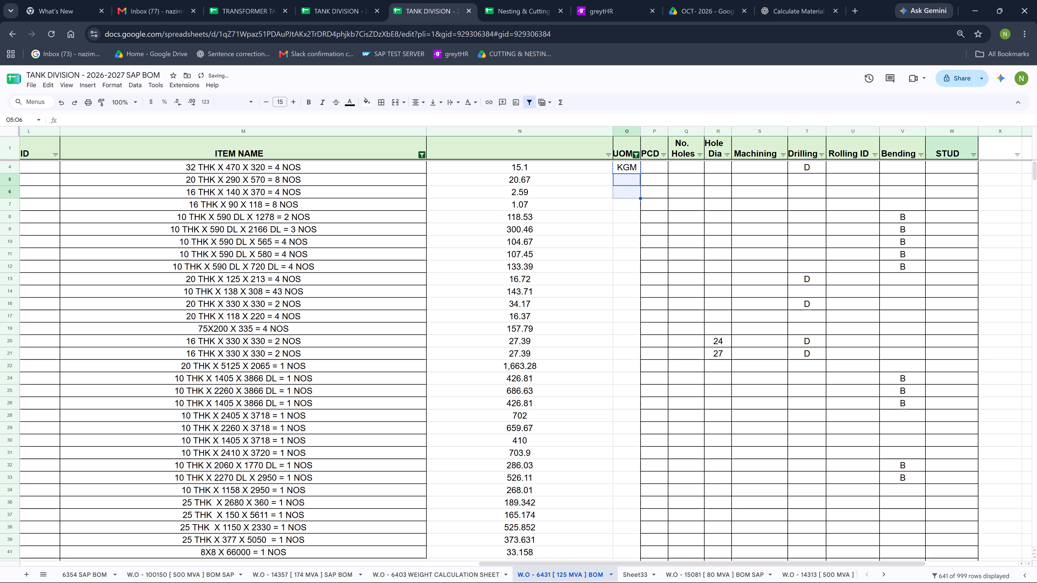
key("shift+Page_Down")
key("shift+Page_Down")
key("shift+Page_Down")
key("shift+Page_Down")
key("shift+Page_Down")
key("shift+Page_Down")
key("shift+Page_Down")
key("shift+Page_Down")
key("shift+Page_Down")
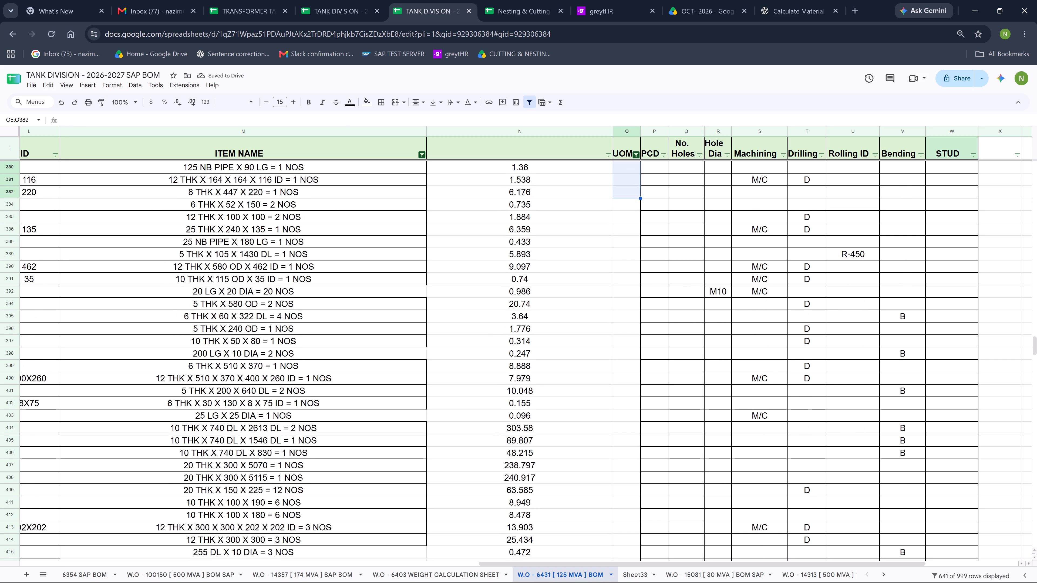
key("shift+Page_Down")
key("shift+Page_Down")
key("shift+Page_Down")
key("shift+Page_Down")
key("shift+Page_Down")
key("shift+Page_Down")
key("shift+Page_Down")
key("shift+Page_Down")
key("shift+Page_Down")
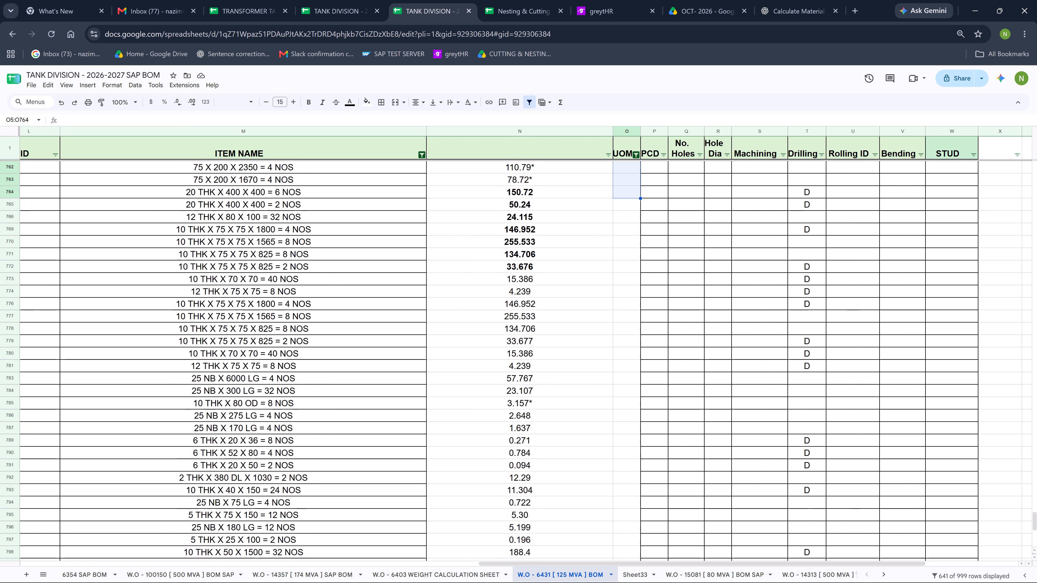
key("shift+Page_Down")
key("shift+Page_Down")
key("ctrl+v")
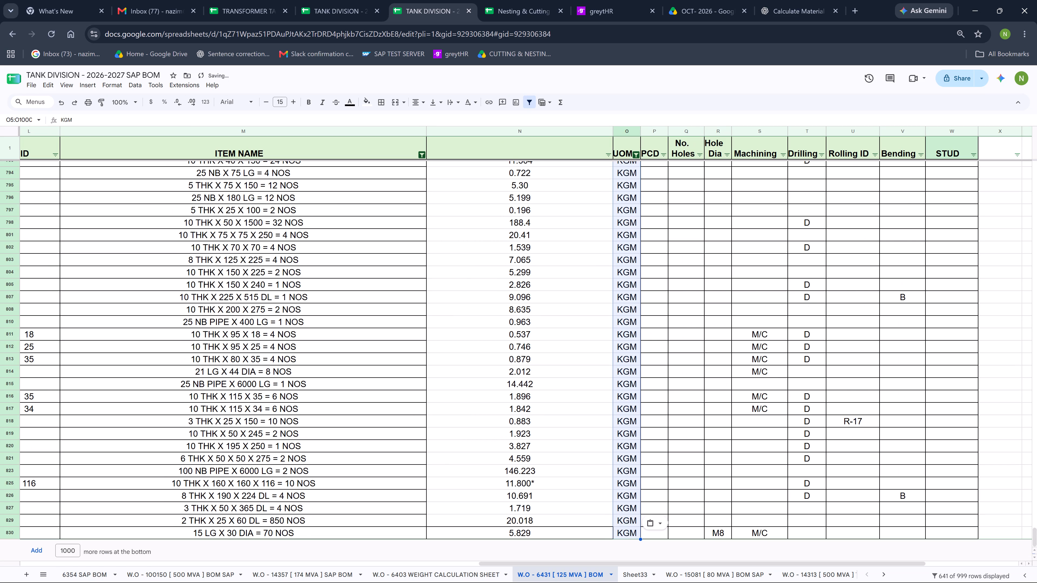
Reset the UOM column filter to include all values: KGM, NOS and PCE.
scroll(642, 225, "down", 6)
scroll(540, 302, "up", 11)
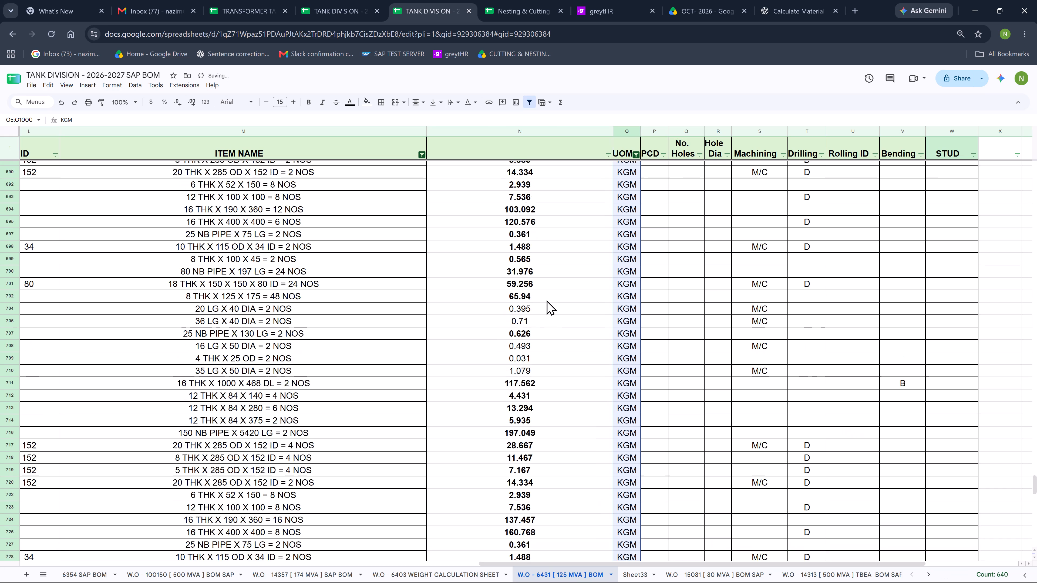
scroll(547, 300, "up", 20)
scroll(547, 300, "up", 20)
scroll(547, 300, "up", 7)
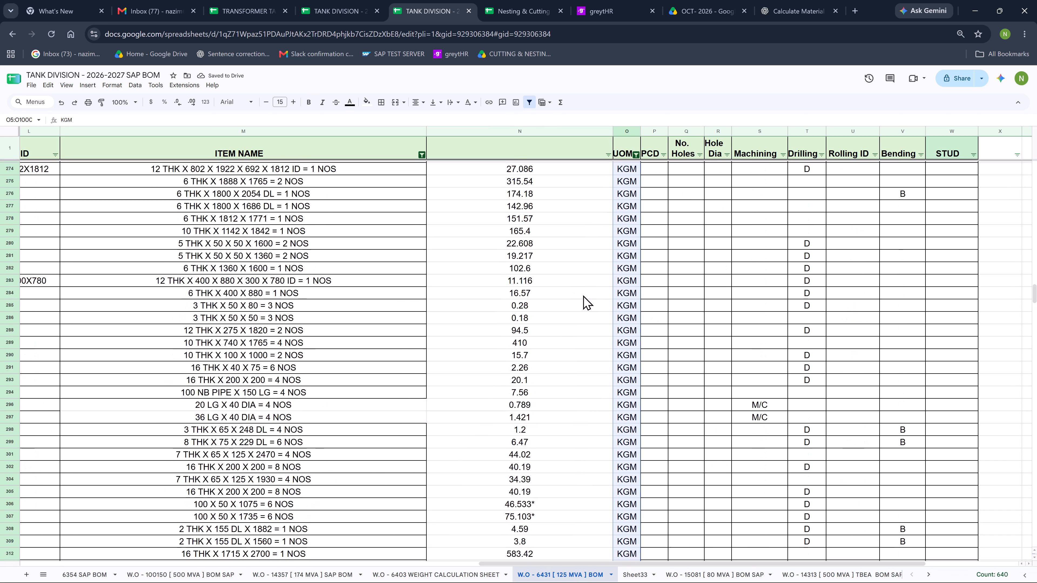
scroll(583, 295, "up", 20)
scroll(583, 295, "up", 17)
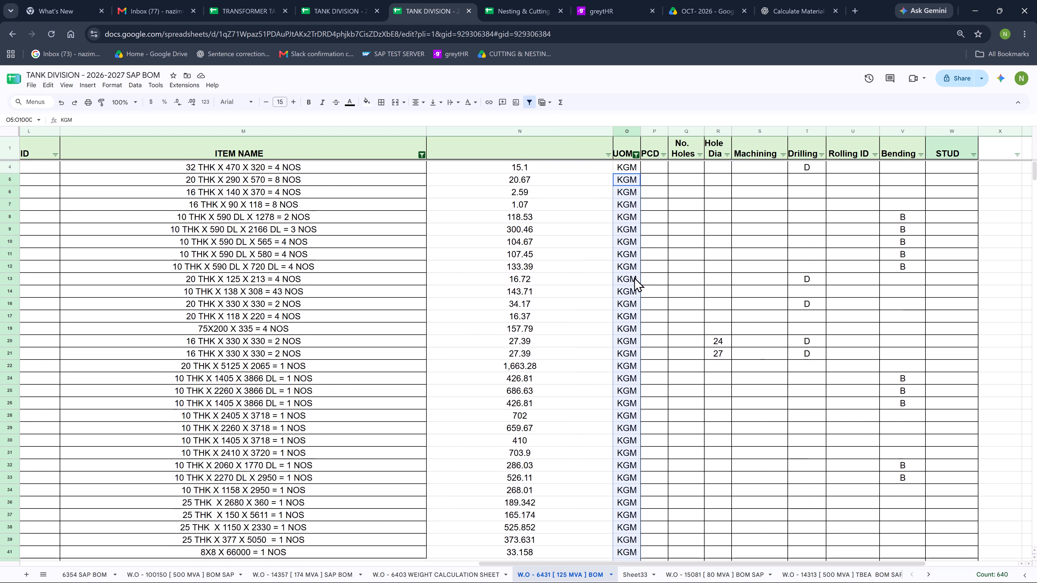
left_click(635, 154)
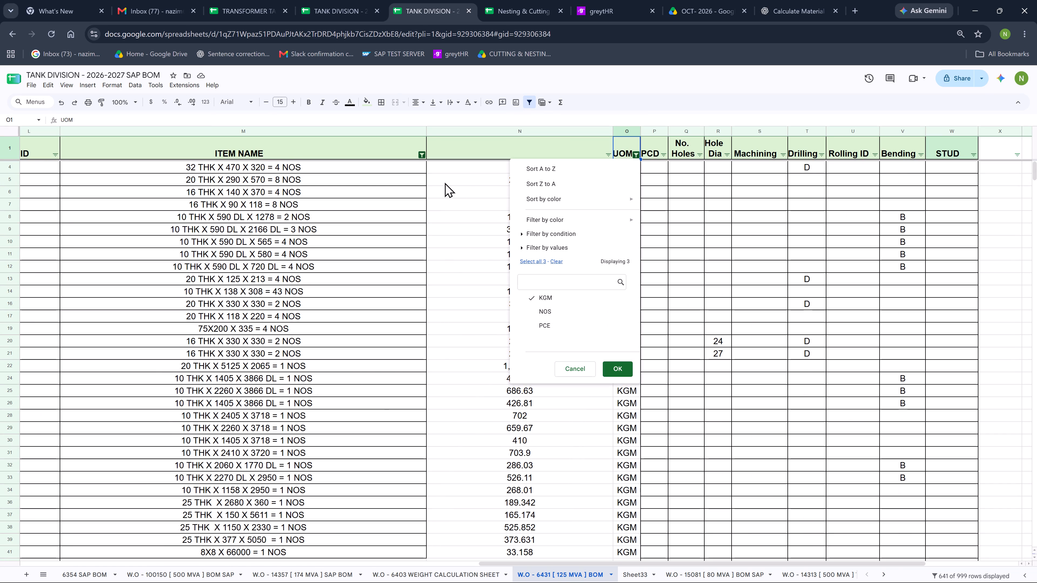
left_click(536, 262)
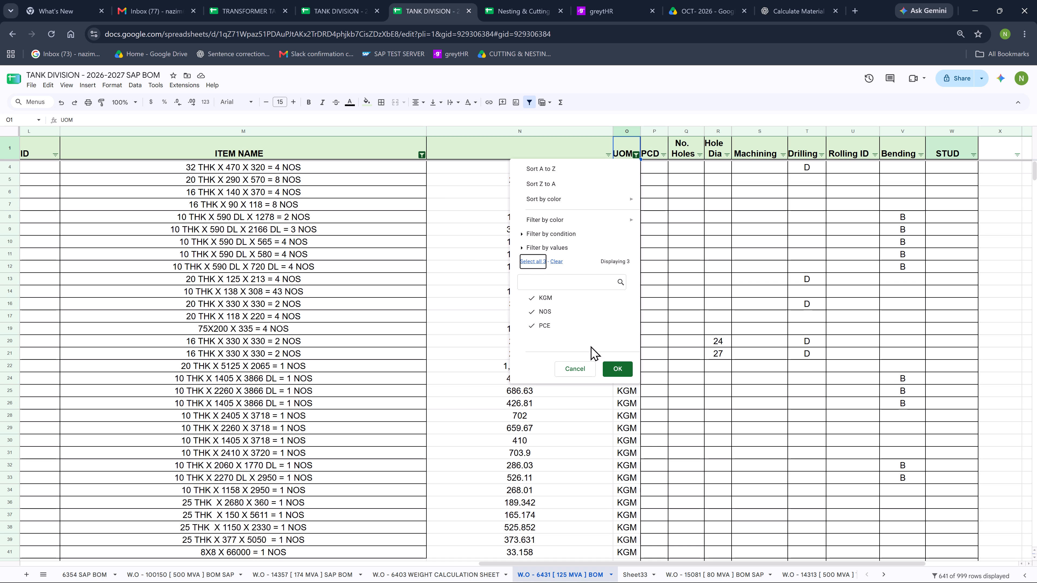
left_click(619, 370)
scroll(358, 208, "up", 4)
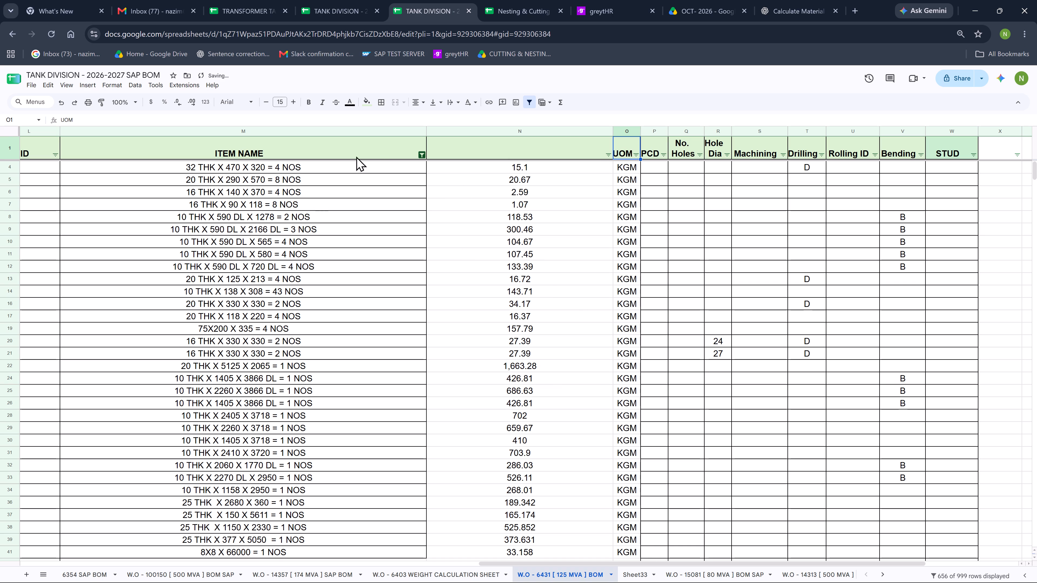
Remove the current filter and create a fresh one over the whole sheet.
left_click(8, 132)
left_click(532, 97)
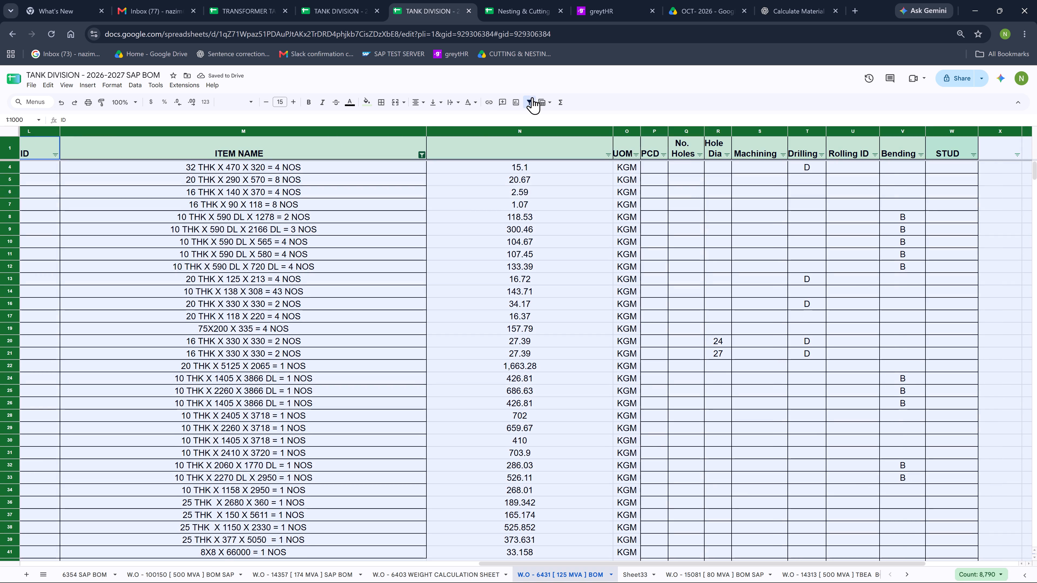
left_click(532, 99)
Filter the ITEM NAME column to exclude blank cells in the new filter.
left_click(421, 153)
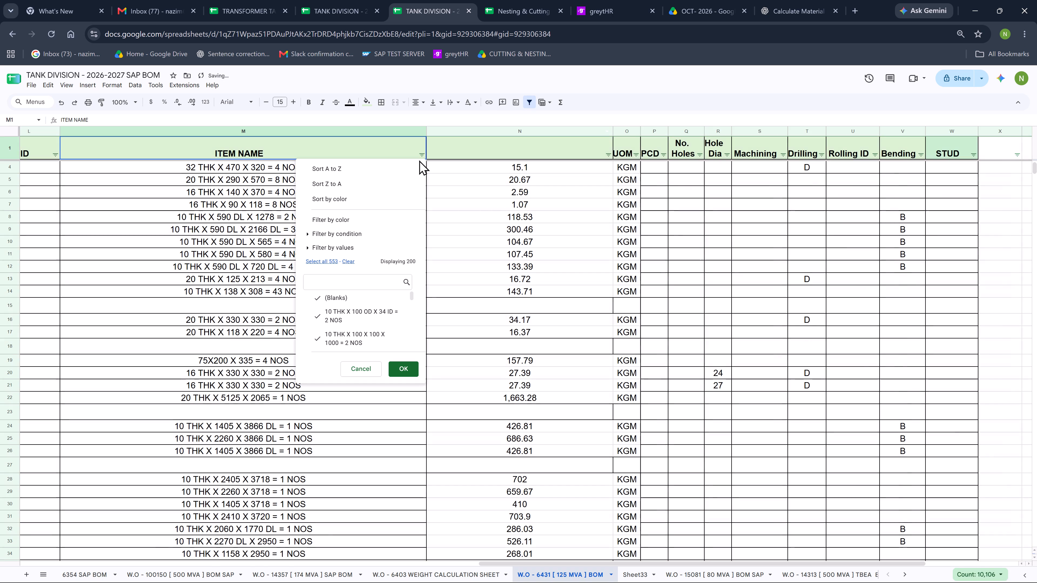
left_click(352, 302)
left_click(412, 372)
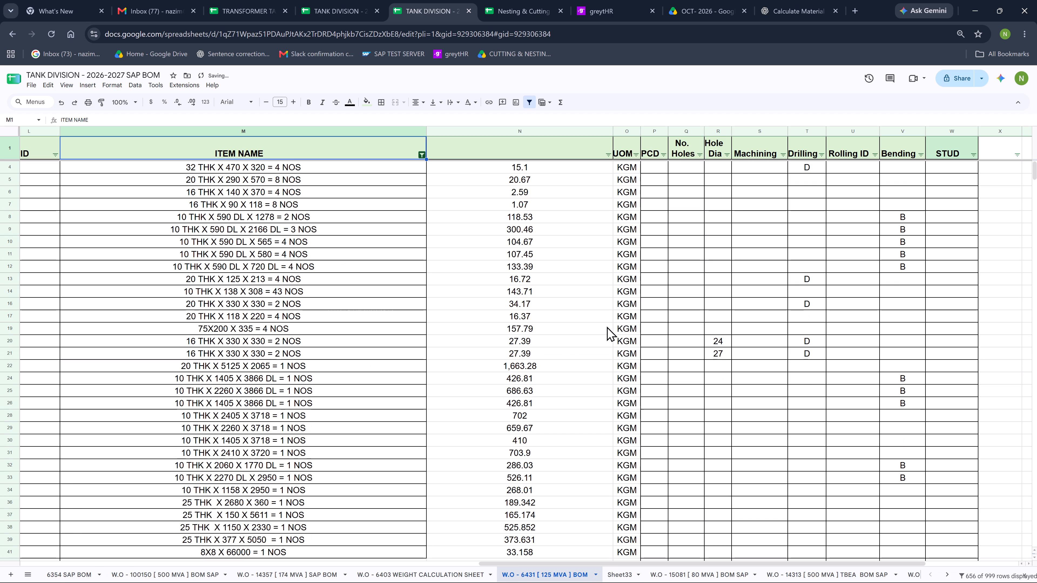
Check the UOM filter values and review the filled units and quantities down to the stud rows at the end.
scroll(607, 326, "up", 9)
left_click(636, 154)
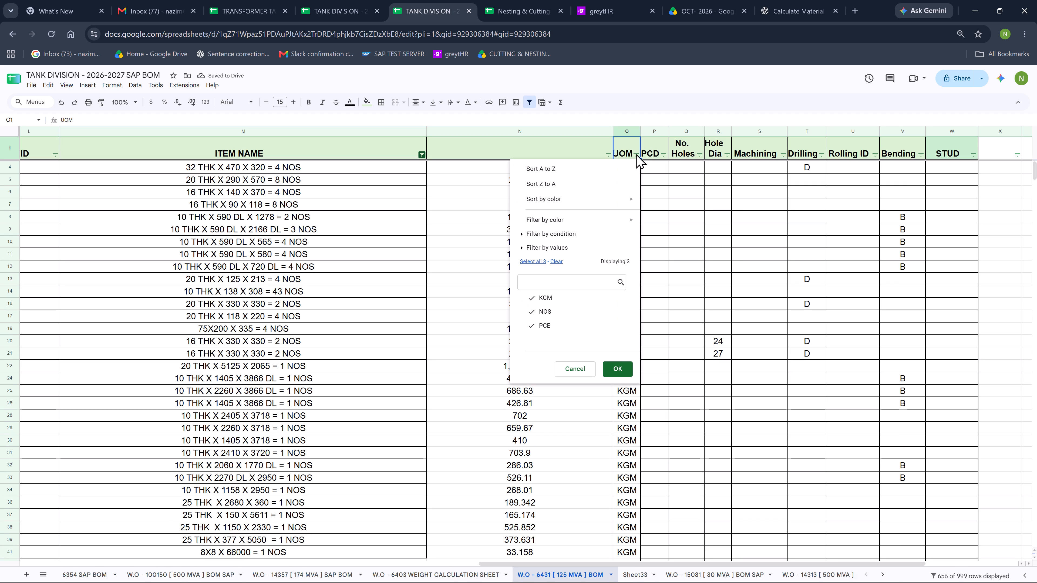
left_click(636, 154)
left_click(668, 195)
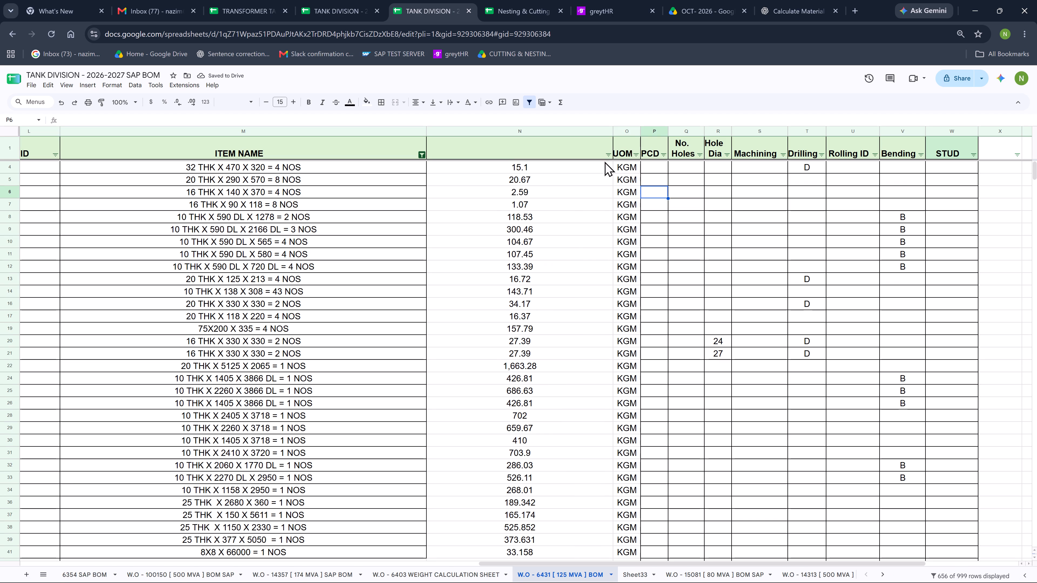
left_click(610, 155)
scroll(513, 328, "down", 11)
left_click(744, 264)
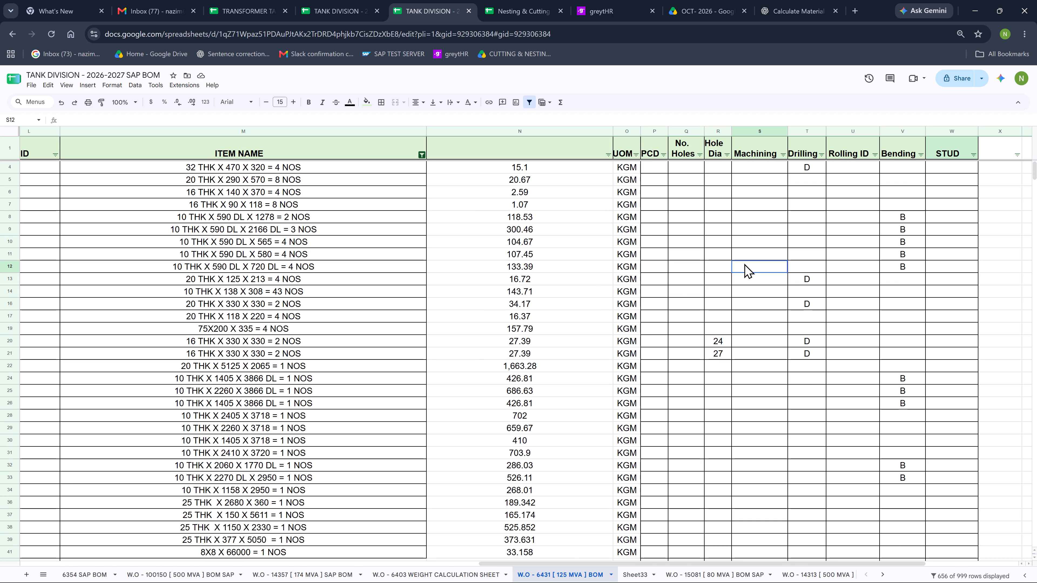
scroll(600, 291, "up", 10)
left_click(470, 168)
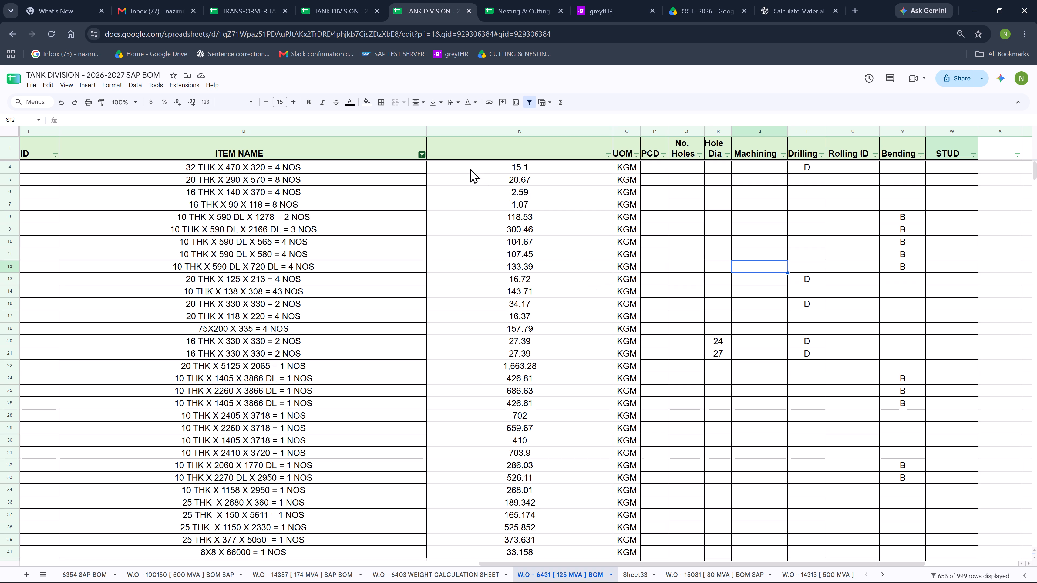
scroll(516, 291, "down", 6)
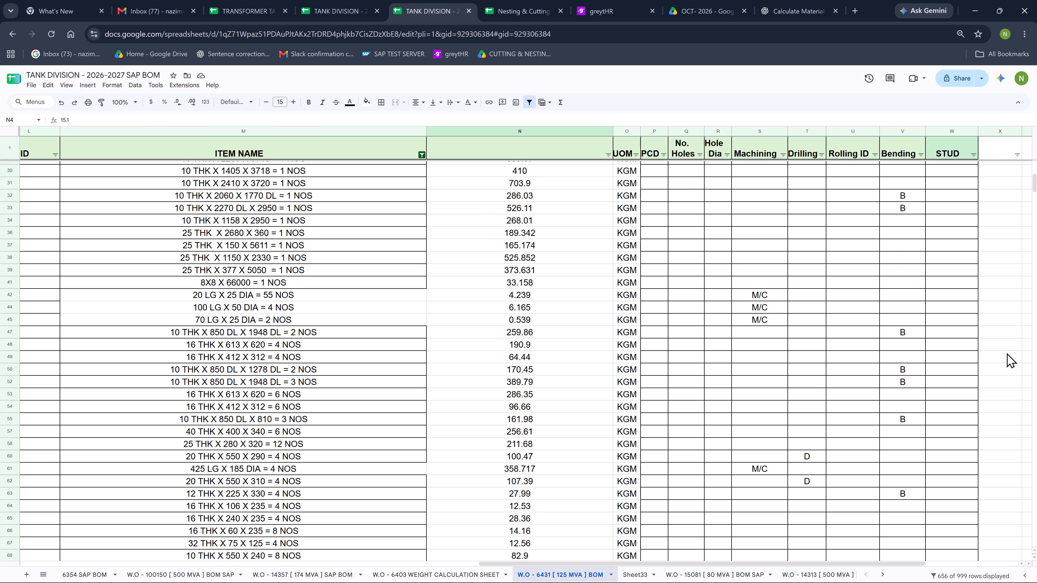
left_click_drag(1034, 195, 1036, 438)
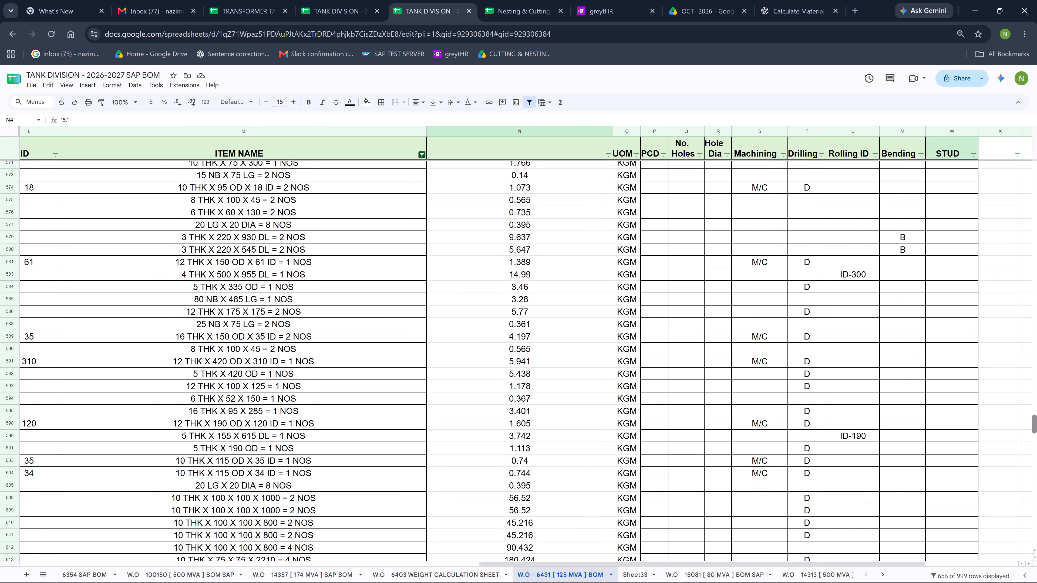
left_click_drag(1036, 438, 1033, 567)
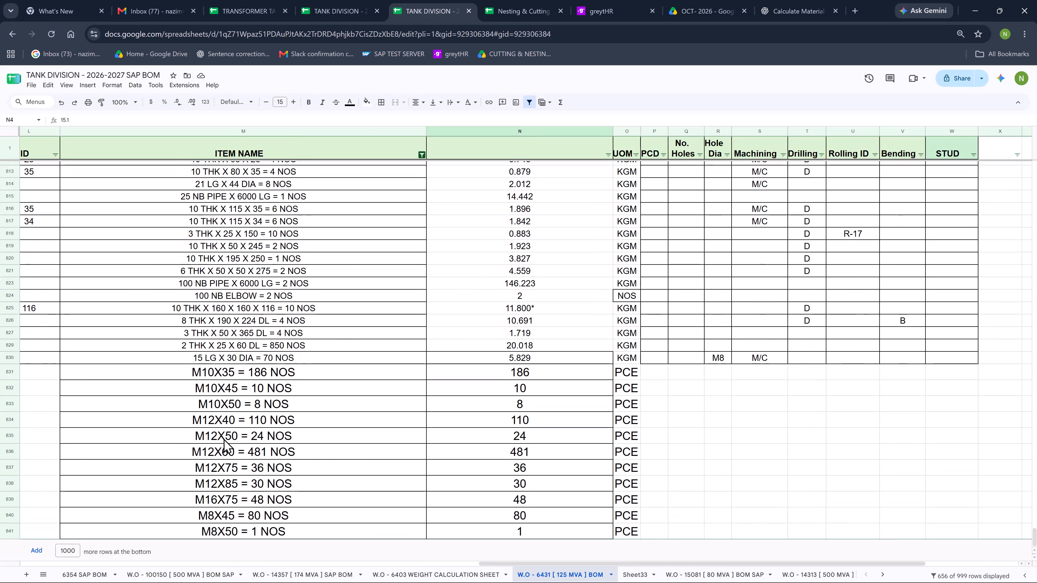
Enter SS STUD as the material description for the M10X35 stud in row 831.
left_click(96, 372)
key("Left")
key("Left")
key("Left")
key("Left")
key("Left")
key("Left")
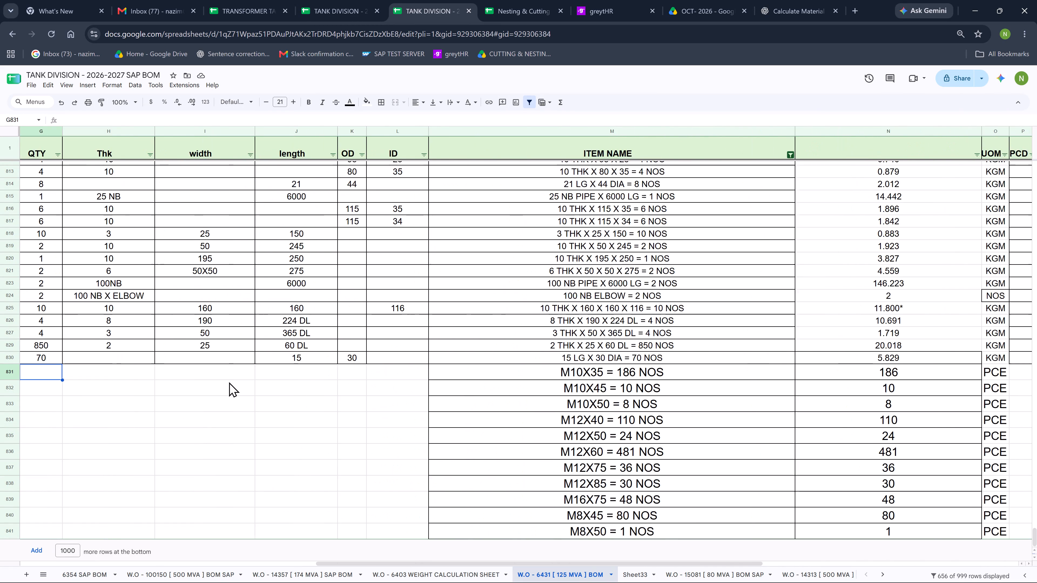
key("Left")
key("Left")
key("Left")
key("Left")
key("Left")
key("Left")
key("Right")
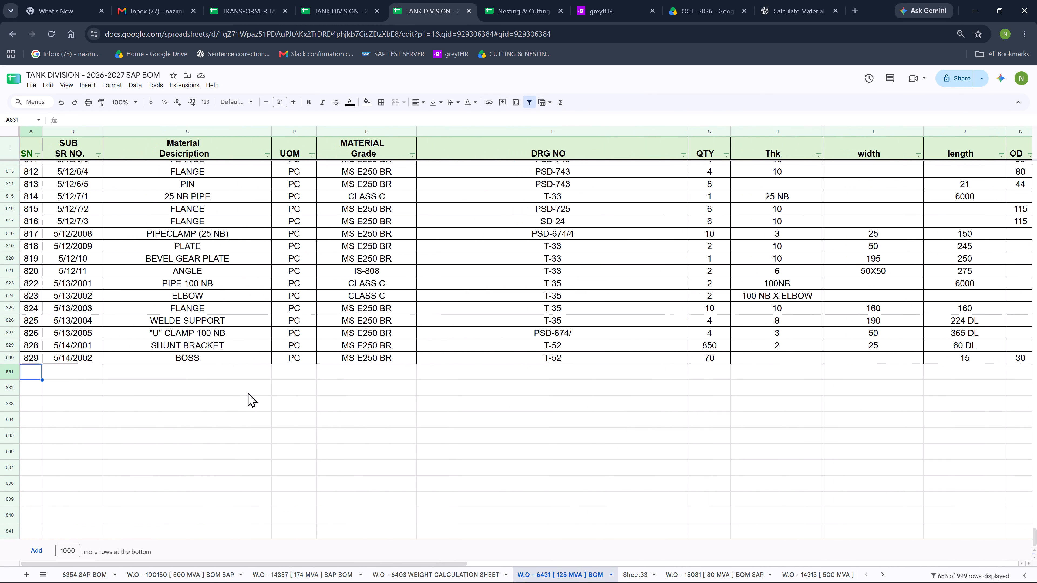
key("Right")
type("SS STUD")
key("Return")
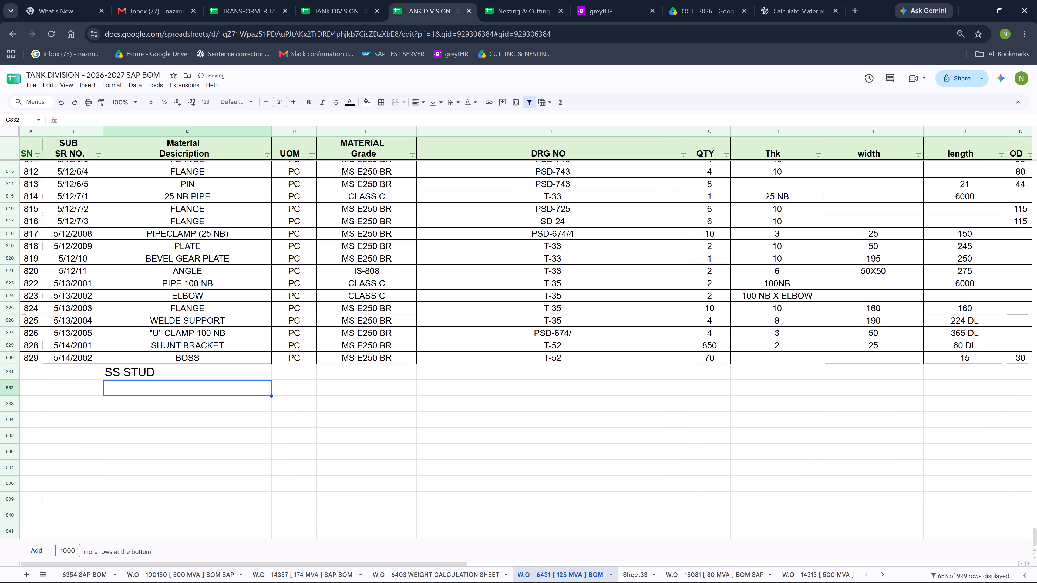
Copy the SS STUD description into the remaining stud rows, 832 to 841.
key("Up")
key("ctrl+c")
key("Down")
key("shift+Down")
key("shift+Down")
key("shift+Down")
key("shift+Down")
key("shift+Down")
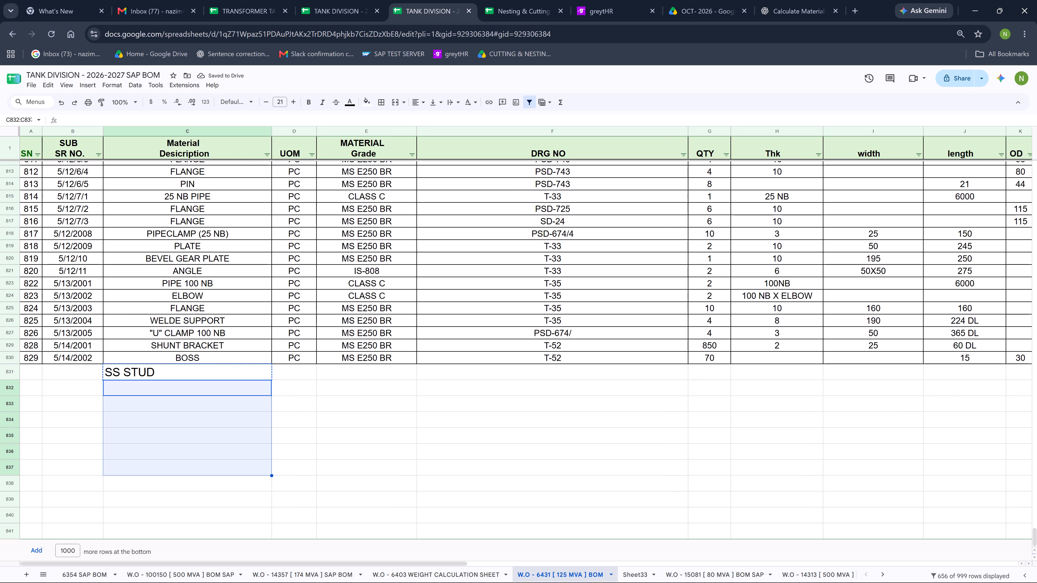
key("shift+Down")
key("shift+Down")
key("shift+Down")
key("shift+Down")
key("ctrl+v")
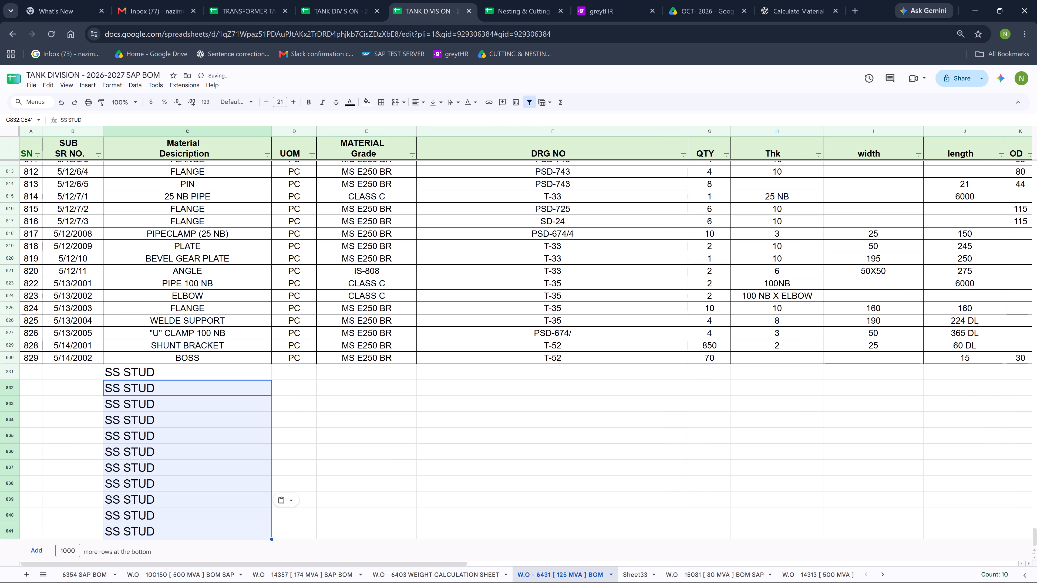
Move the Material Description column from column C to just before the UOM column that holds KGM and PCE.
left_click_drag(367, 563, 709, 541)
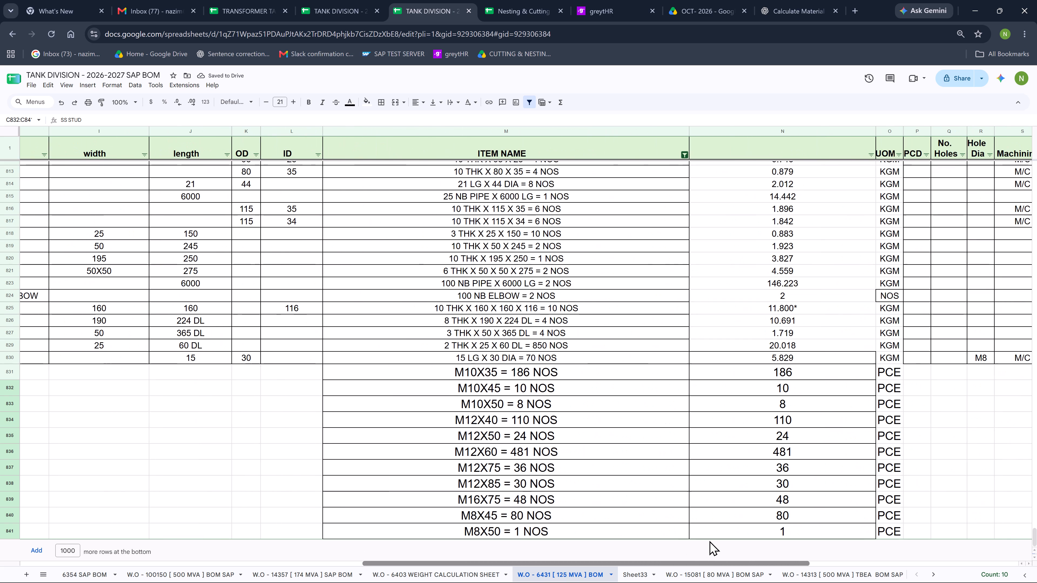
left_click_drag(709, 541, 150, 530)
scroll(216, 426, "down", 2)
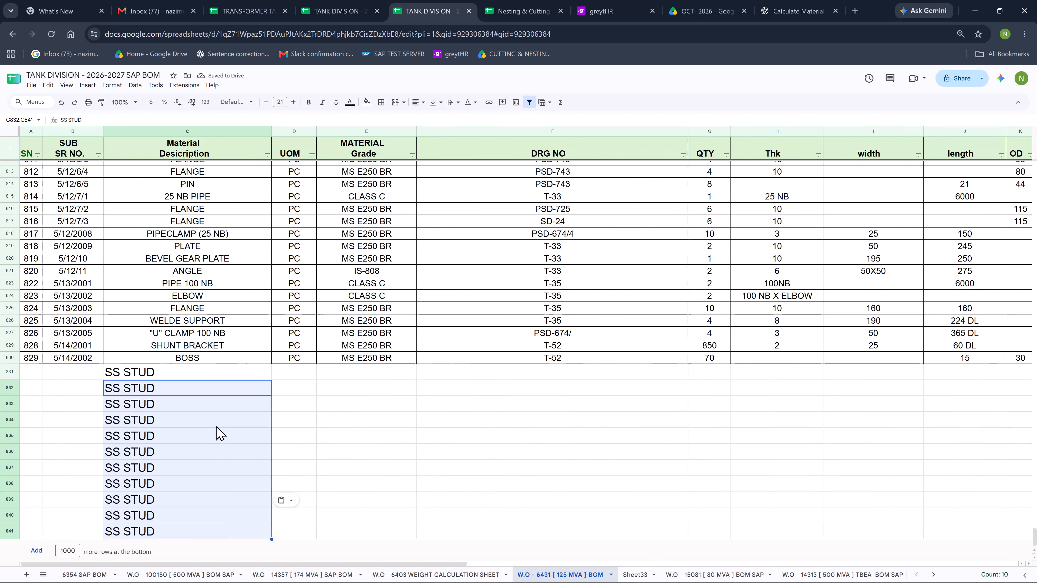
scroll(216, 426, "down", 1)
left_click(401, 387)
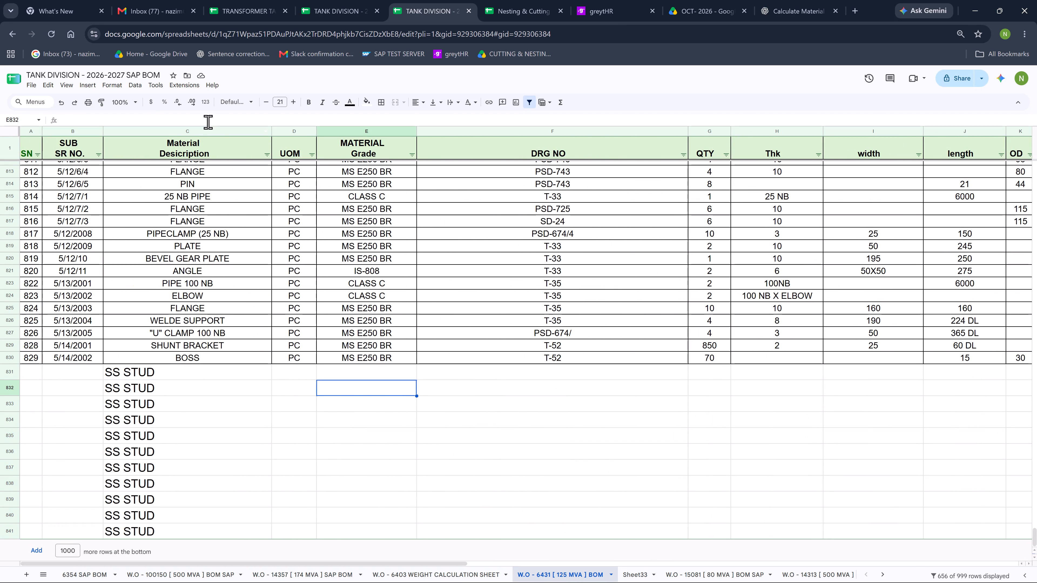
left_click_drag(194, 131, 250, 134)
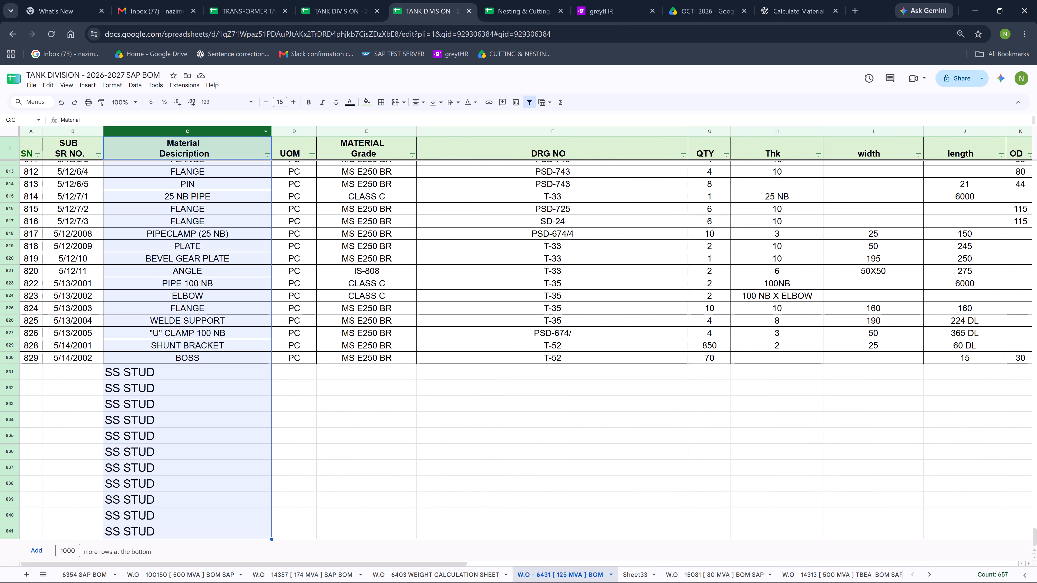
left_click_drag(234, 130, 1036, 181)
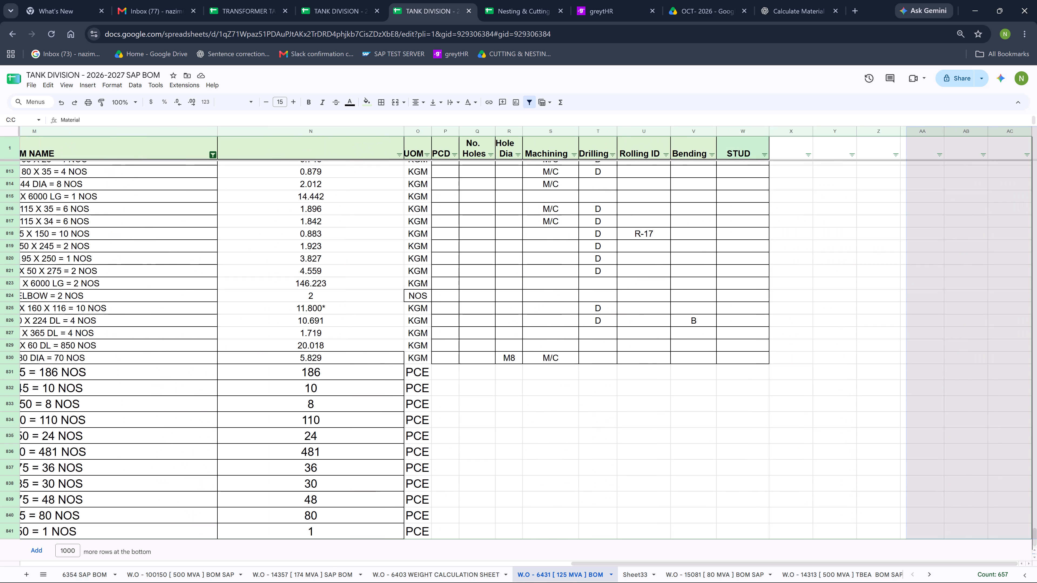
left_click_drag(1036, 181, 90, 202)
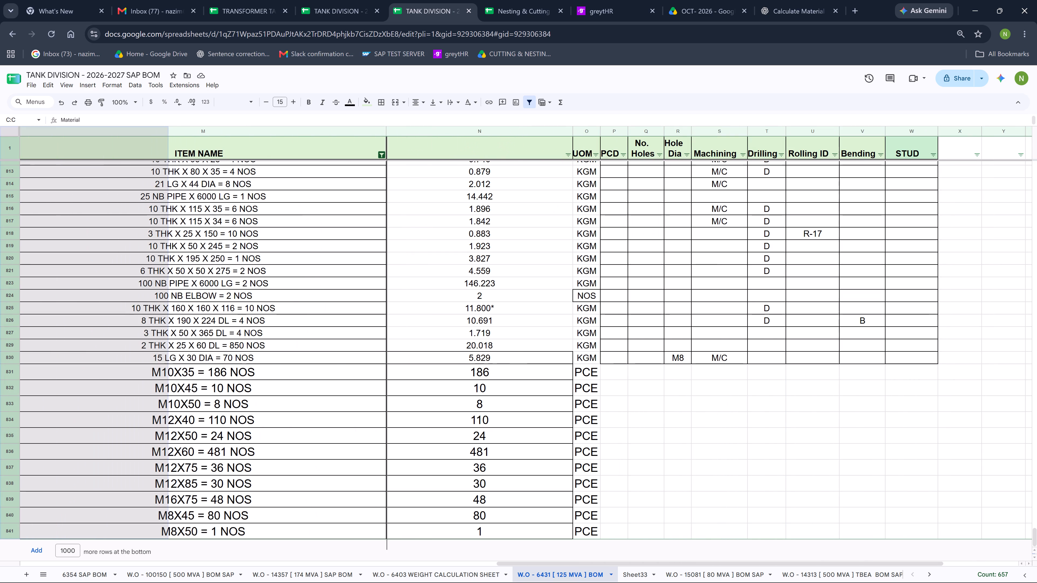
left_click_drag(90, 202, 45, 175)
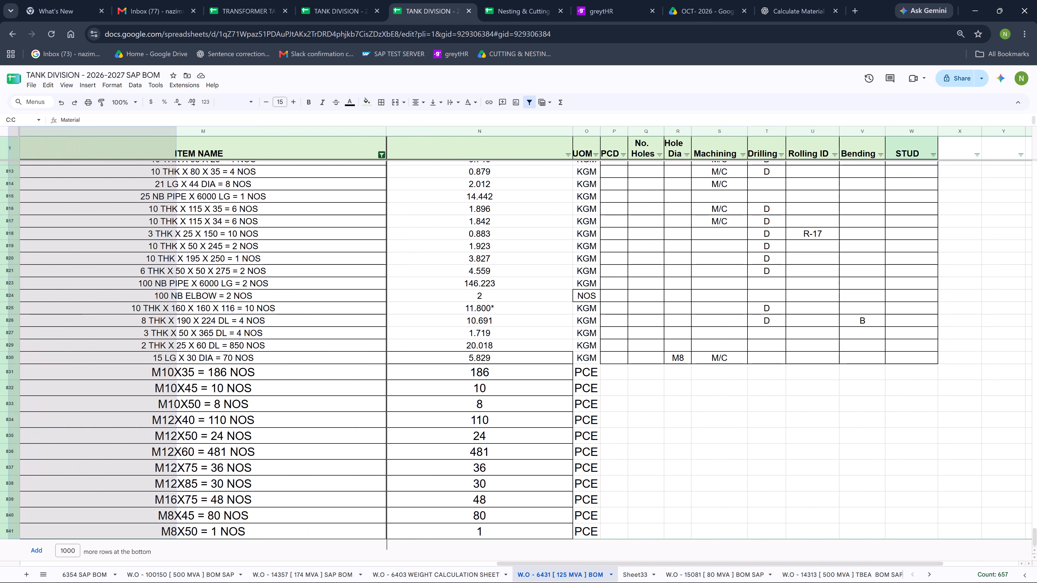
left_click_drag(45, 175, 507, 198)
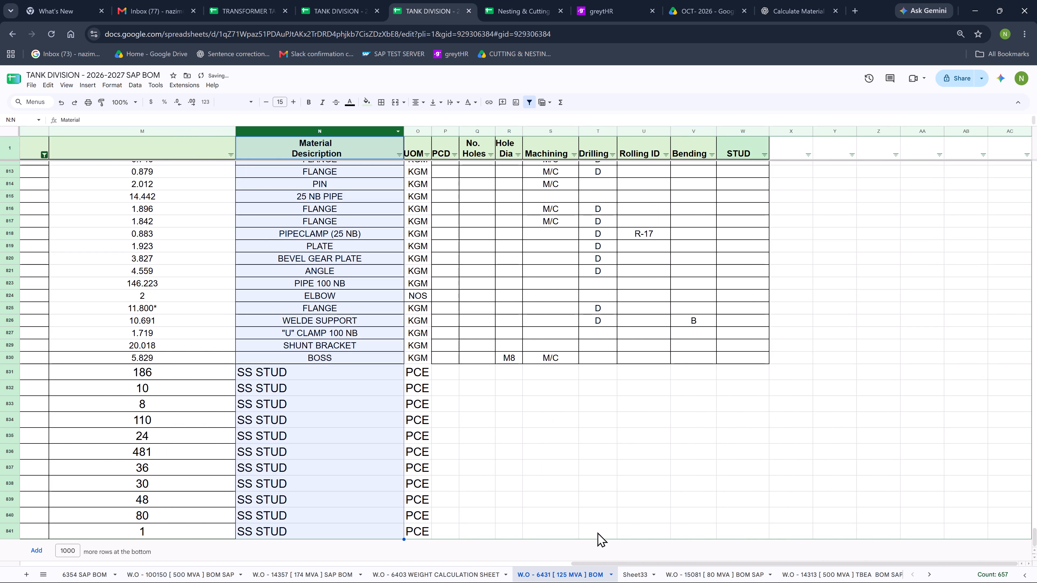
Narrow the ITEM NAME column to roughly half its width.
left_click_drag(608, 564, 420, 554)
left_click(476, 127)
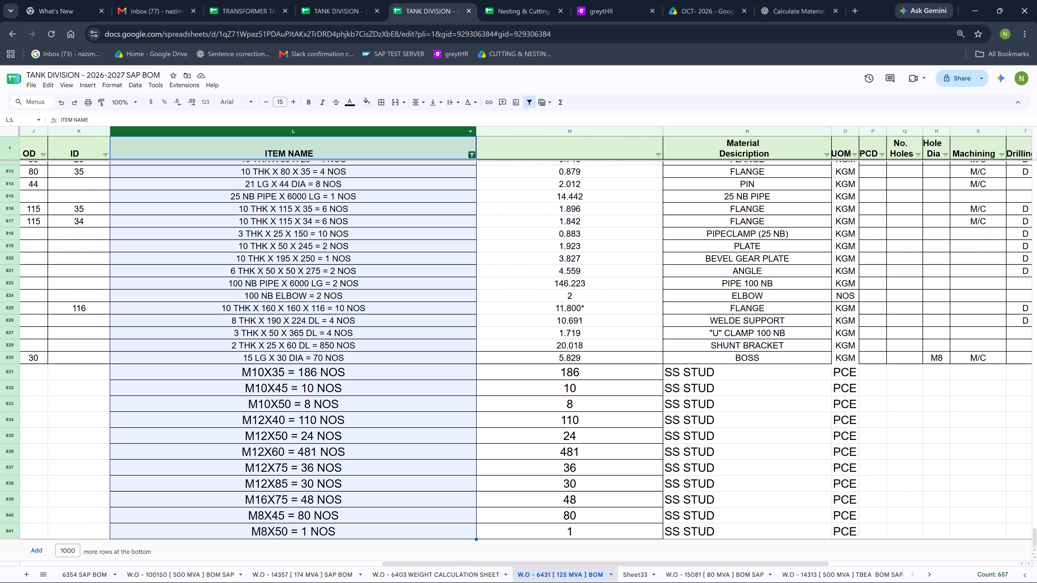
left_click_drag(476, 132, 307, 157)
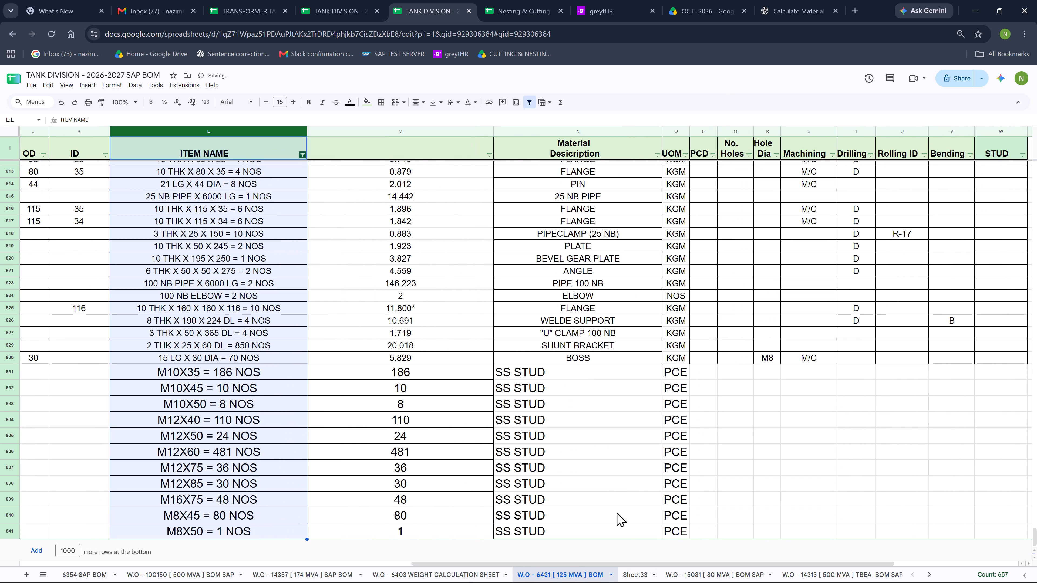
Move the Material Description column to between the ID and ITEM NAME columns.
left_click(582, 129)
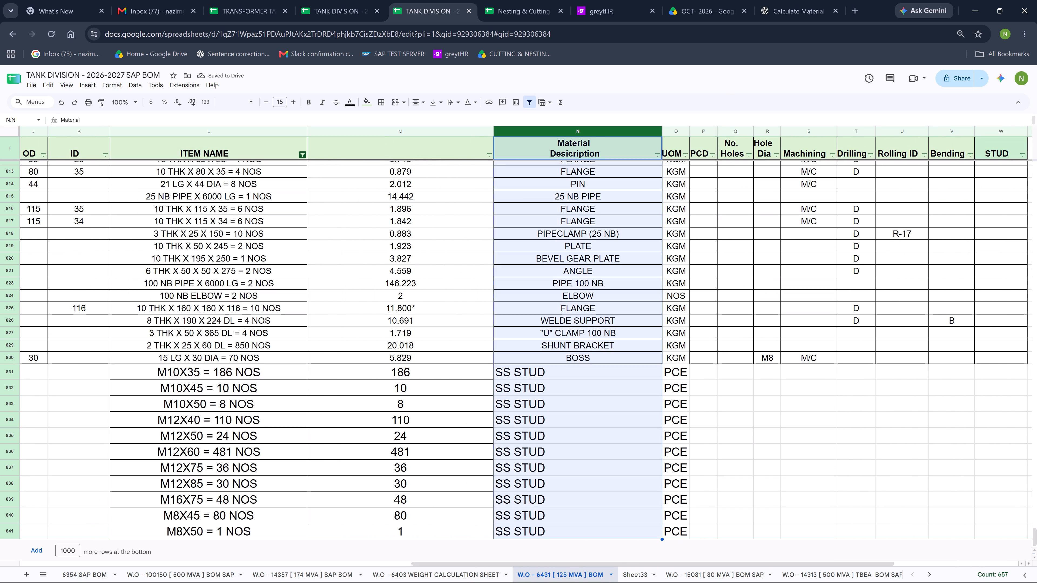
left_click_drag(597, 132, 120, 133)
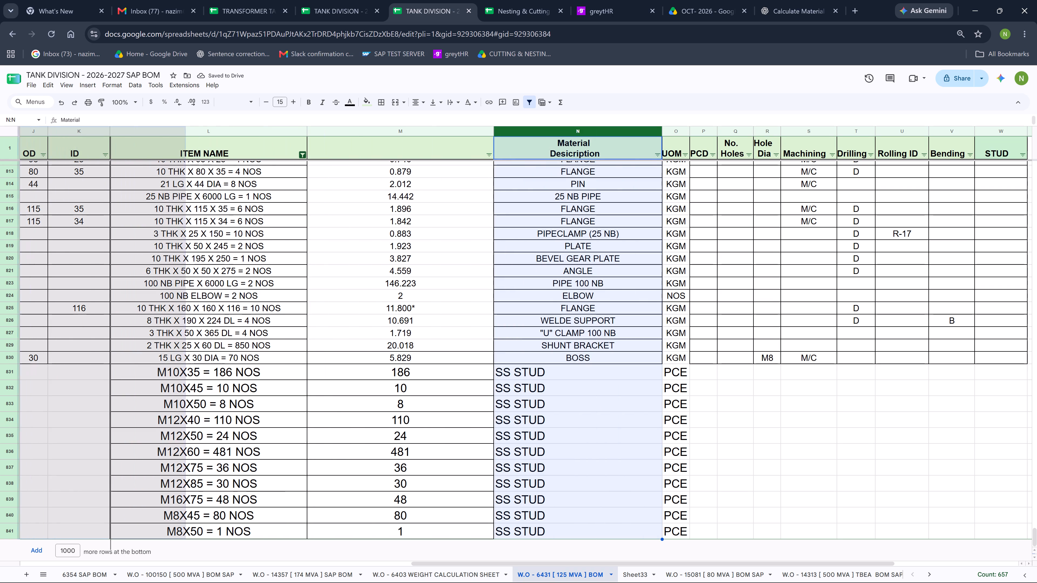
left_click_drag(120, 133, 101, 134)
left_click_drag(158, 131, 259, 137)
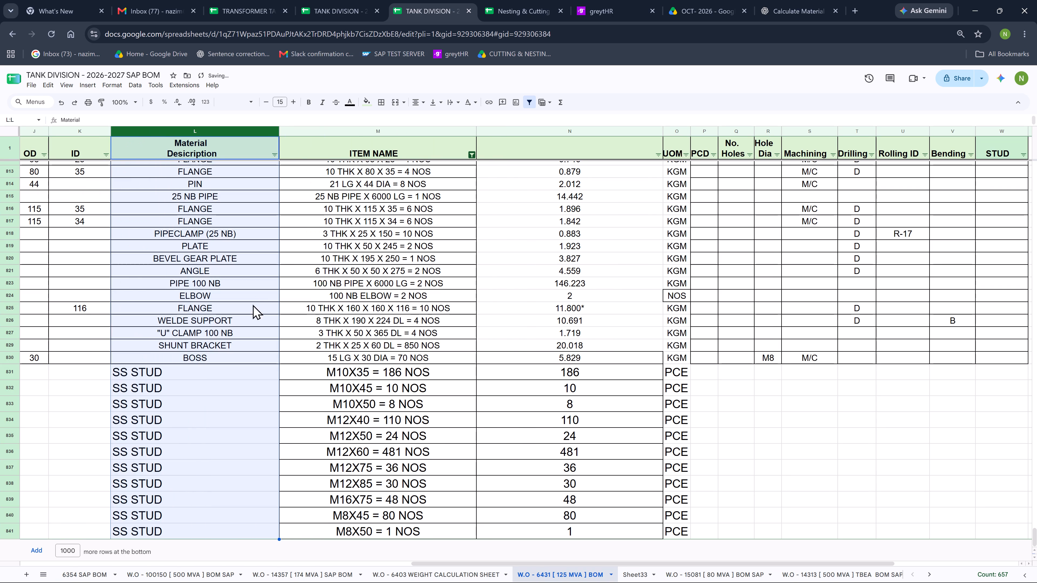
Remove the current filter and create a new one over the whole sheet.
left_click(8, 131)
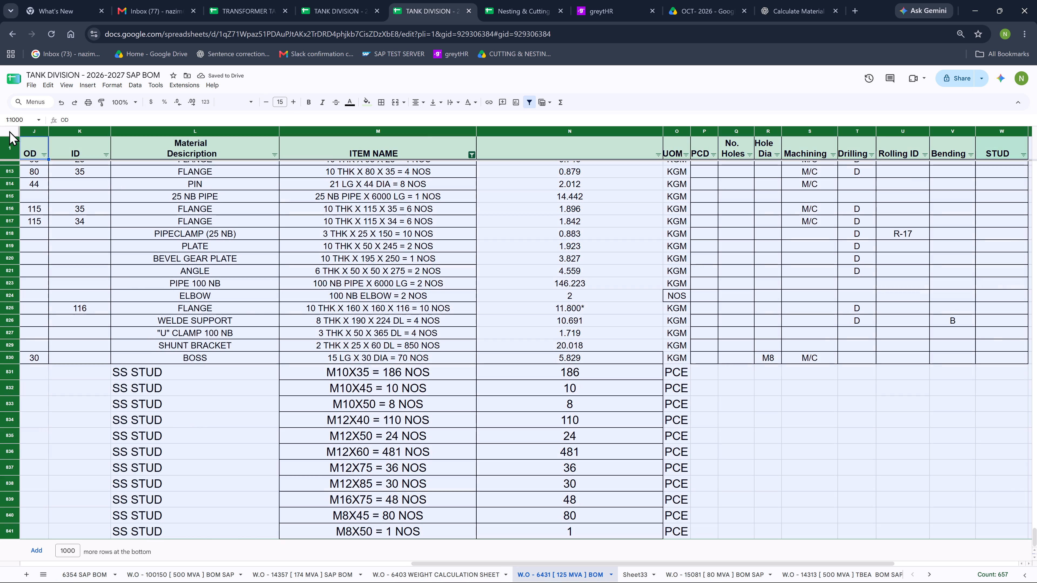
left_click(529, 99)
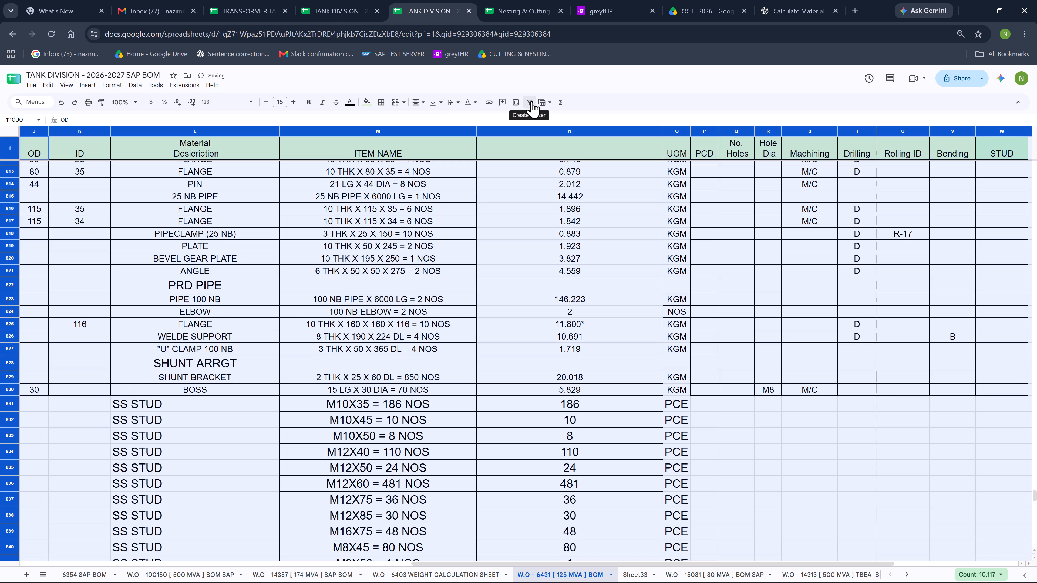
left_click(530, 101)
Centre-align the text in all cells of the sheet horizontally.
left_click(423, 102)
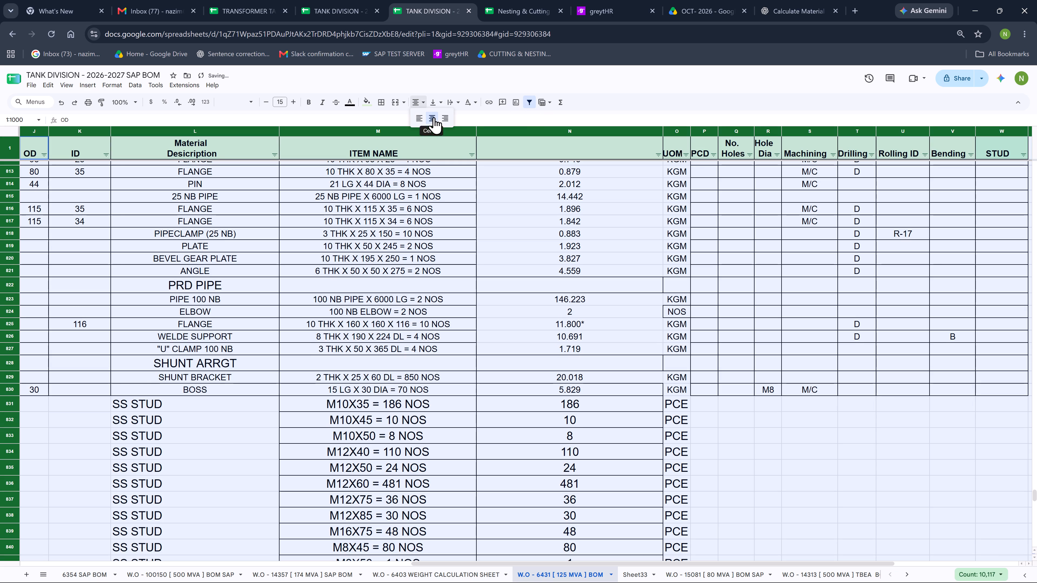
left_click(434, 117)
left_click(435, 185)
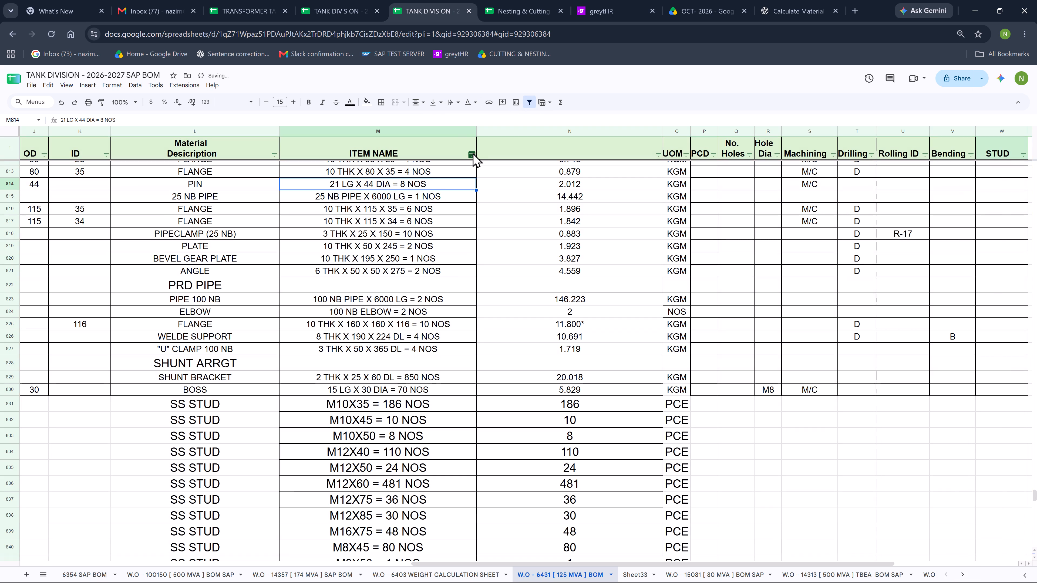
Filter the ITEM NAME column to exclude blank cells in the recreated filter.
left_click(473, 152)
left_click(417, 303)
left_click(459, 371)
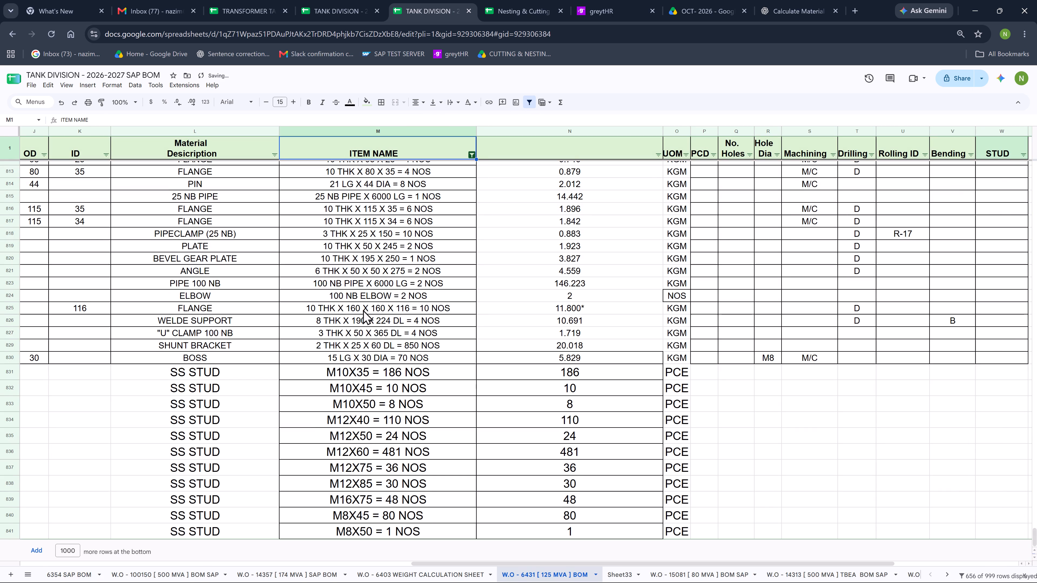
scroll(355, 306, "up", 6)
scroll(344, 286, "down", 10)
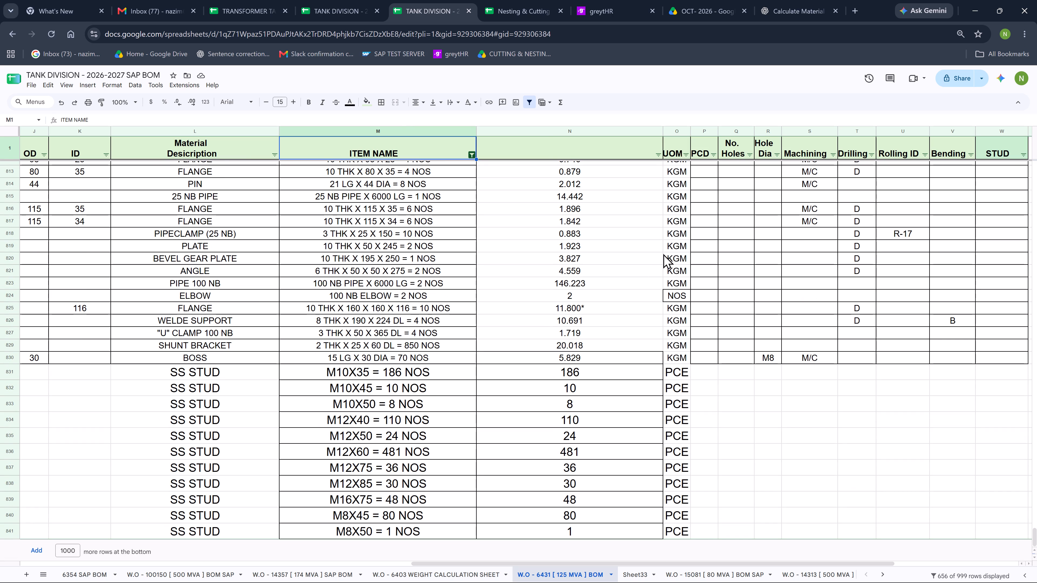
Insert one empty column between ITEM NAME and the unlabelled weight column.
left_click(532, 130)
right_click(531, 130)
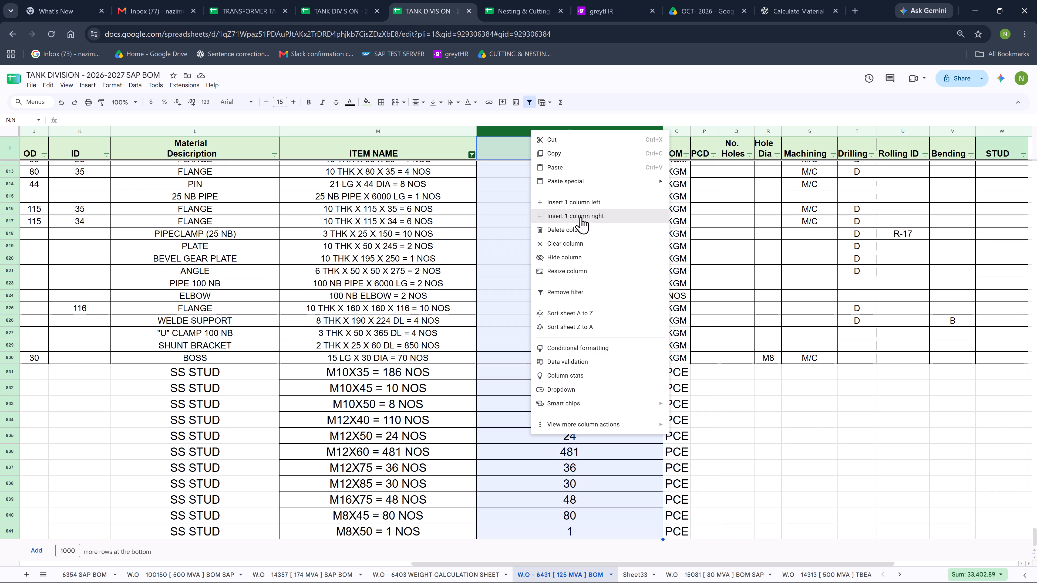
left_click(583, 204)
left_click(592, 215)
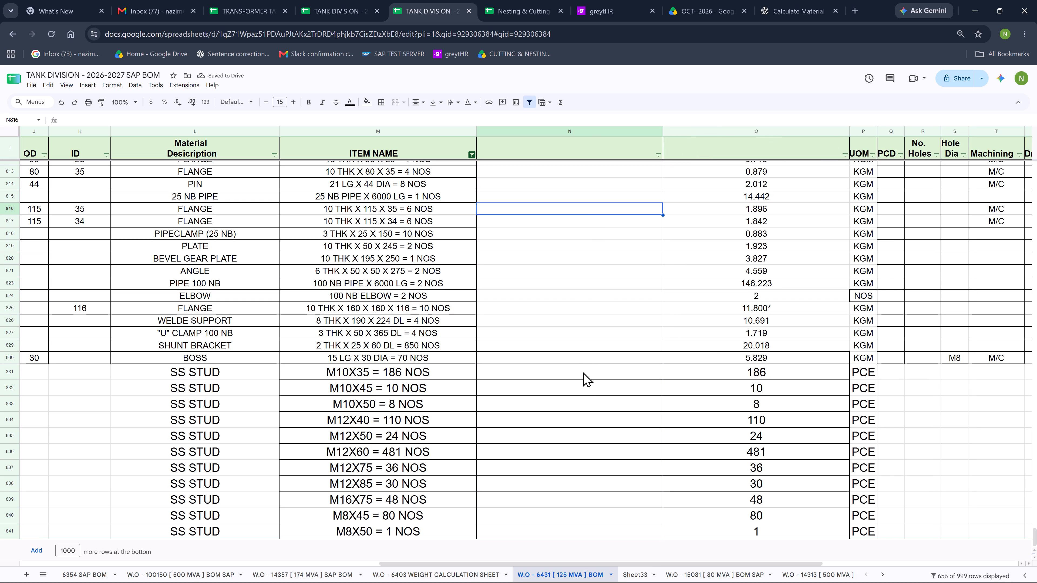
Review the descriptions, item names, weights and units from the stud rows back up to the first rows of the sheet.
scroll(449, 375, "up", 5)
scroll(472, 355, "up", 4)
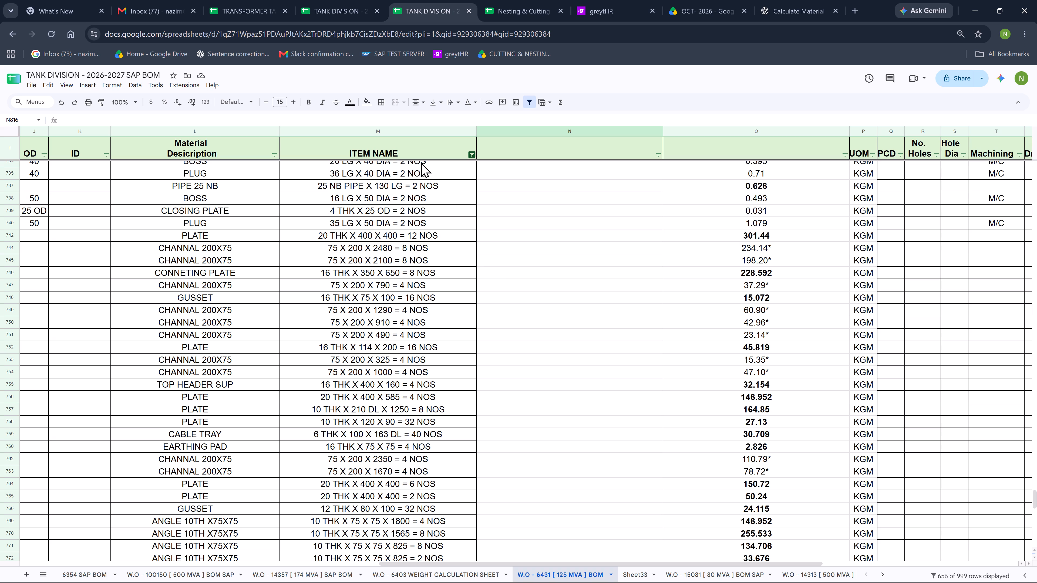
scroll(519, 311, "down", 2)
scroll(489, 294, "up", 4)
scroll(383, 263, "up", 17)
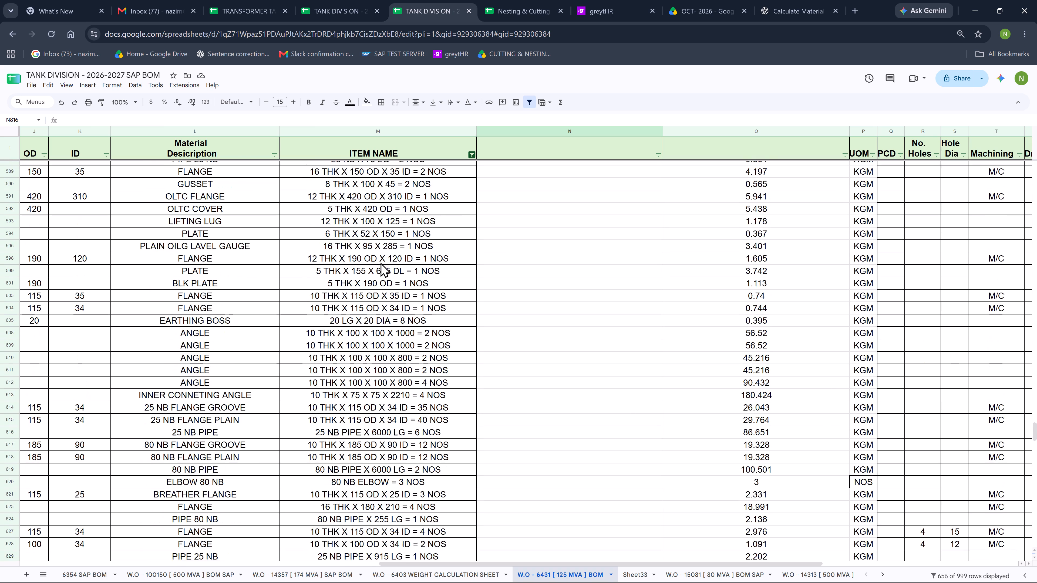
scroll(381, 262, "up", 20)
scroll(381, 262, "up", 10)
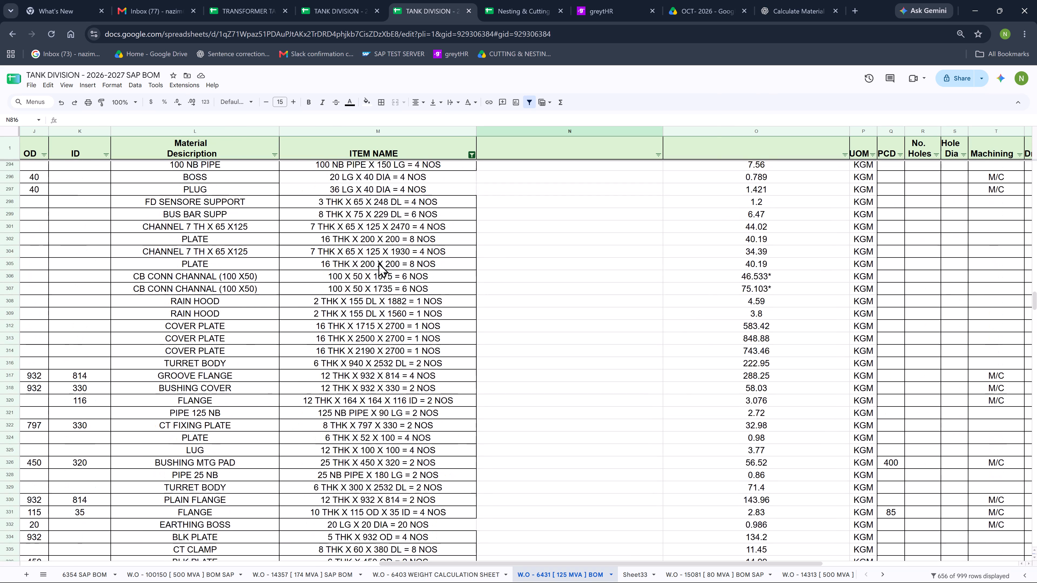
scroll(378, 262, "up", 20)
scroll(378, 262, "up", 10)
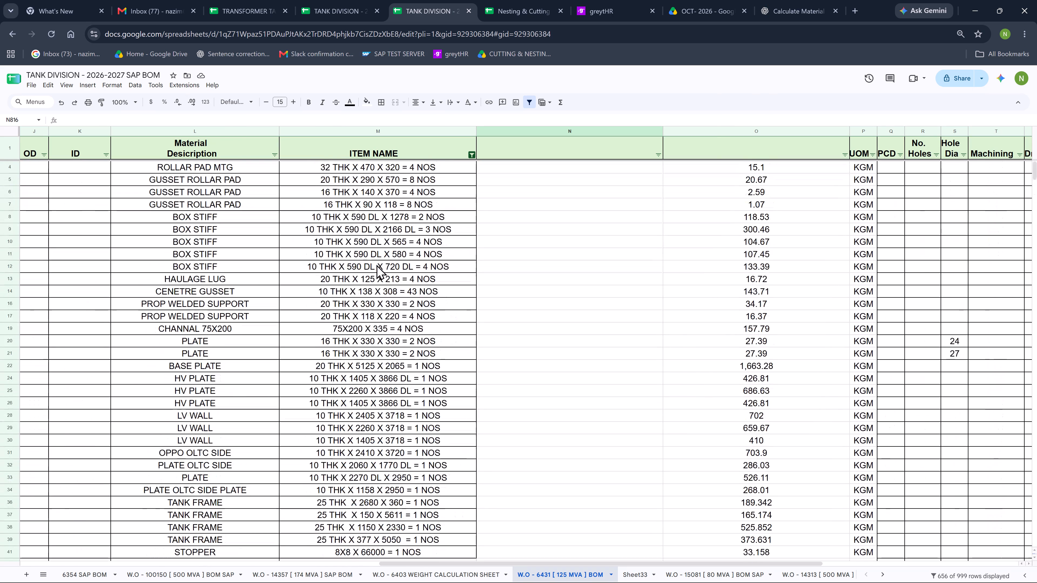
scroll(376, 265, "up", 20)
scroll(376, 265, "up", 10)
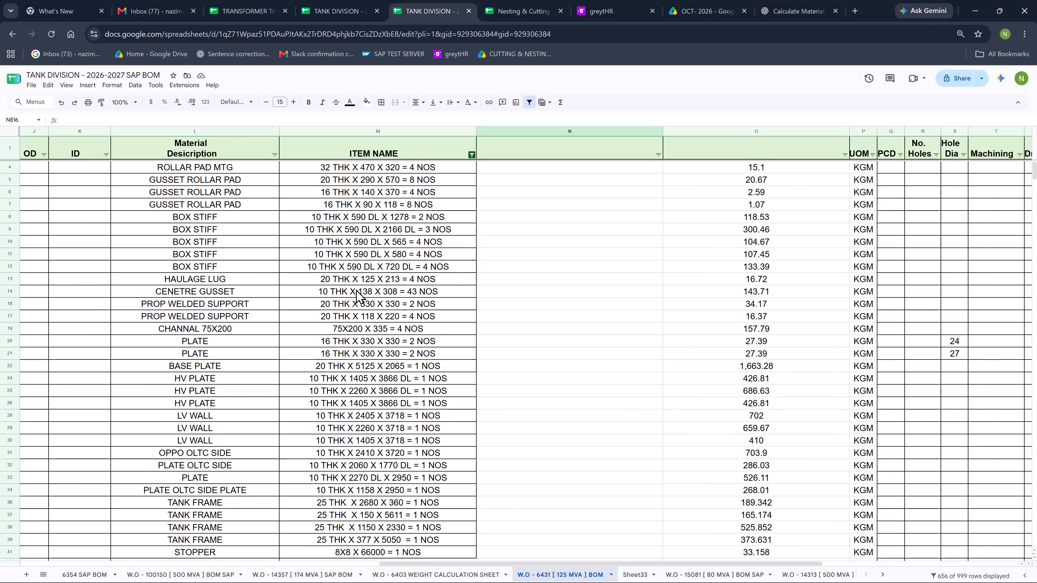
scroll(356, 289, "up", 6)
scroll(402, 323, "down", 8)
scroll(399, 318, "up", 7)
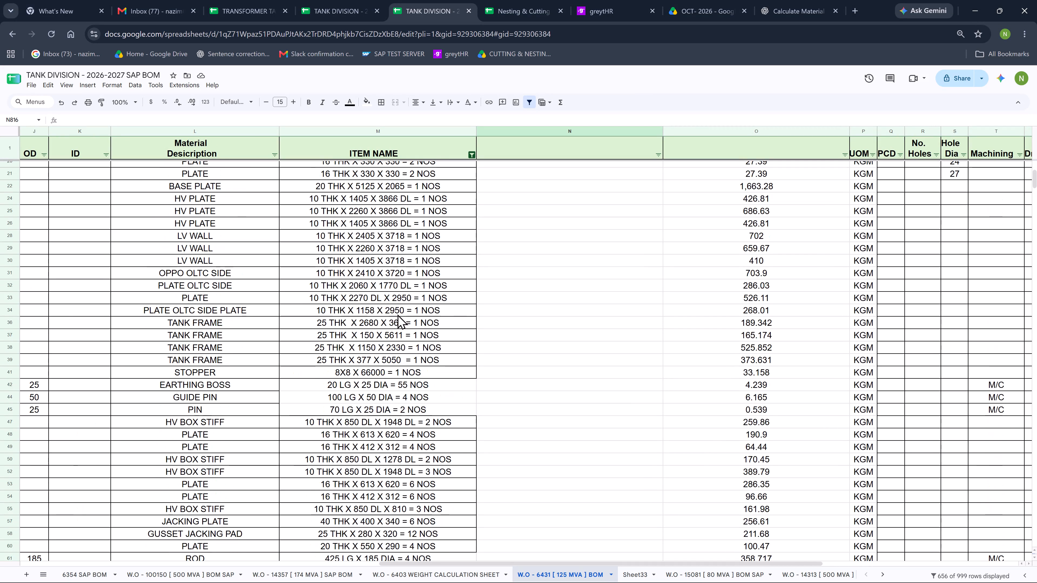
scroll(398, 314, "up", 12)
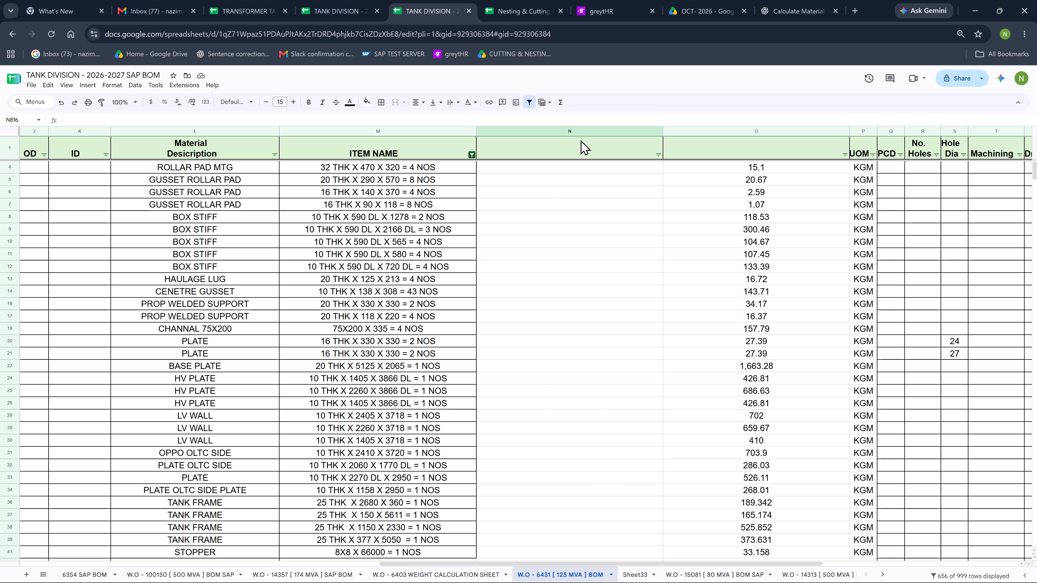
scroll(619, 255, "up", 6)
scroll(563, 213, "up", 4)
Enter WEIGHT as the header of column O, which holds the weight values.
left_click(502, 152)
left_click_drag(750, 158, 751, 164)
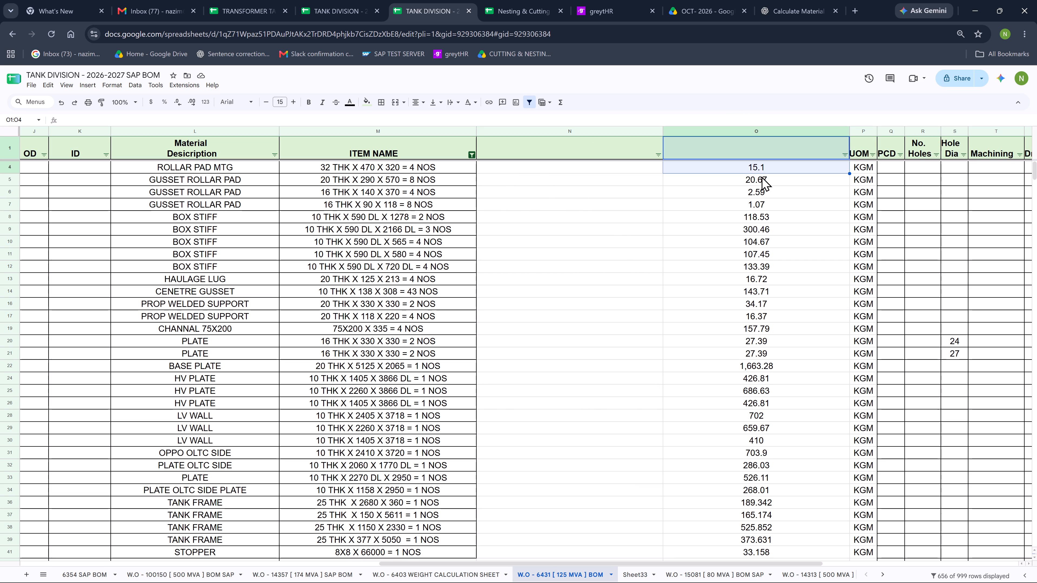
left_click(728, 146)
type("WEIGHT")
key("Return")
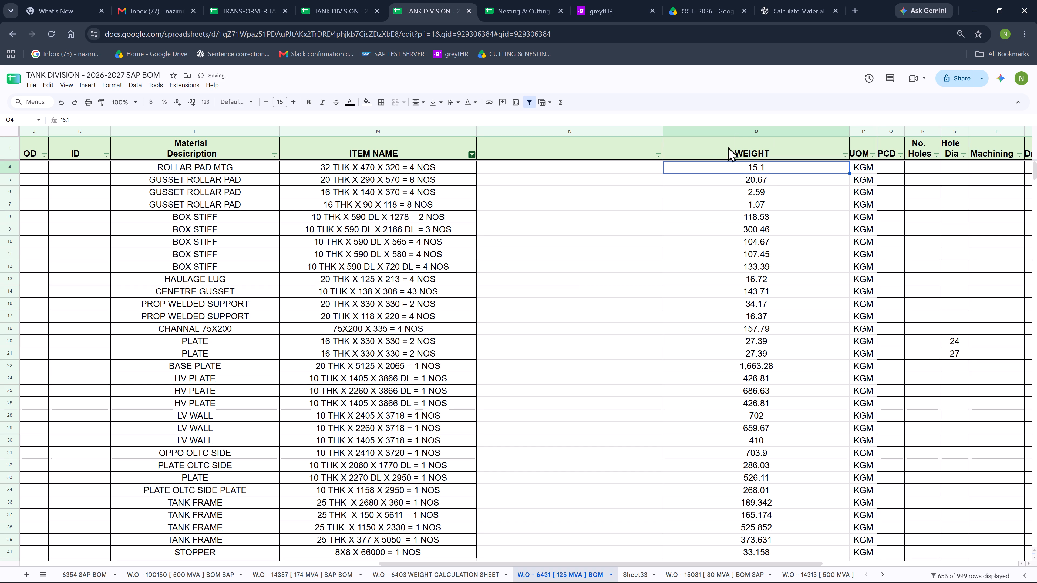
Enter COMPONENT NO. as the header of the new empty column N.
left_click(582, 145)
type("COMPONENT NO.")
key("Return")
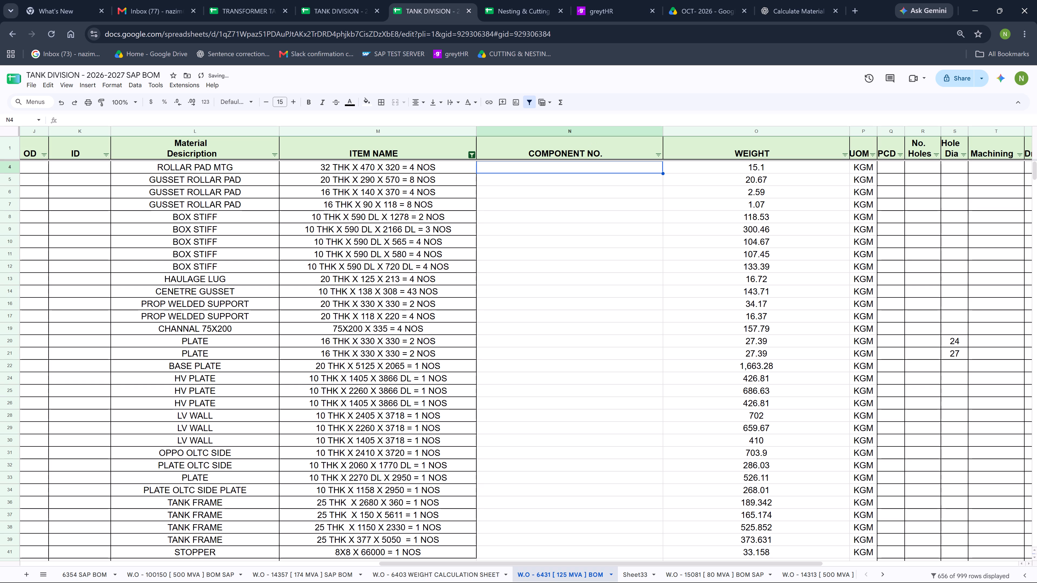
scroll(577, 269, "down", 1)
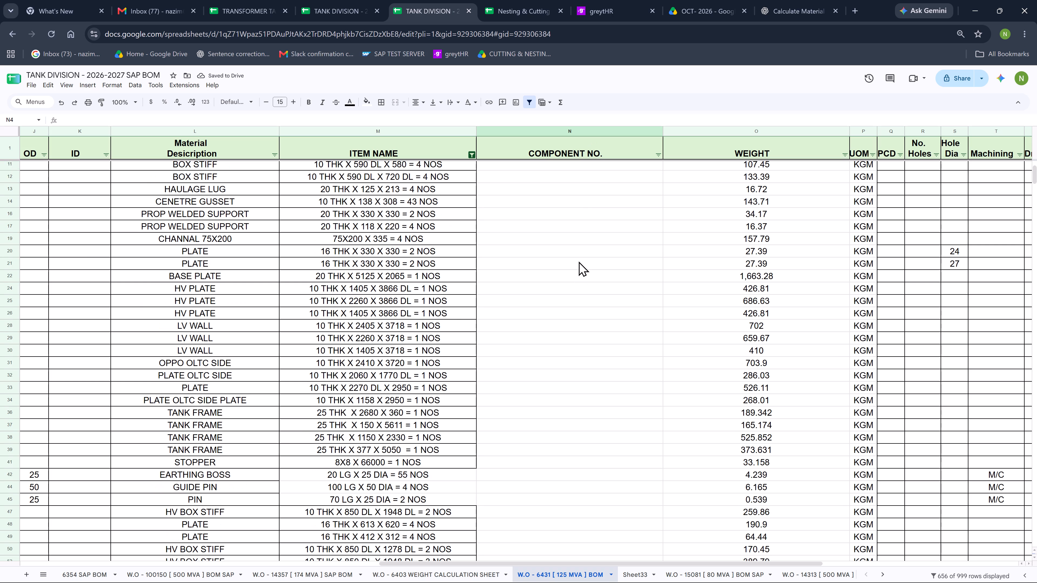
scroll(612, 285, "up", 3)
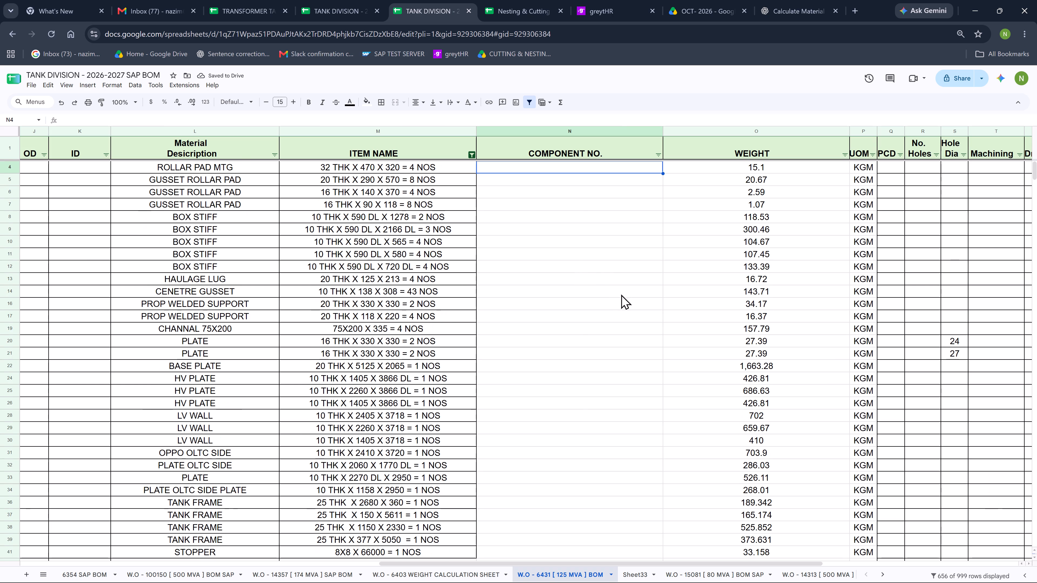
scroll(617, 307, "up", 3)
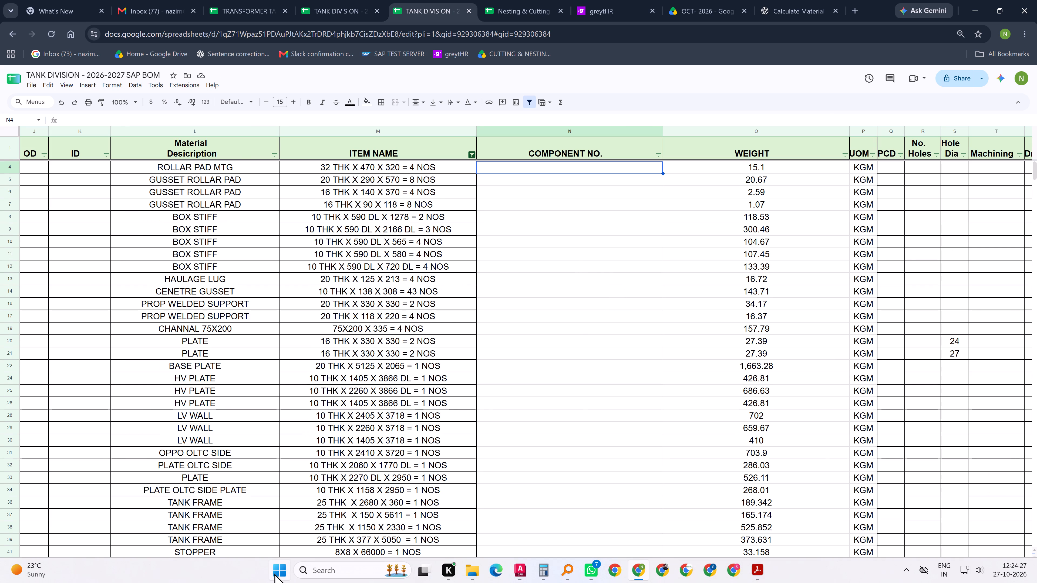
Switch to Windows Settings, search for SCREEN TIME, shorten the search to SCREEN, and open the lock screen settings.
left_click(275, 574)
left_click(466, 168)
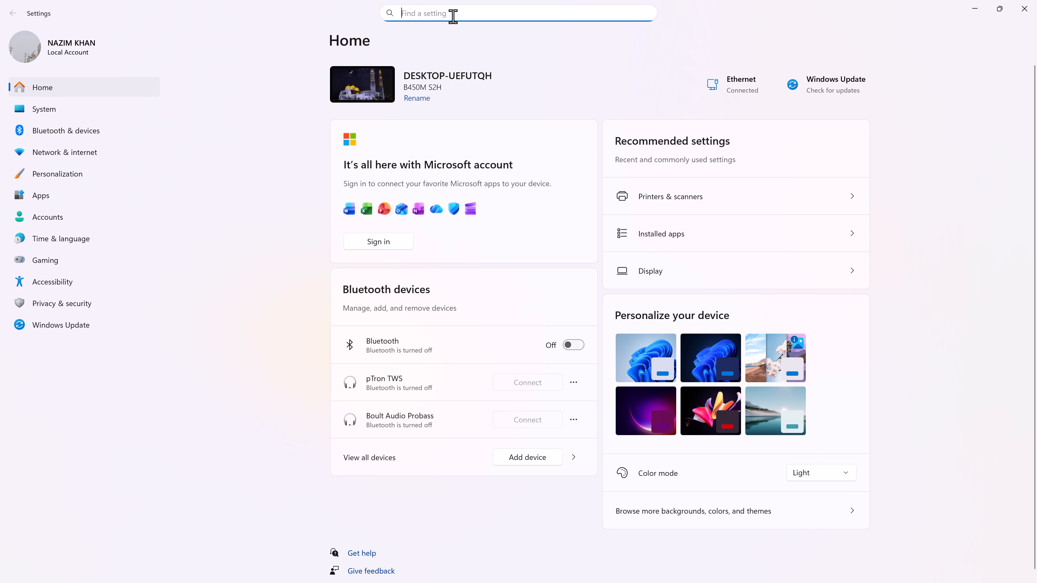
type("SCREE")
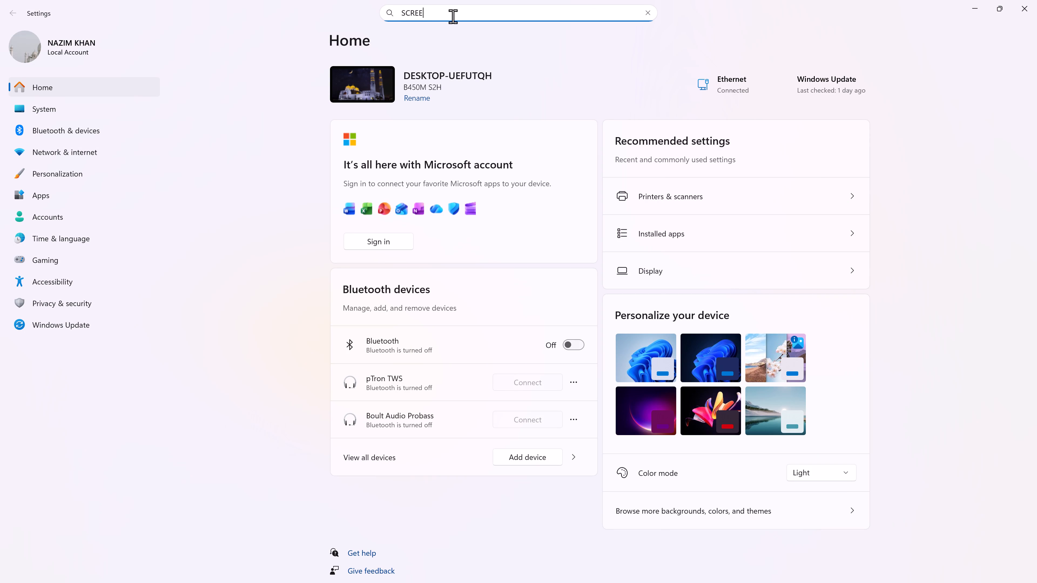
key("n")
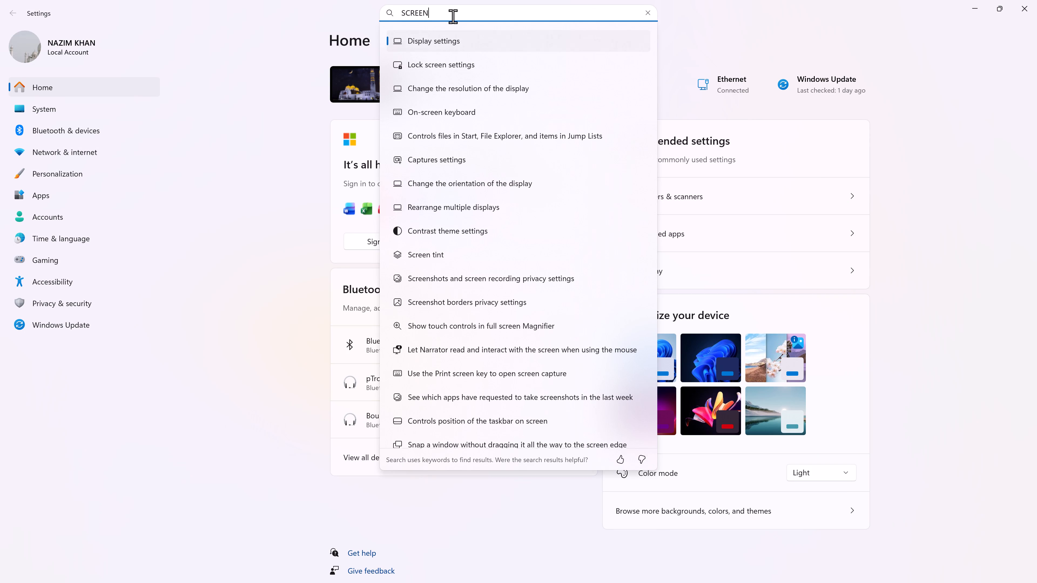
key("space")
type("TIME")
key("BackSpace")
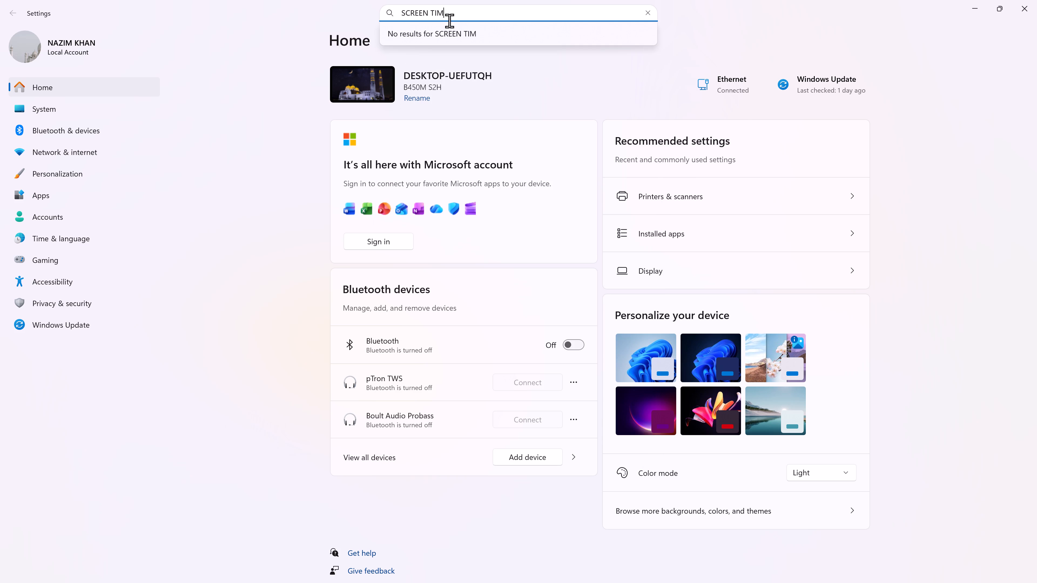
key("BackSpace")
key("BackSpace")
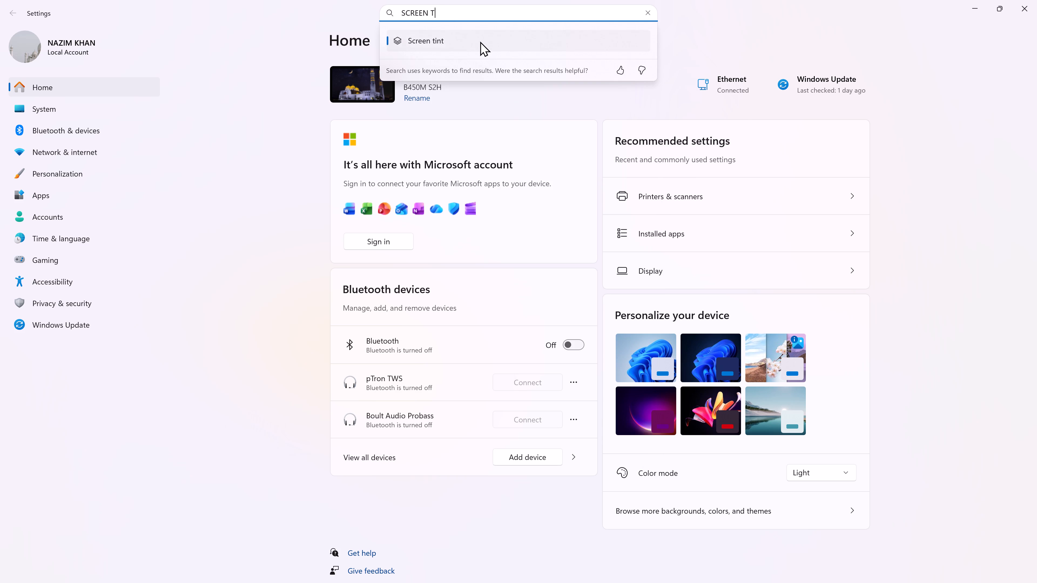
key("BackSpace")
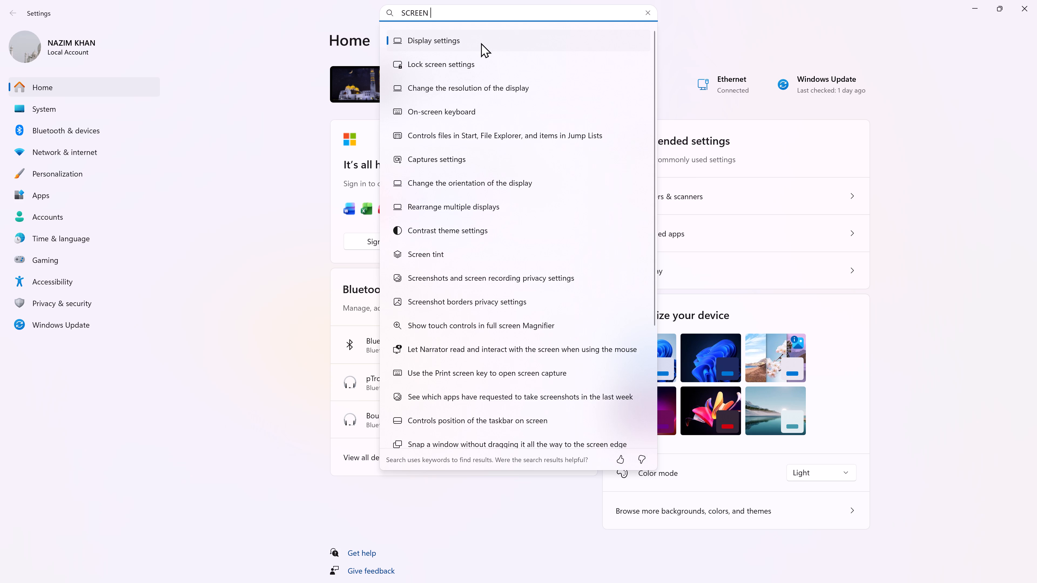
left_click(485, 65)
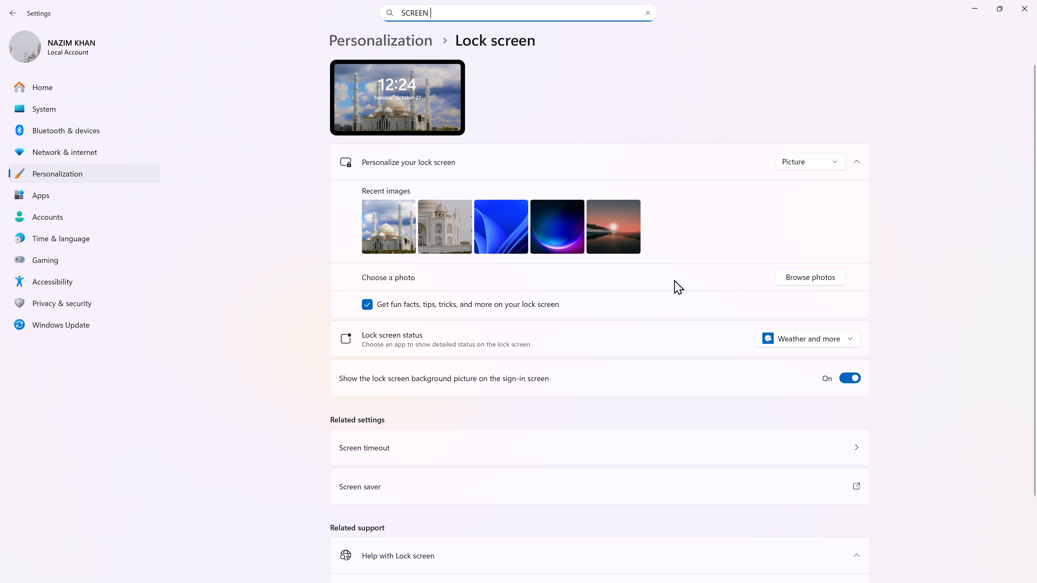
Open the screen timeout settings from the lock screen page and check the energy recommendations.
scroll(672, 262, "down", 2)
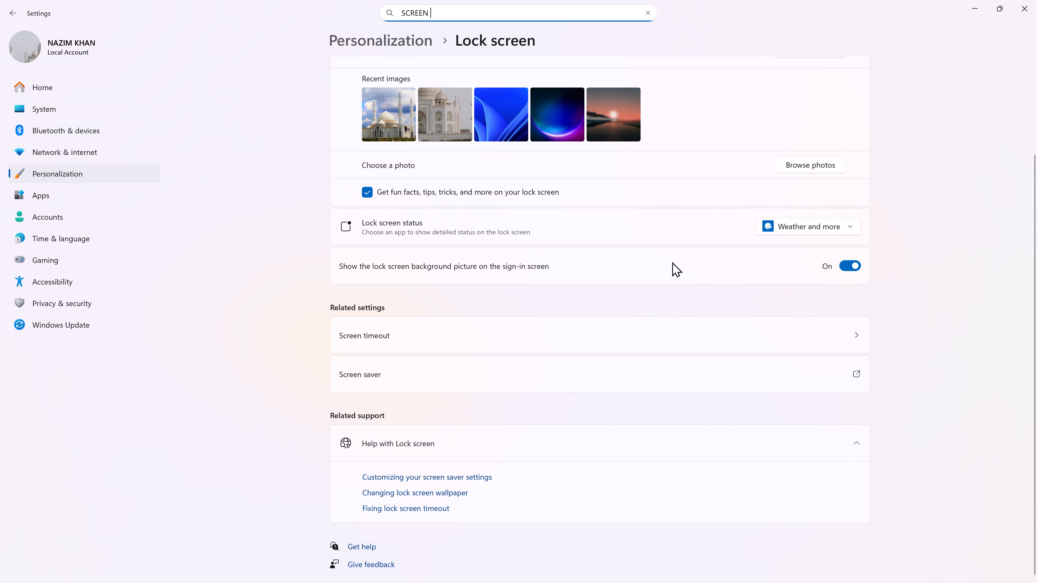
left_click(689, 314)
left_click(689, 327)
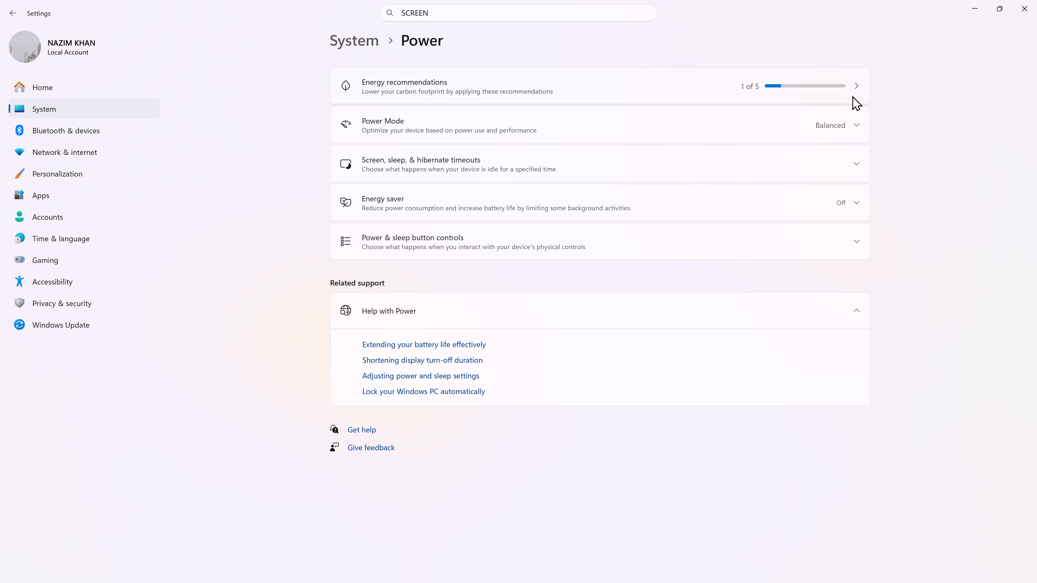
left_click(854, 87)
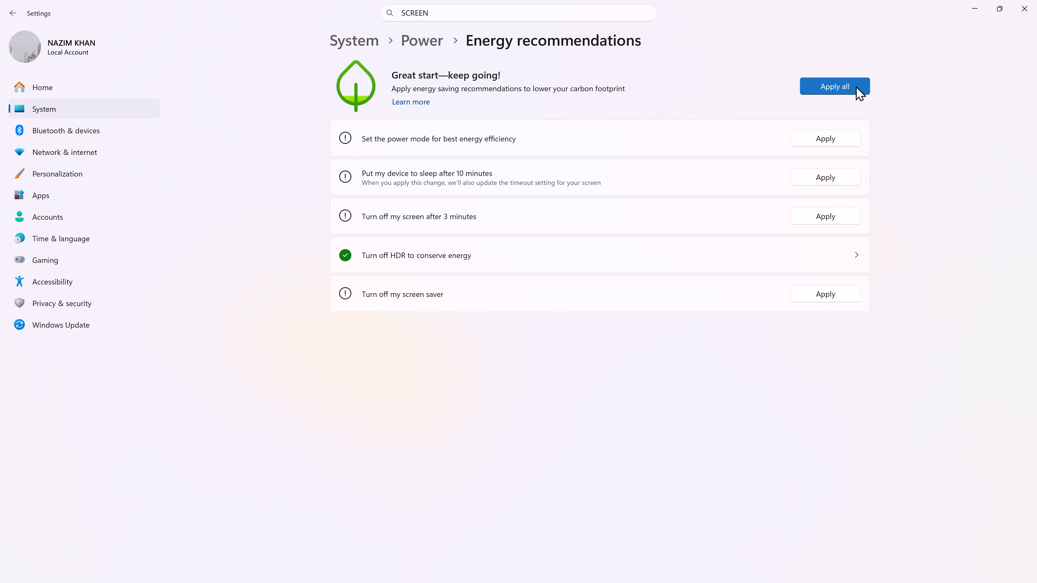
left_click(423, 36)
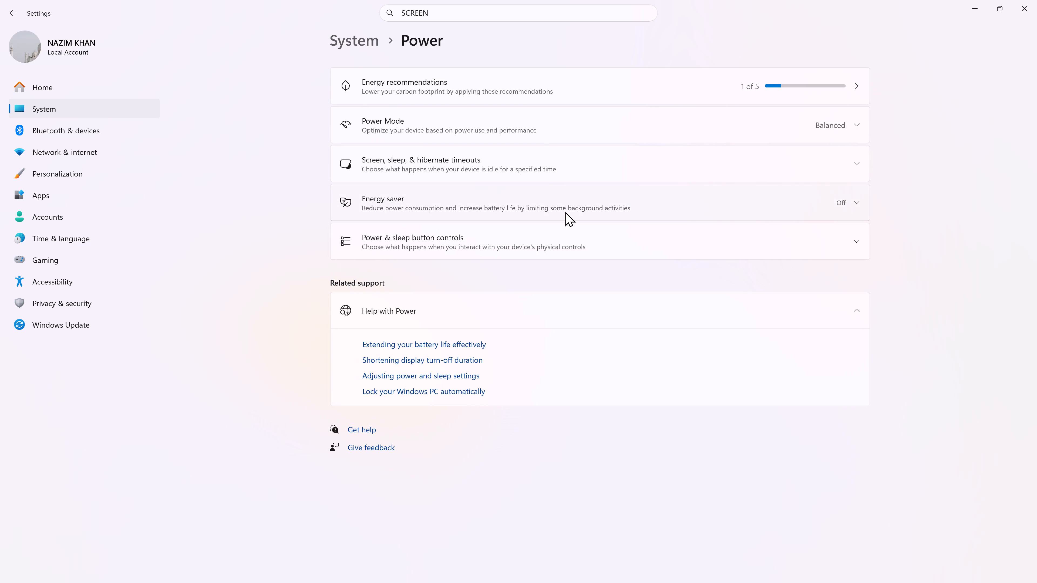
Examine the power mode, the screen, sleep and hibernate timeouts, and the power and sleep button controls.
left_click(857, 128)
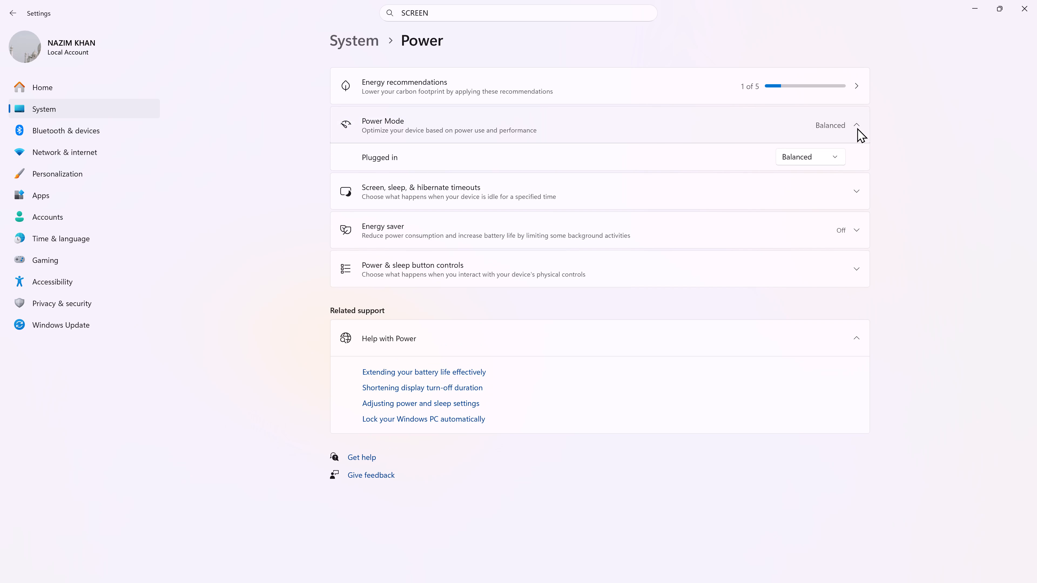
left_click(855, 191)
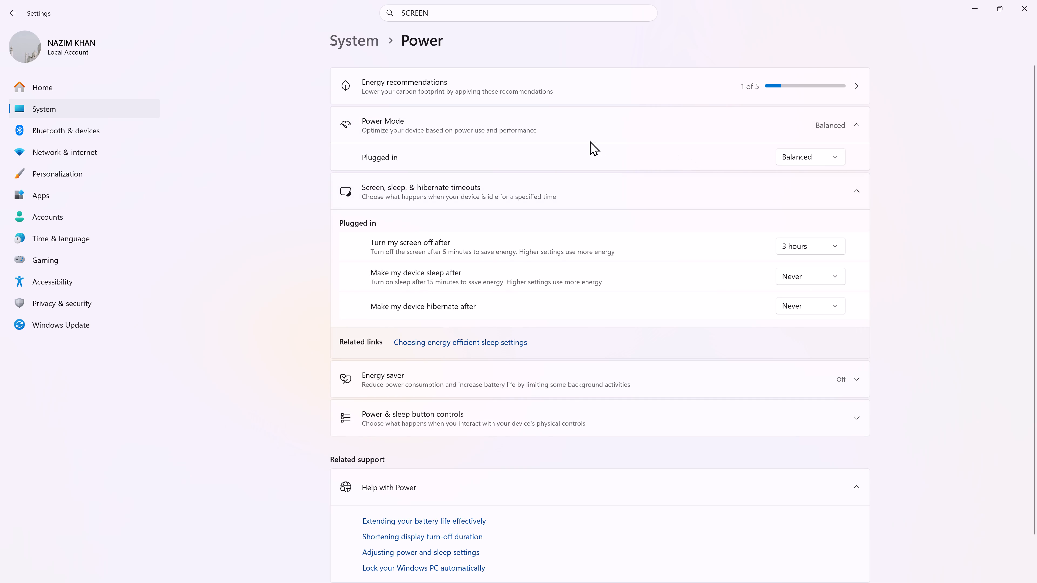
scroll(571, 135, "down", 1)
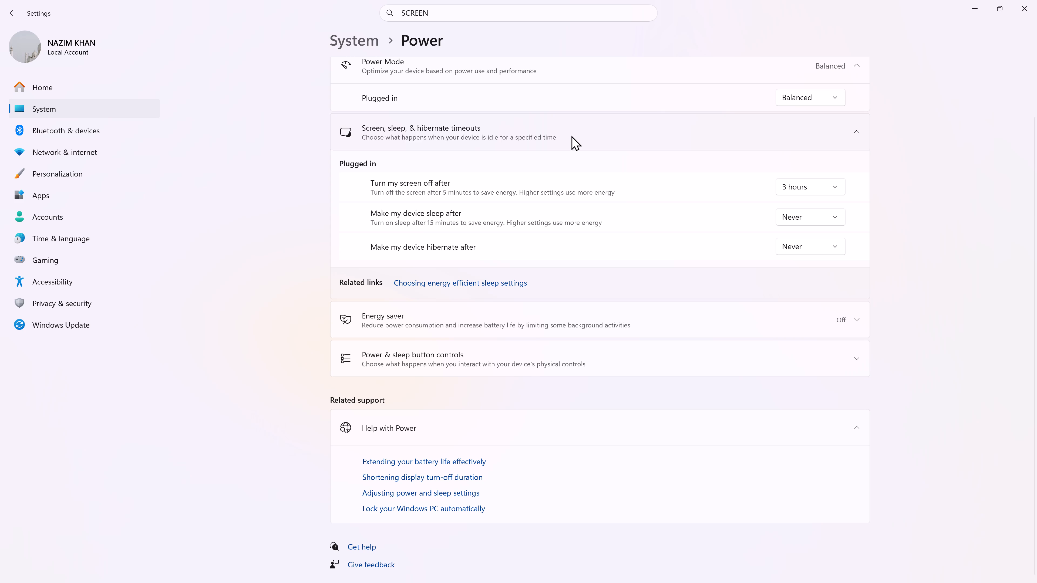
scroll(571, 135, "down", 4)
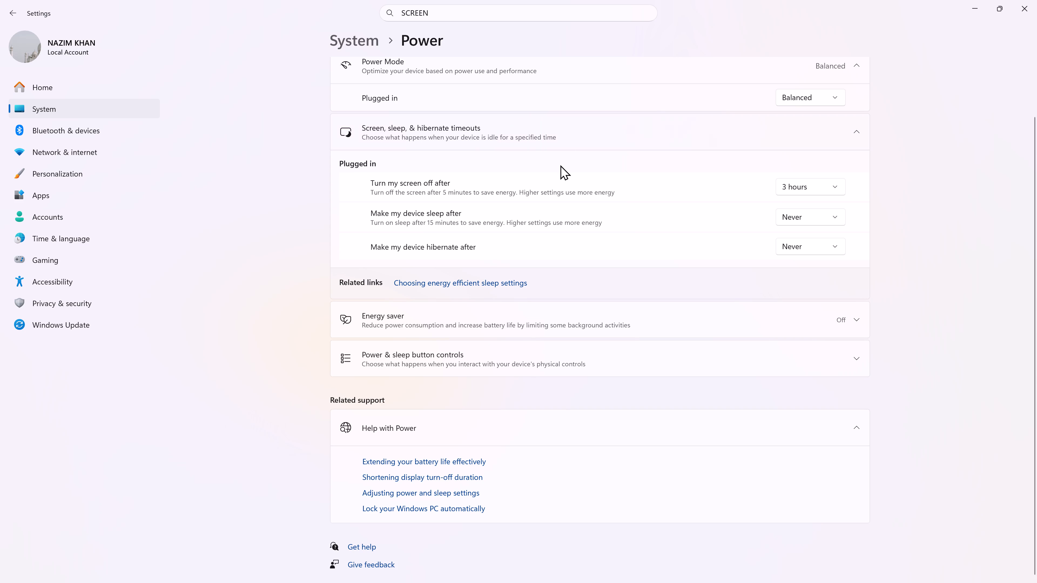
scroll(576, 199, "down", 4)
left_click(855, 360)
scroll(858, 203, "down", 2)
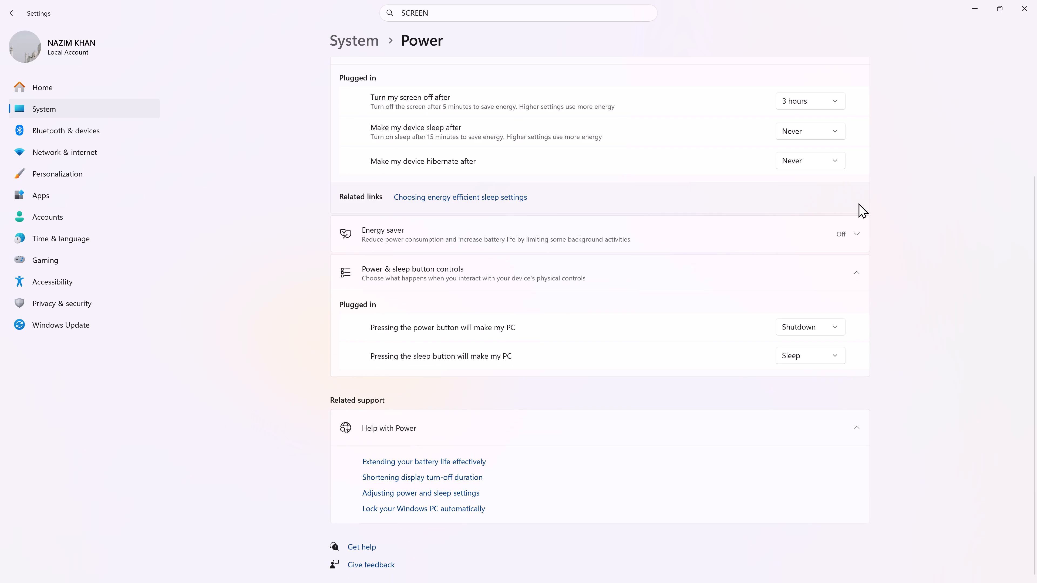
scroll(858, 203, "down", 4)
scroll(561, 237, "up", 6)
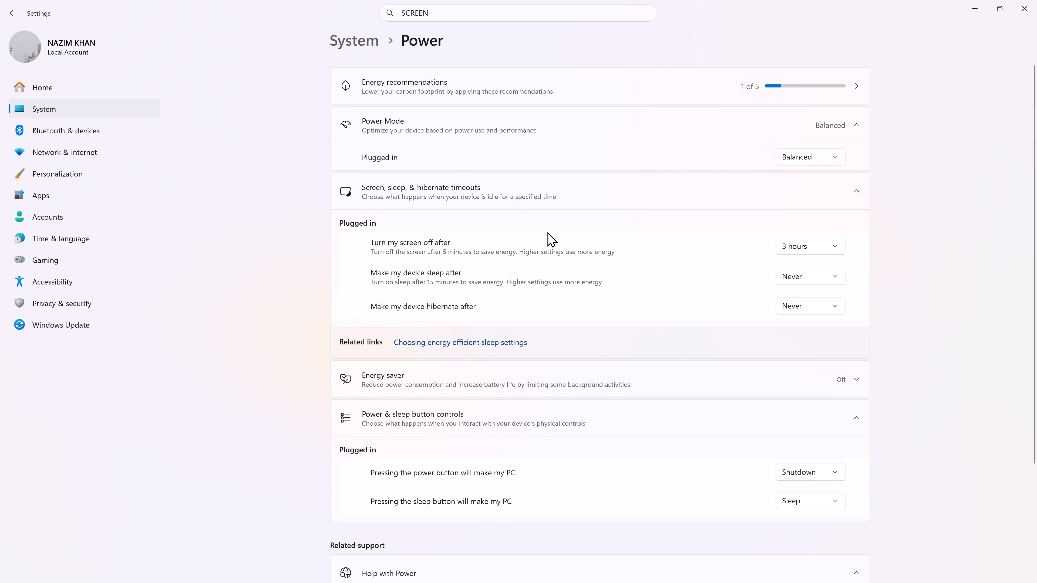
scroll(547, 232, "up", 2)
Return to the System settings and search for SCREEN TIME, then shorten the search back to SCREEN.
left_click(341, 43)
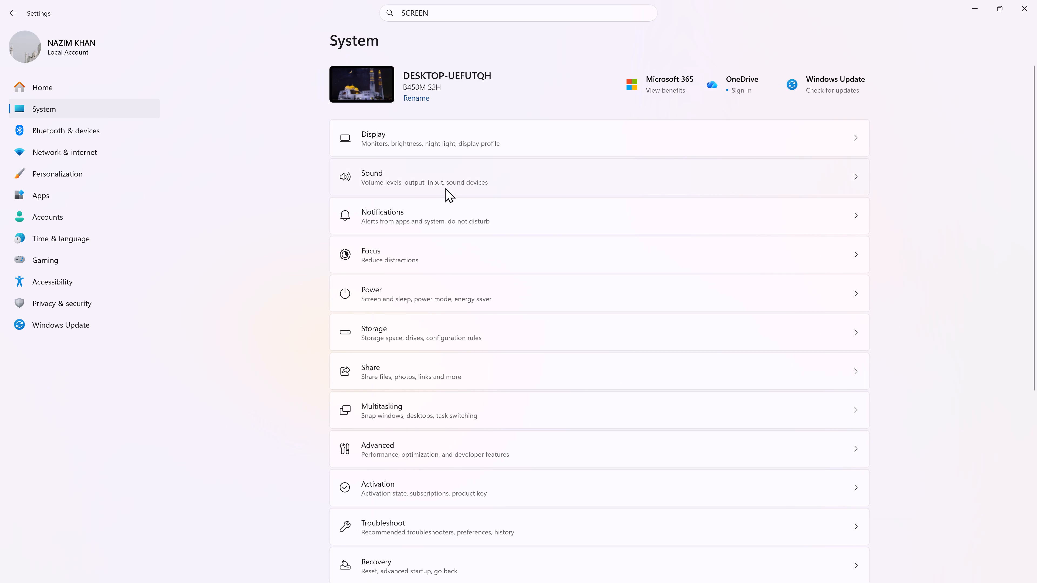
left_click(431, 12)
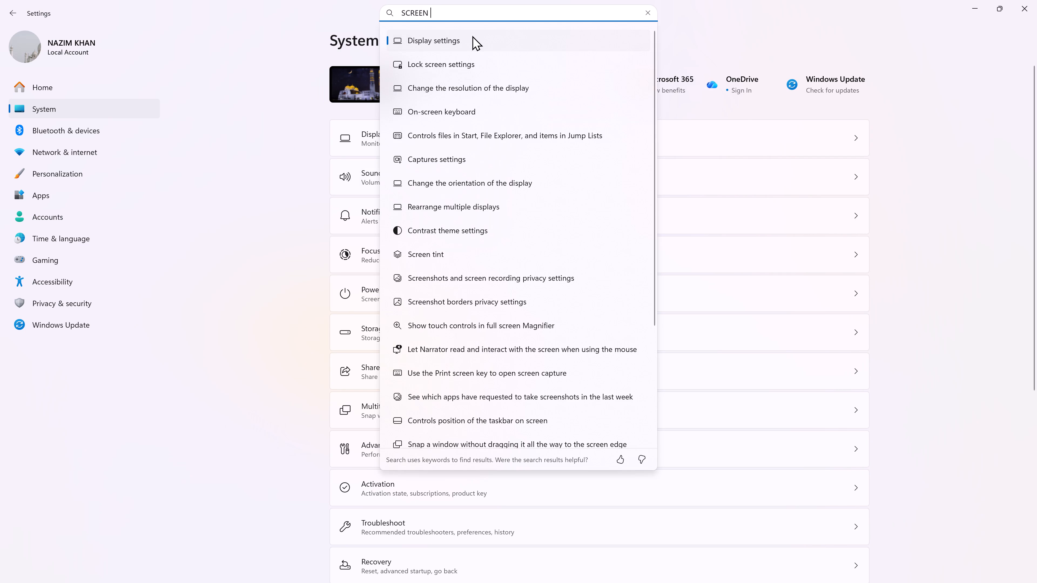
type("TIME")
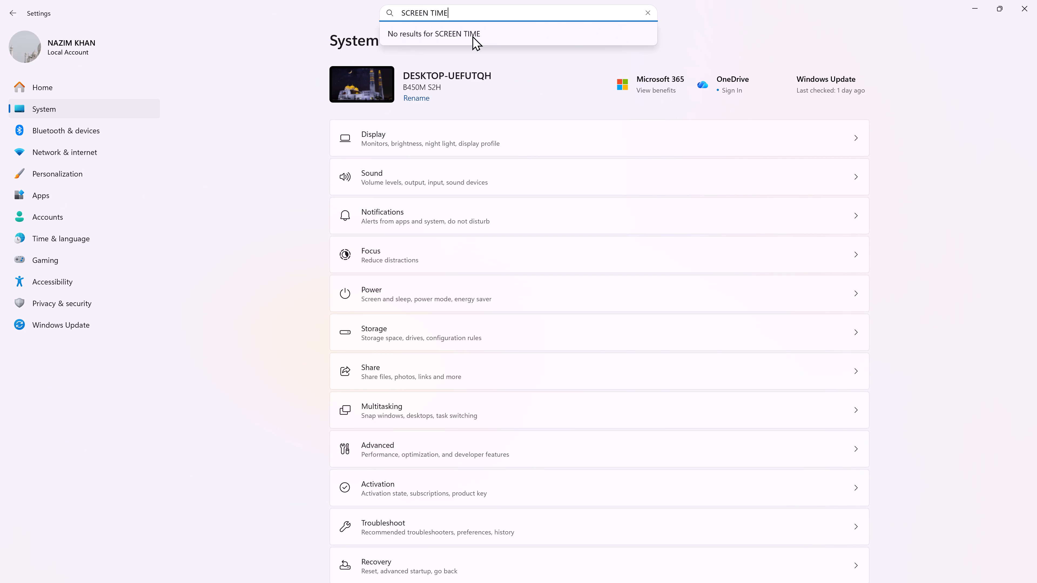
key("BackSpace")
key("BackSpace")
key("BackSpace")
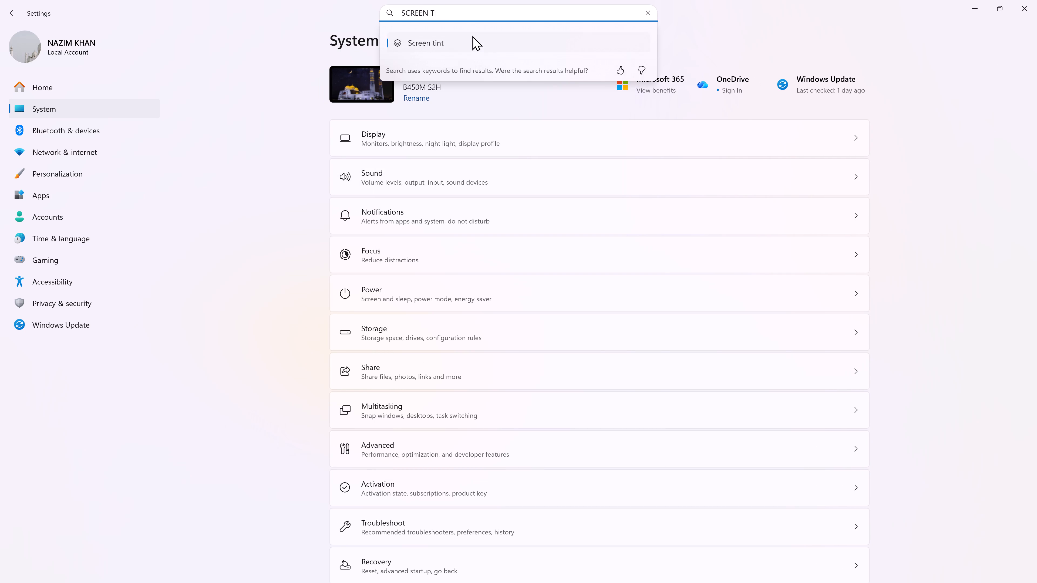
key("BackSpace")
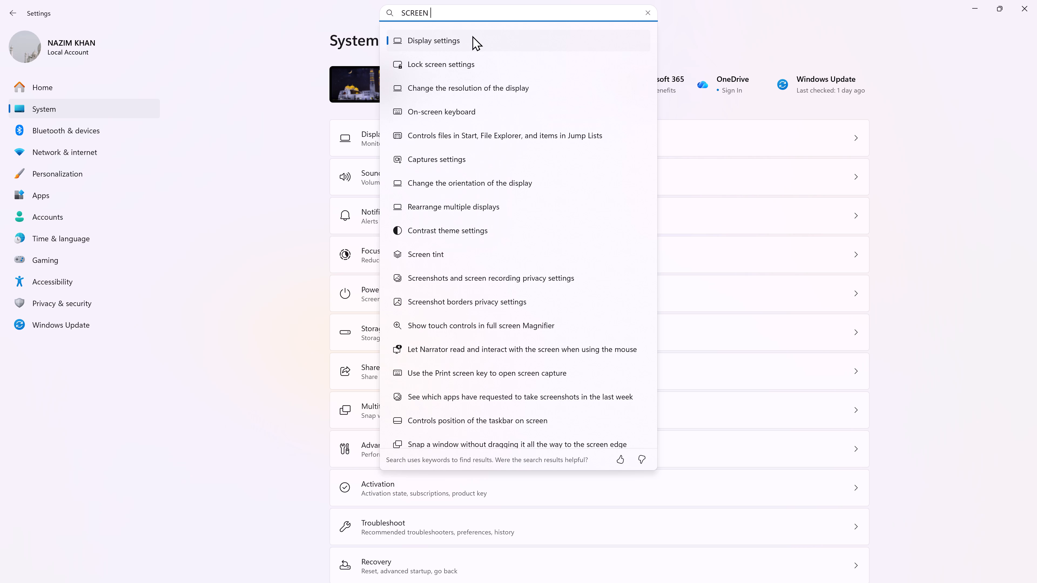
Reopen the screen timeout settings through the lock screen page, and look through the System settings list.
left_click(437, 74)
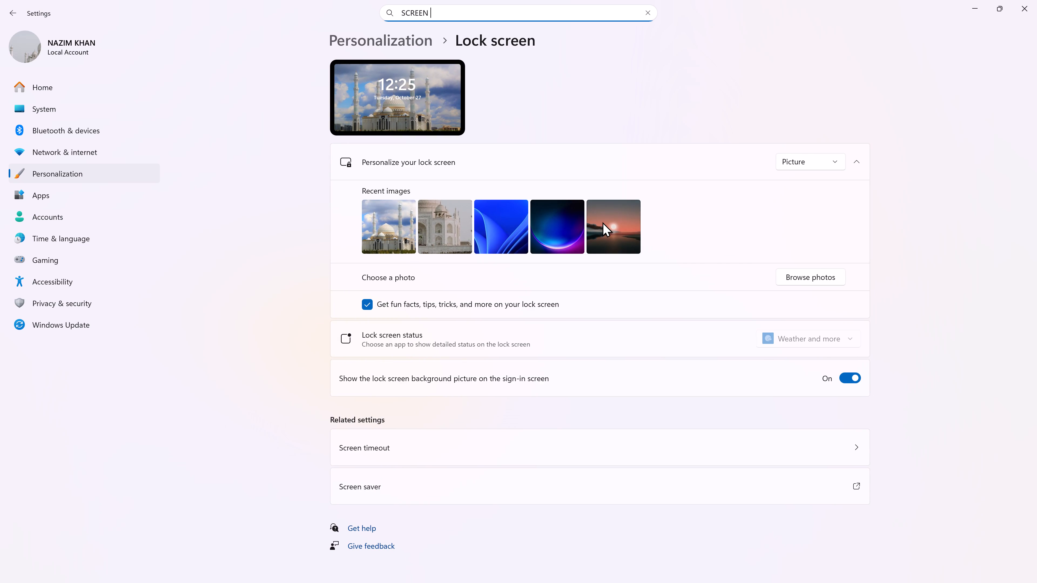
scroll(603, 222, "down", 4)
left_click(444, 449)
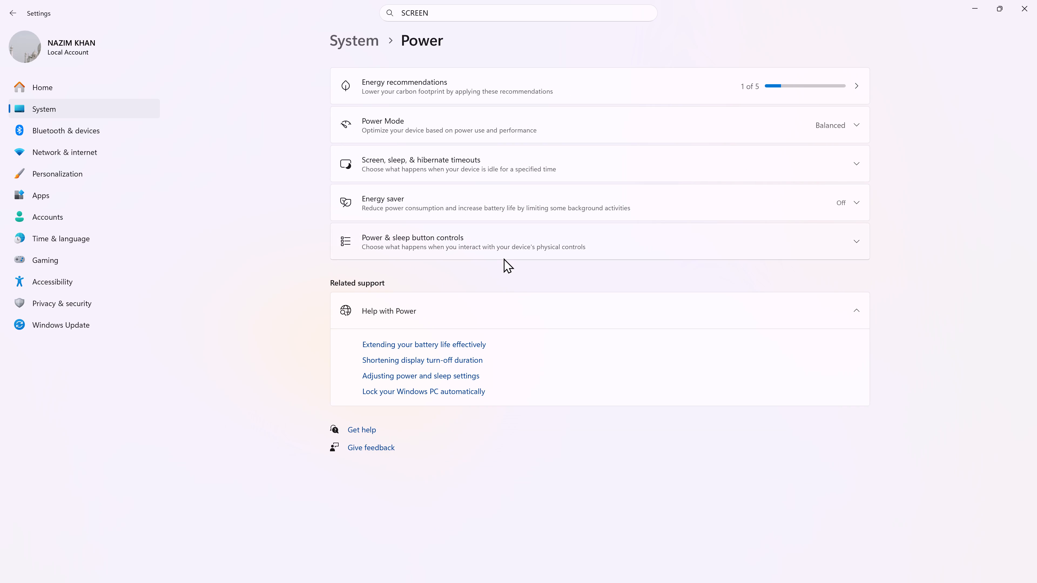
left_click(358, 42)
scroll(572, 288, "down", 1)
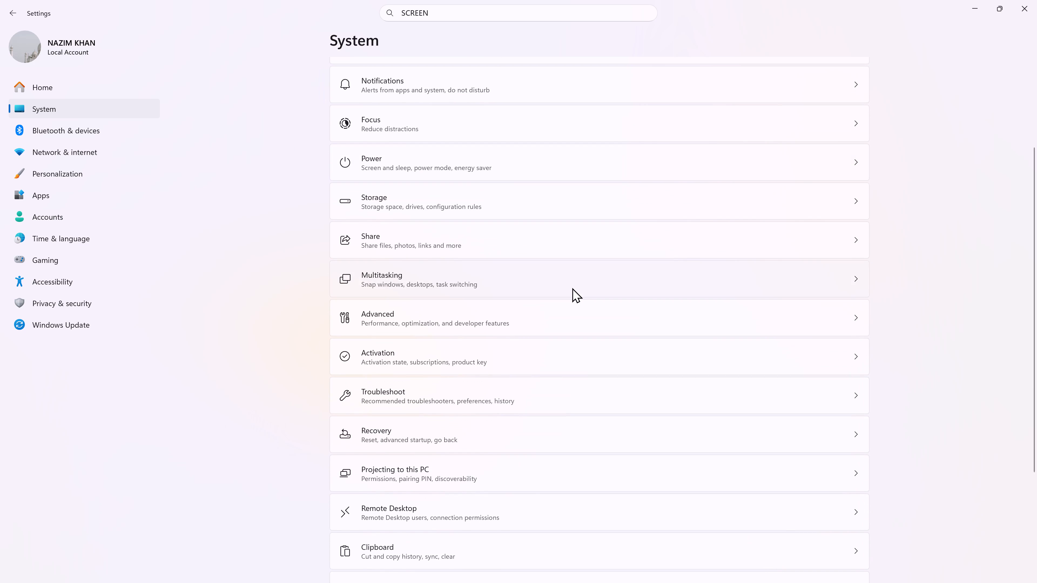
scroll(572, 287, "up", 4)
scroll(625, 127, "up", 4)
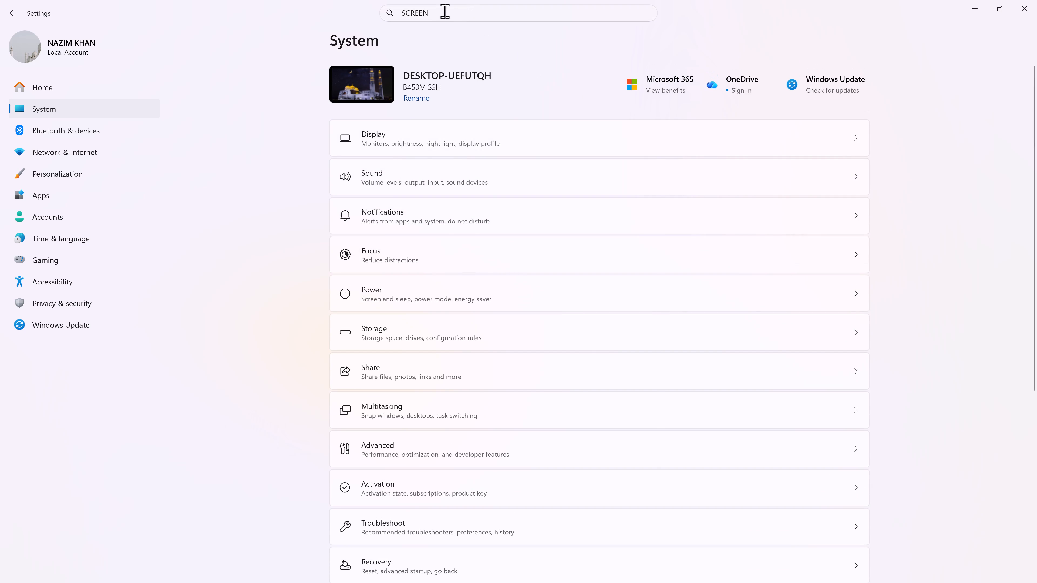
Search the settings for ENERGY SAVER and open the result for customizing power saving settings.
left_click_drag(439, 12, 395, 16)
type("ENER")
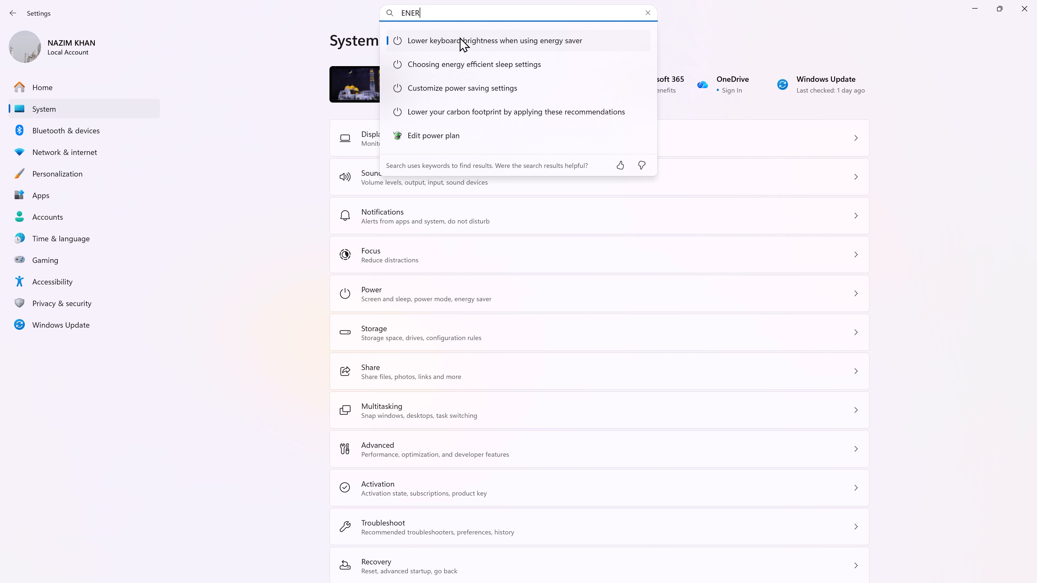
type("GY")
key("space")
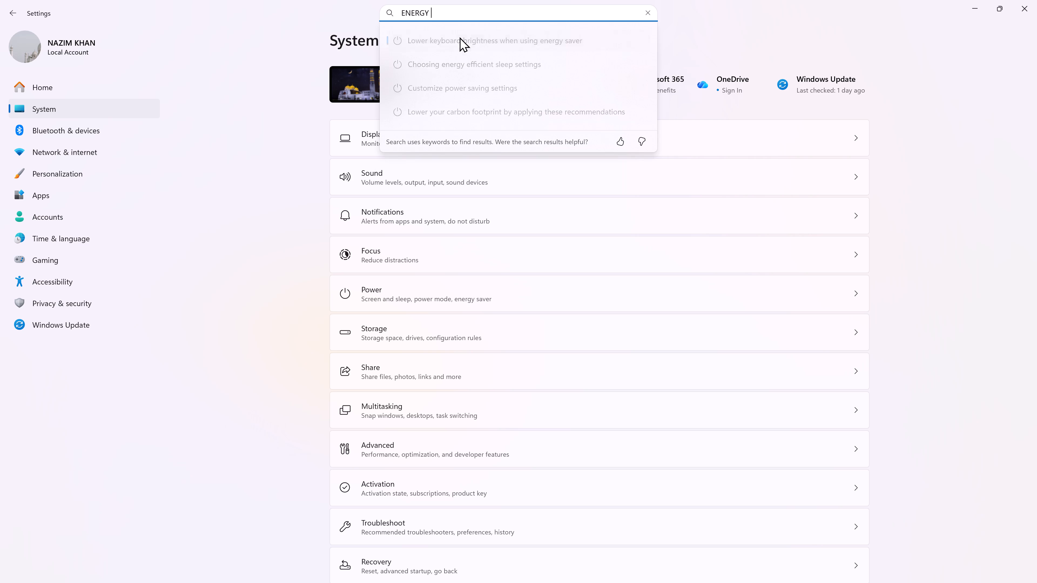
type("SAVER")
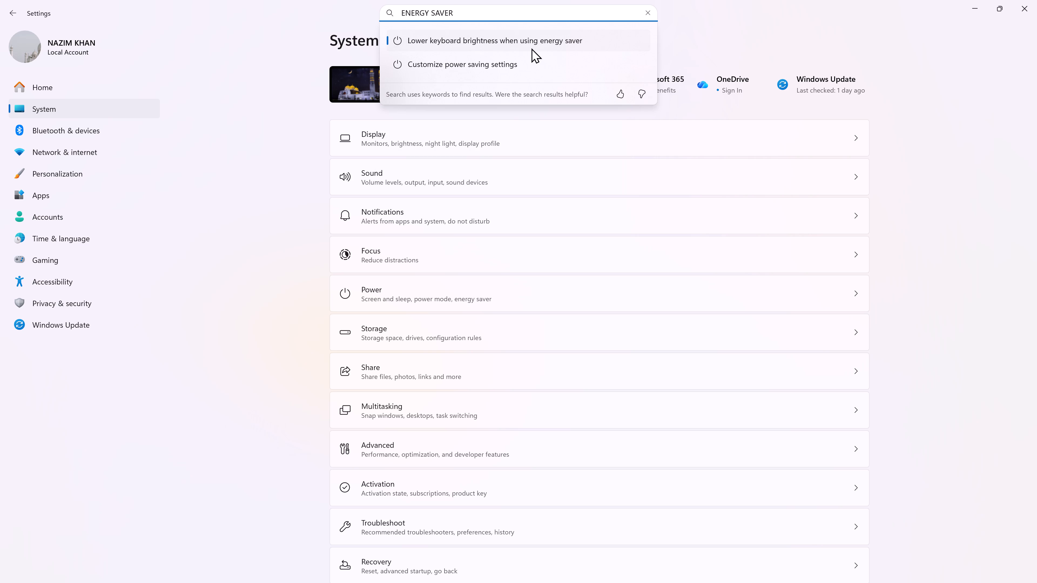
left_click(528, 63)
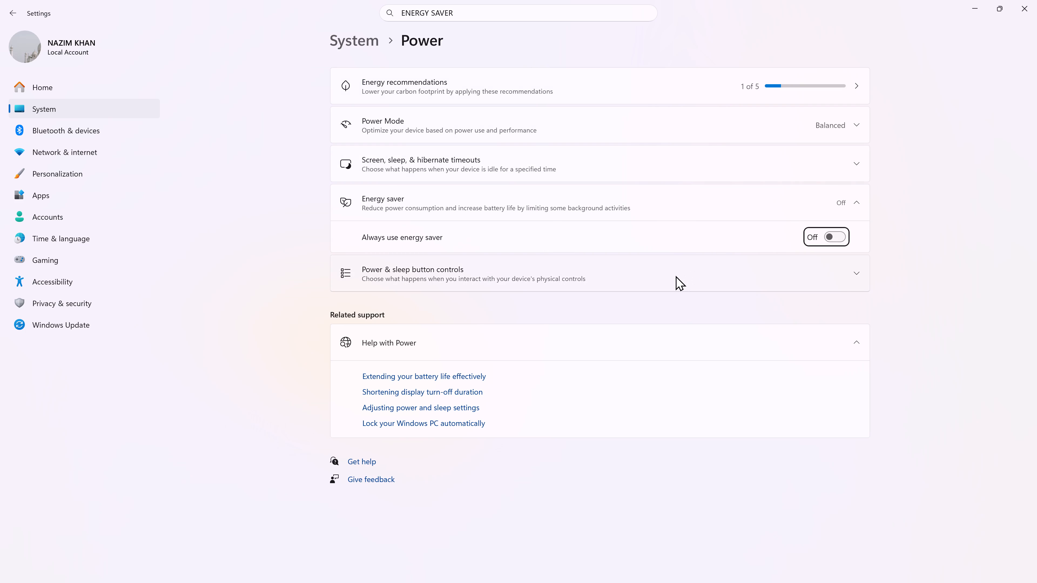
Examine the power and sleep button controls, the plugged-in power mode options and the energy recommendations, and close the settings.
left_click(858, 275)
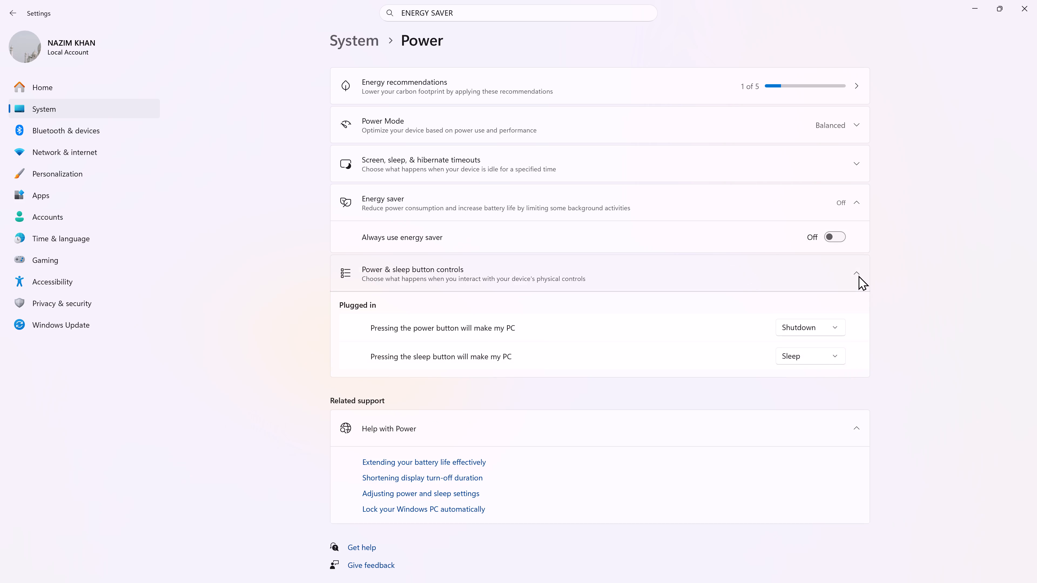
left_click(863, 120)
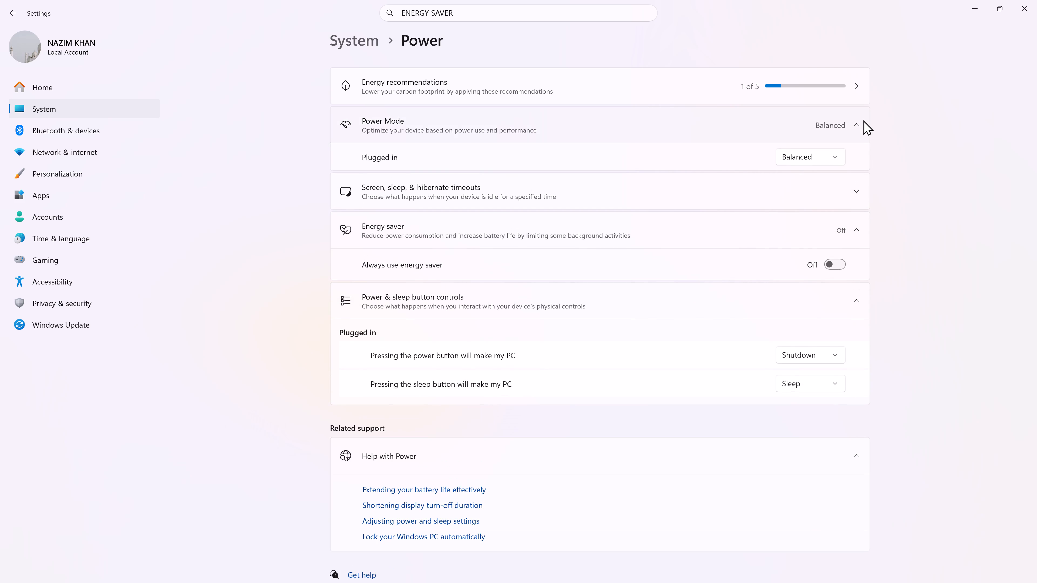
left_click(839, 159)
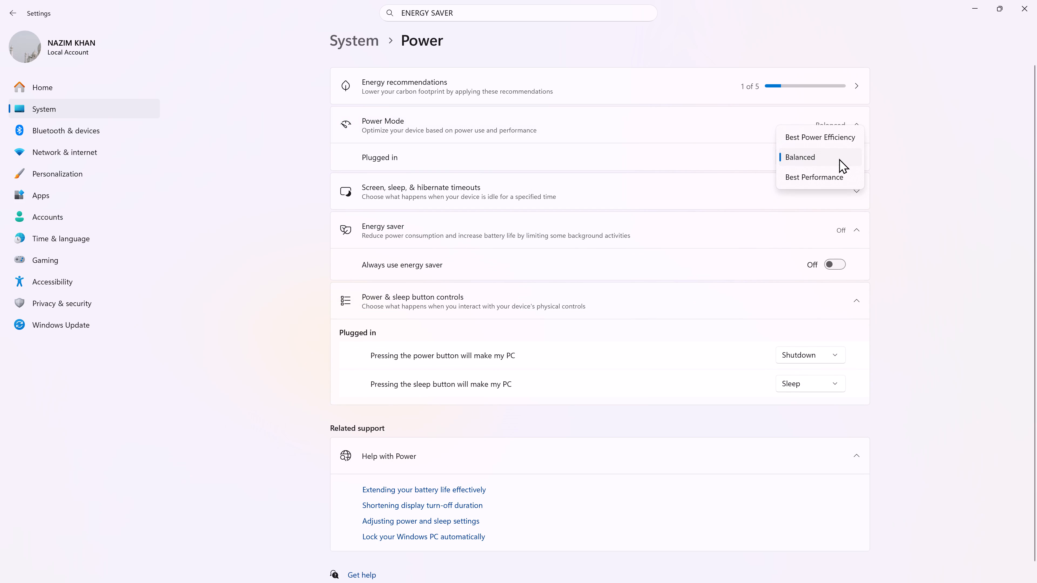
left_click(839, 158)
left_click(853, 81)
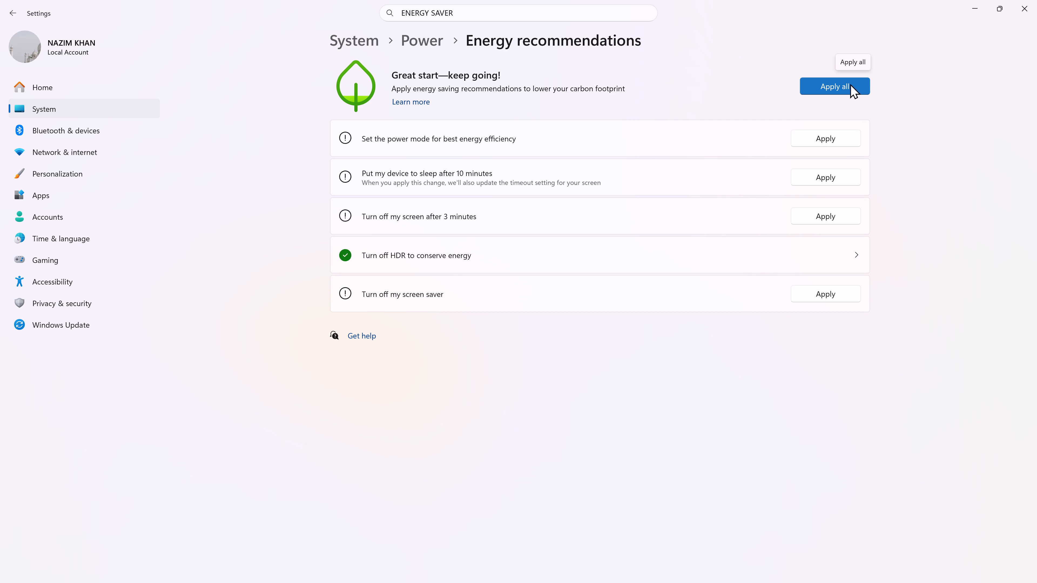
left_click(1023, 1)
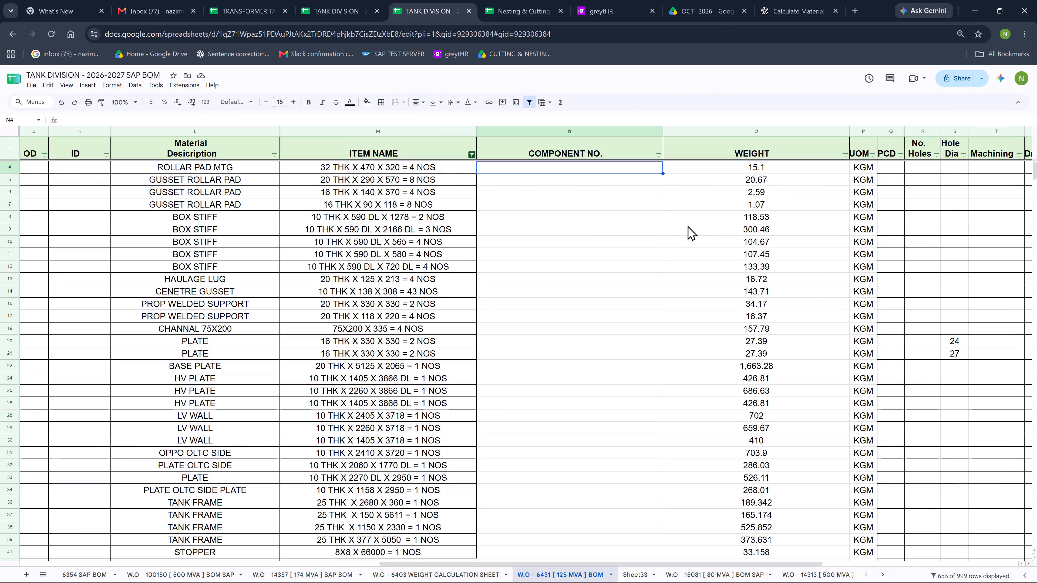
Reopen the Windows settings at the lock screen page and consult the online help on fixing lock screen timeout.
left_click(570, 229)
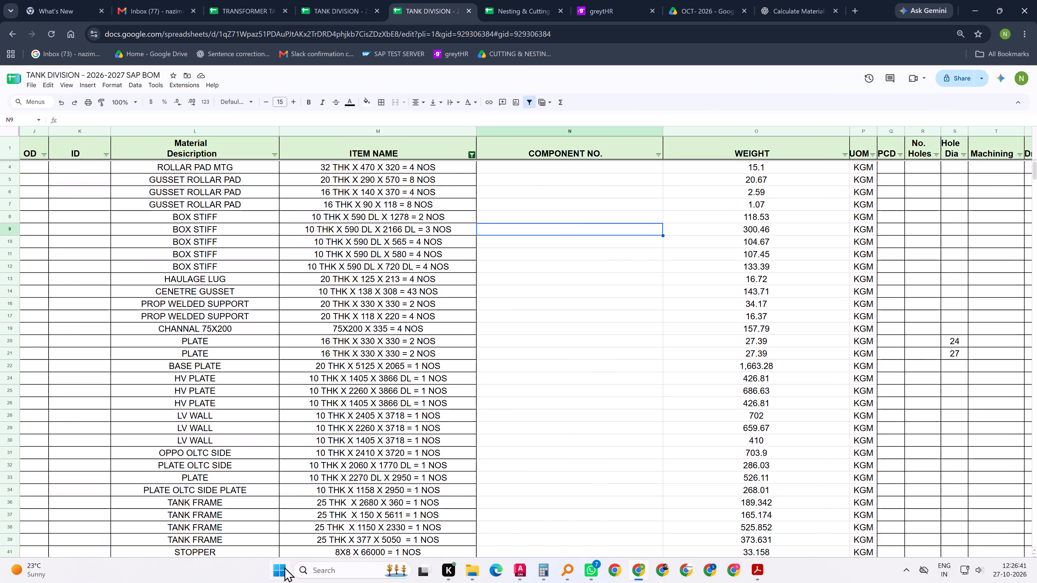
left_click(280, 570)
left_click(467, 174)
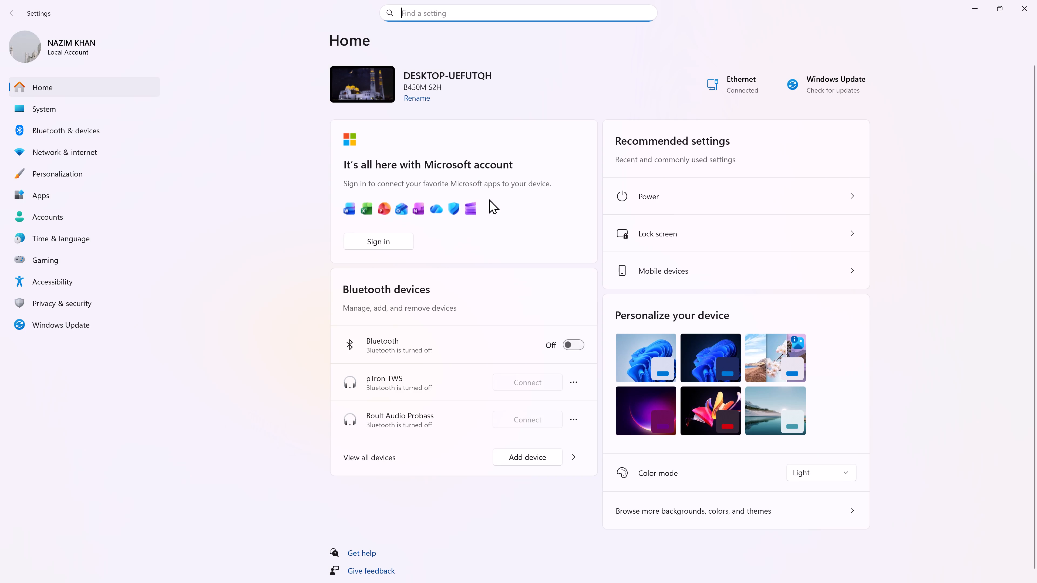
left_click(694, 236)
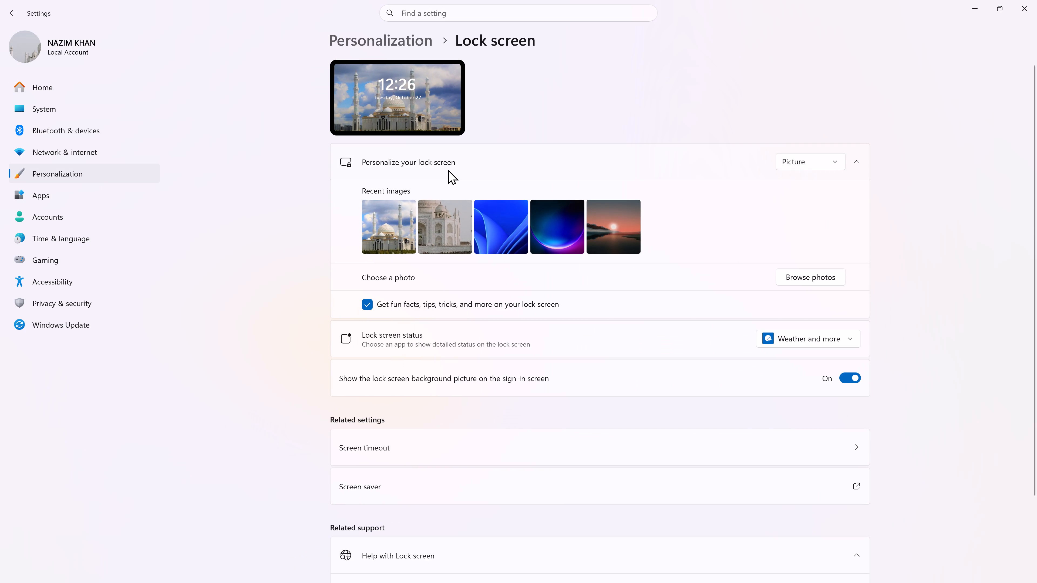
left_click_drag(410, 343, 409, 345)
double_click(362, 347)
scroll(556, 265, "down", 3)
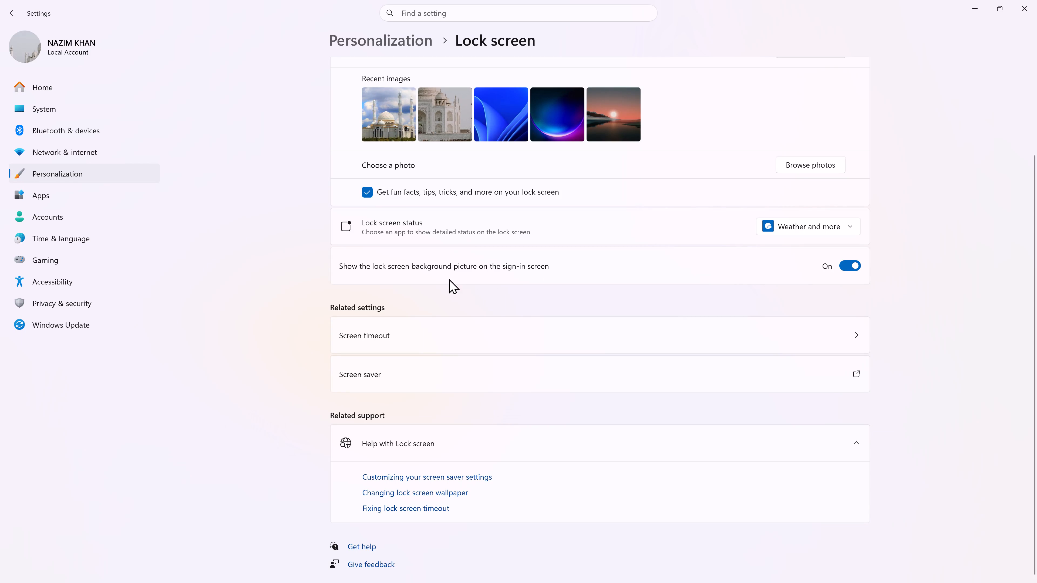
left_click(421, 509)
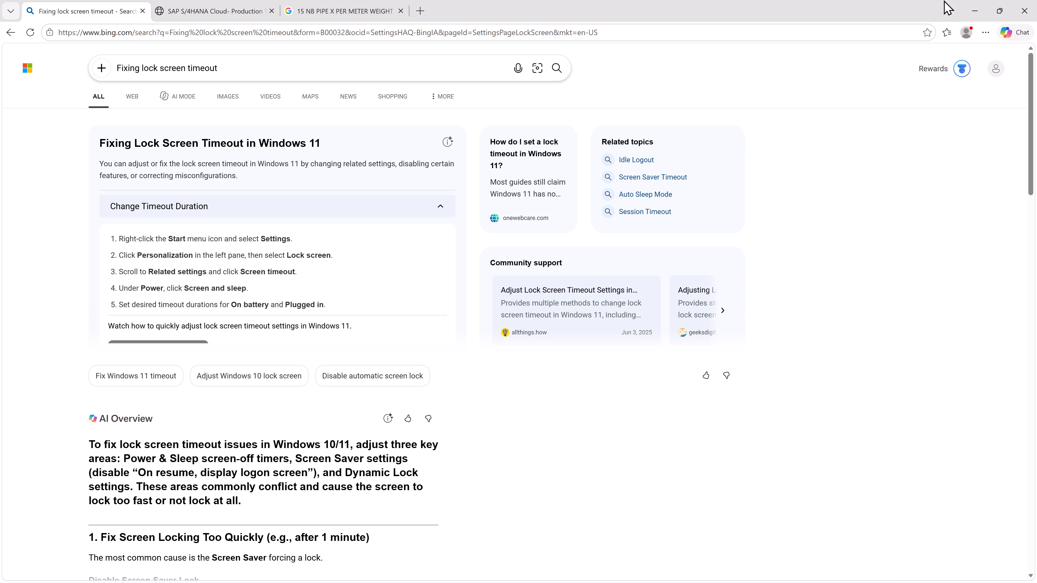
left_click(965, 4)
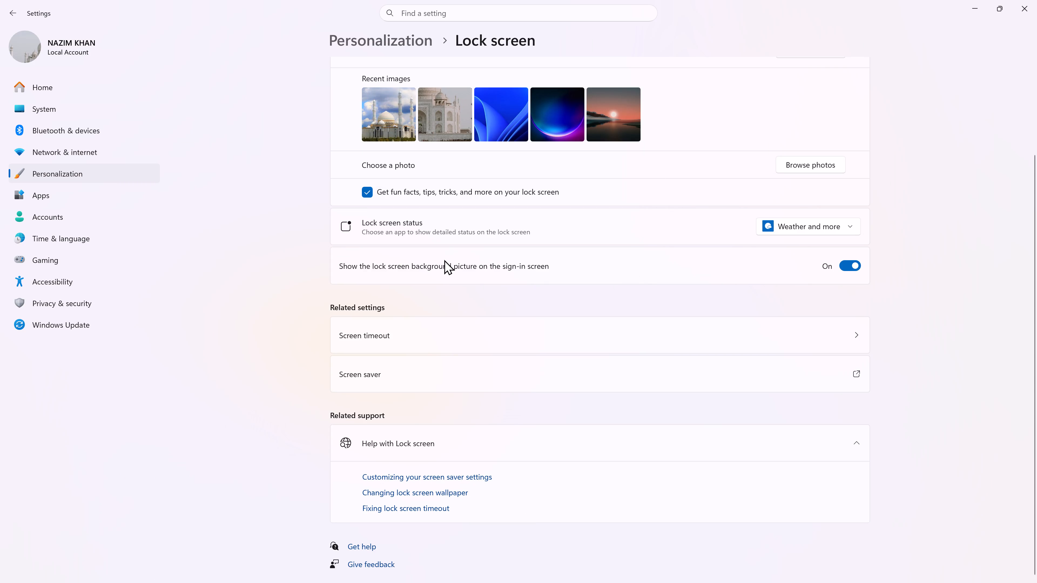
Set the screen saver wait time to 60 minutes, recheck it in the screen saver settings, and return to the BOM sheet.
left_click_drag(442, 338, 450, 378)
left_click(447, 378)
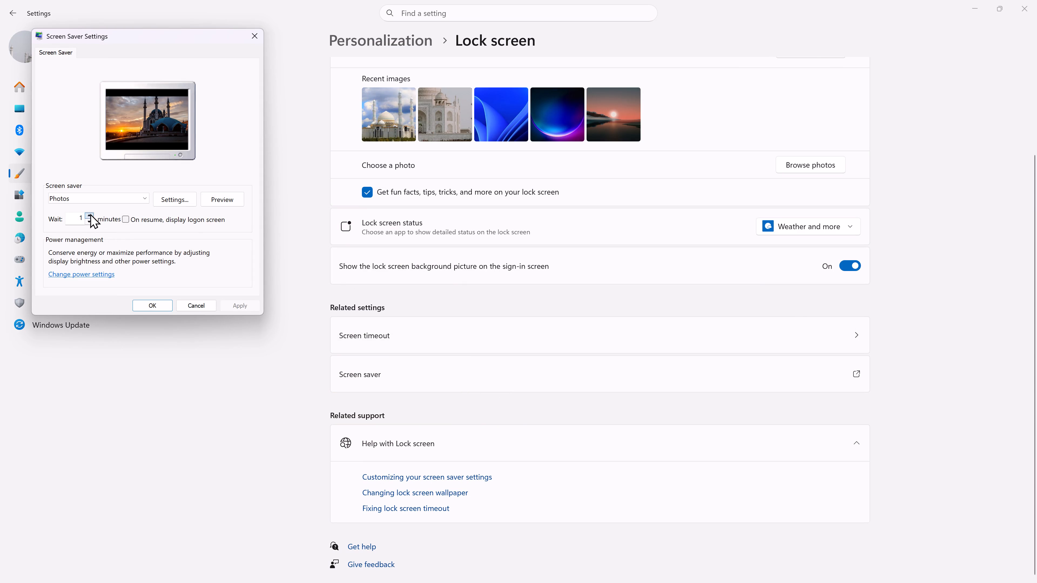
left_click_drag(79, 217, 95, 219)
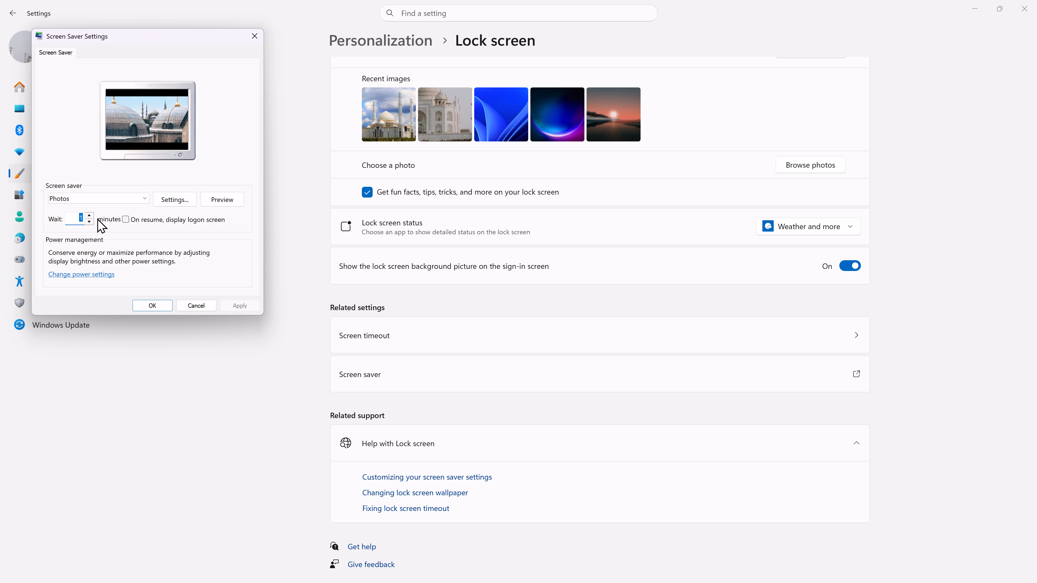
type("60")
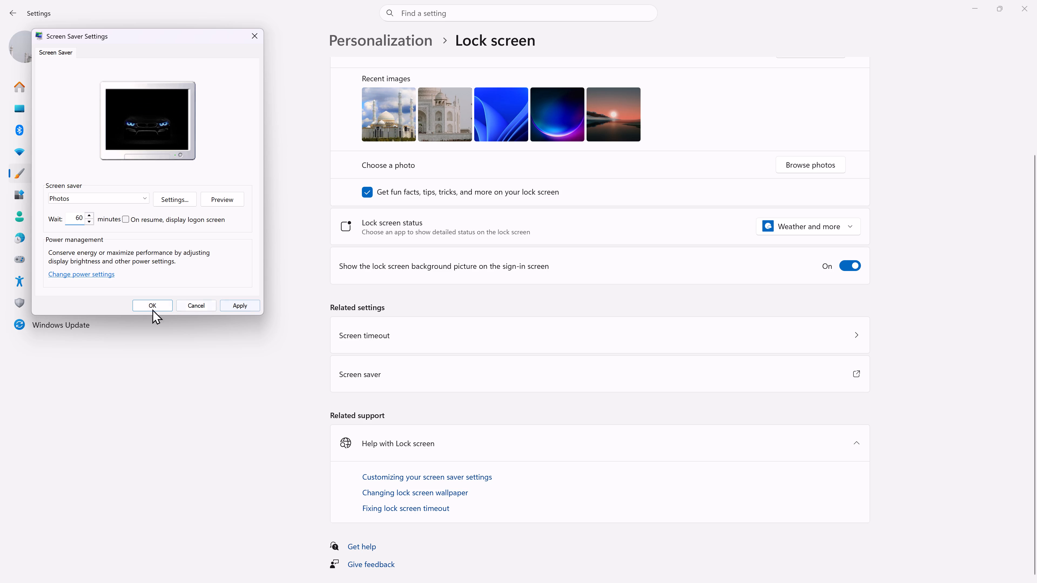
left_click(145, 308)
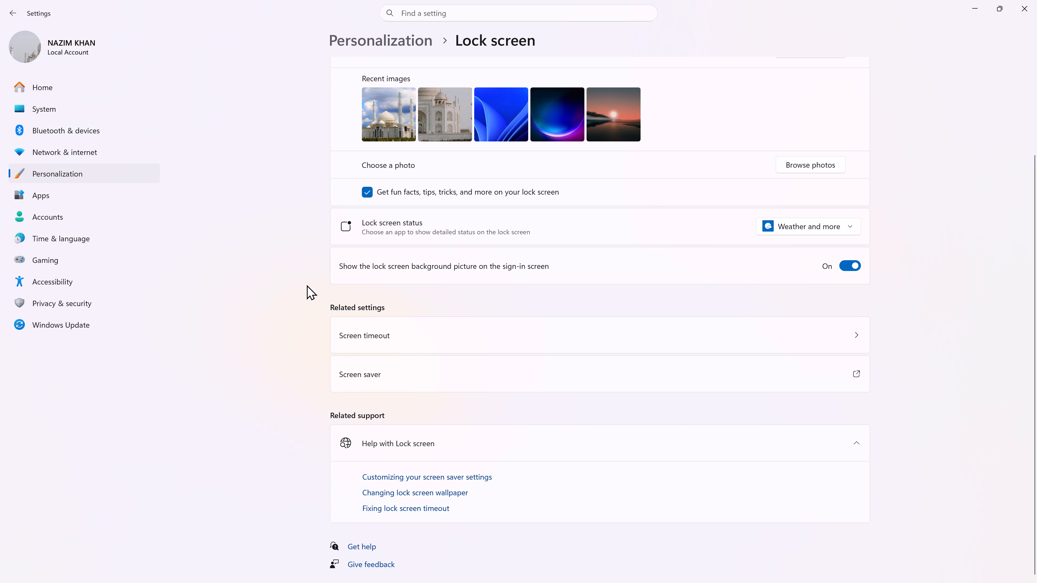
left_click(488, 379)
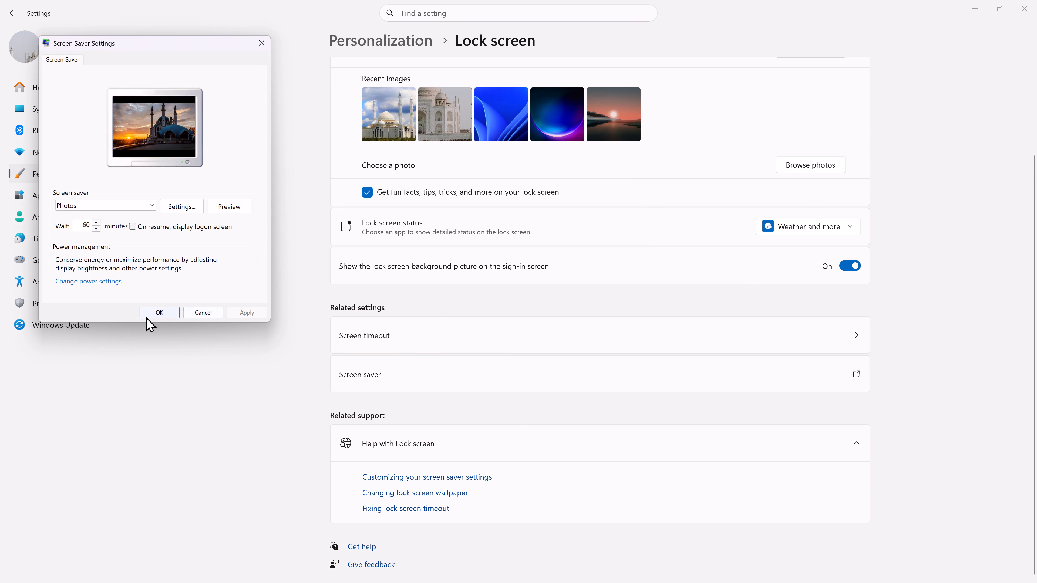
left_click(142, 314)
left_click(1036, 0)
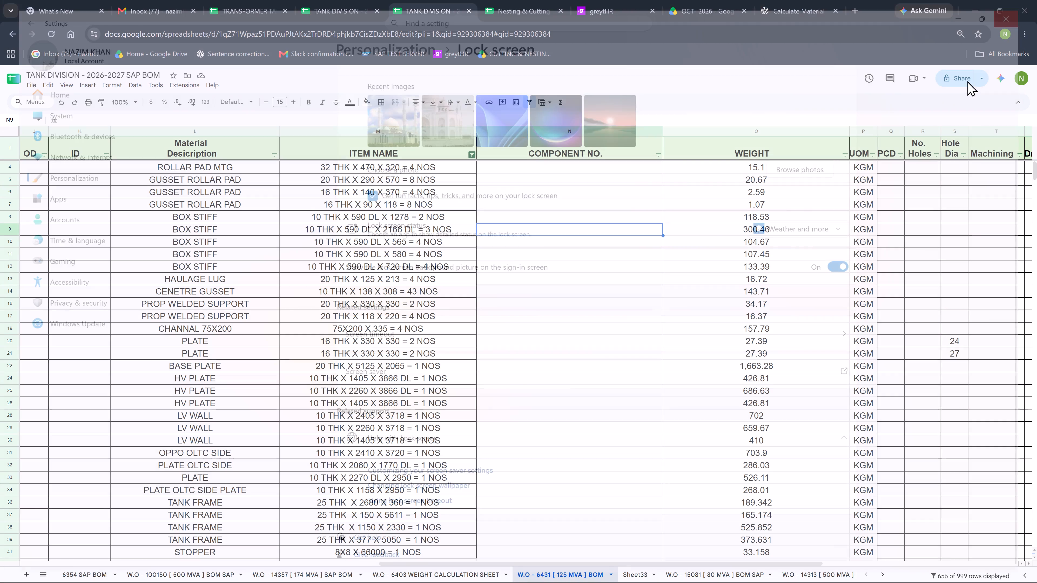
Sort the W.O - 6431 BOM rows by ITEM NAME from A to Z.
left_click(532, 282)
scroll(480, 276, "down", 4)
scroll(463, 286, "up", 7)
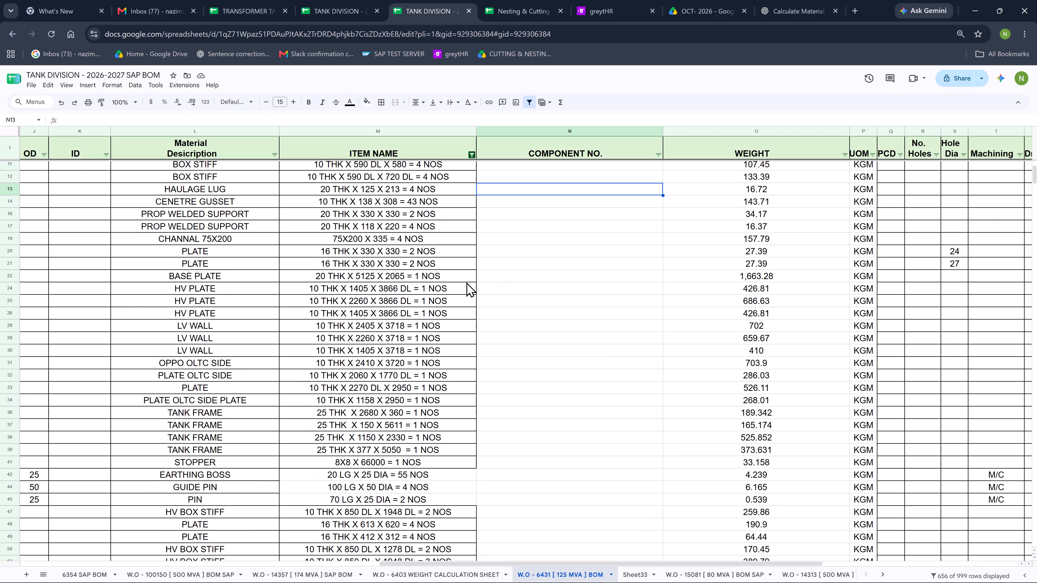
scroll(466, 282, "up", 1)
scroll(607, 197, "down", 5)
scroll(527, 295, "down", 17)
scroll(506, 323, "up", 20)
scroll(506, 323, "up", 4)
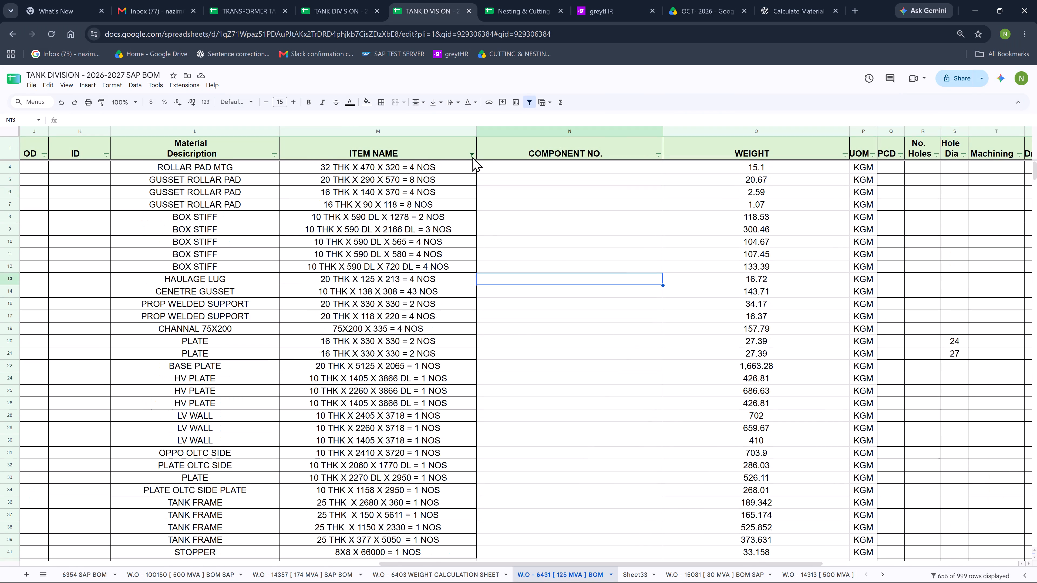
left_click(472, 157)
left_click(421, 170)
Look through the BOM list to examine the item names and their order after sorting.
scroll(454, 233, "up", 14)
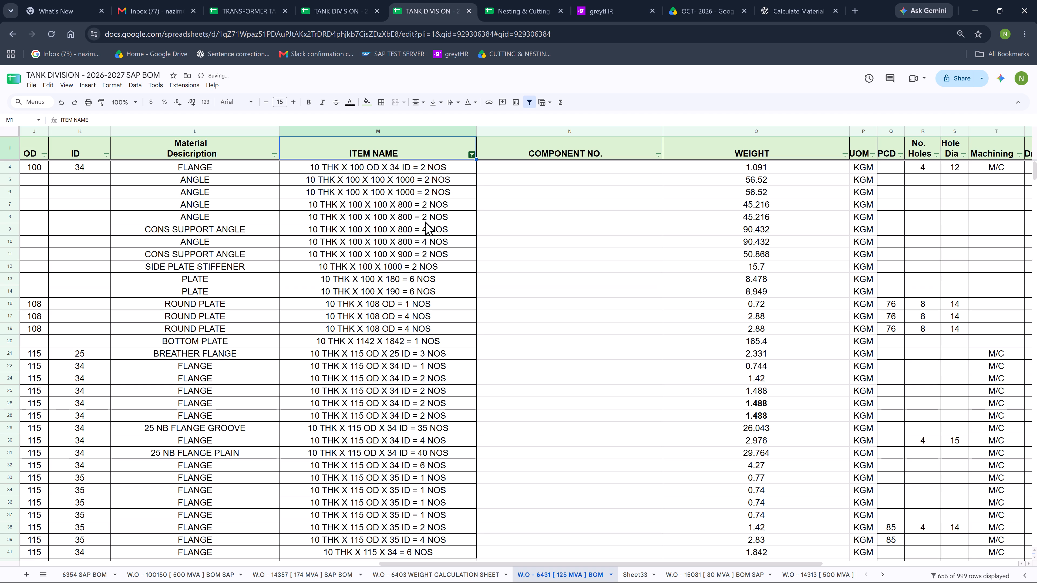
scroll(425, 221, "up", 20)
scroll(424, 230, "down", 7)
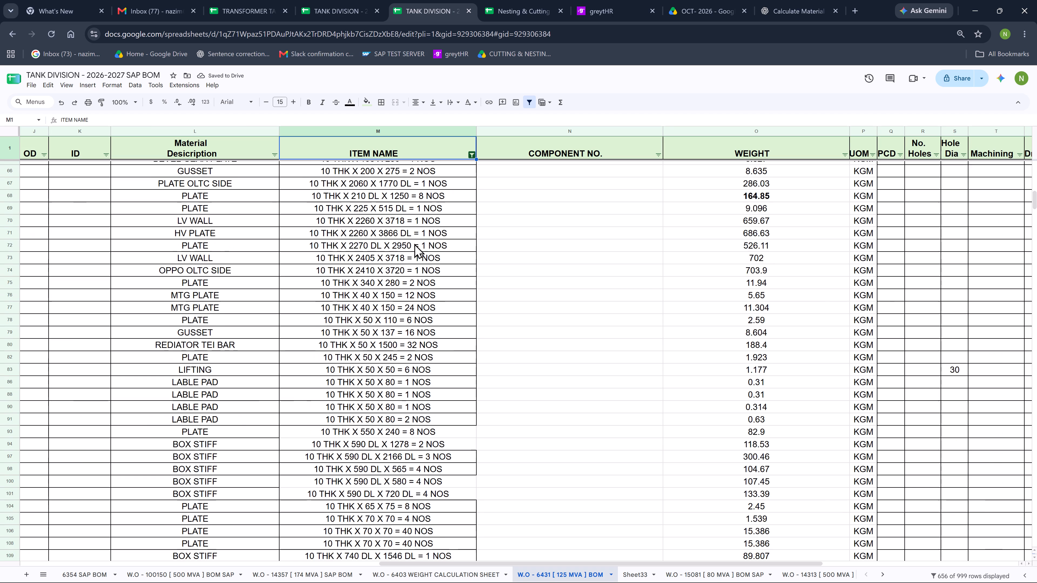
scroll(414, 243, "down", 6)
scroll(439, 211, "down", 11)
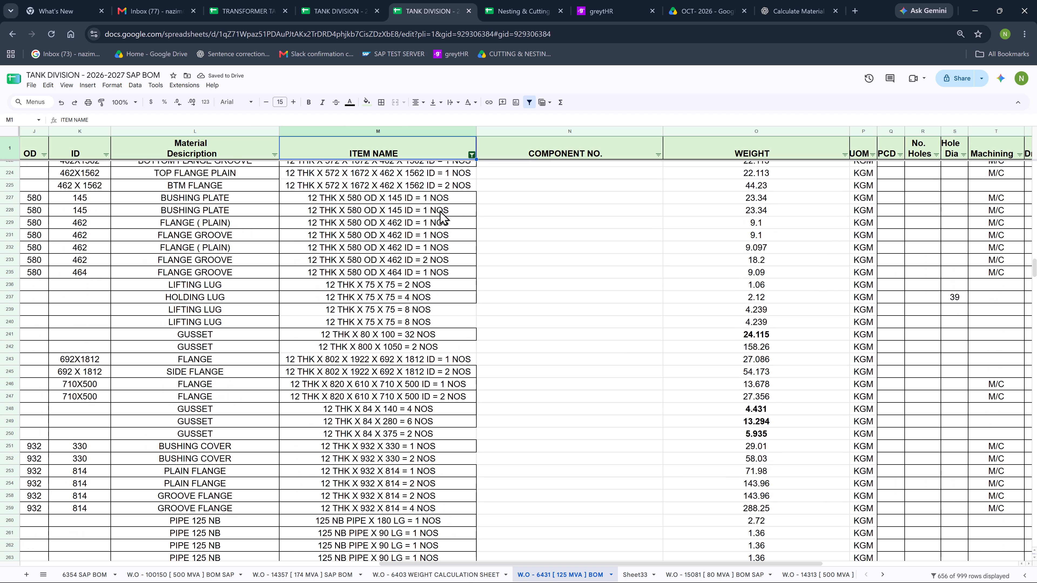
scroll(440, 210, "up", 20)
scroll(440, 210, "up", 6)
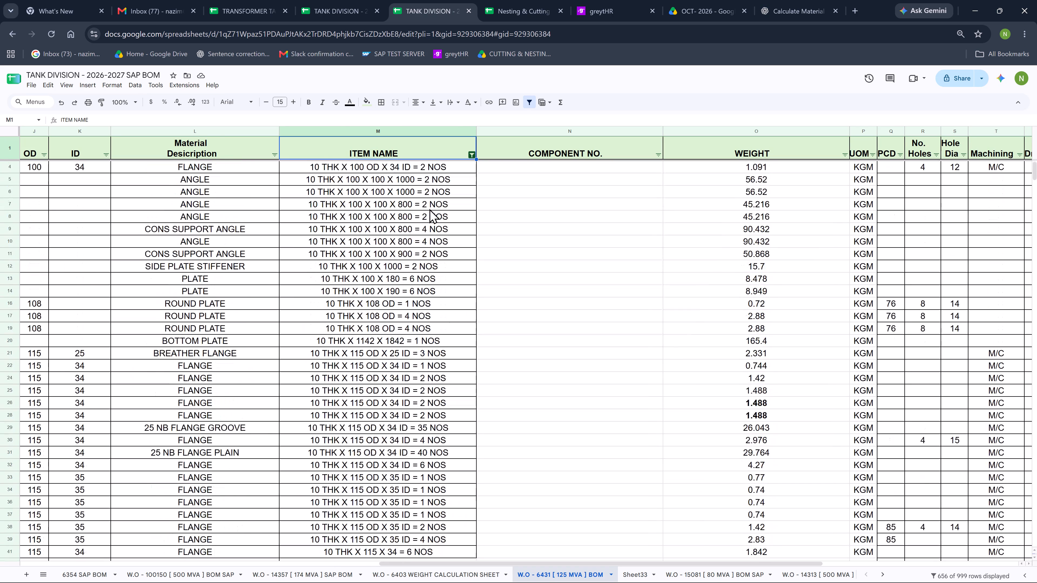
scroll(429, 209, "up", 3)
Reset the ITEM NAME filter to include all values so every BOM row is shown.
left_click(468, 151)
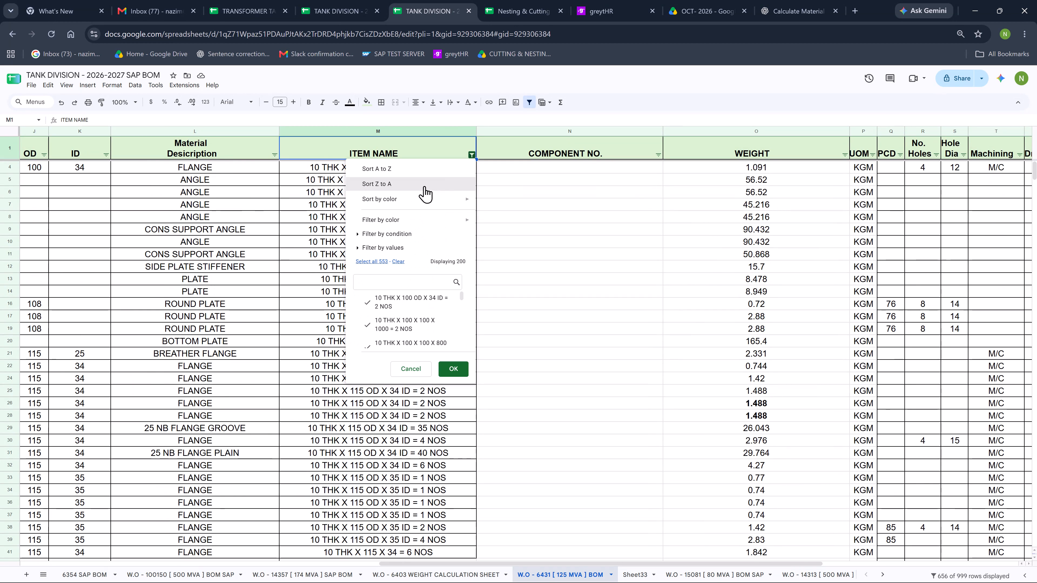
left_click(401, 259)
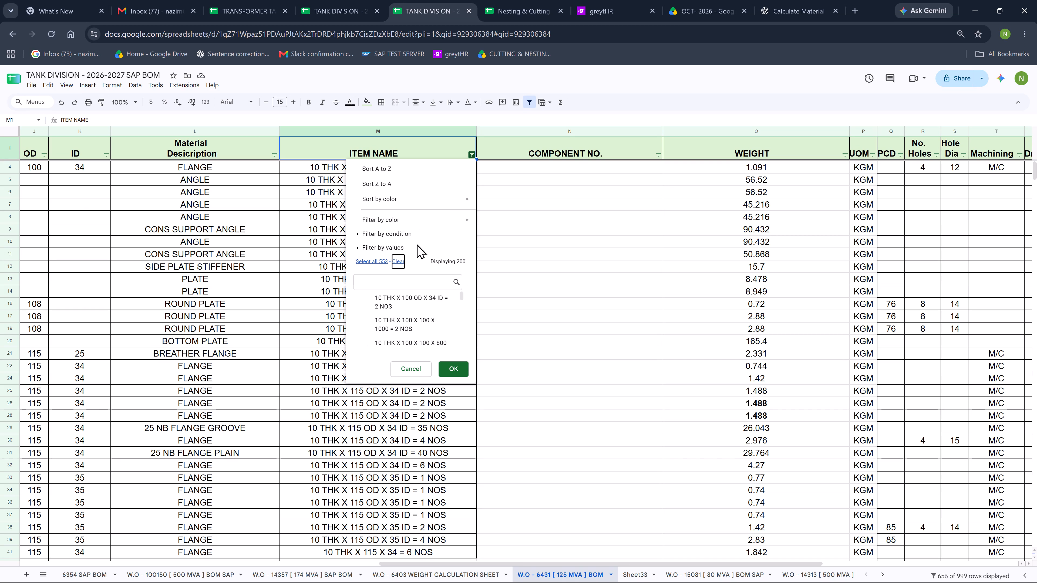
left_click(381, 258)
left_click(447, 369)
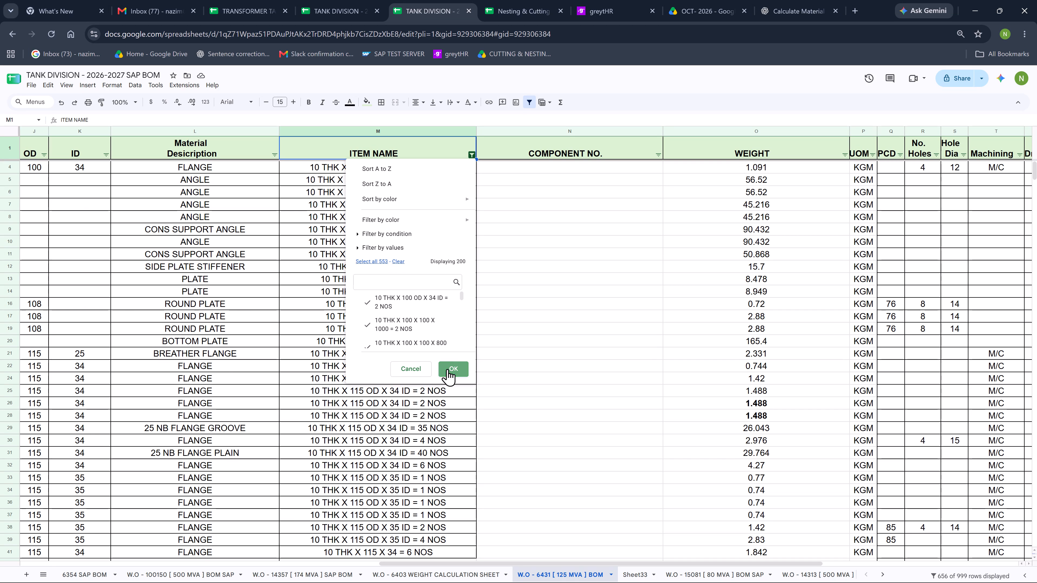
scroll(309, 209, "up", 4)
Sort the whole BOM by the SN column from A to Z to restore the serial number order.
left_click(11, 130)
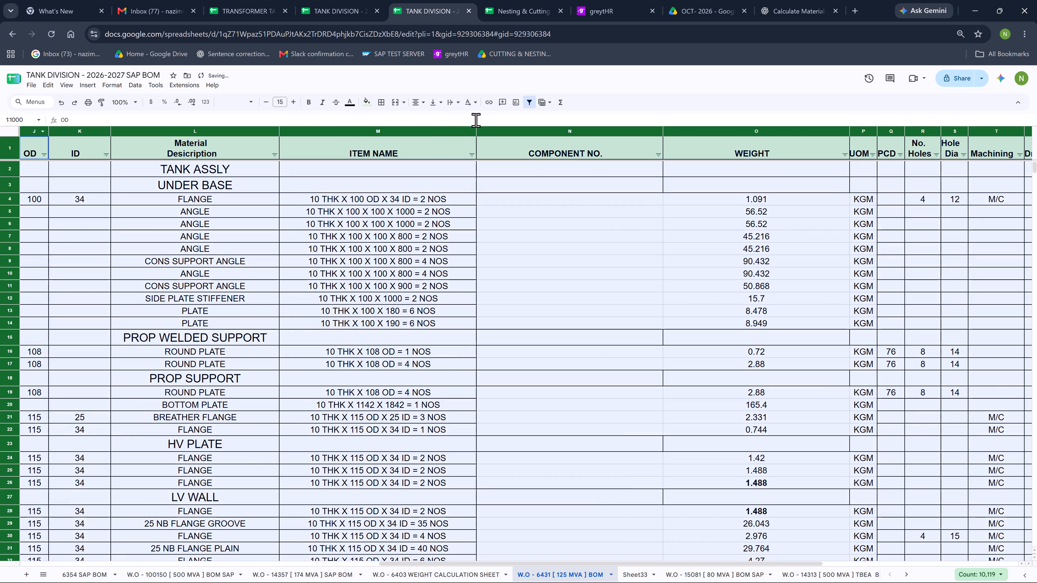
double_click(529, 103)
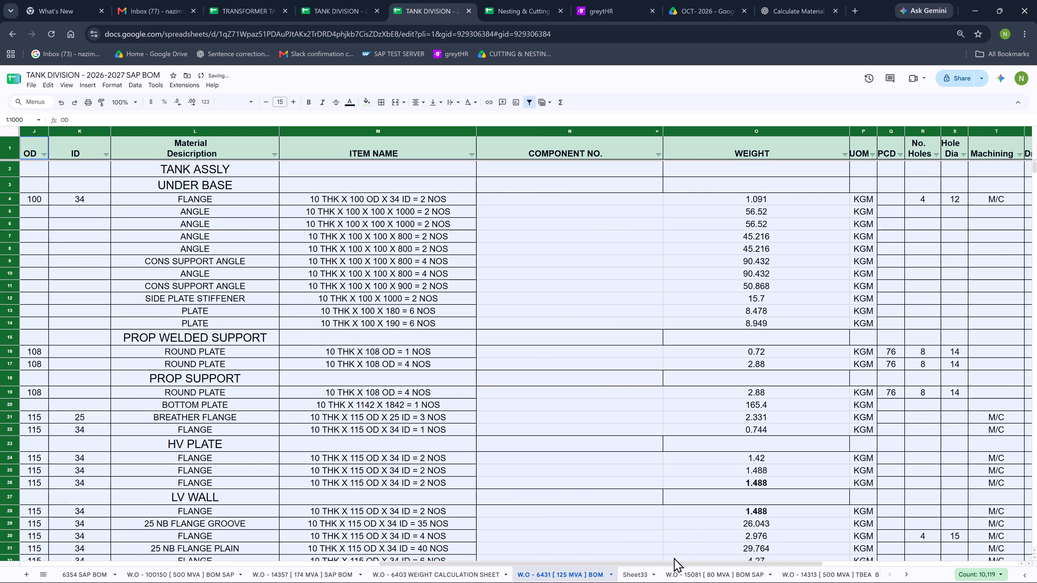
left_click_drag(671, 562, 120, 552)
scroll(93, 234, "up", 5)
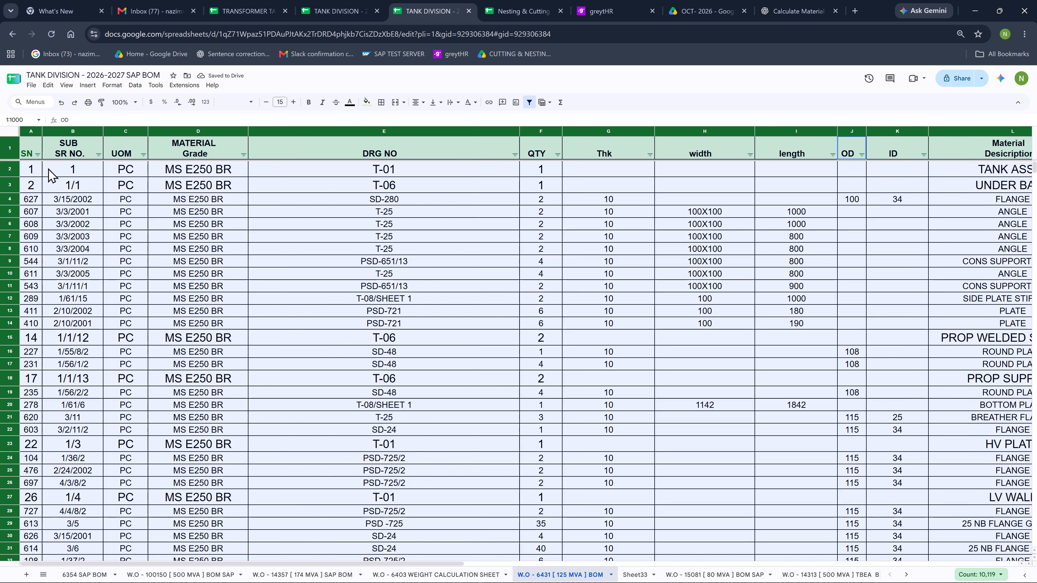
left_click(40, 155)
left_click(61, 172)
scroll(188, 245, "up", 5)
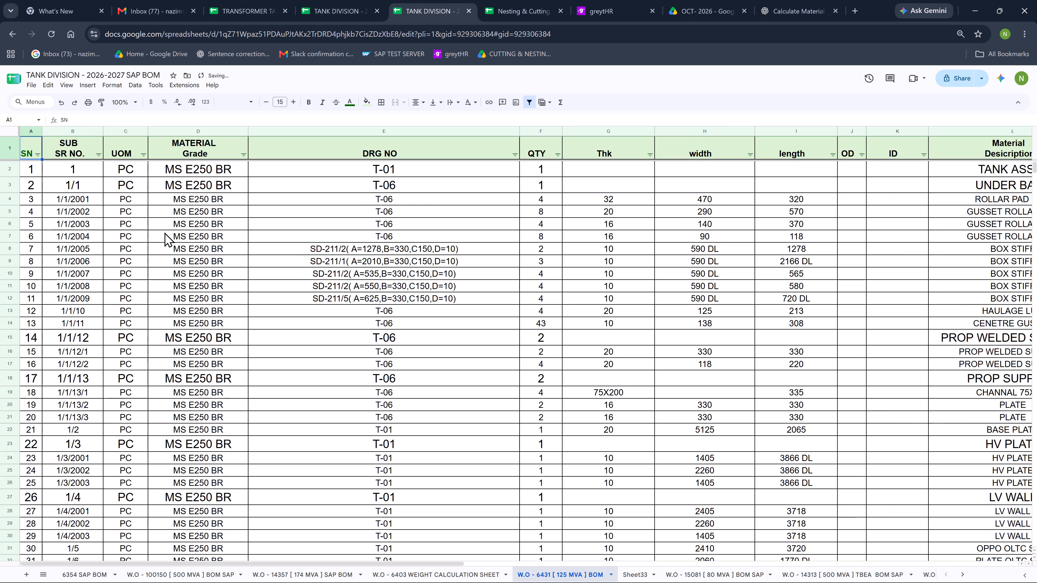
scroll(164, 232, "up", 3)
Set the font size of the entire BOM sheet to 15.
left_click(432, 181)
scroll(328, 208, "up", 3)
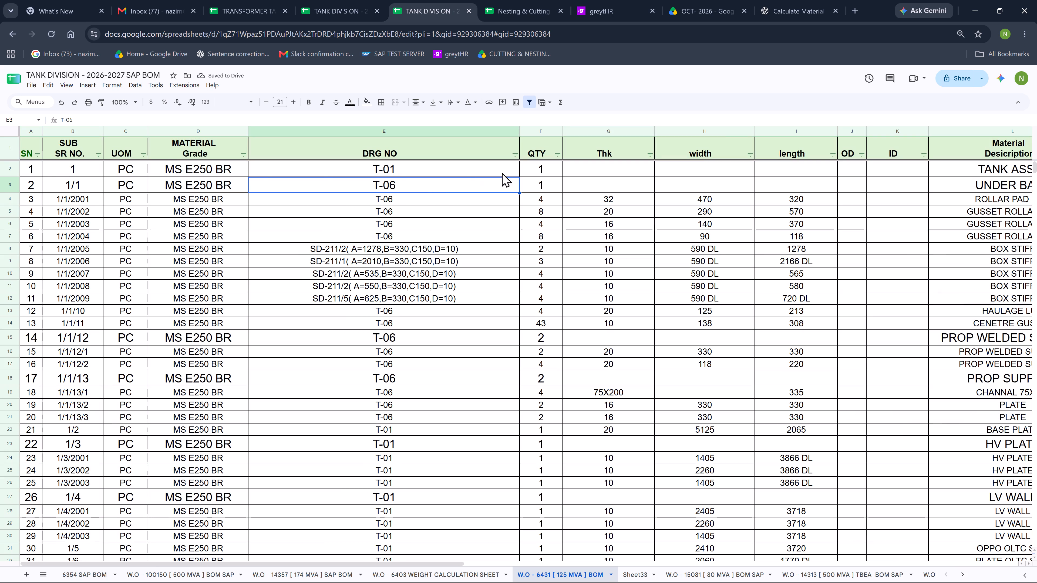
left_click(6, 133)
left_click(281, 99)
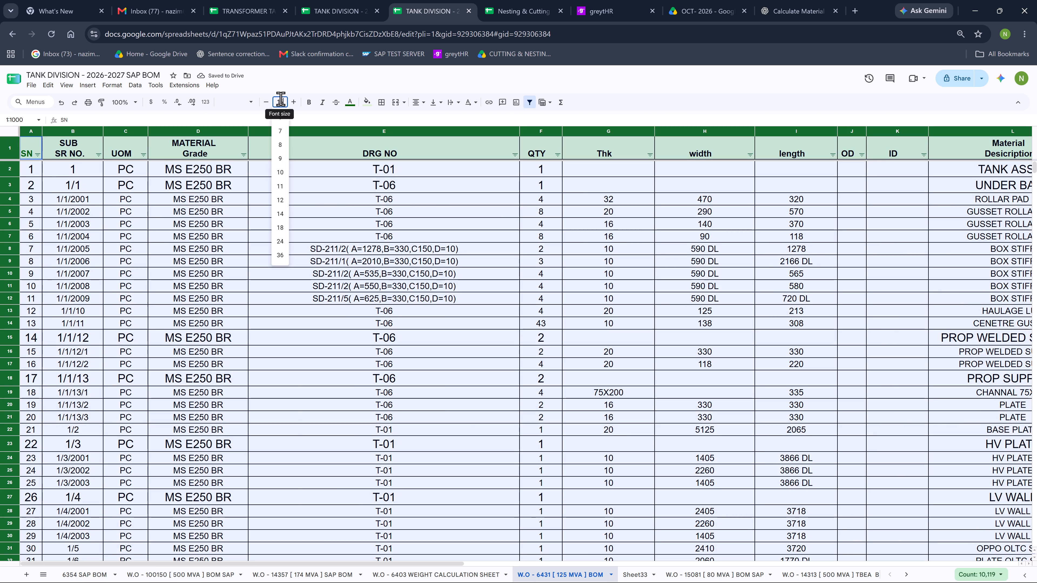
type("15")
key("Return")
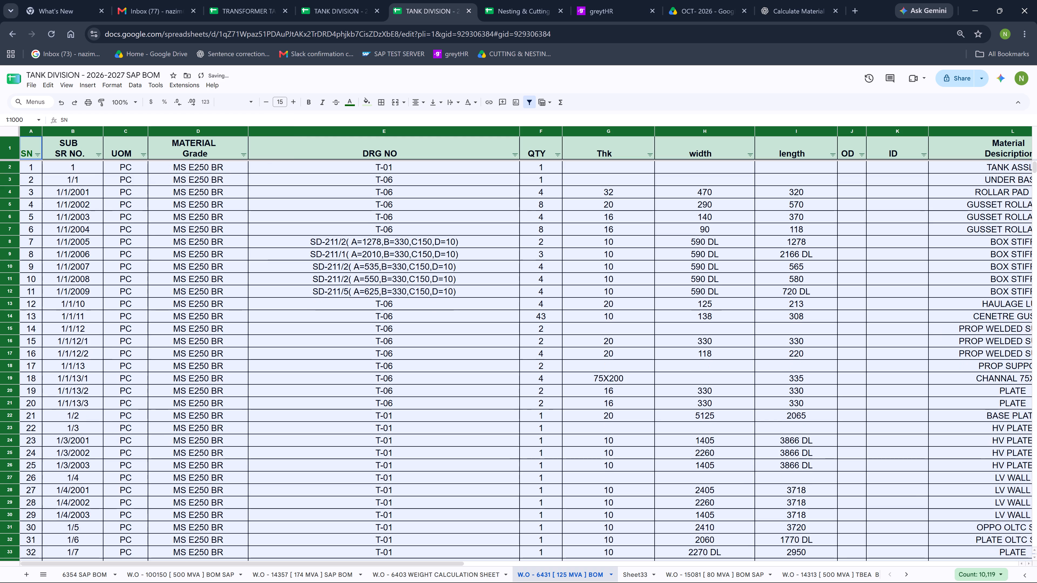
left_click(515, 295)
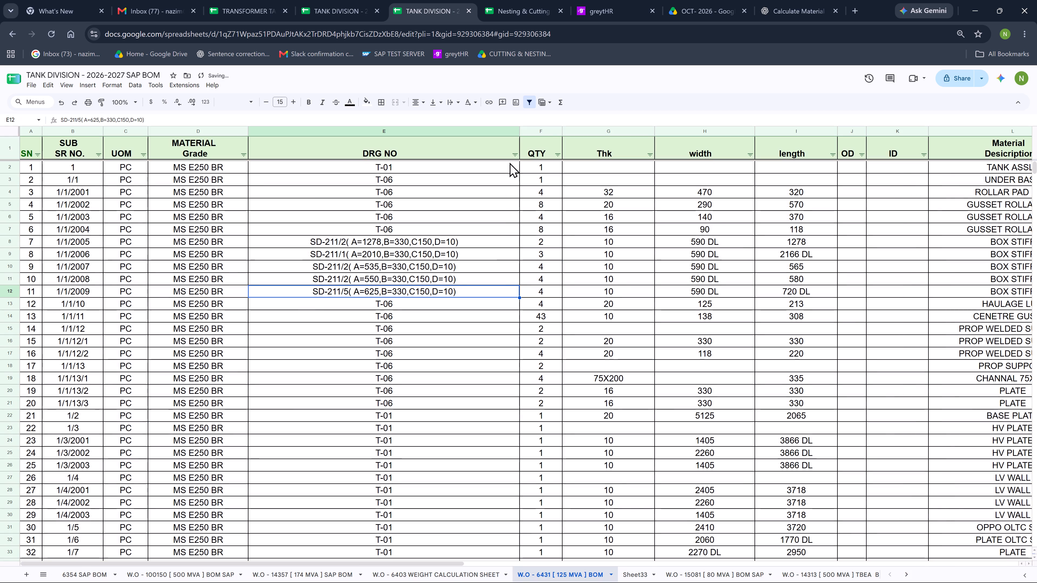
Remove the existing filter and create it again over the entire W.O - 6431 BOM sheet.
left_click(9, 132)
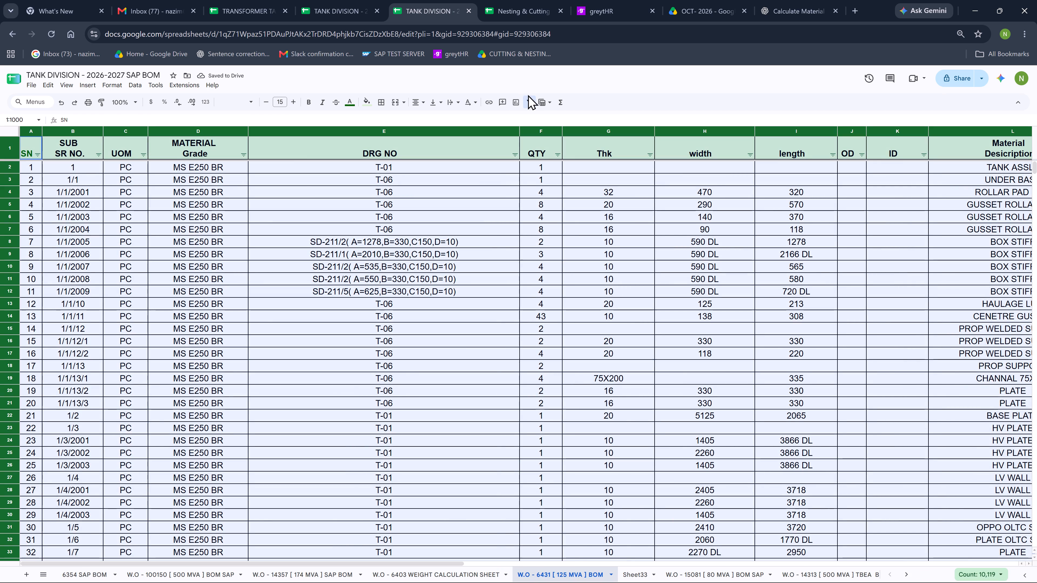
left_click(529, 96)
left_click(531, 100)
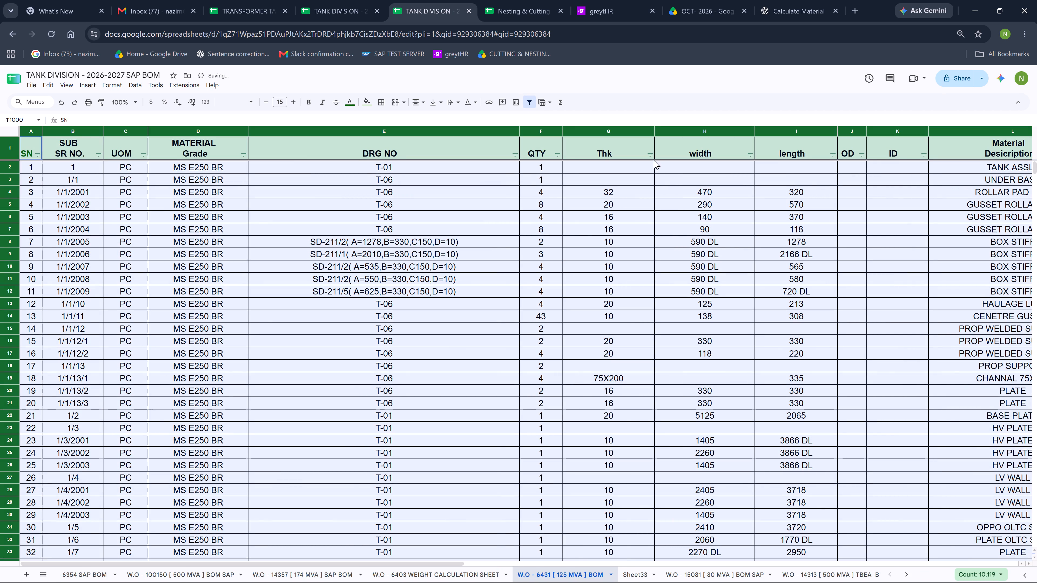
Sort the whole BOM by the Thk column from A to Z.
left_click(652, 156)
left_click(608, 163)
Look through the whole BOM to examine the row order by thickness.
scroll(608, 275, "up", 5)
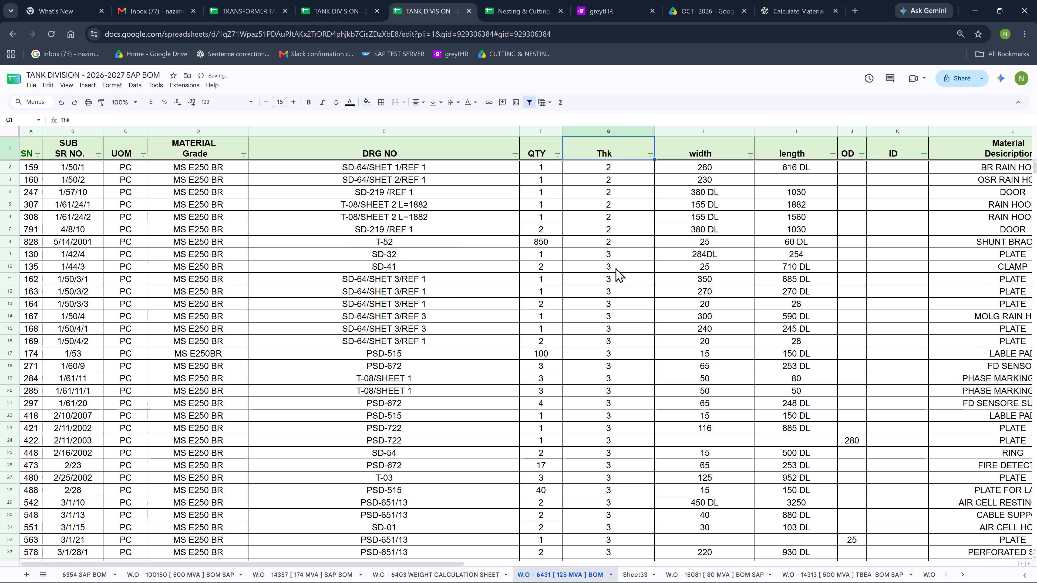
scroll(615, 267, "up", 4)
scroll(654, 313, "down", 9)
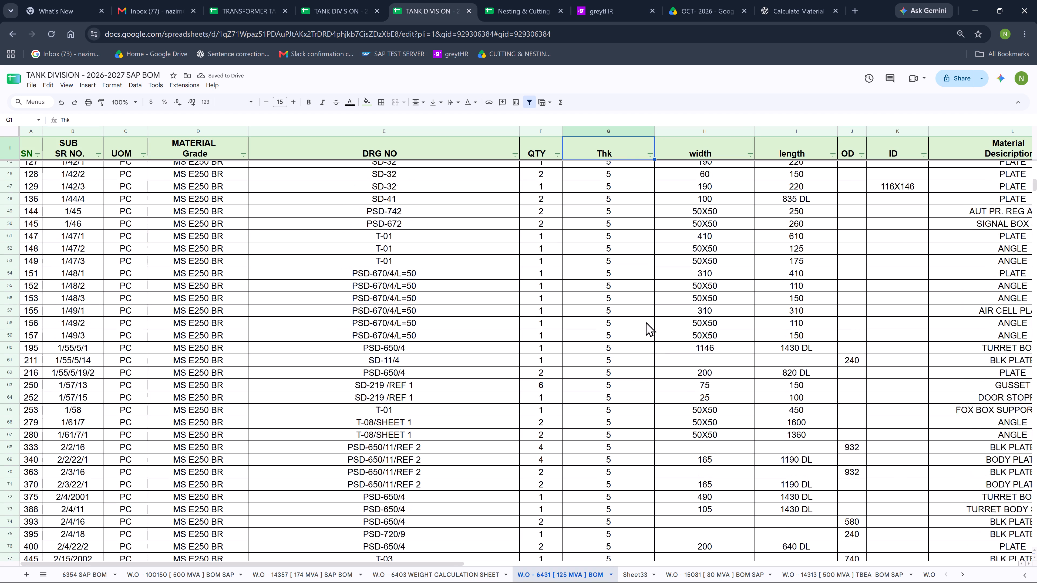
scroll(646, 321, "down", 20)
scroll(646, 321, "down", 20)
scroll(646, 321, "down", 1)
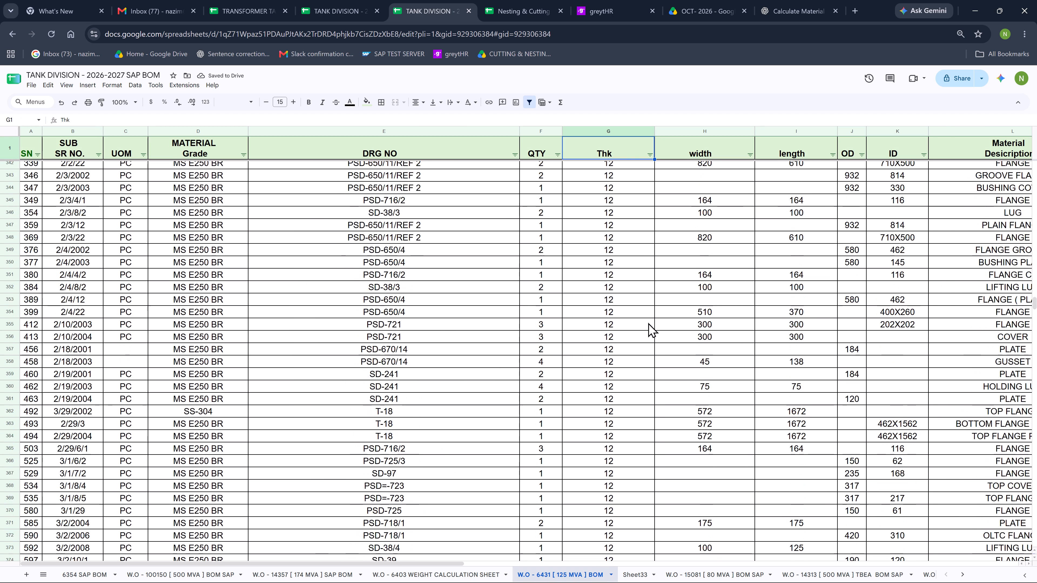
scroll(648, 323, "down", 18)
scroll(651, 328, "down", 3)
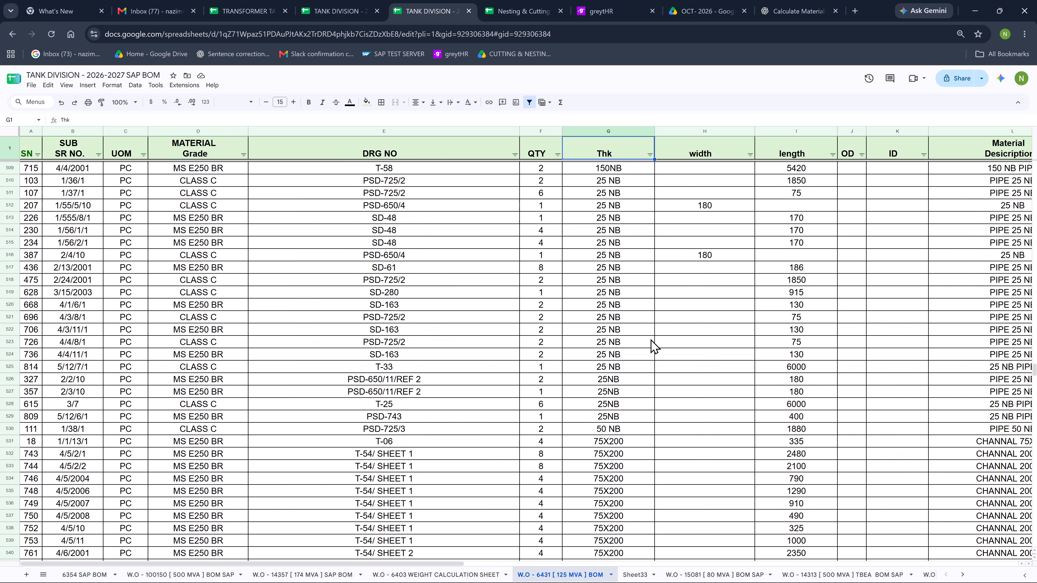
scroll(651, 339, "down", 6)
scroll(634, 390, "up", 20)
scroll(634, 390, "up", 6)
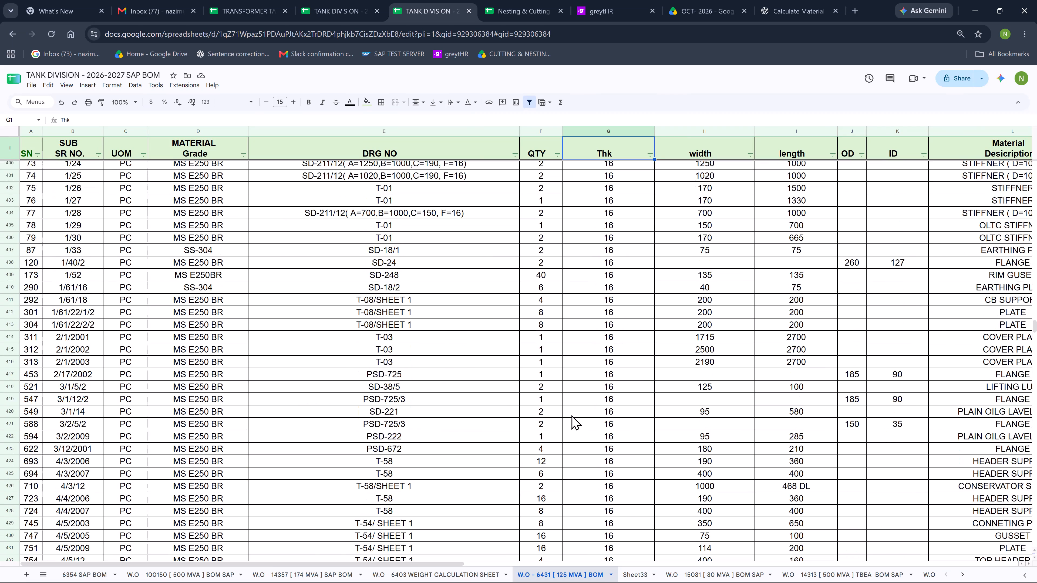
scroll(571, 415, "up", 20)
scroll(571, 415, "up", 20)
scroll(571, 415, "up", 1)
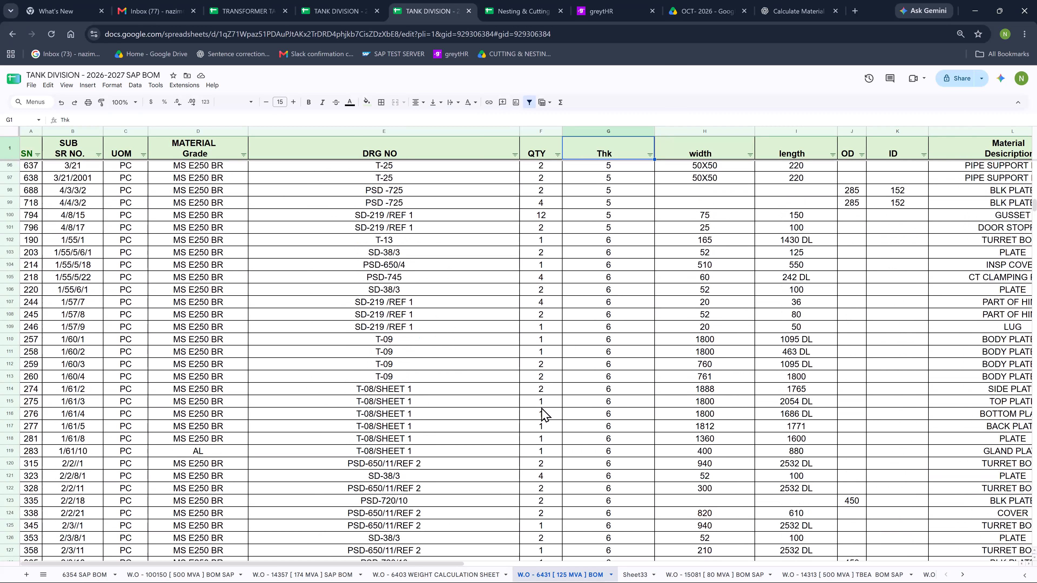
scroll(541, 407, "up", 19)
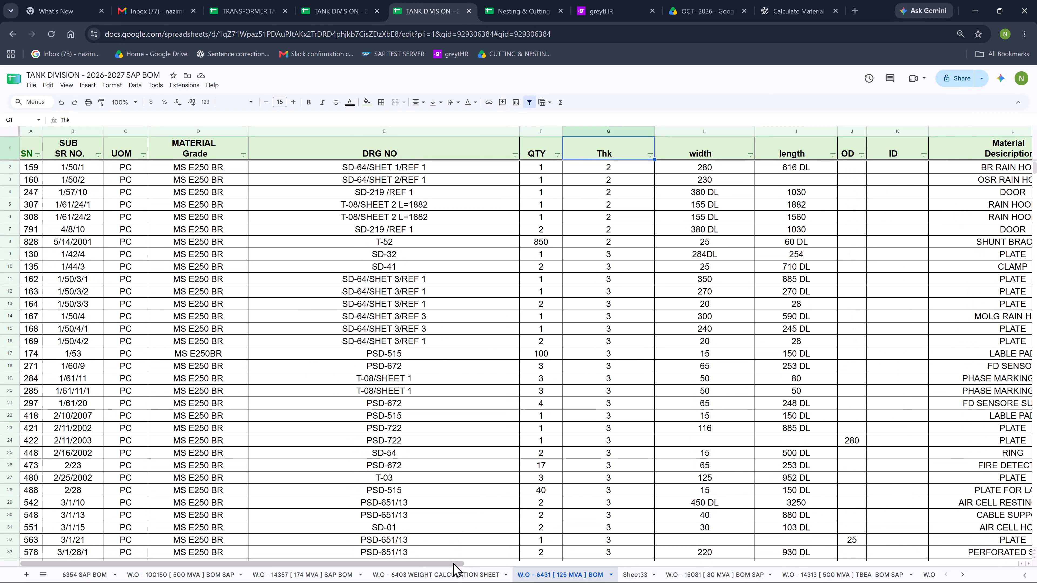
Look down the ITEM NAME column to check the item names against the sizes and find rows without one.
left_click_drag(452, 564, 632, 544)
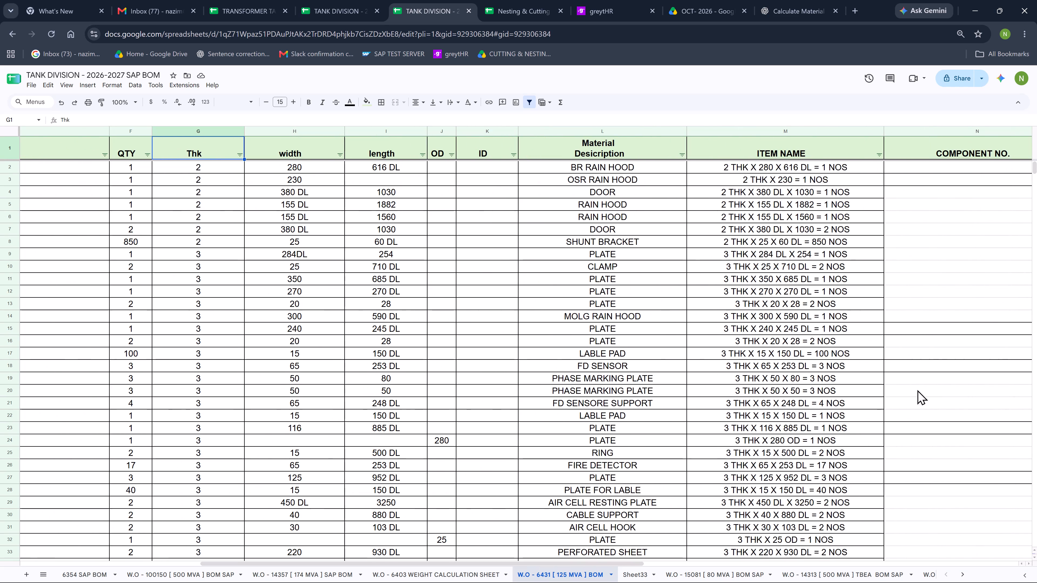
scroll(918, 309, "down", 6)
scroll(813, 312, "down", 17)
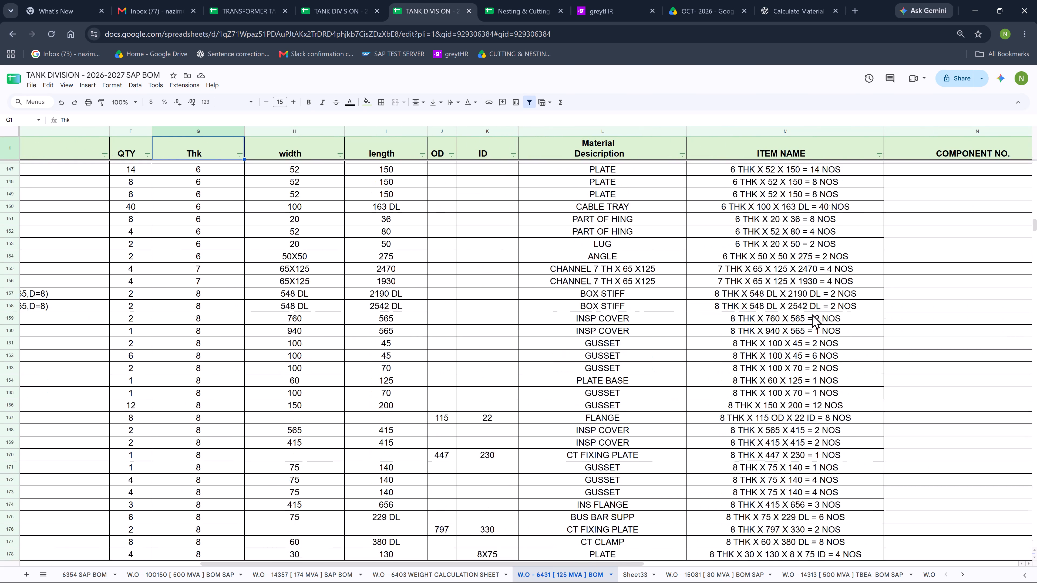
scroll(812, 314, "down", 18)
scroll(818, 316, "down", 7)
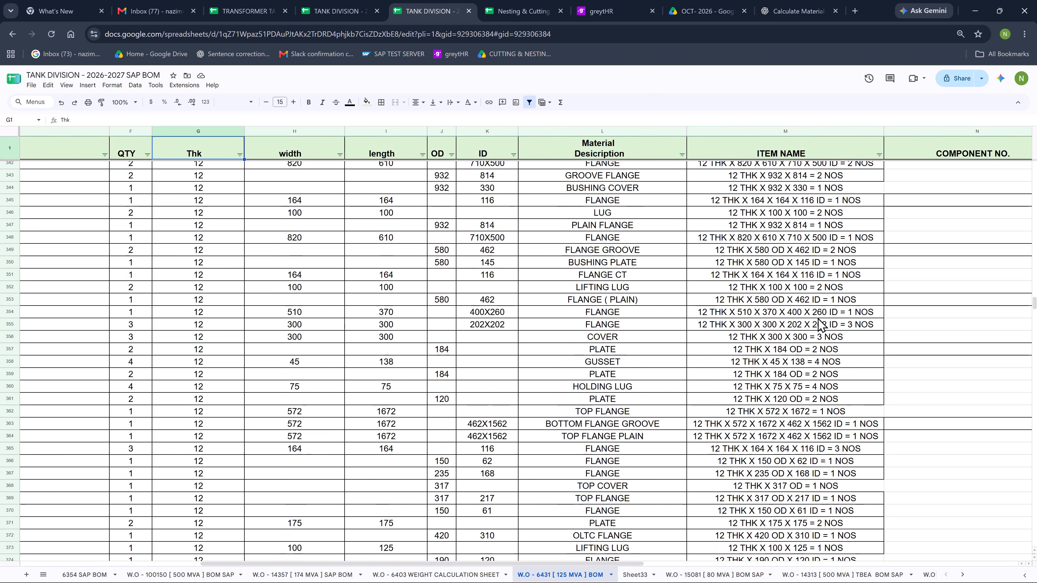
scroll(818, 317, "down", 17)
scroll(819, 319, "down", 6)
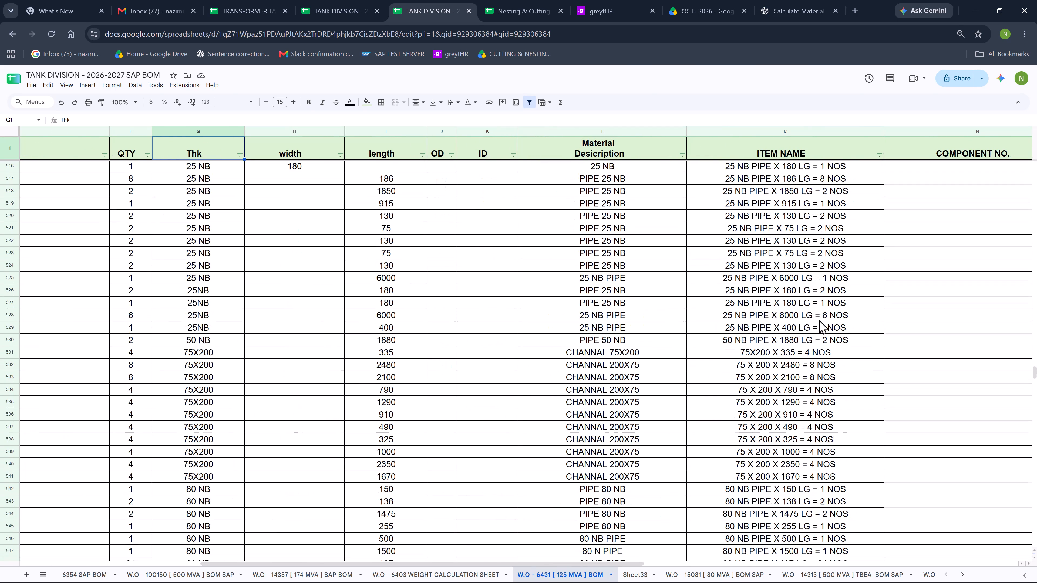
scroll(819, 320, "down", 1)
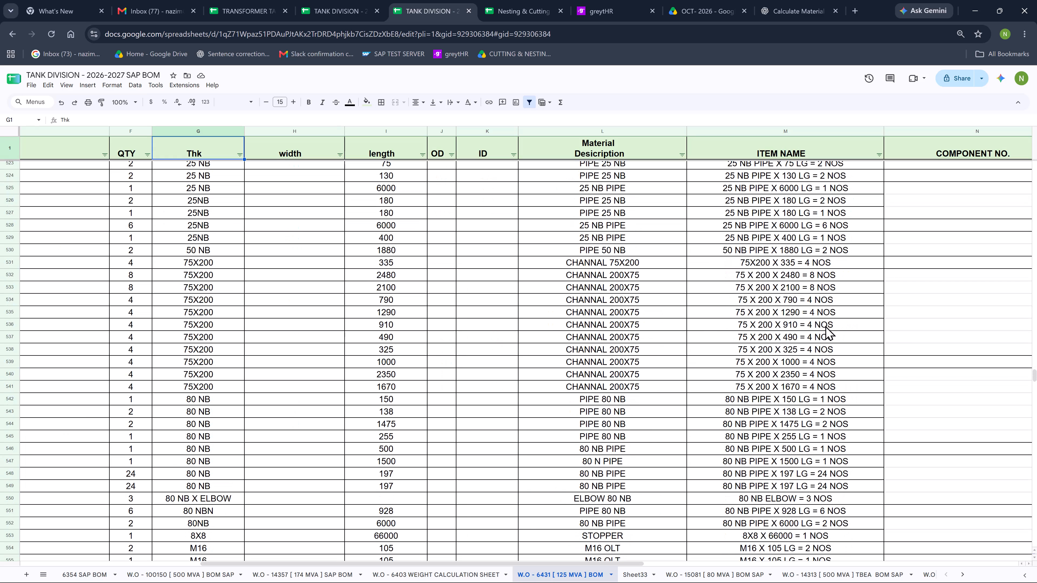
scroll(826, 327, "down", 2)
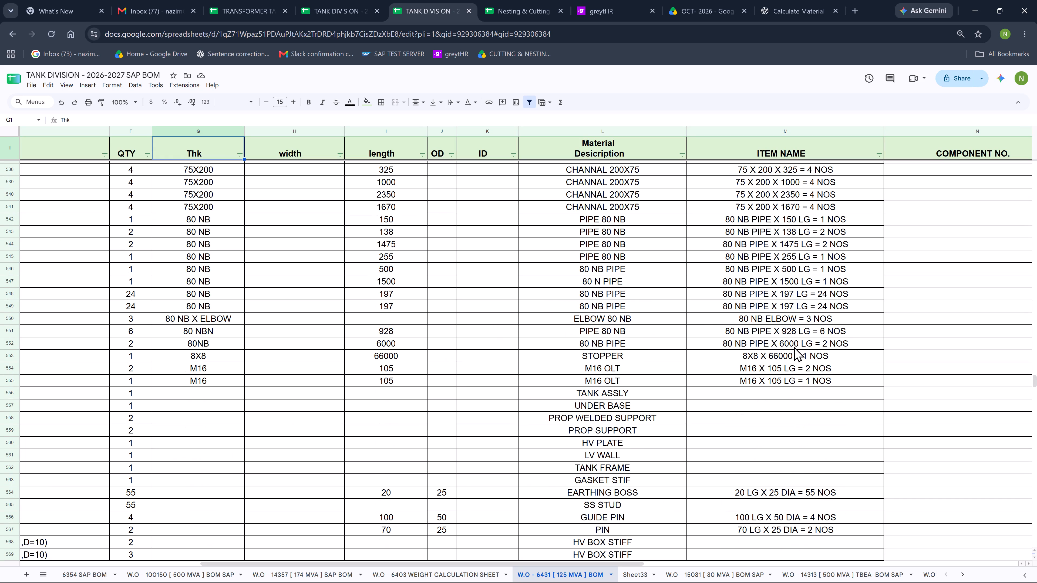
Filter the ITEM NAME column to exclude (Blanks).
left_click(876, 156)
left_click(803, 294)
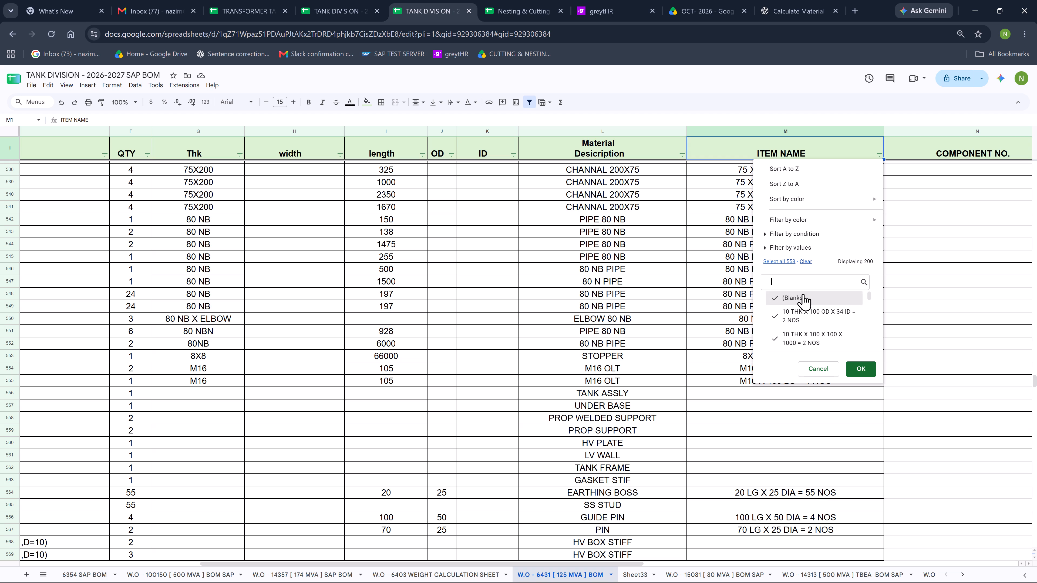
left_click(865, 368)
Look through the filtered BOM rows, examining the item names, component number column and weights.
scroll(785, 315, "up", 5)
scroll(786, 297, "down", 4)
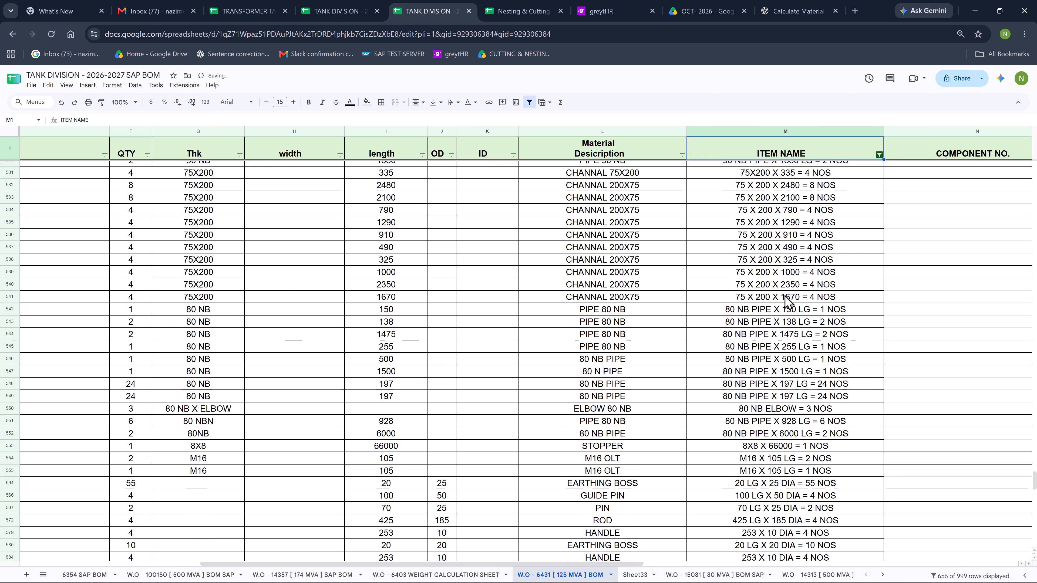
scroll(785, 294, "down", 9)
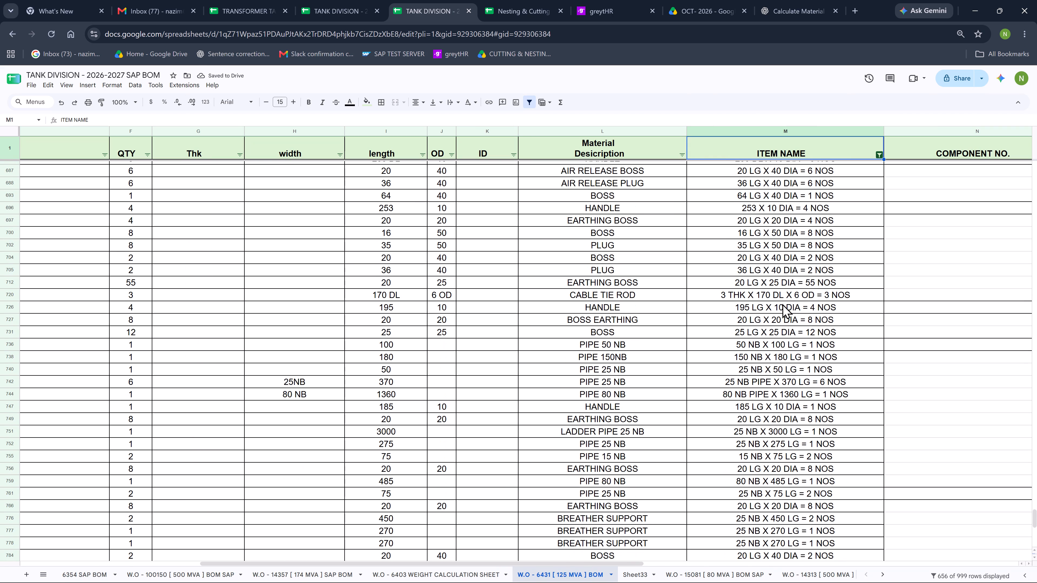
scroll(783, 304, "down", 5)
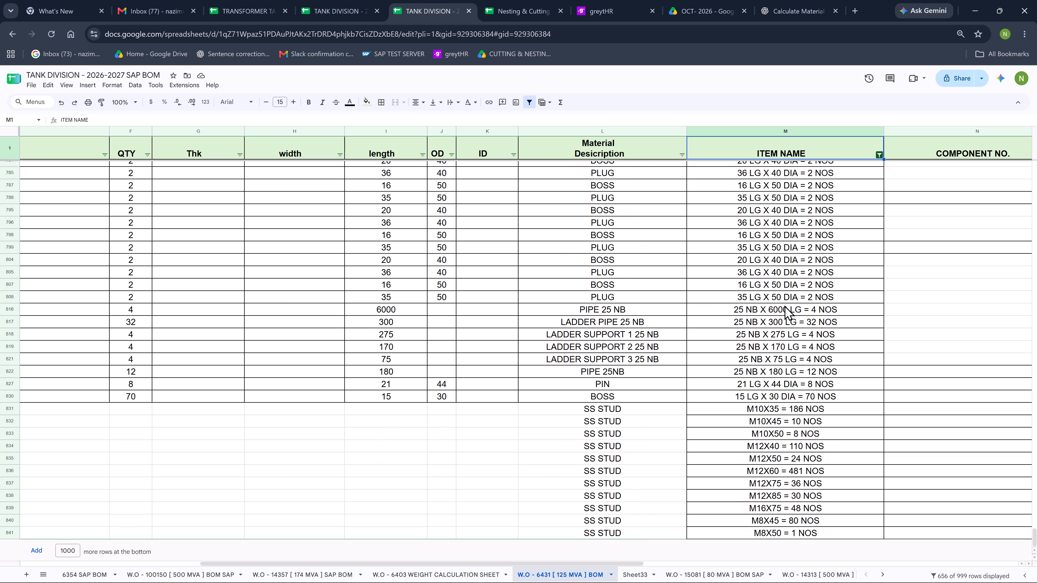
scroll(785, 305, "down", 1)
left_click_drag(634, 563, 743, 559)
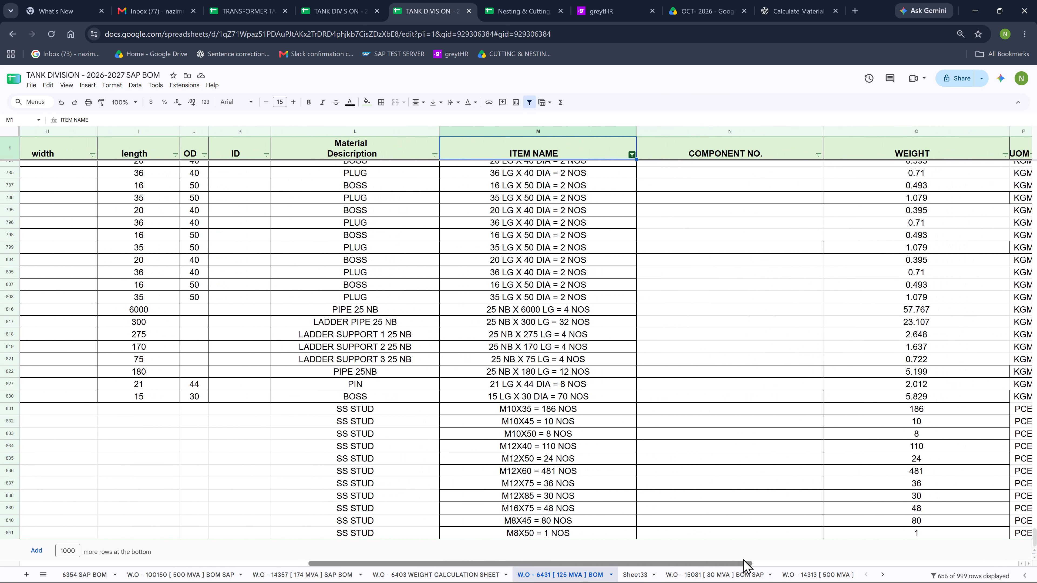
left_click_drag(743, 559, 756, 544)
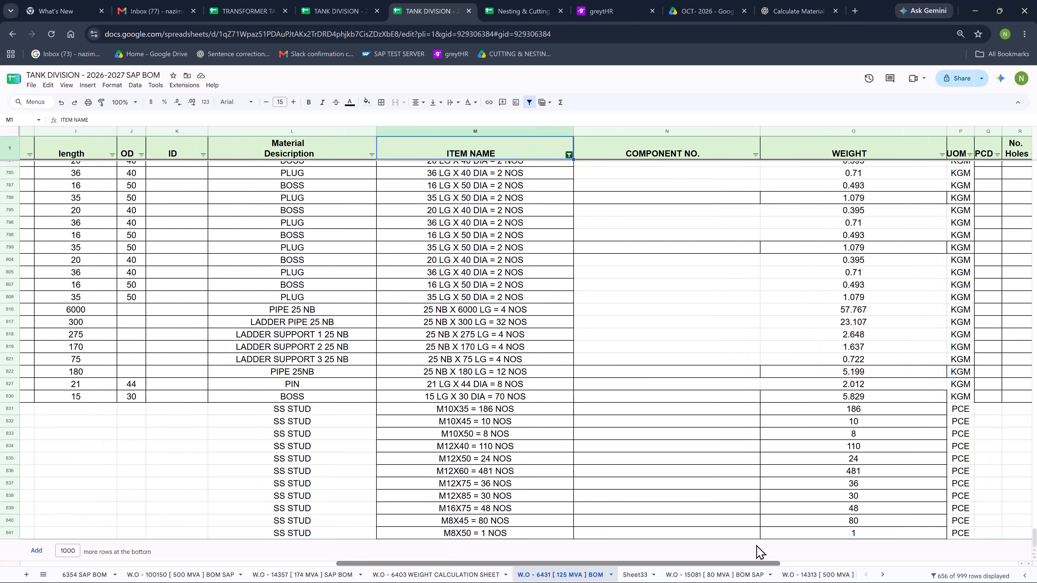
left_click_drag(756, 544, 721, 540)
scroll(720, 446, "up", 16)
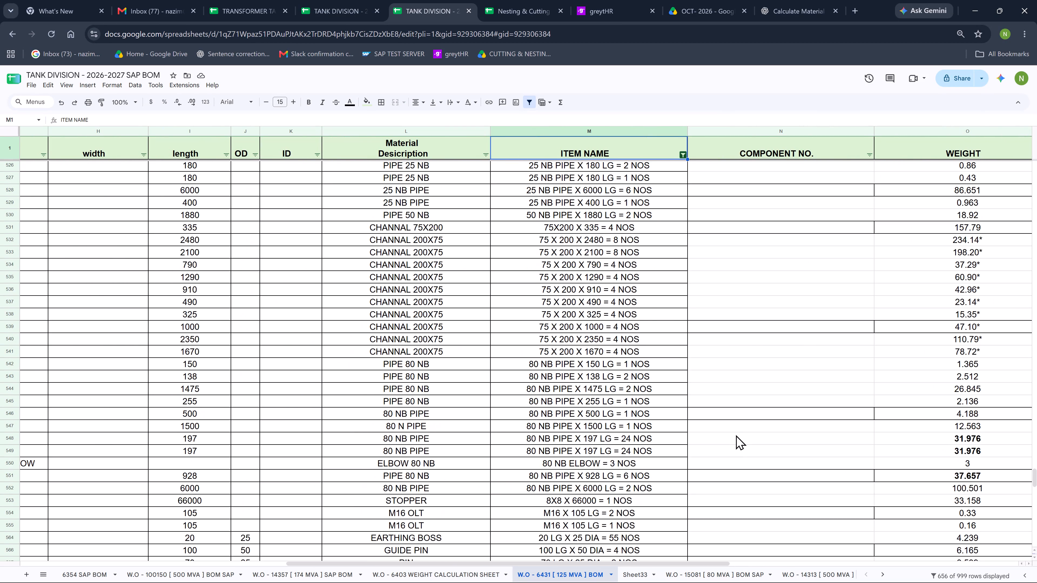
scroll(736, 435, "up", 20)
scroll(736, 435, "up", 13)
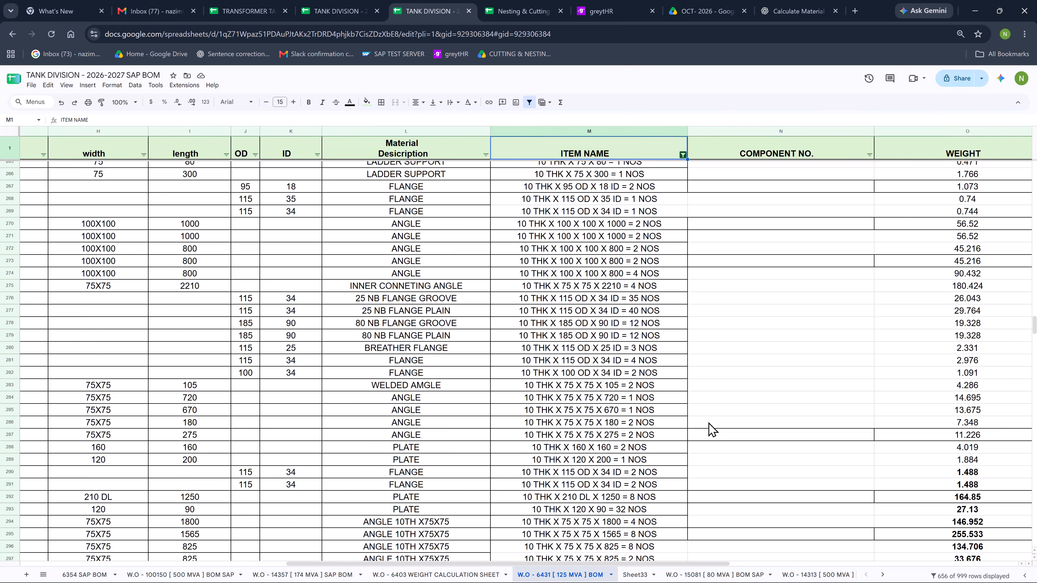
scroll(708, 422, "up", 20)
scroll(708, 422, "up", 13)
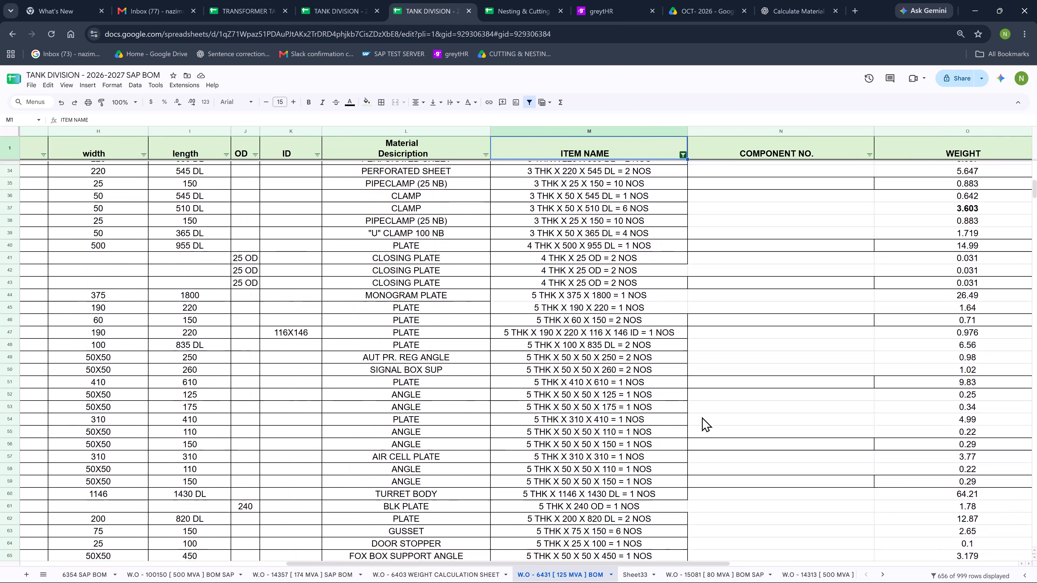
scroll(702, 417, "up", 20)
scroll(702, 417, "up", 1)
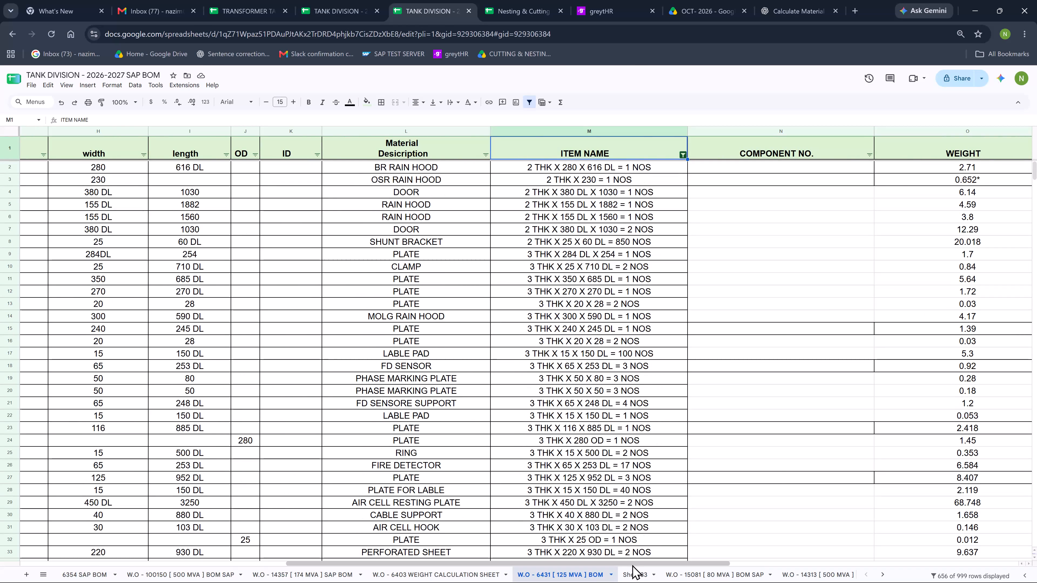
Select the empty COMPONENT NO. cell of the RAIN HOOD item in row 5.
left_click_drag(632, 565, 689, 565)
scroll(664, 341, "up", 7)
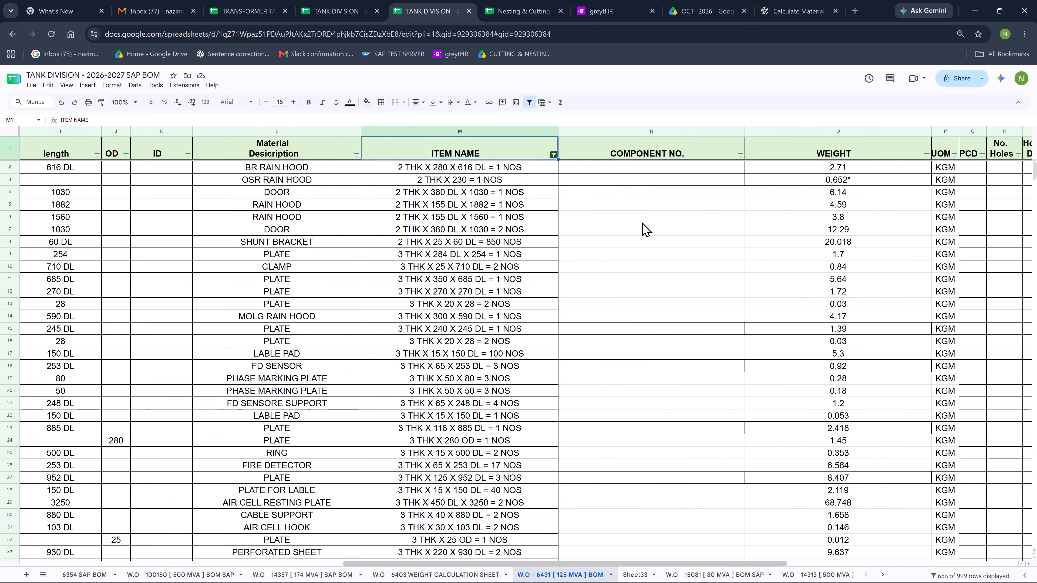
left_click(624, 202)
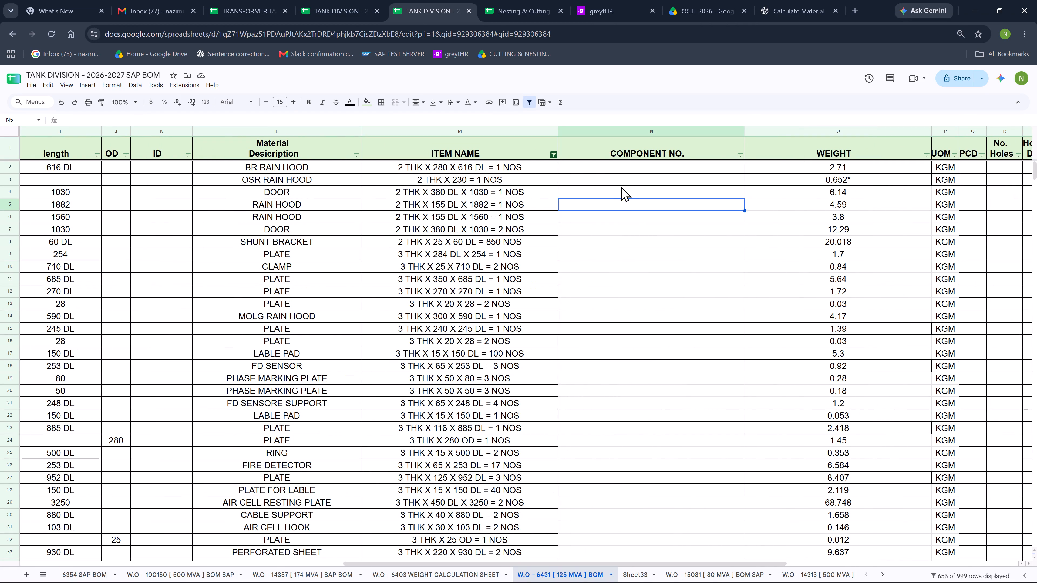
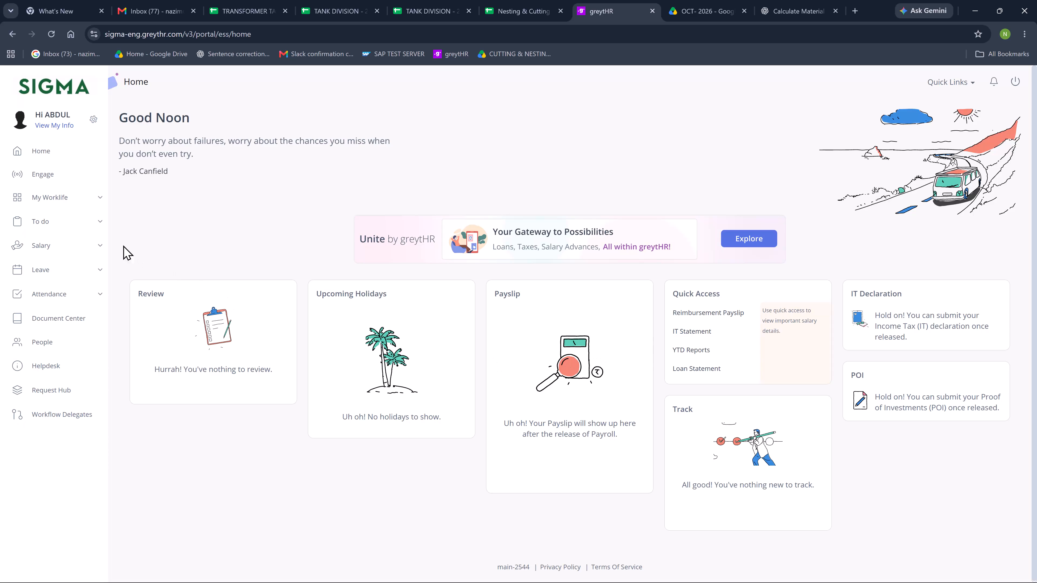
Open the Attendance Info page under Attendance in the greytHR portal.
left_click(80, 296)
left_click(71, 317)
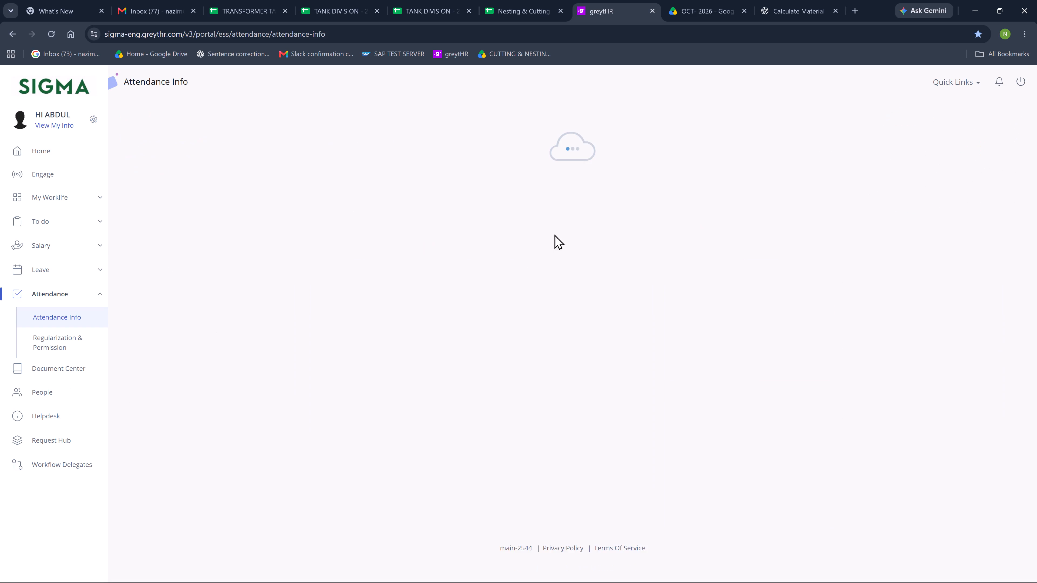
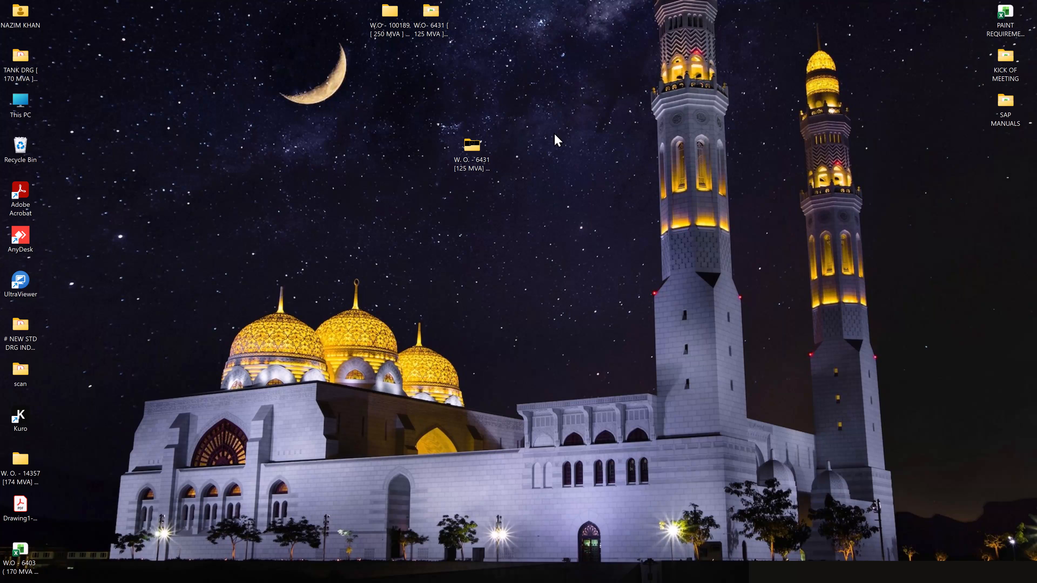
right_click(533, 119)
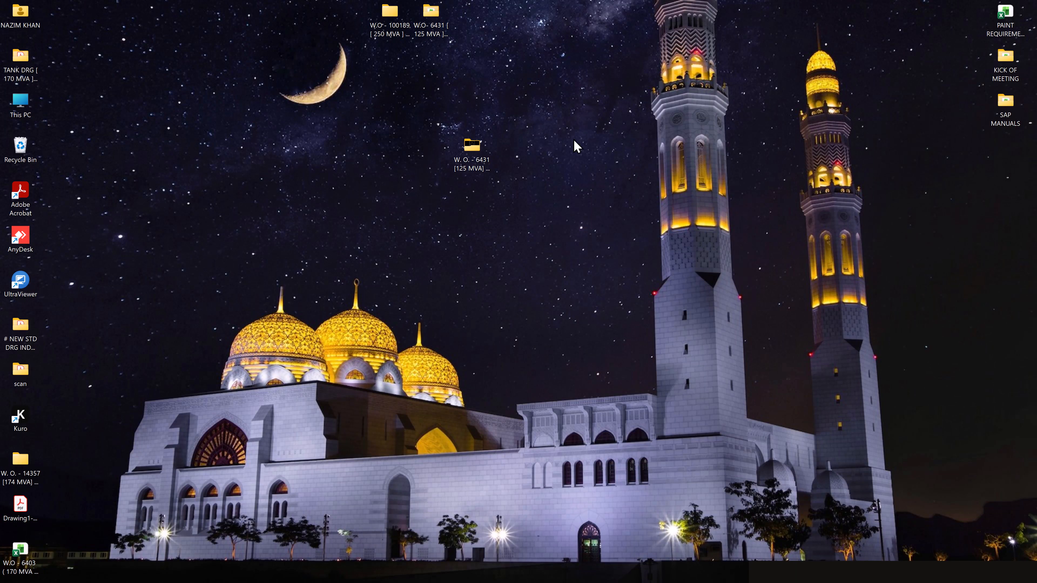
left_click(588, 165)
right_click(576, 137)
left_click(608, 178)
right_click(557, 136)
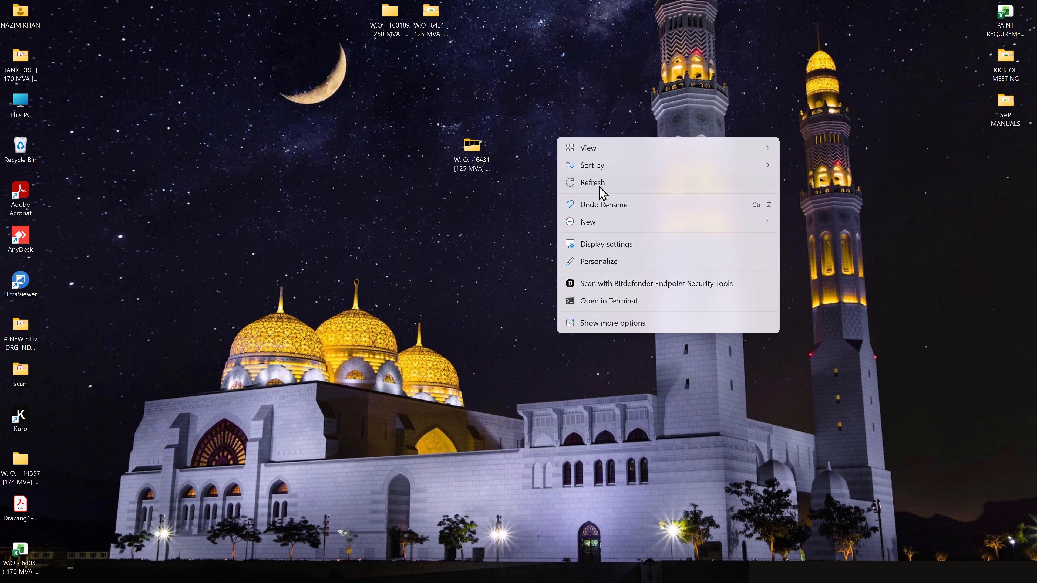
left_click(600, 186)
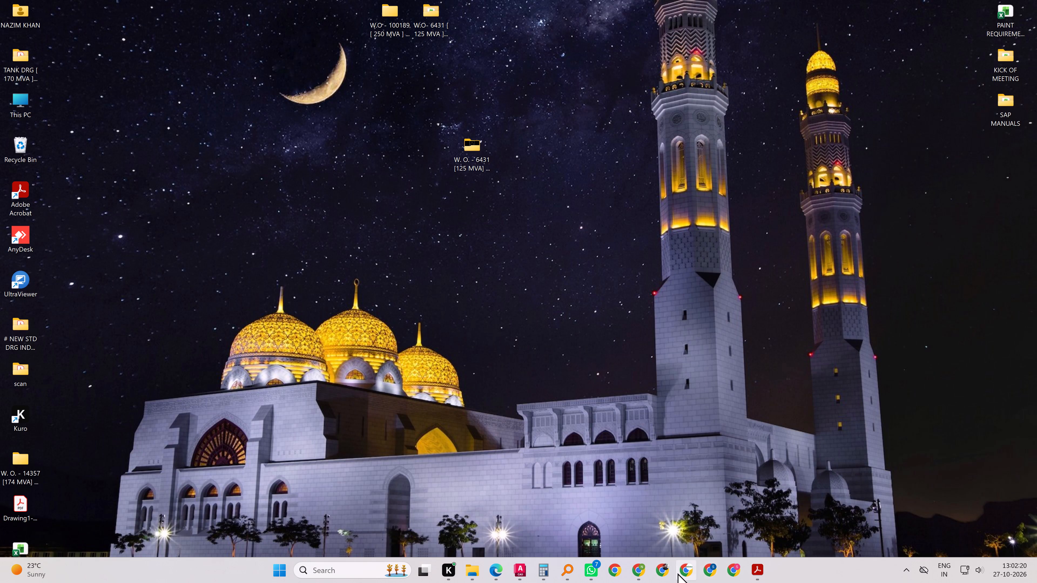
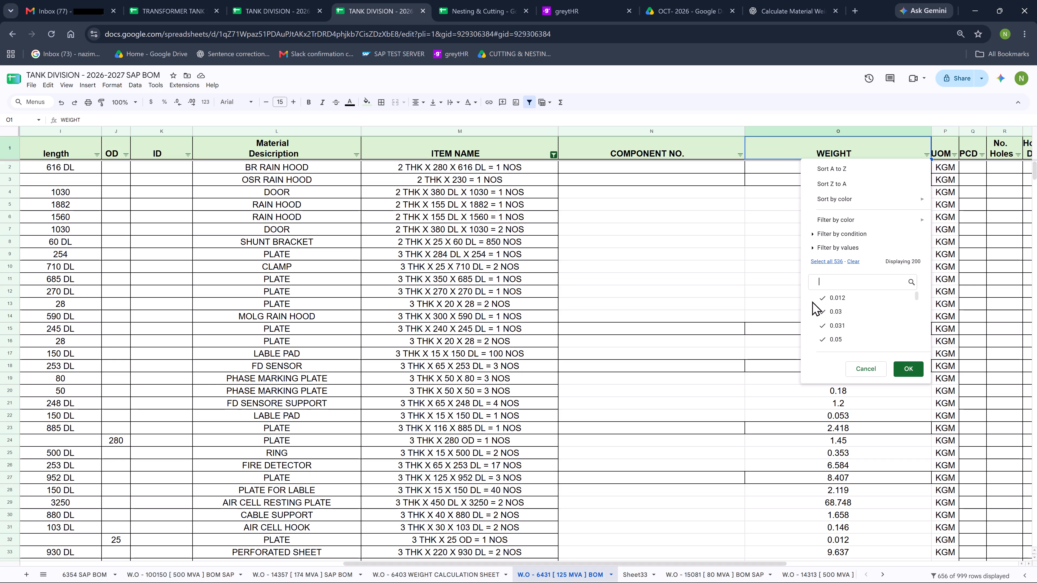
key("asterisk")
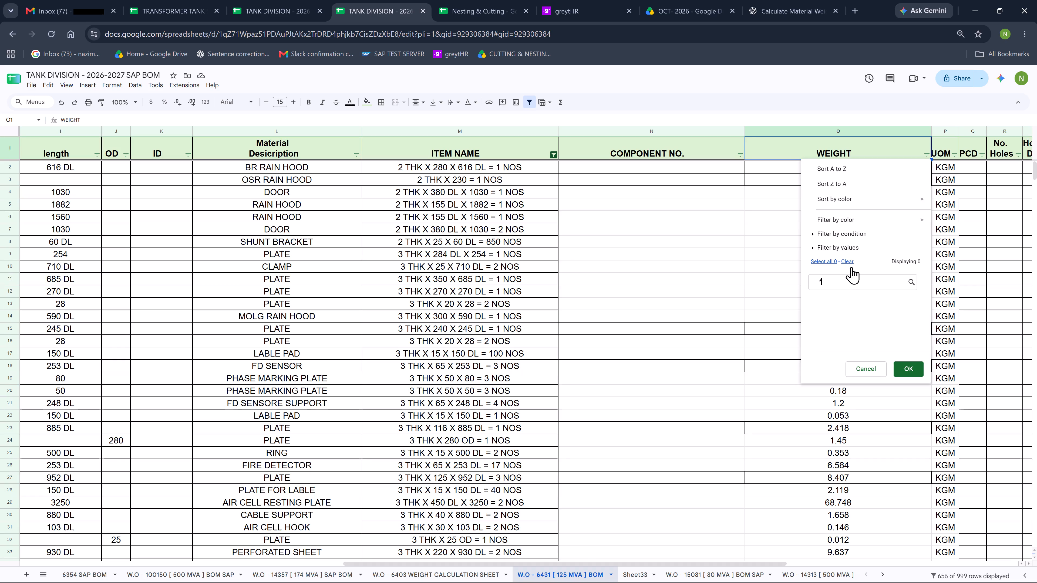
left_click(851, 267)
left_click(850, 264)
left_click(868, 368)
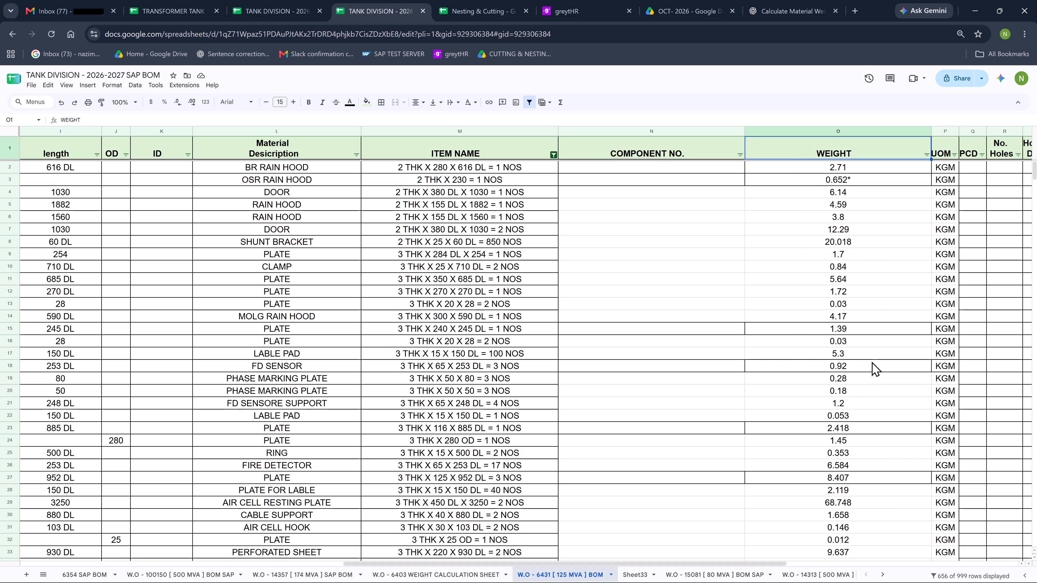
Select the entire WEIGHT column and open a find-in-sheet search.
scroll(853, 265, "up", 5)
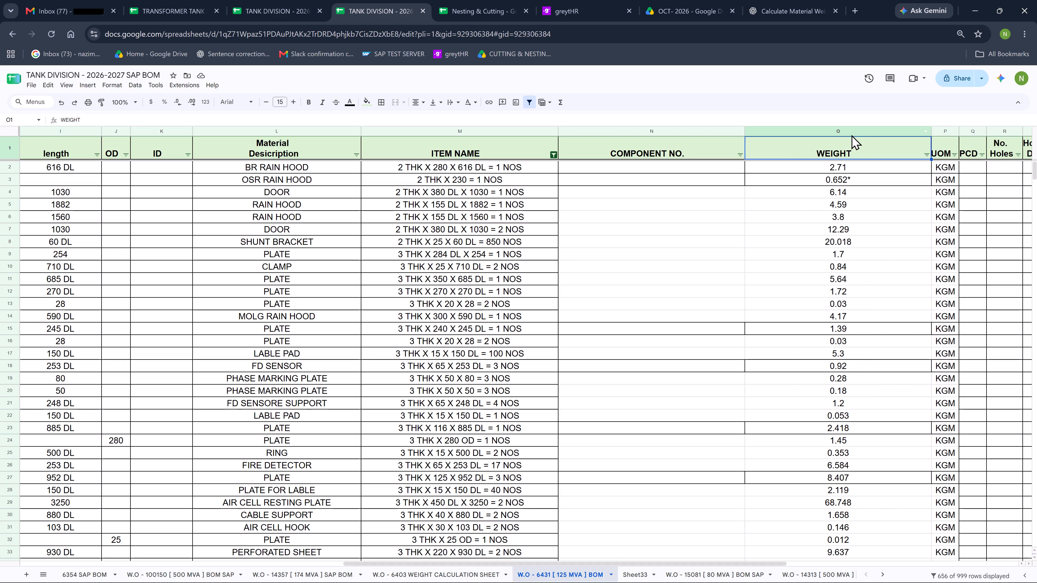
left_click(849, 132)
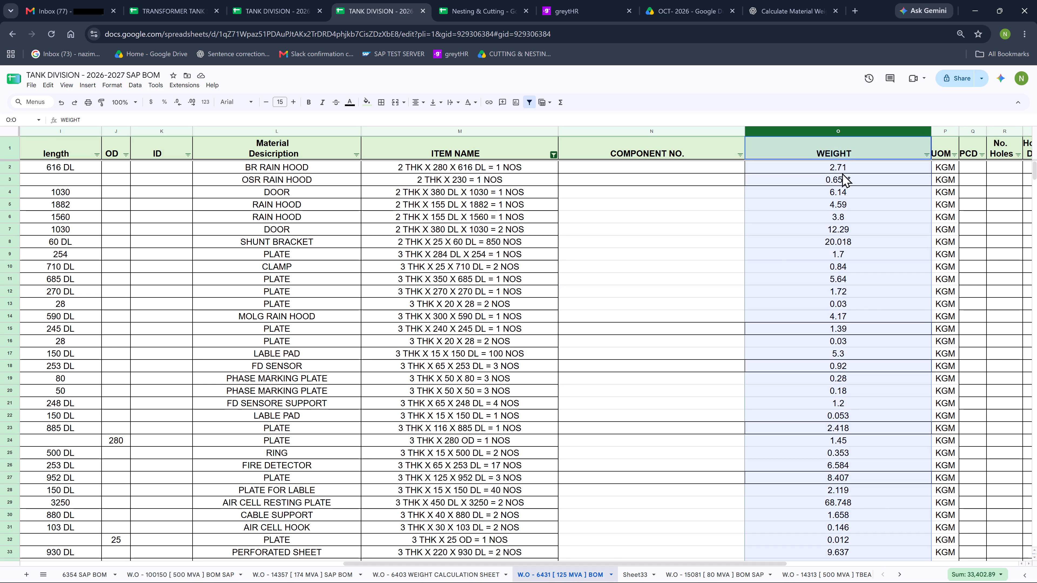
key("ctrl+f")
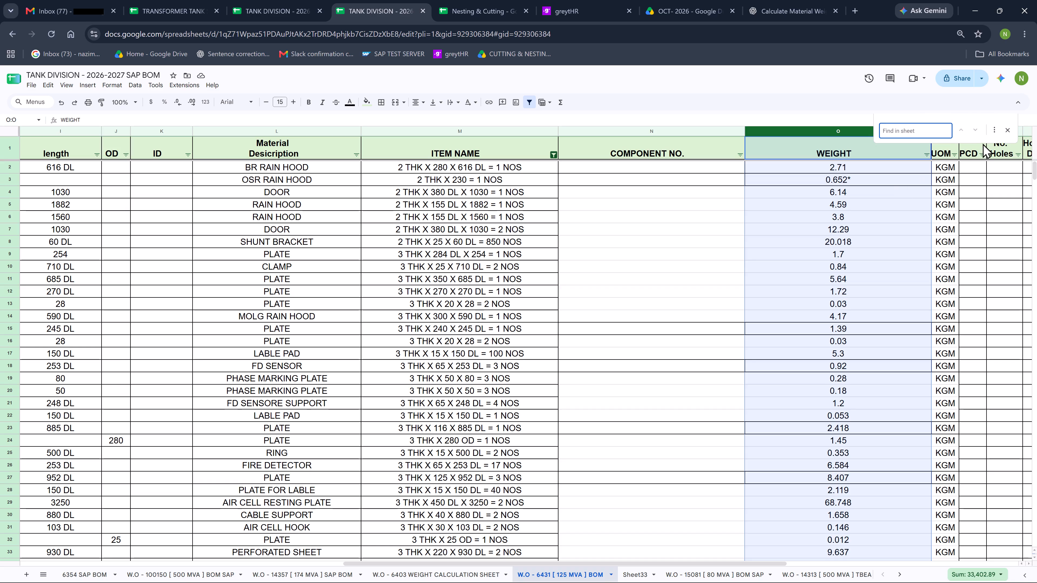
Replace every asterisk in the WEIGHT column with blank spaces using Find and replace.
left_click(991, 132)
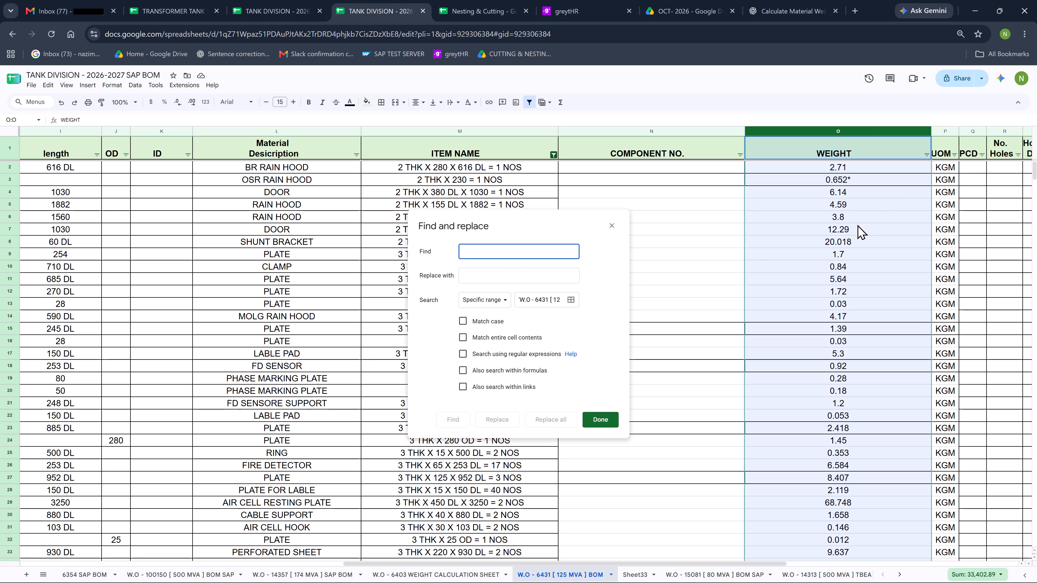
key("asterisk")
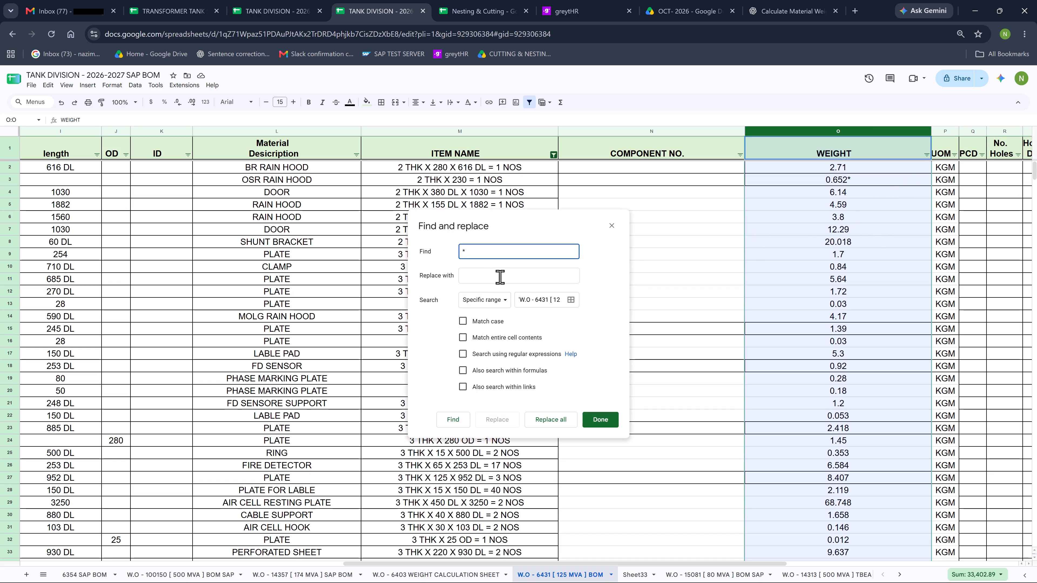
left_click(500, 277)
key("space")
key("space")
left_click(566, 419)
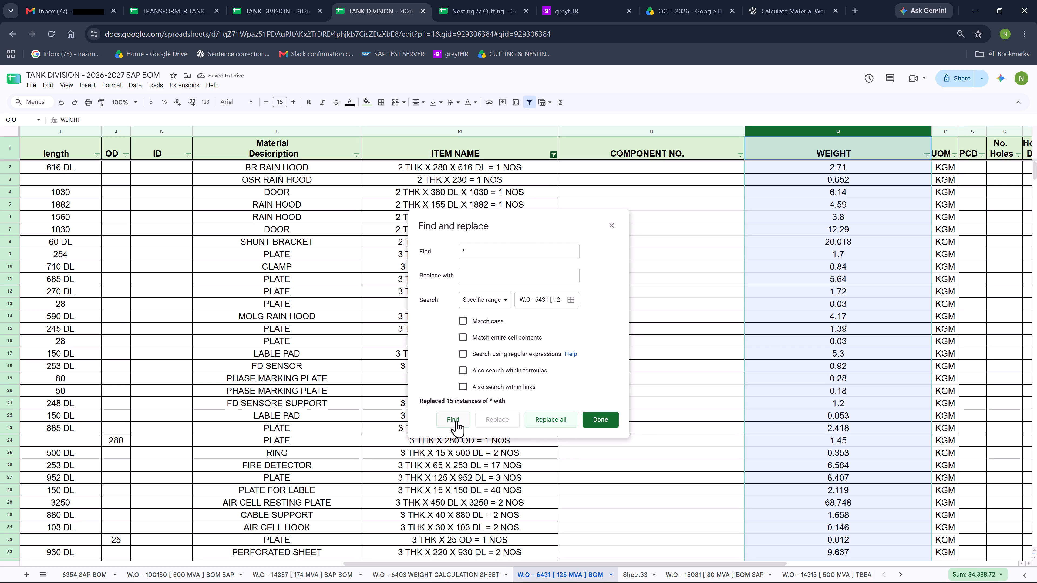
left_click(602, 419)
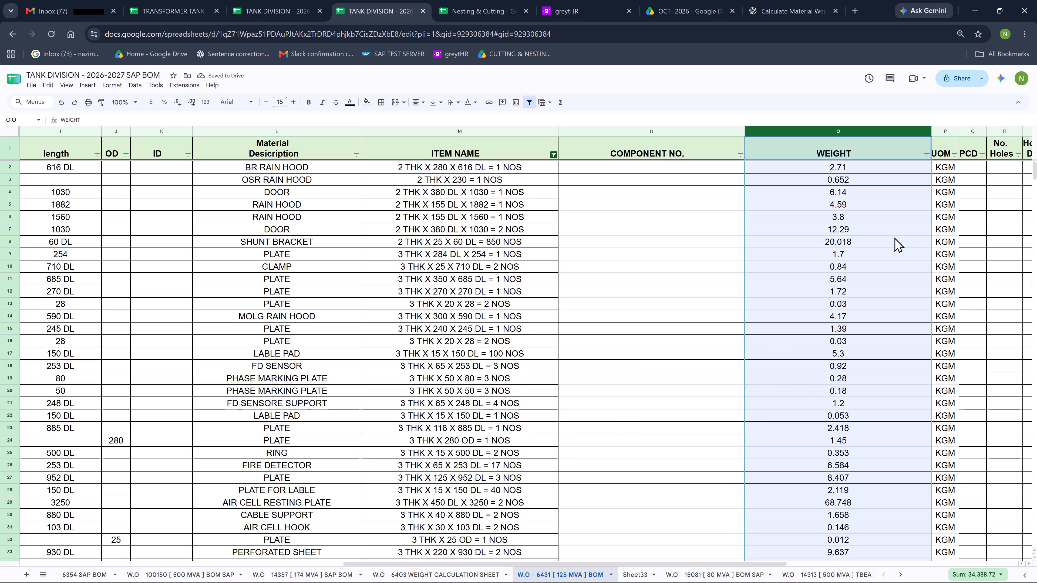
left_click(894, 237)
left_click(903, 198)
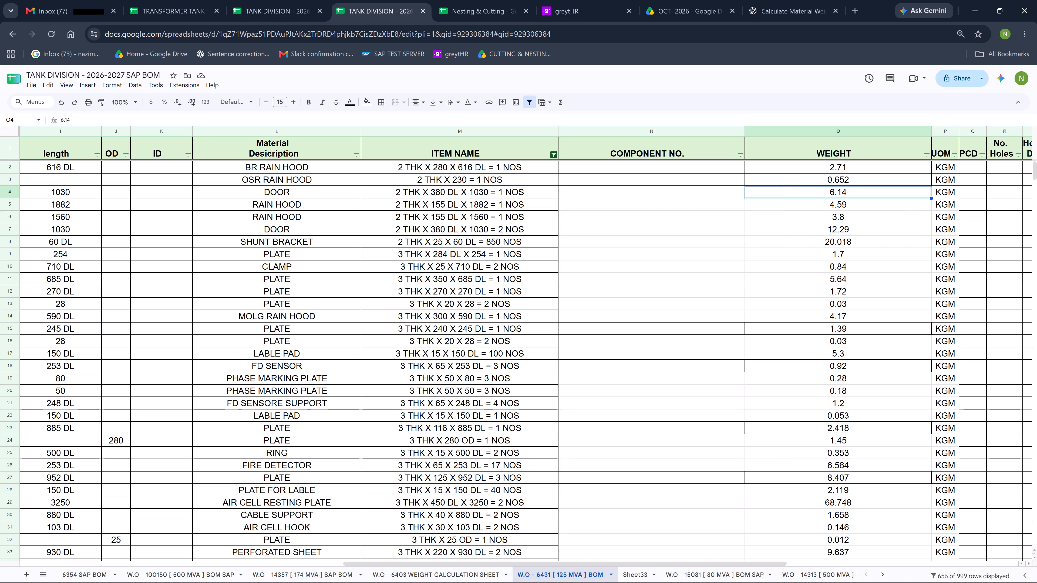
Move the W.O - 15081 [ 80 MVA ] BOM SAP sheet to just before the W.O - 6431 BOM sheet.
left_click_drag(699, 575, 533, 578)
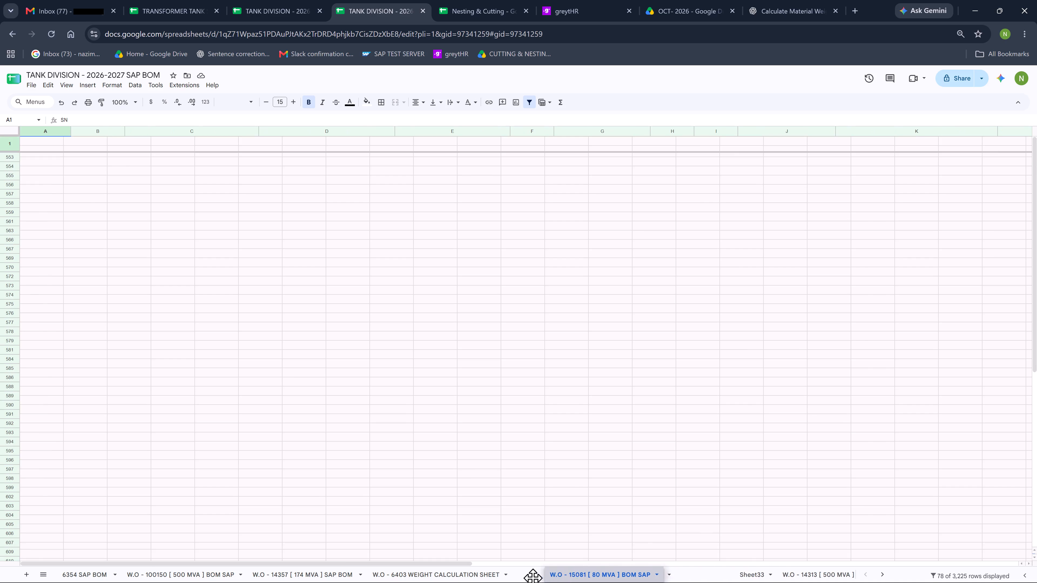
left_click_drag(533, 578, 530, 580)
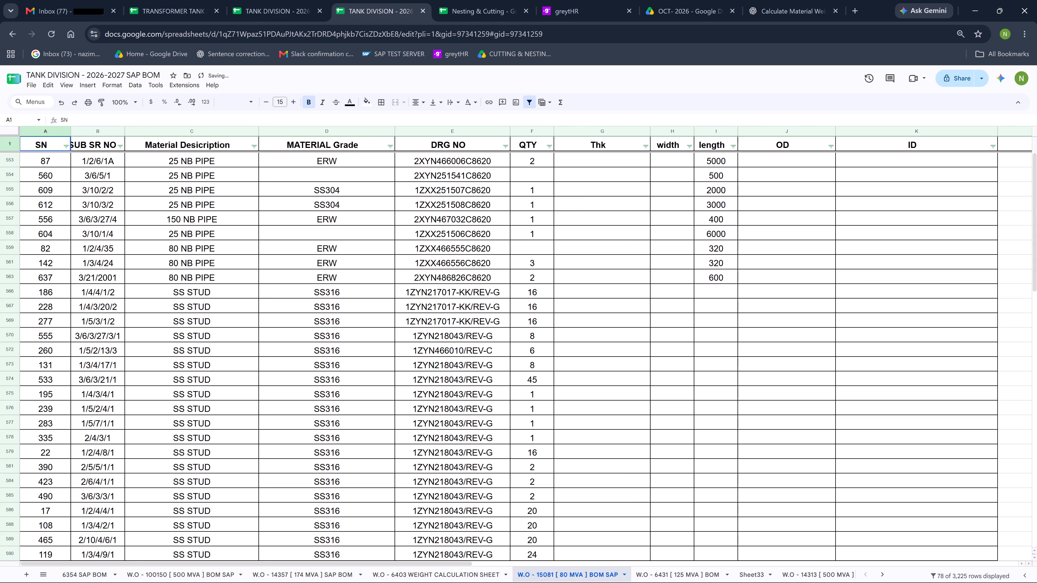
left_click(561, 576)
Clear the existing filters on the W.O - 15081 sheet and apply a fresh filter to the whole sheet.
scroll(439, 425, "up", 5)
left_click_drag(458, 562, 724, 539)
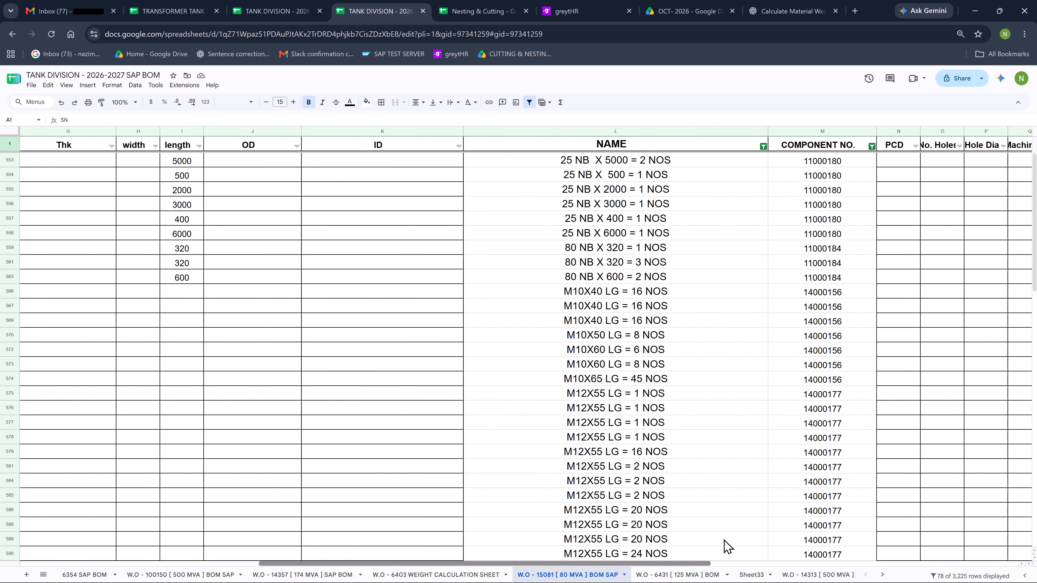
left_click_drag(724, 539, 764, 530)
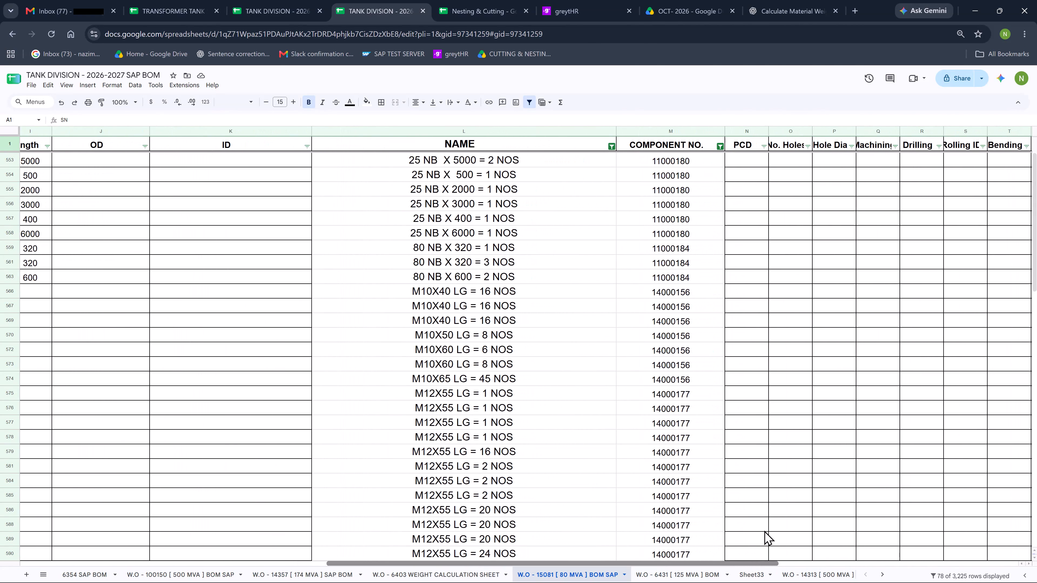
left_click_drag(764, 530, 776, 525)
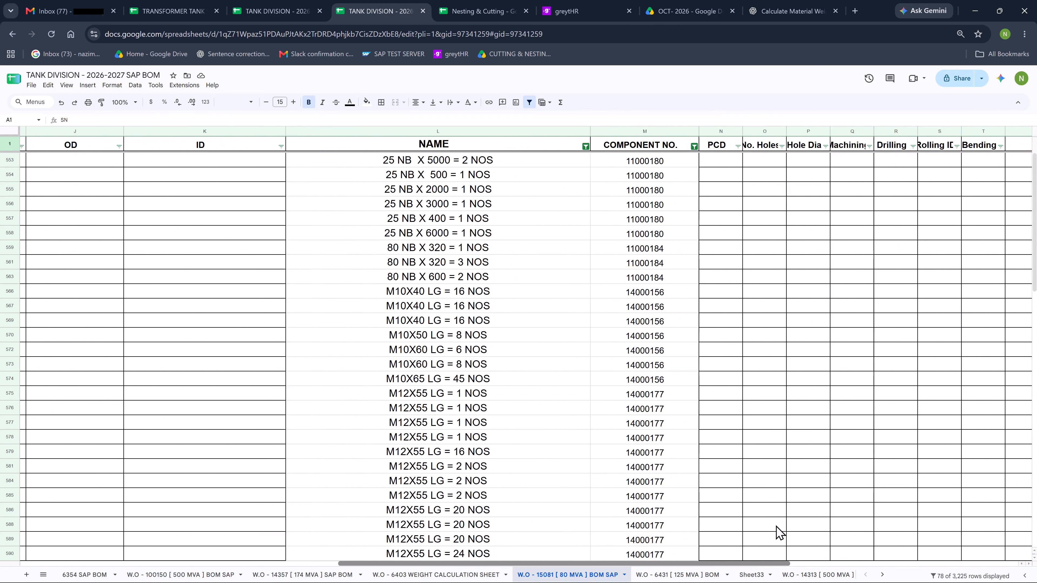
left_click_drag(776, 525, 818, 510)
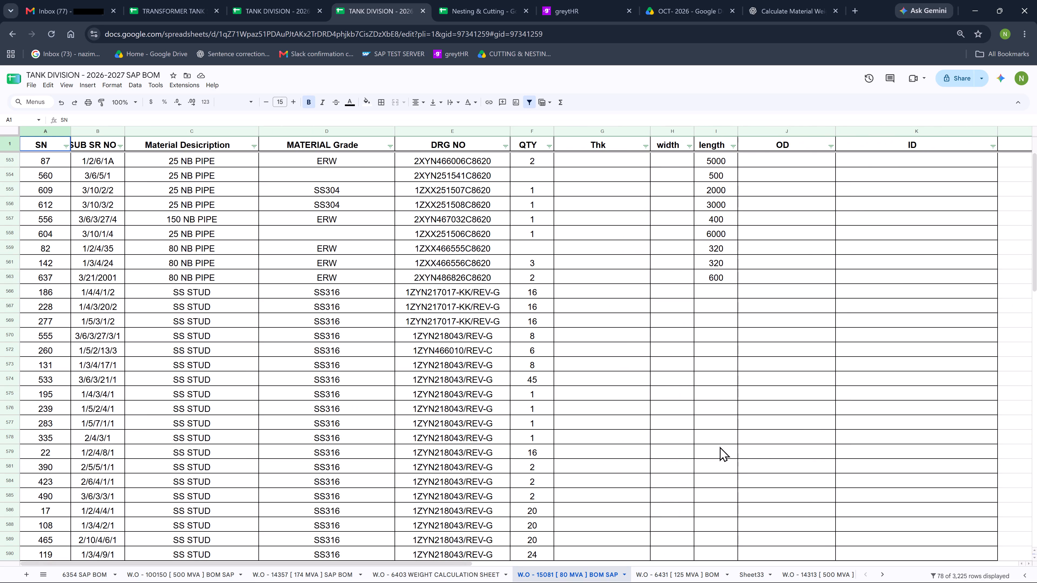
left_click(14, 133)
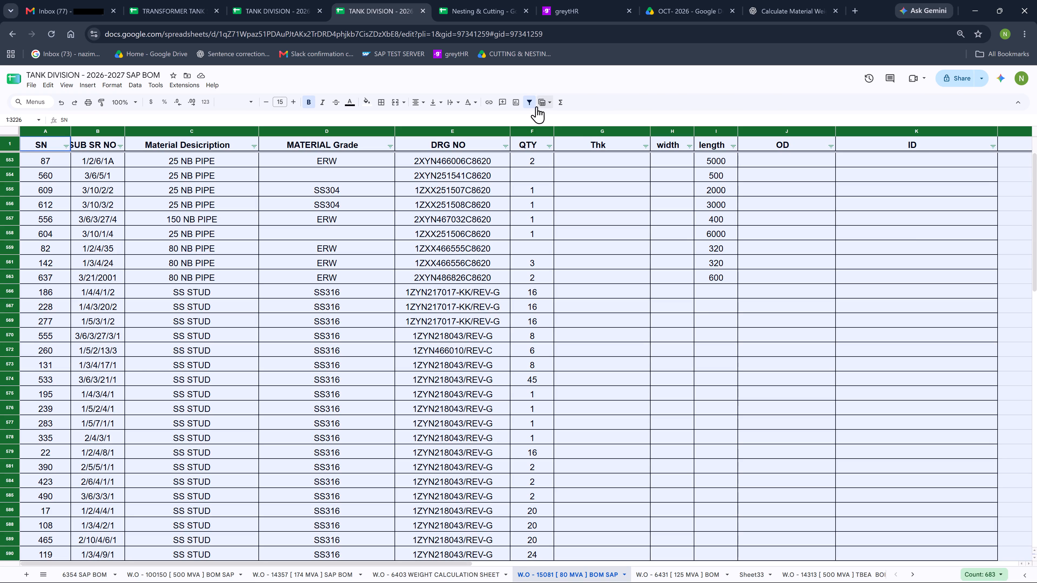
left_click(528, 102)
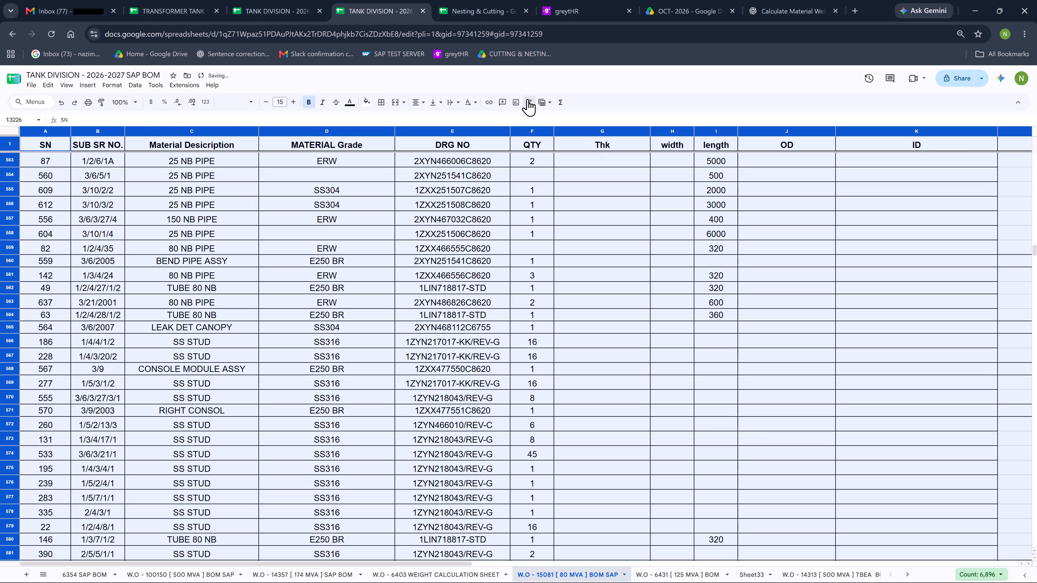
left_click(529, 102)
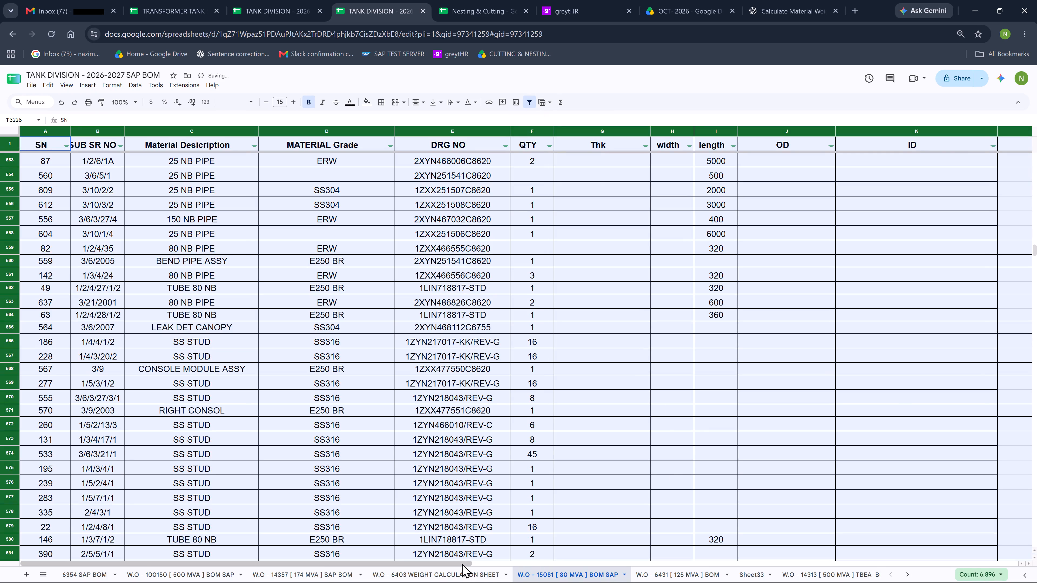
Filter the NAME column of the W.O - 15081 sheet to exclude (Blanks).
left_click_drag(462, 563, 775, 503)
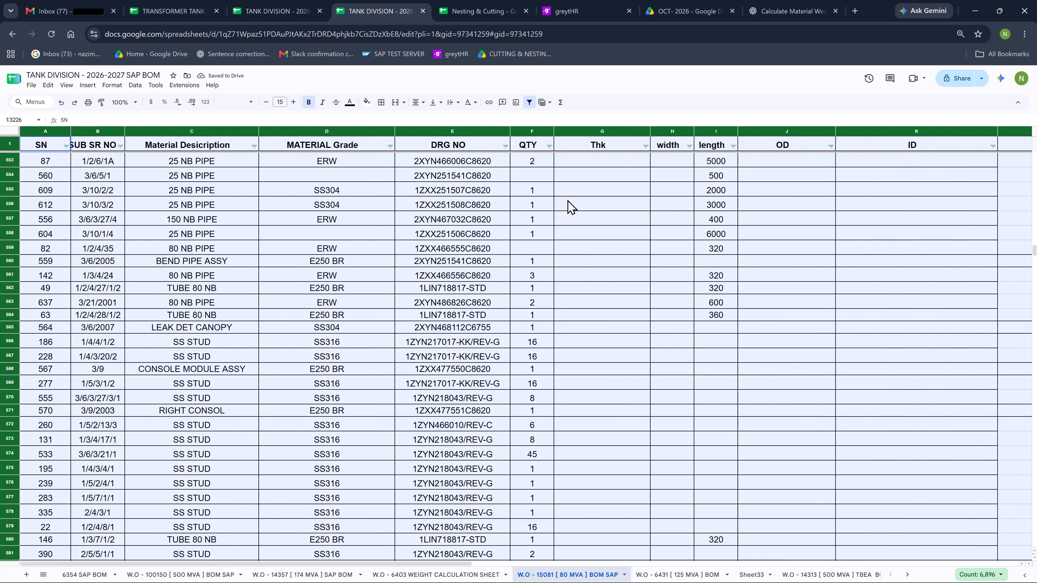
left_click_drag(463, 563, 514, 562)
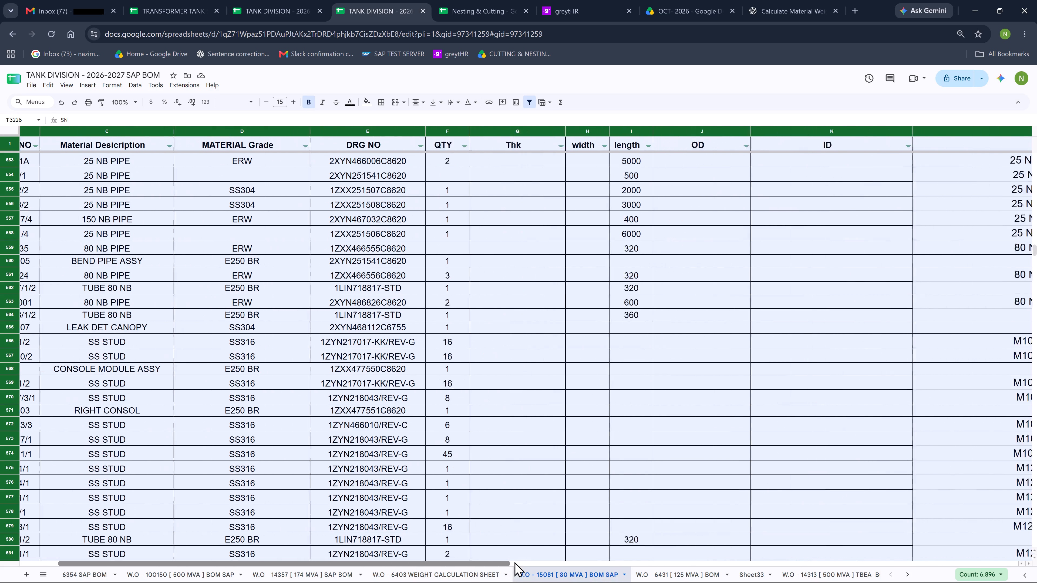
left_click_drag(514, 562, 732, 547)
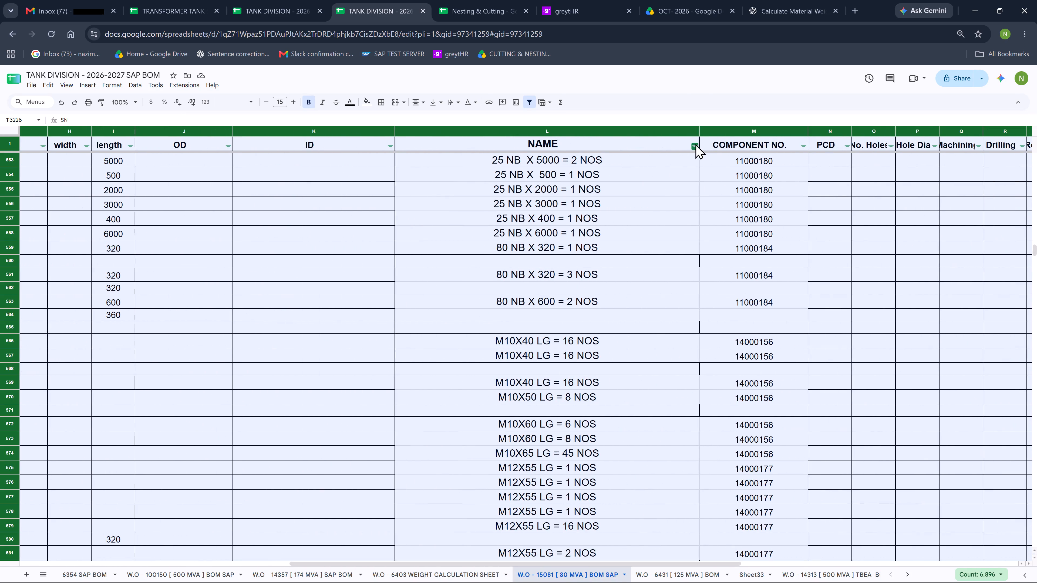
left_click(694, 144)
left_click(625, 290)
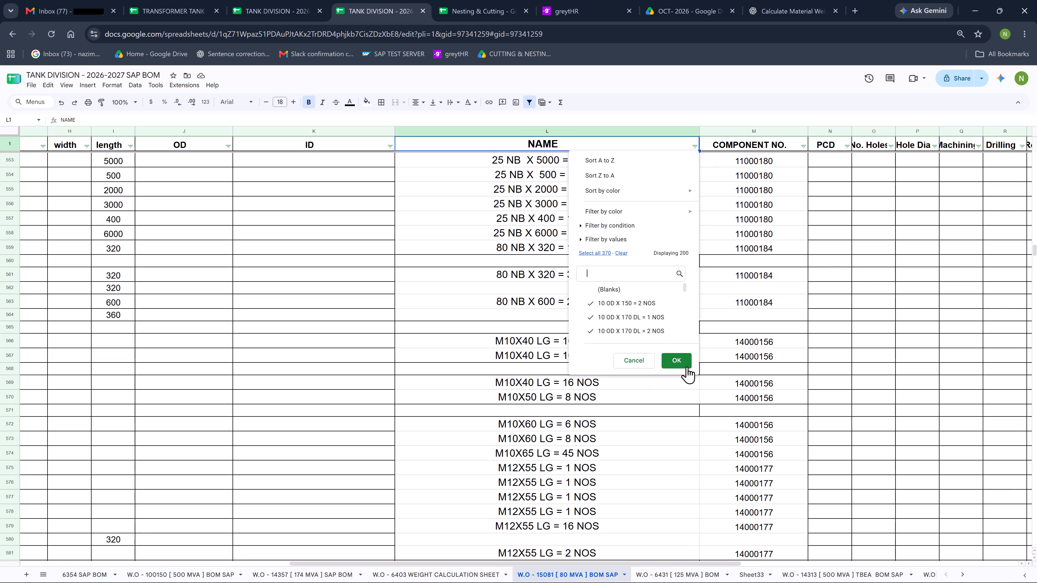
left_click(683, 362)
Copy component number 11001024 from the 2 THK item into COMPONENT NO. for the 2 THK items in rows 2 to 8 of W.O - 6431.
scroll(706, 340, "up", 4)
scroll(639, 283, "up", 9)
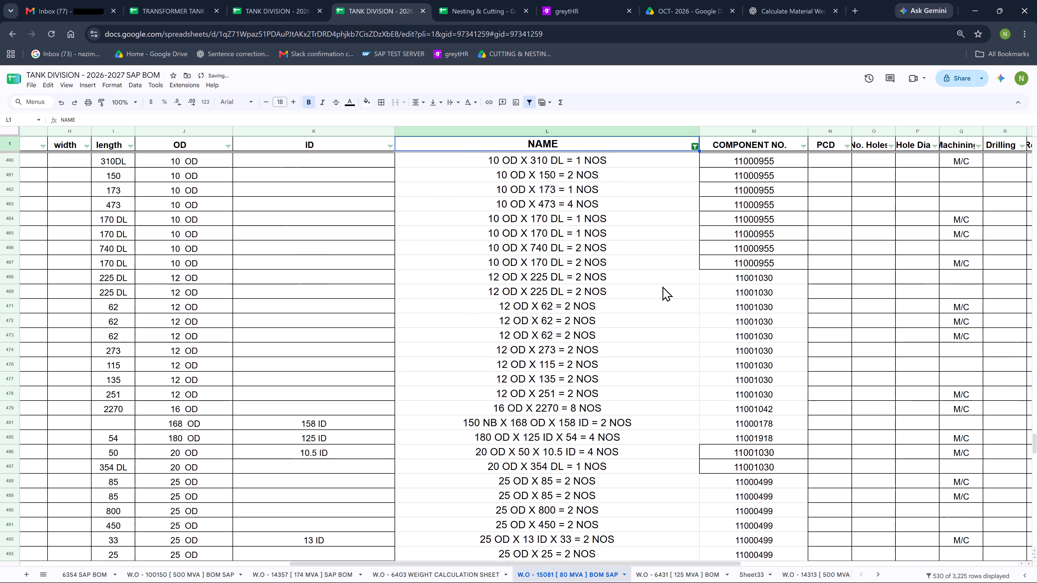
scroll(662, 286, "up", 18)
scroll(662, 286, "up", 16)
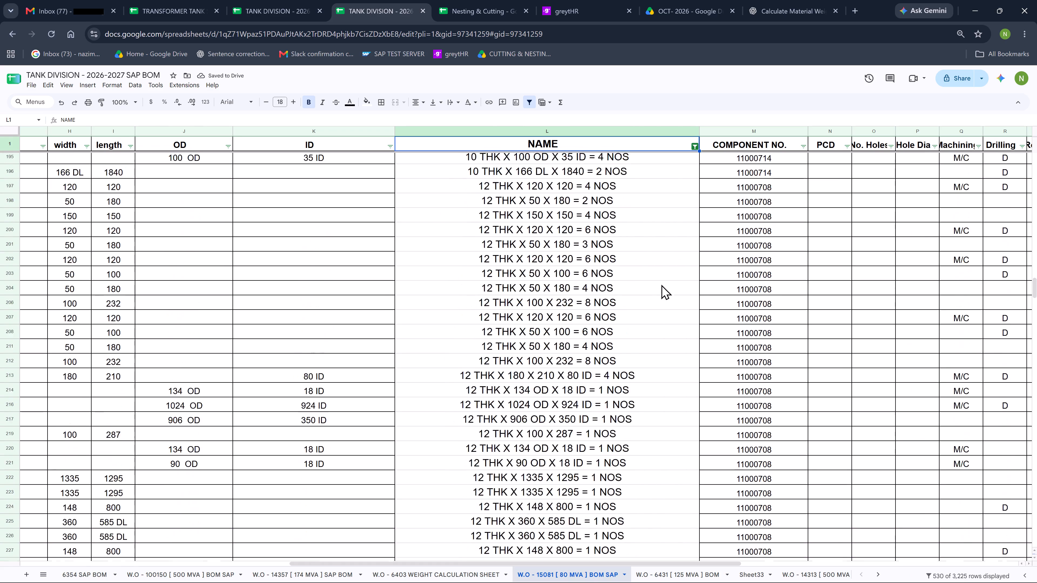
scroll(661, 284, "up", 20)
scroll(661, 284, "up", 8)
scroll(632, 281, "up", 7)
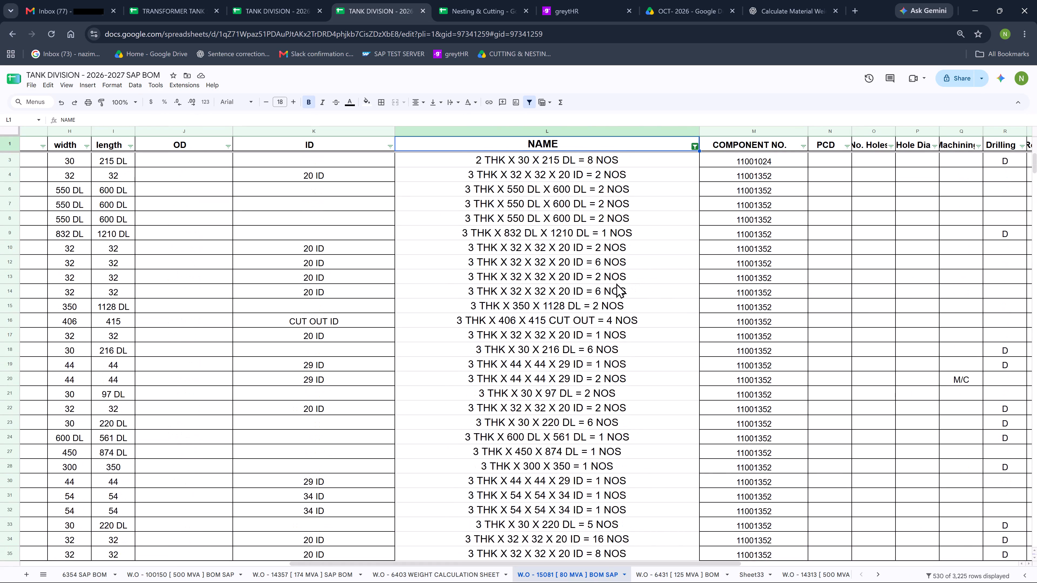
scroll(616, 283, "up", 10)
left_click(716, 159)
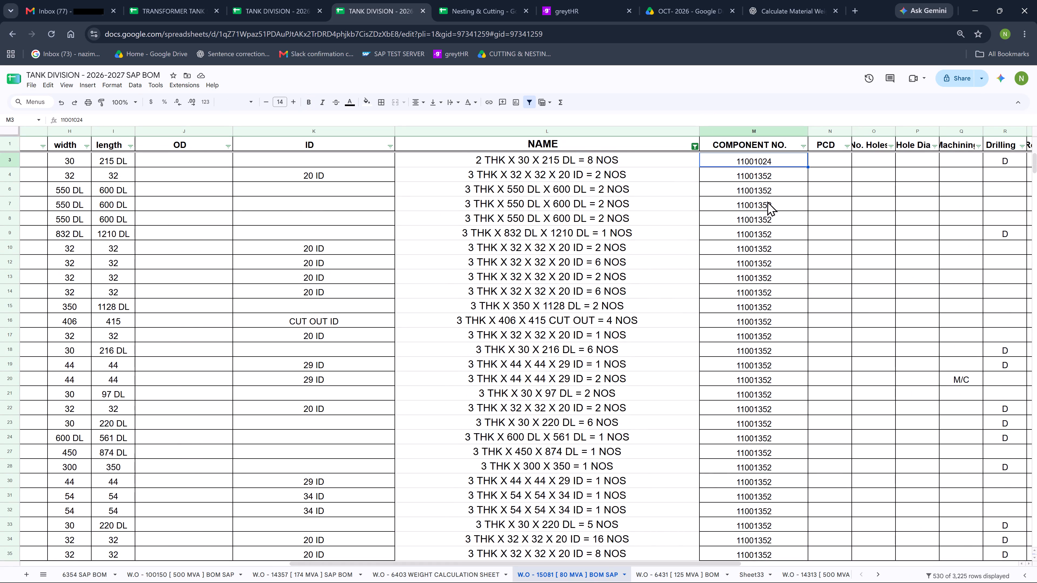
key("ctrl+c")
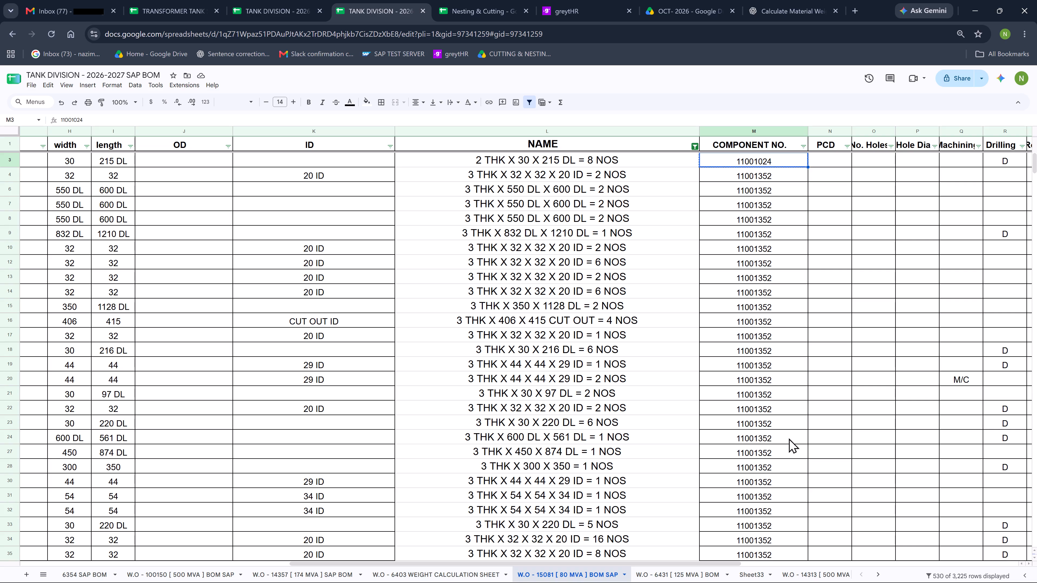
left_click(669, 582)
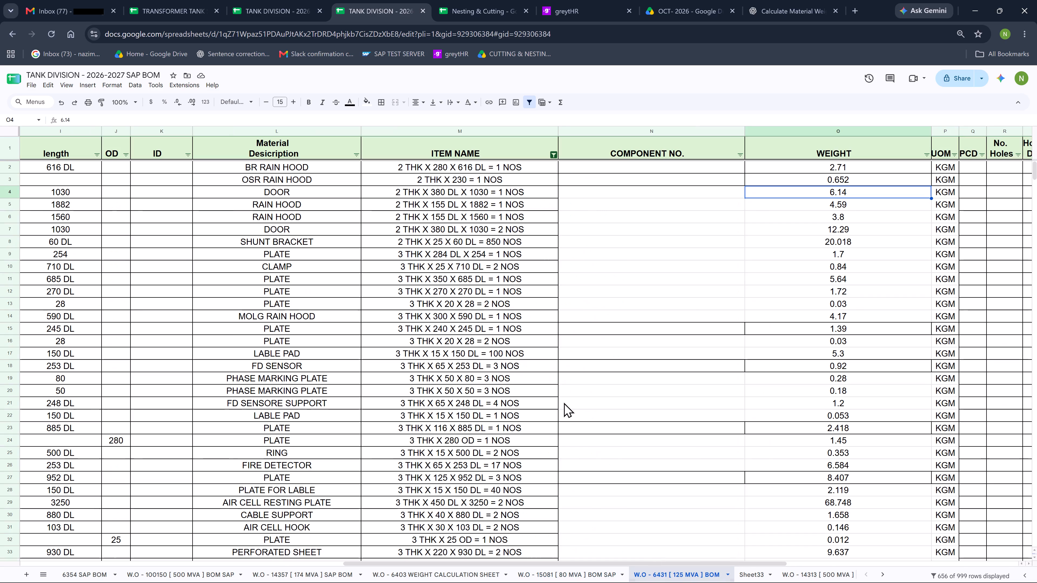
left_click_drag(587, 167, 591, 202)
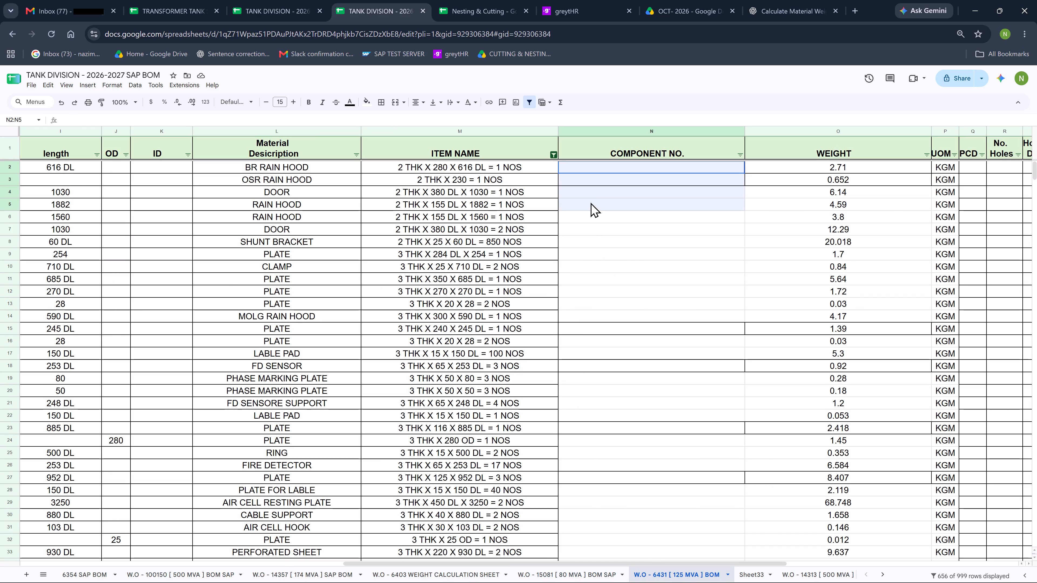
left_click_drag(591, 202, 592, 239)
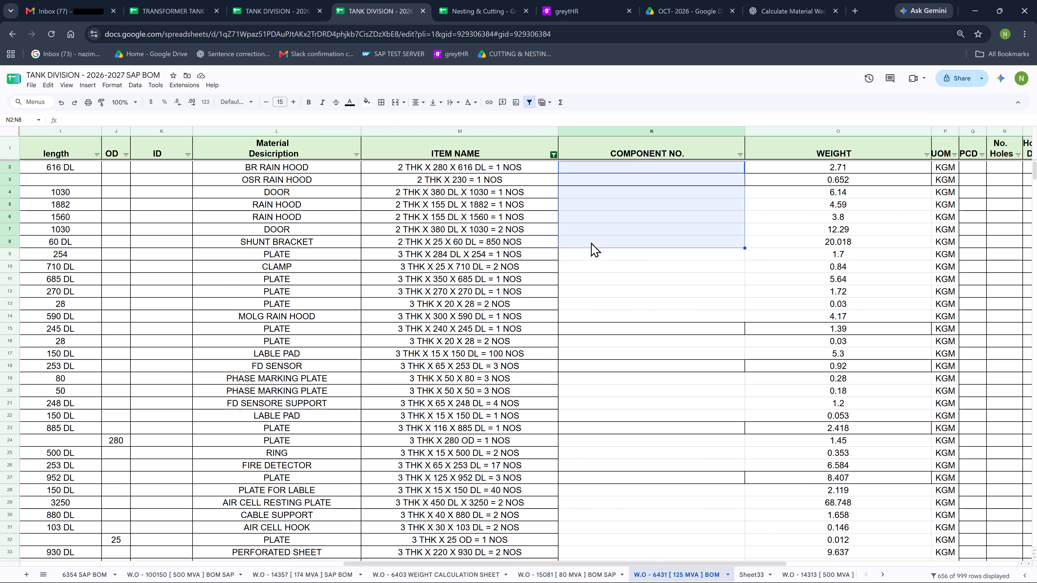
key("ctrl+v")
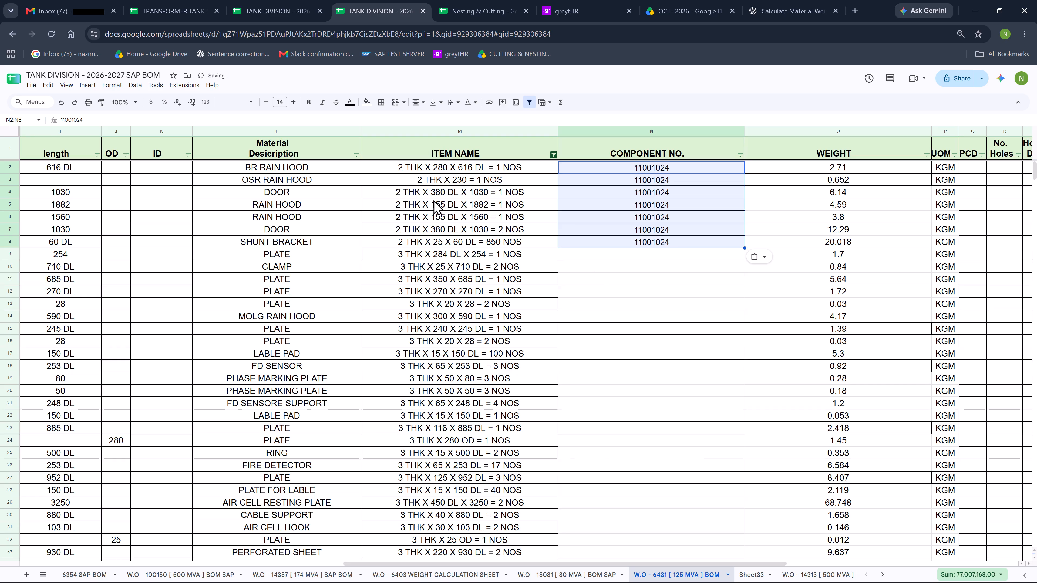
Copy component number 11001352 from a 3 THK item on W.O - 15081 into COMPONENT NO. rows 9 to 33 of W.O - 6431.
left_click(571, 577)
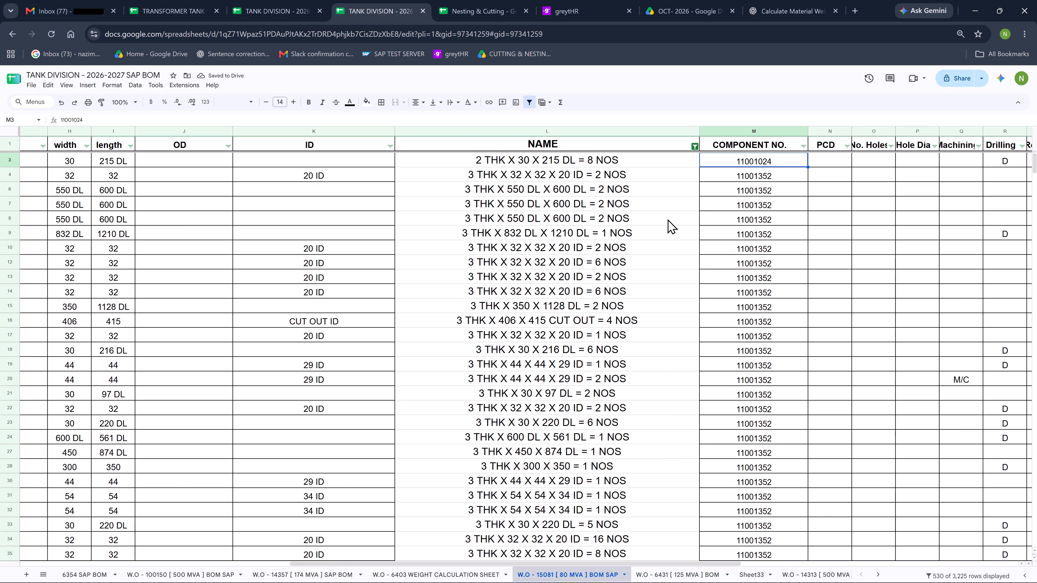
left_click(738, 208)
key("ctrl+c")
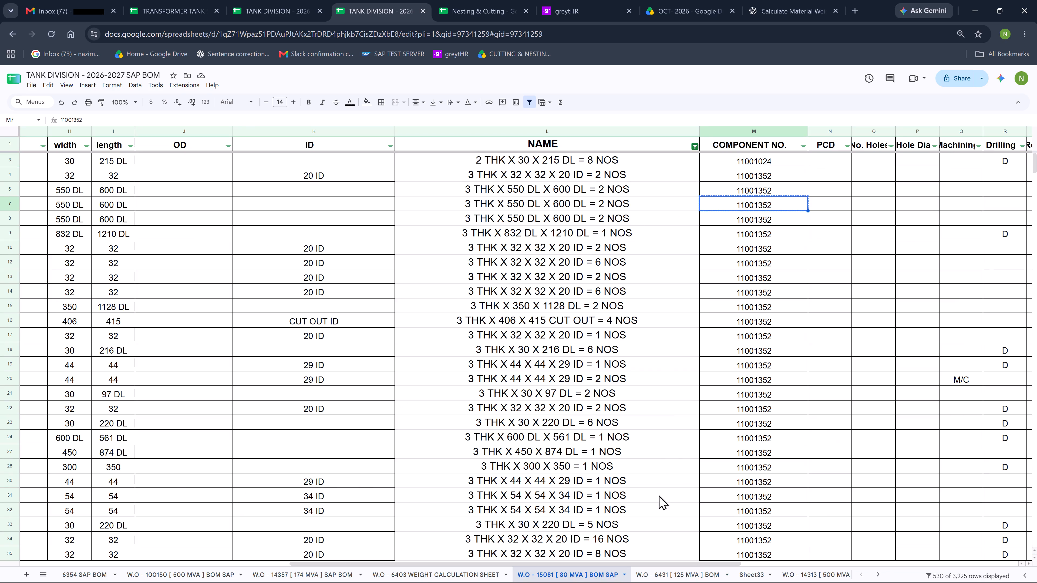
left_click(673, 581)
left_click_drag(587, 255, 587, 262)
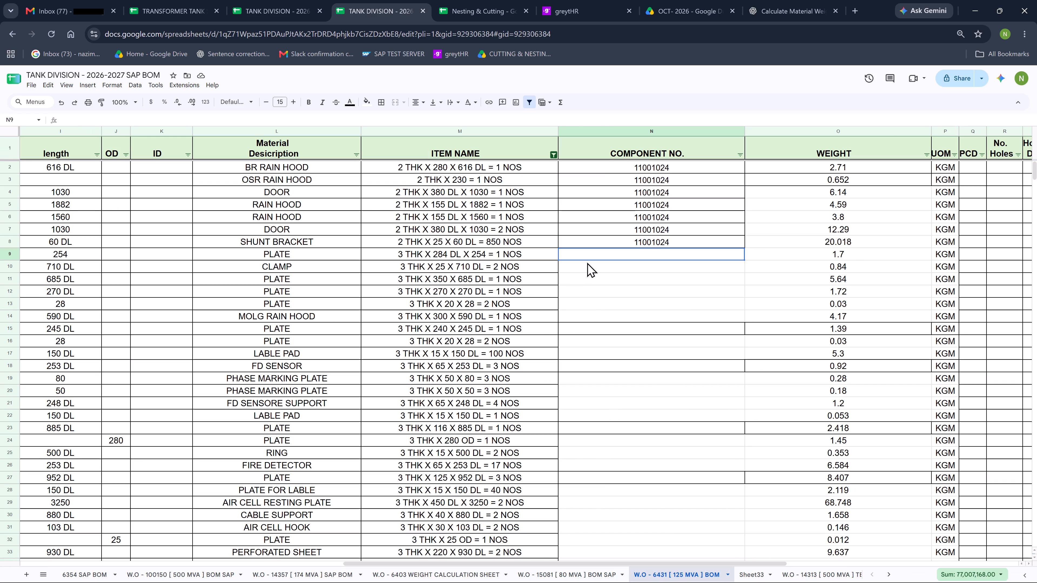
left_click_drag(587, 262, 598, 550)
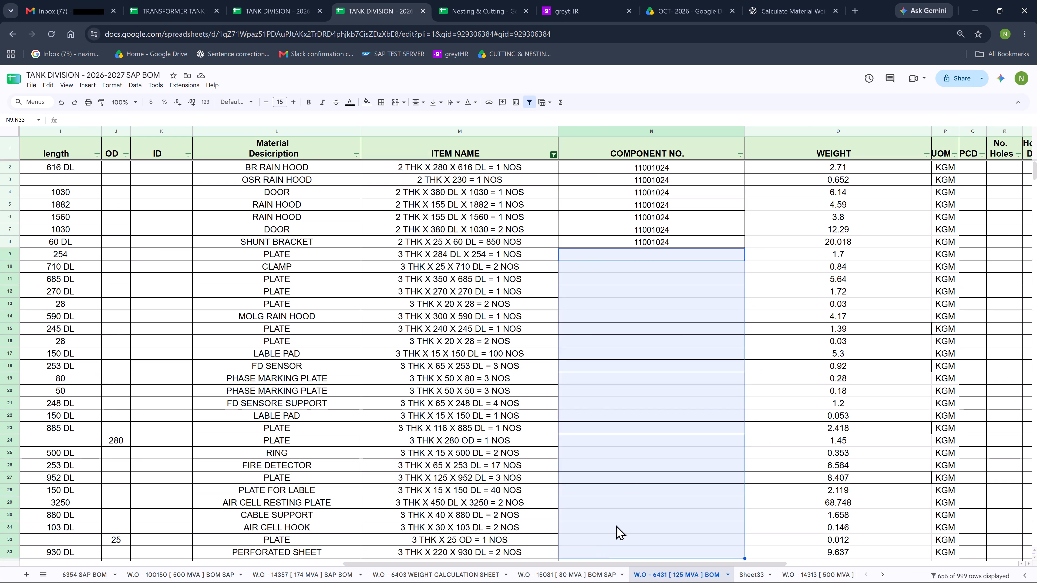
key("ctrl+v")
Paste component number 11001352 into COMPONENT NO. for the remaining 3 THK items in rows 34 to 39 of W.O - 6431.
scroll(609, 233, "down", 2)
scroll(628, 246, "down", 3)
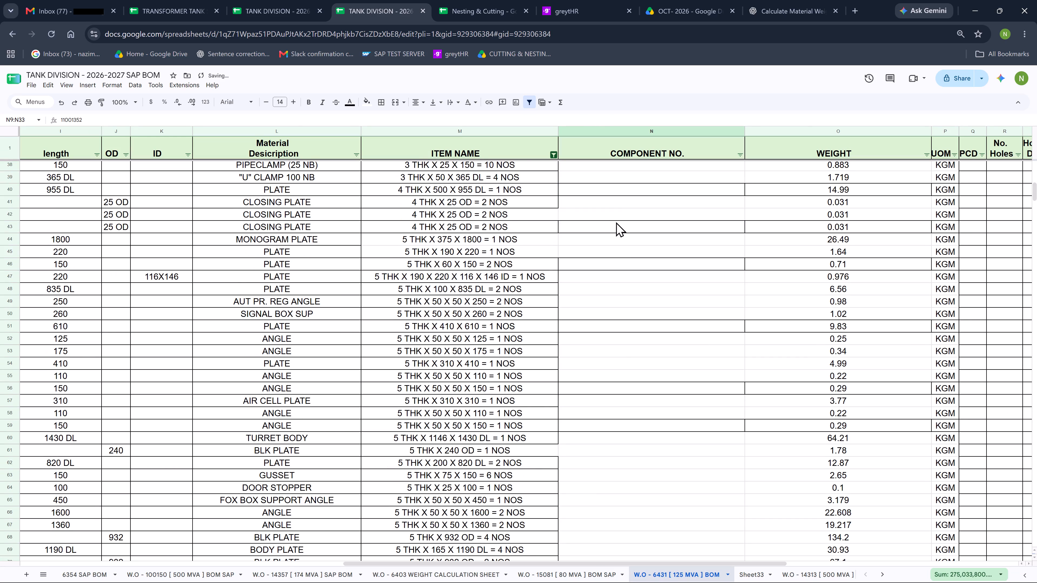
scroll(613, 218, "up", 1)
left_click_drag(583, 202, 585, 233)
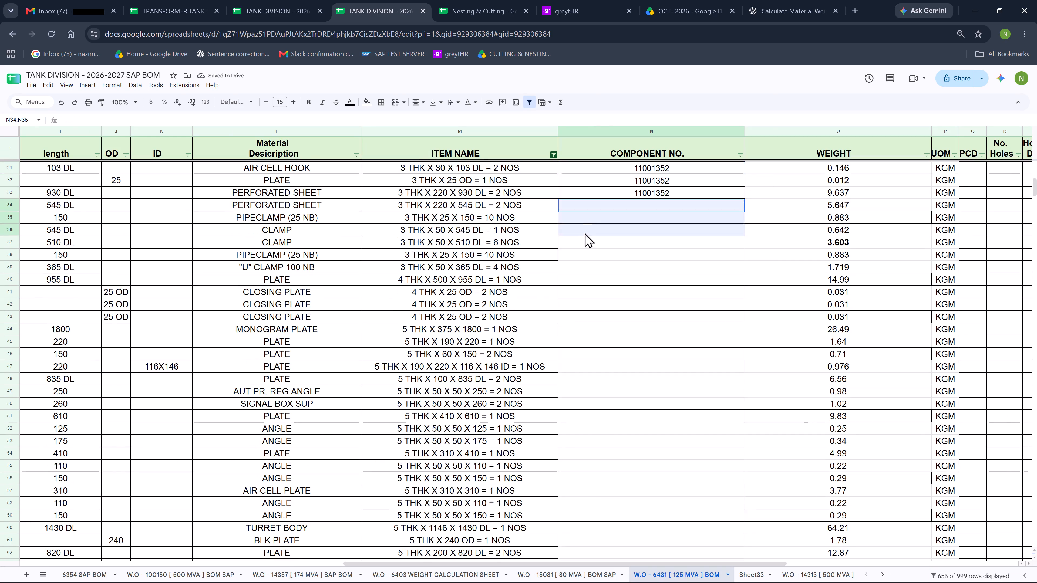
left_click_drag(585, 233, 587, 267)
key("ctrl+v")
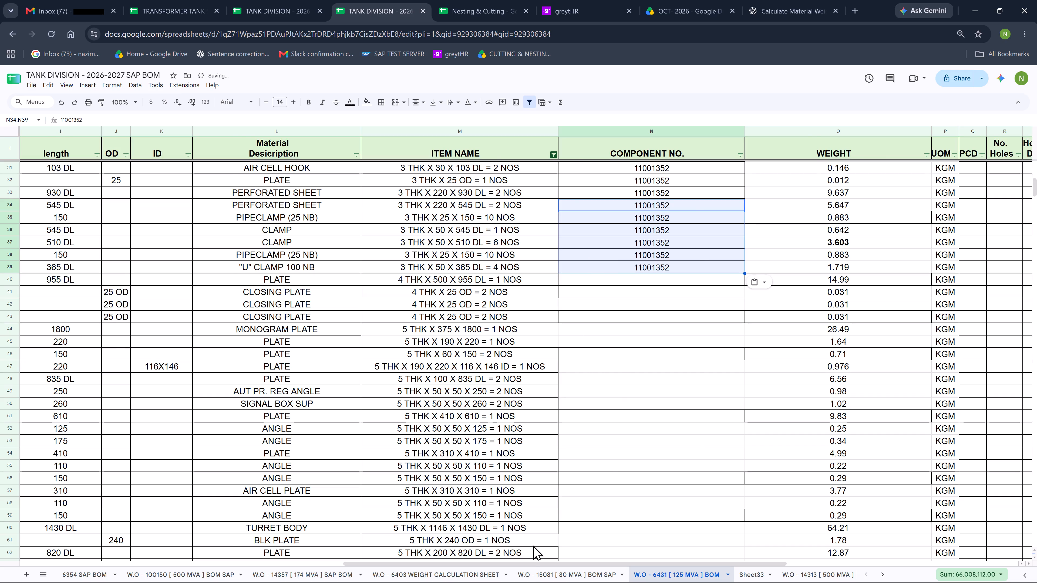
Copy component number 11001247 from a 4 THK item on W.O - 15081 into COMPONENT NO. rows 40 to 43 of W.O - 6431.
left_click(560, 573)
scroll(612, 286, "down", 4)
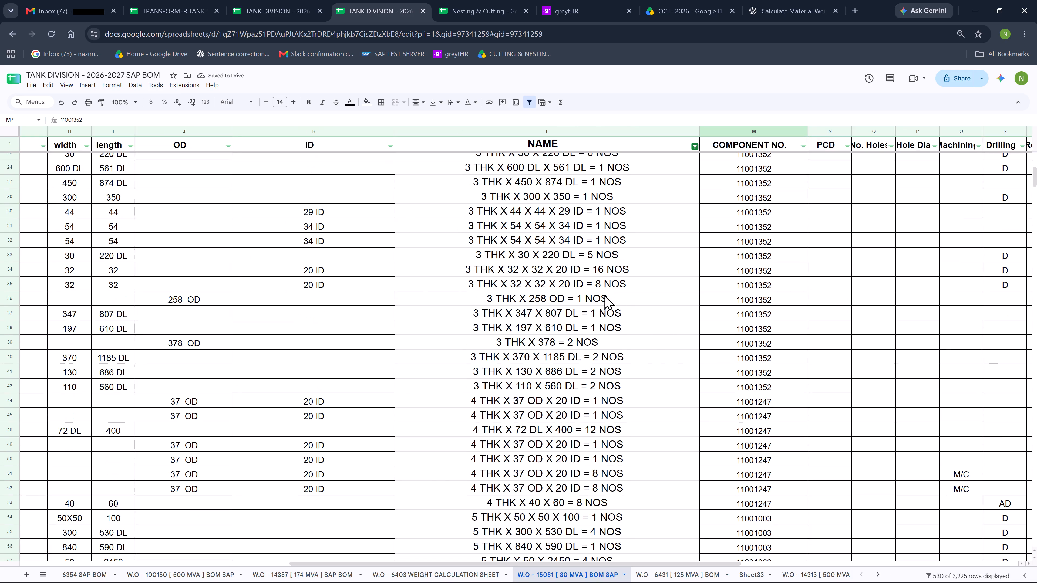
left_click(520, 333)
left_click(732, 338)
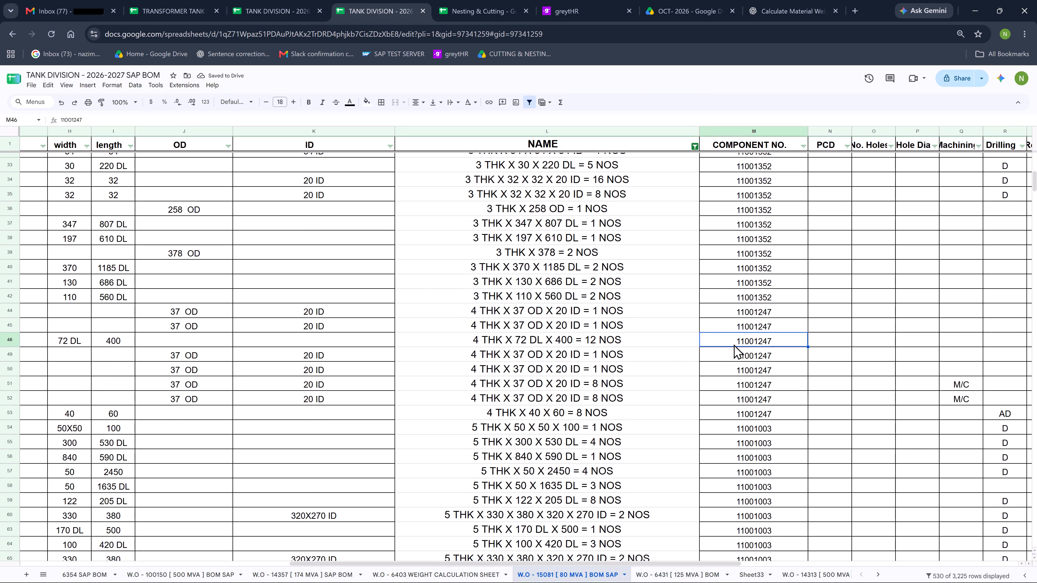
key("ctrl+c")
left_click(665, 573)
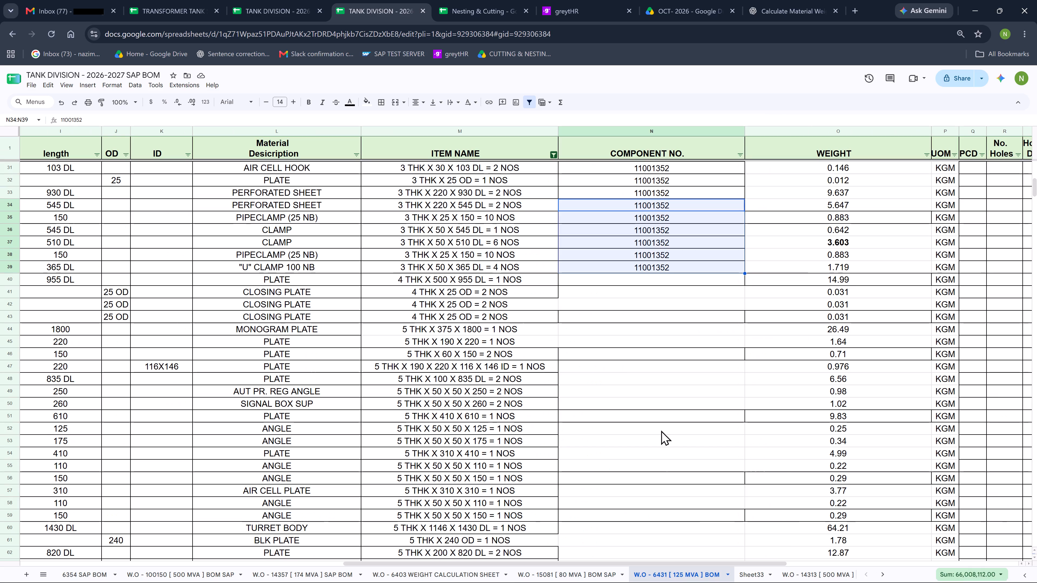
left_click_drag(590, 279, 592, 306)
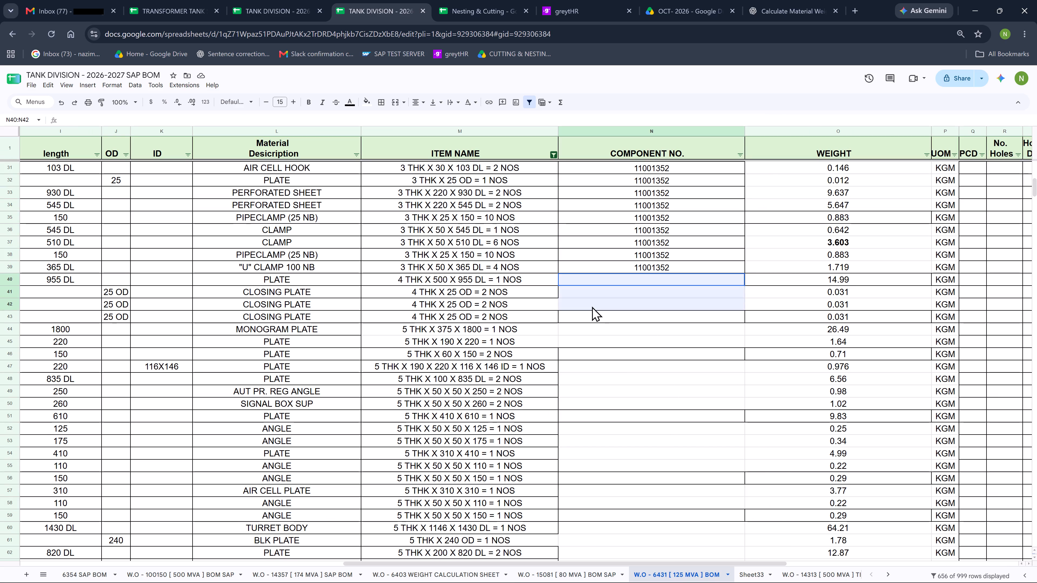
left_click_drag(592, 306, 595, 314)
key("ctrl+v")
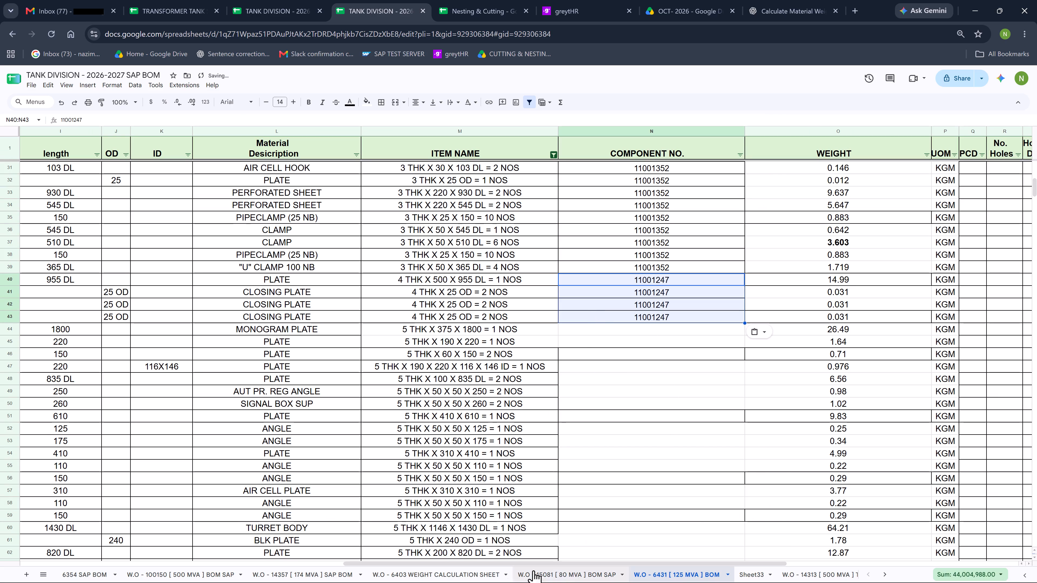
Copy component number 11001003 from a 5 THK item on W.O - 15081 into COMPONENT NO. rows 44 to 68 of W.O - 6431.
left_click(569, 573)
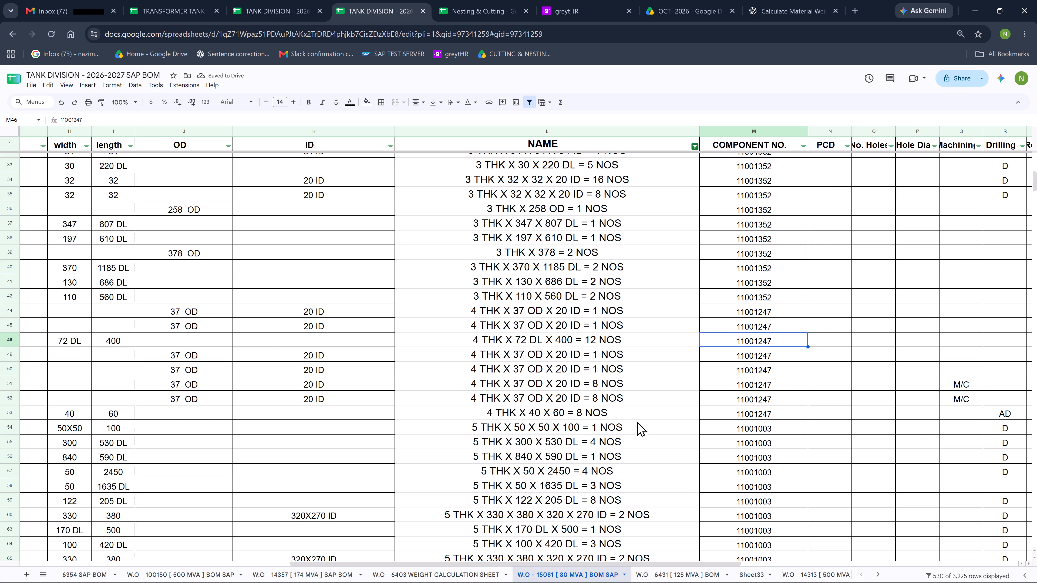
left_click(749, 454)
key("ctrl+c")
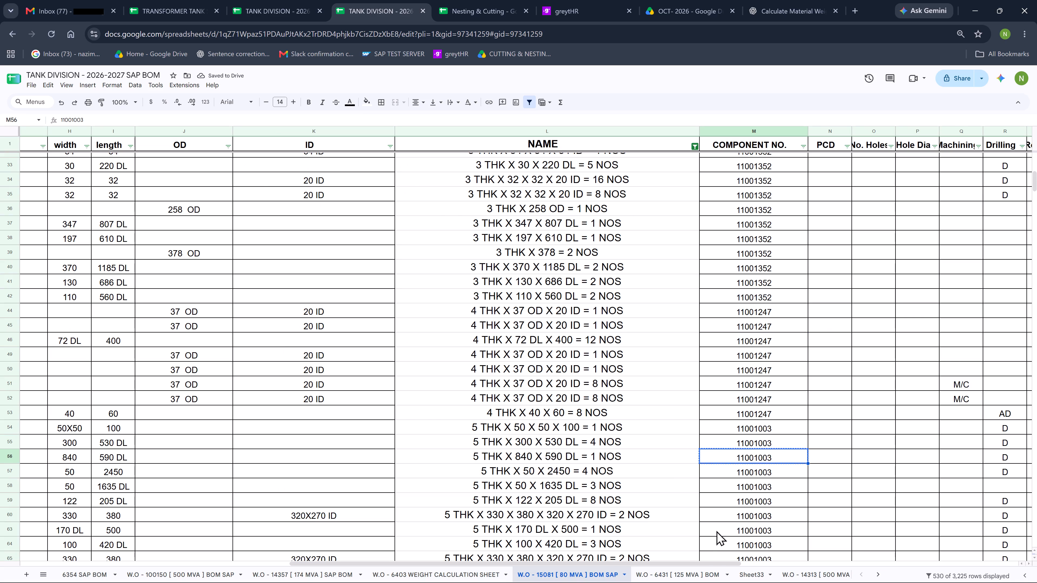
left_click(689, 575)
scroll(671, 241, "down", 1)
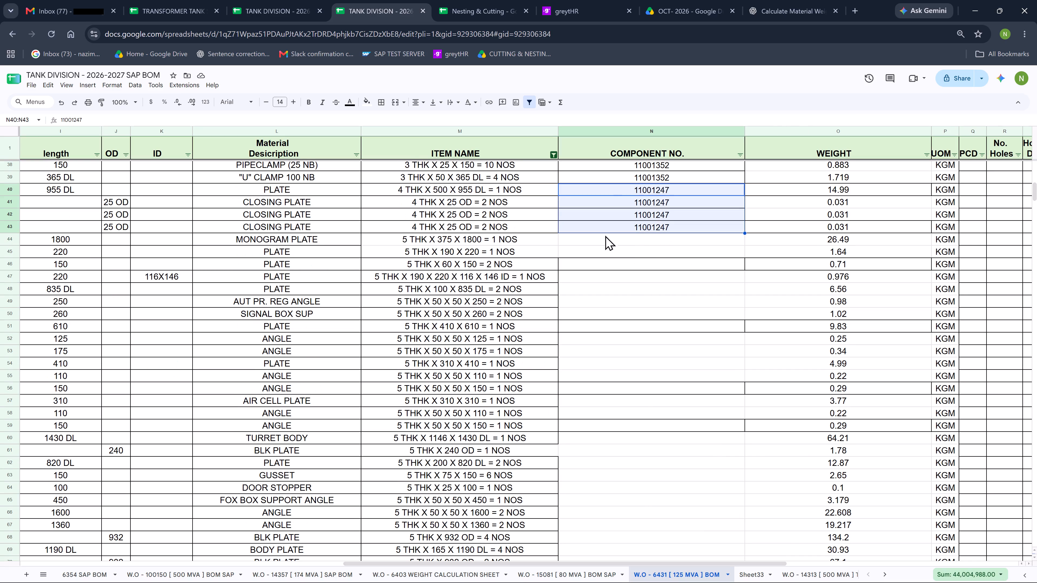
left_click_drag(595, 237, 622, 543)
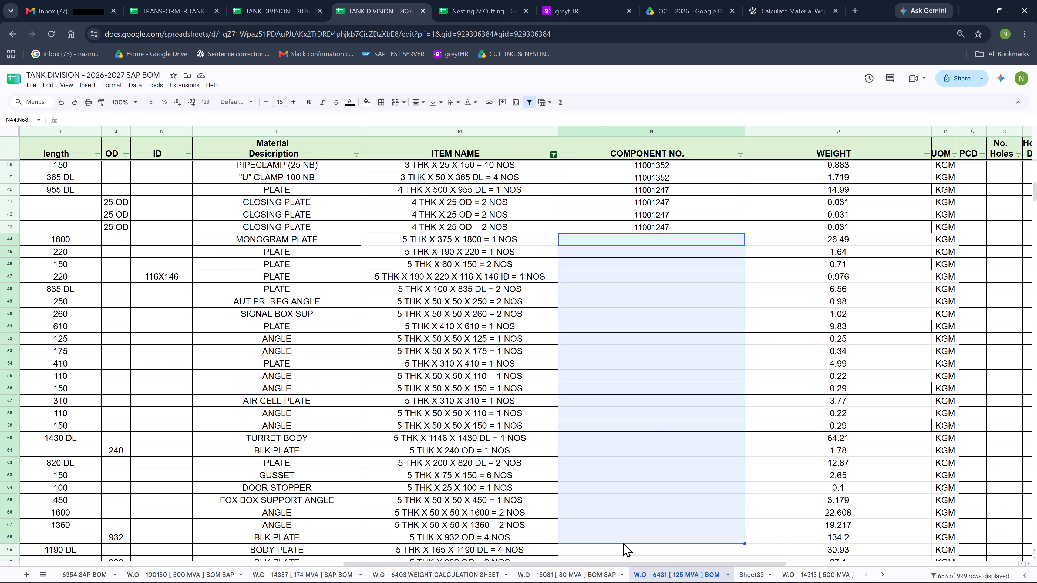
key("ctrl+v")
Paste component number 11001003 into COMPONENT NO. for the remaining 5 THK items in rows 69 to 101.
scroll(646, 294, "down", 3)
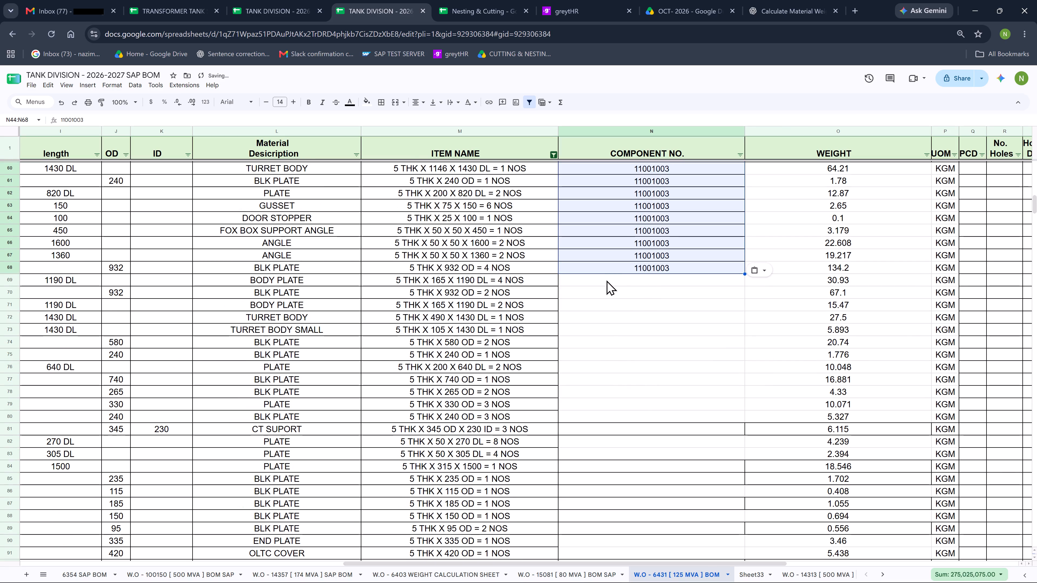
left_click_drag(607, 280, 621, 547)
key("ctrl+v")
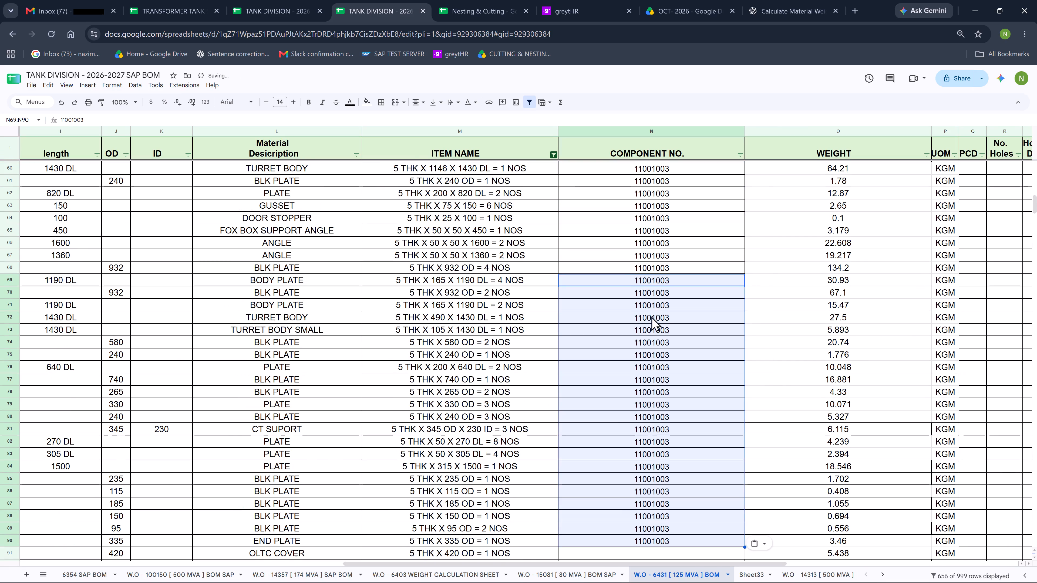
scroll(652, 297, "down", 3)
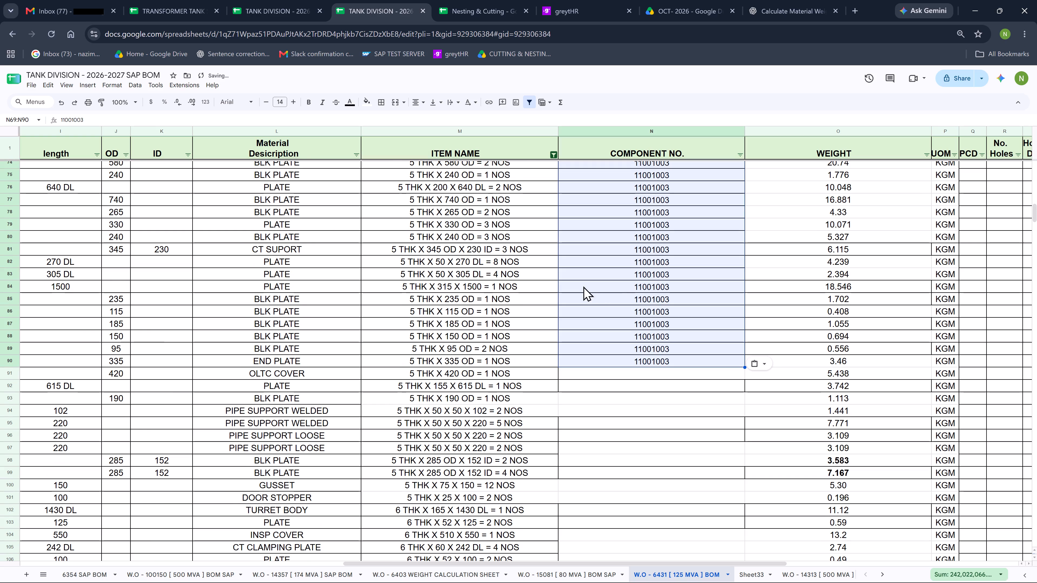
left_click_drag(578, 282, 582, 408)
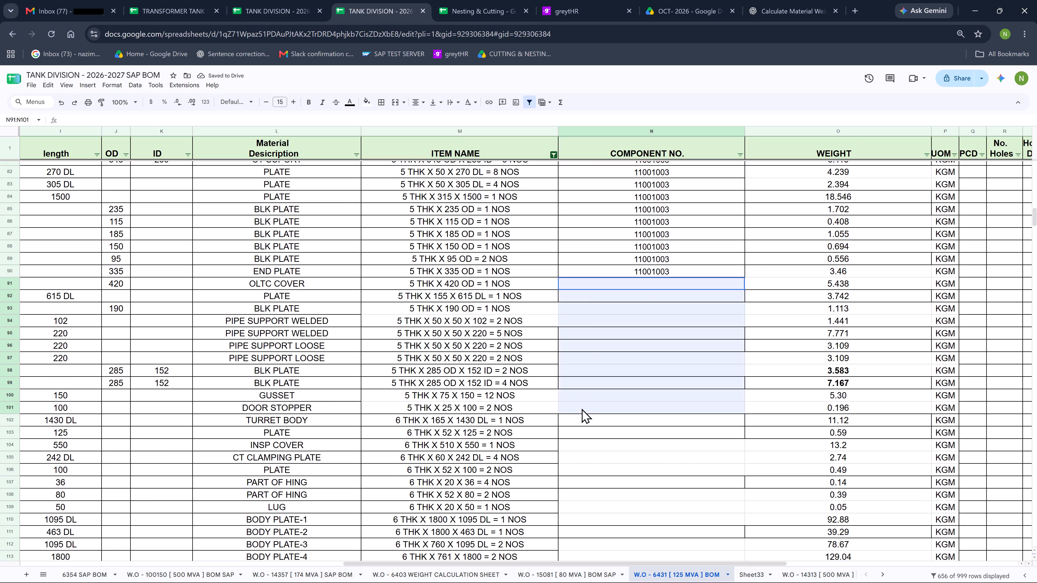
left_click_drag(582, 408, 582, 410)
key("ctrl+v")
Copy component number 11001002 from a 6 THK item on W.O - 15081 into COMPONENT NO. rows 102 to 128 of W.O - 6431.
scroll(641, 281, "down", 3)
scroll(623, 276, "up", 1)
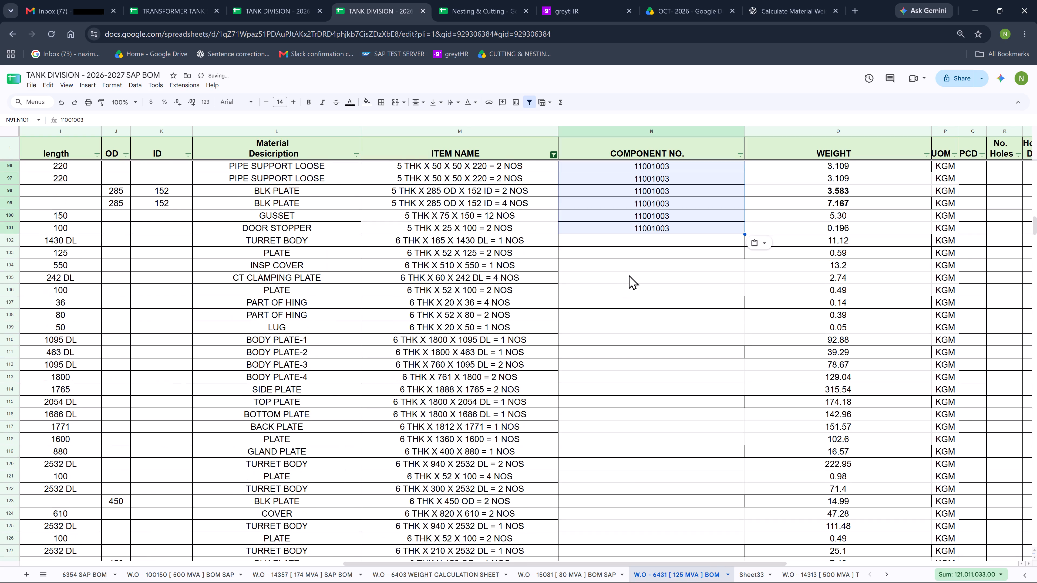
scroll(530, 357, "down", 1, "ctrl")
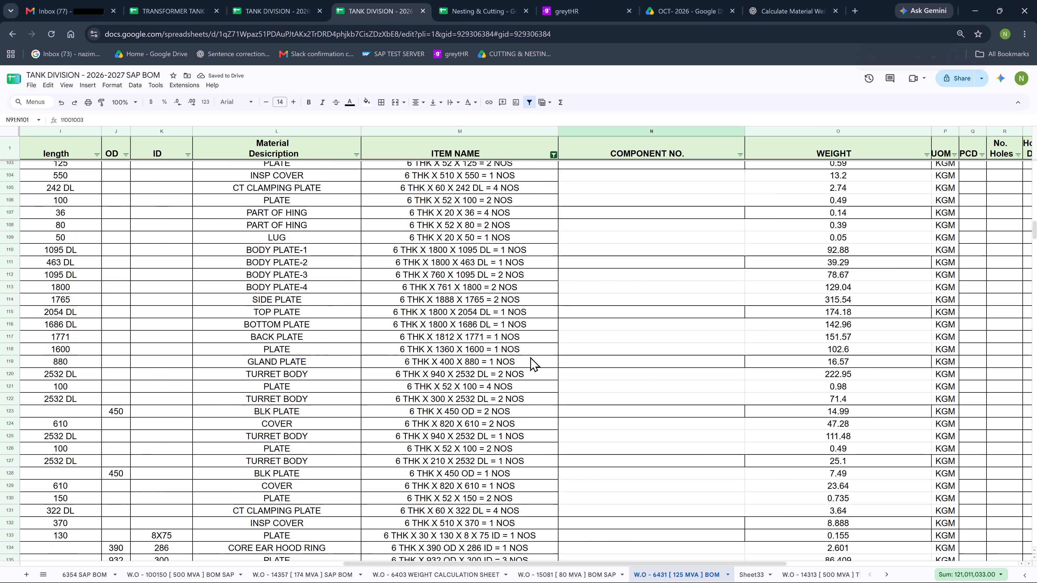
scroll(540, 368, "up", 1)
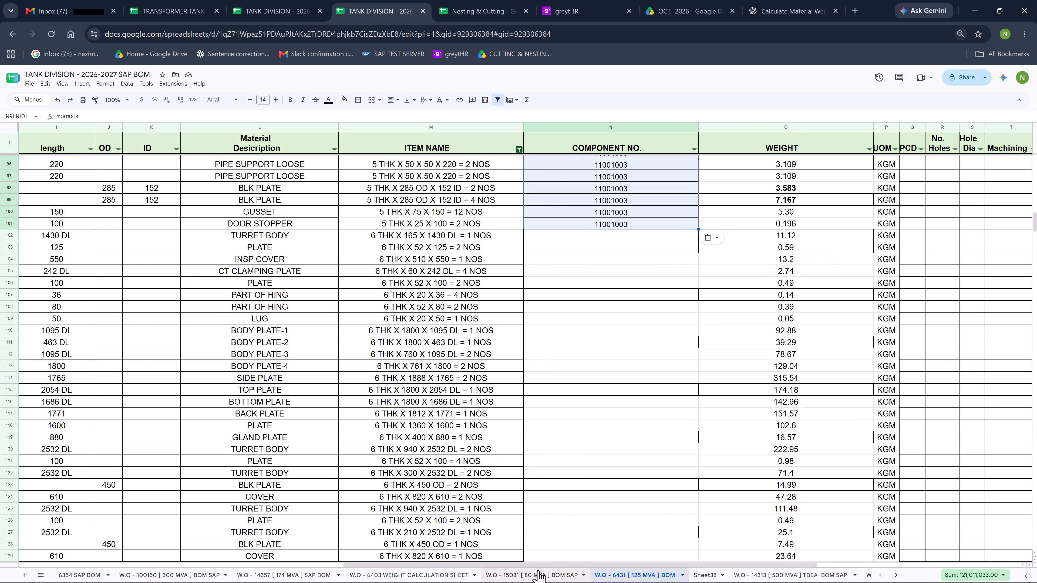
left_click(538, 570)
scroll(604, 351, "down", 7)
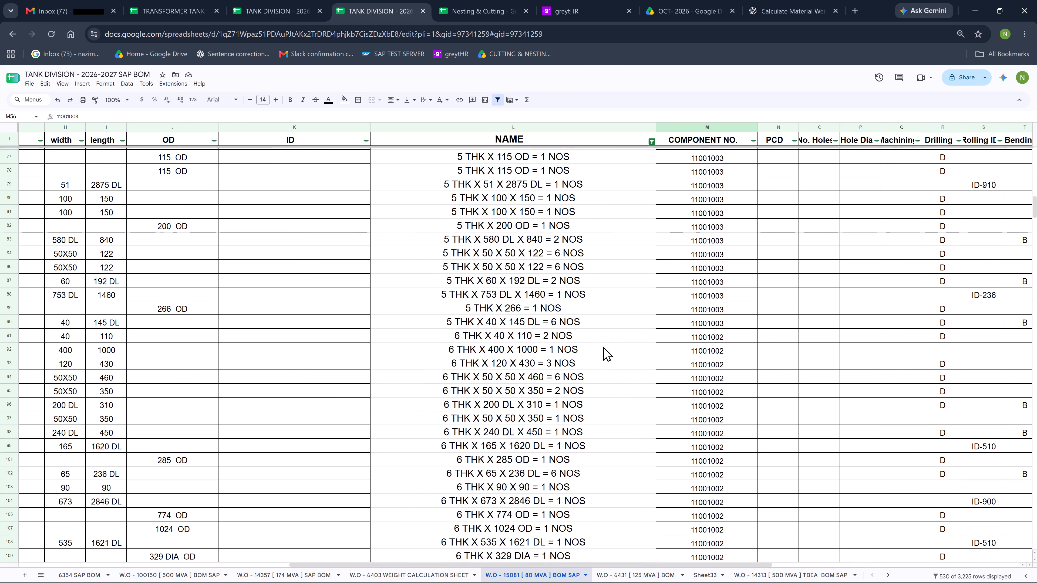
left_click(708, 311)
key("ctrl+c")
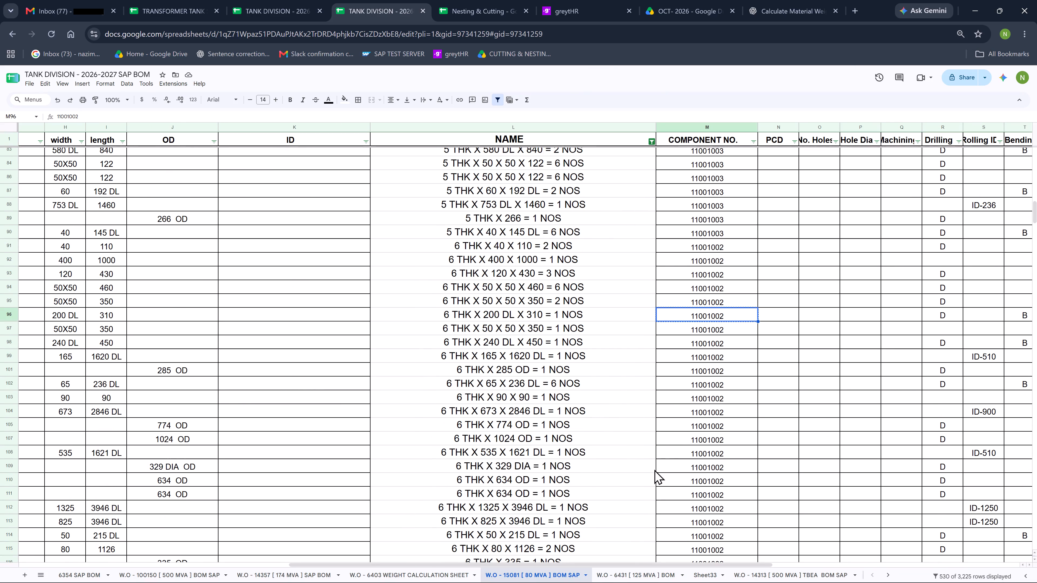
left_click(629, 571)
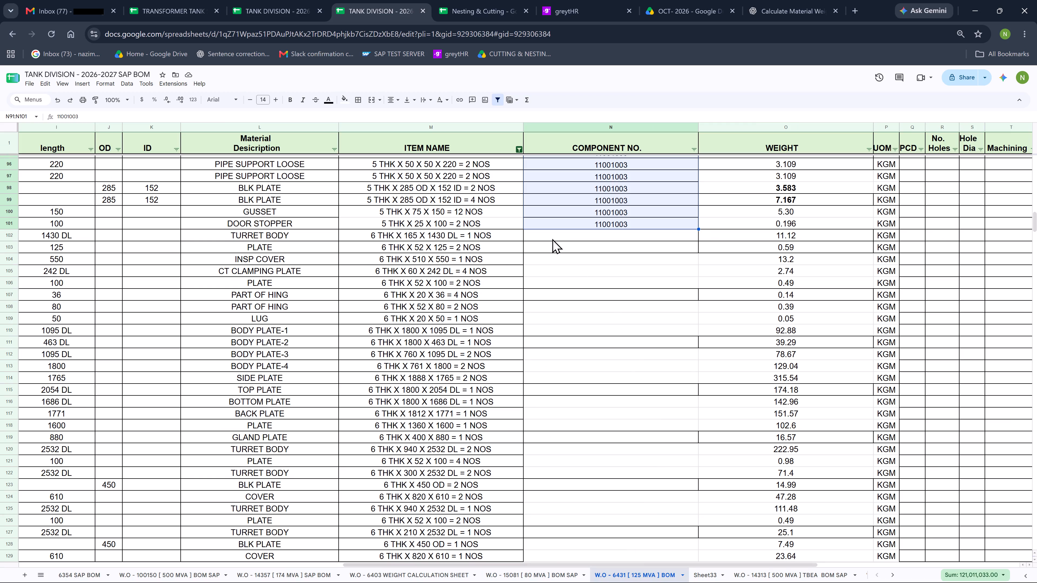
left_click_drag(552, 236, 564, 550)
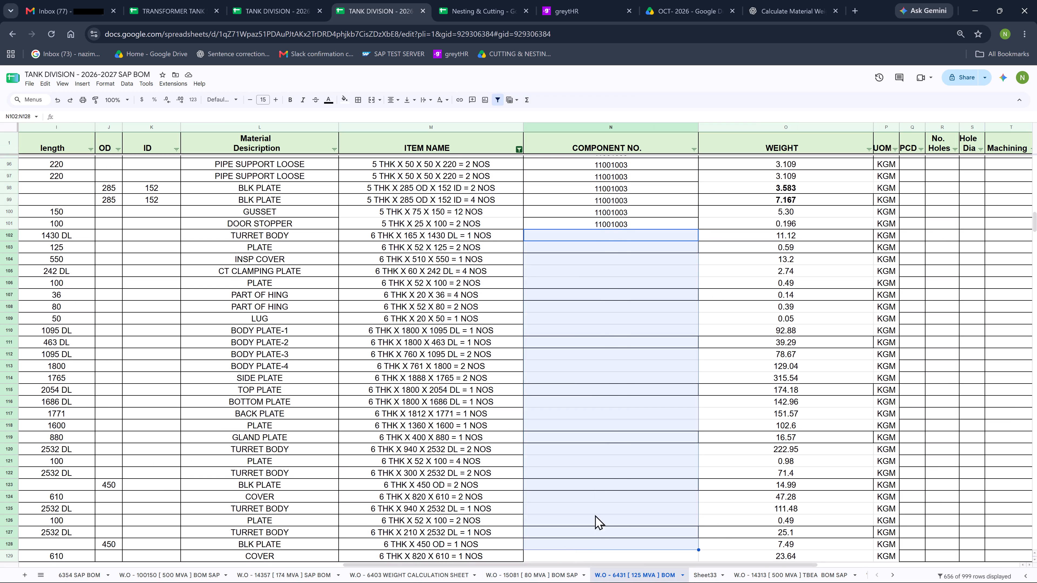
key("ctrl+v")
Paste component number 11001002 into COMPONENT NO. for the remaining 6 THK items in rows 129 to 154.
scroll(590, 298, "down", 4)
left_click_drag(548, 192, 548, 193)
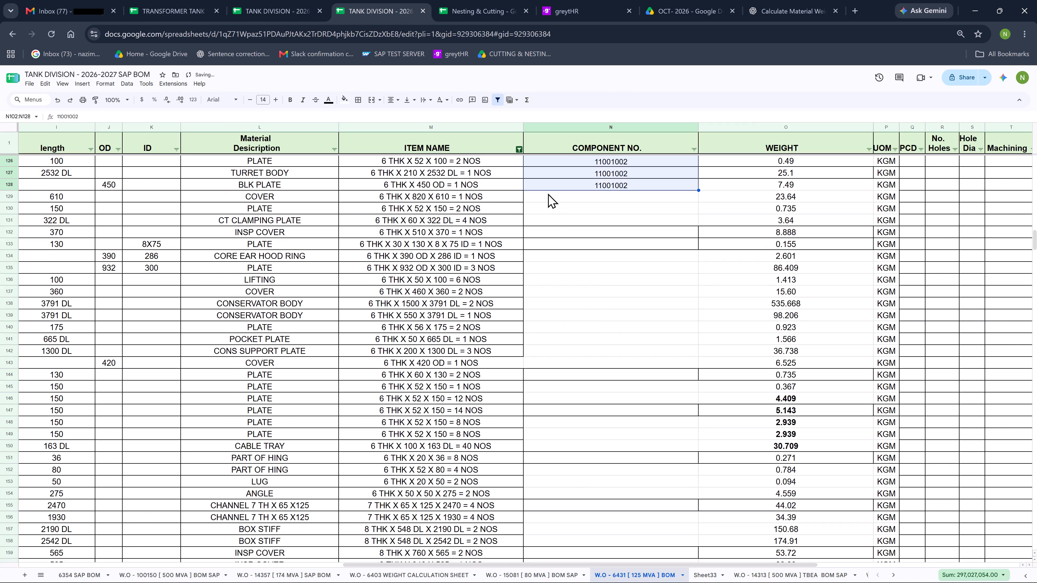
left_click_drag(548, 193, 570, 490)
key("ctrl+v")
Copy component number 11000711 from an 8 THK item on W.O - 15081 into COMPONENT NO. for the 7 and 8 THK items in rows 155 to 181 of W.O - 6431.
scroll(597, 314, "down", 4)
scroll(595, 314, "up", 1)
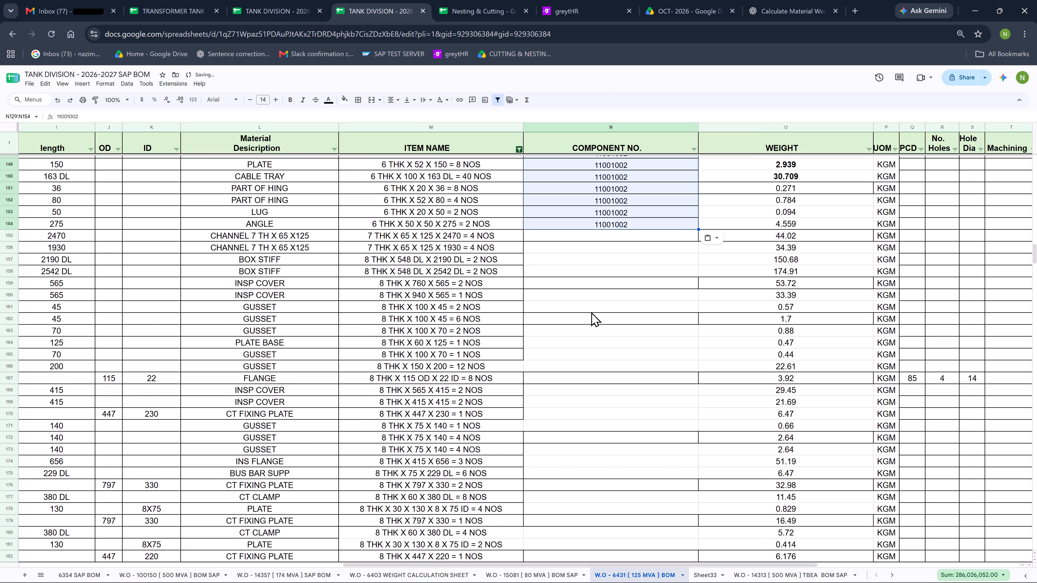
left_click(520, 574)
scroll(556, 340, "down", 4)
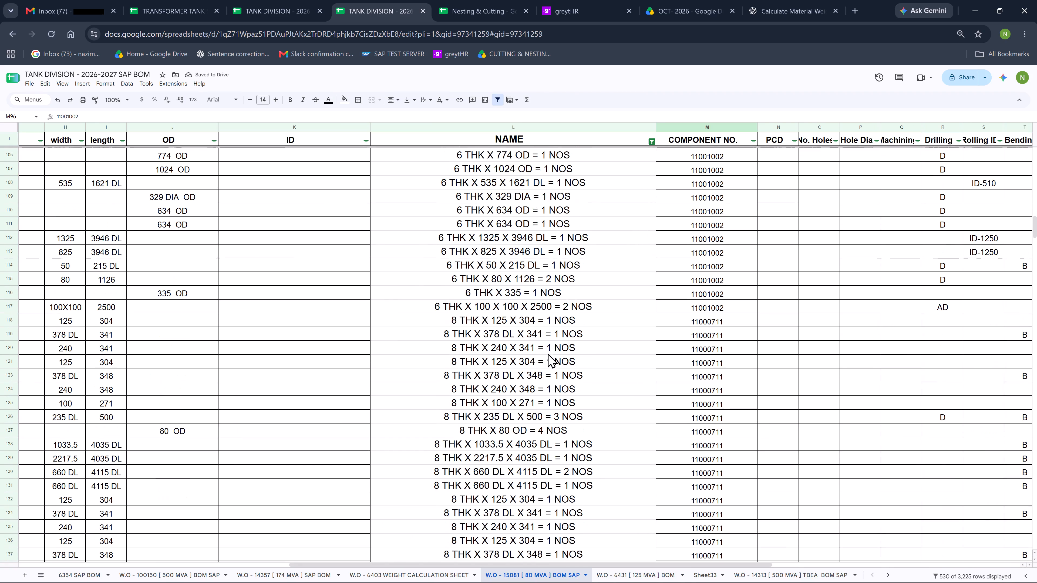
left_click(527, 363)
left_click(692, 367)
key("ctrl+c")
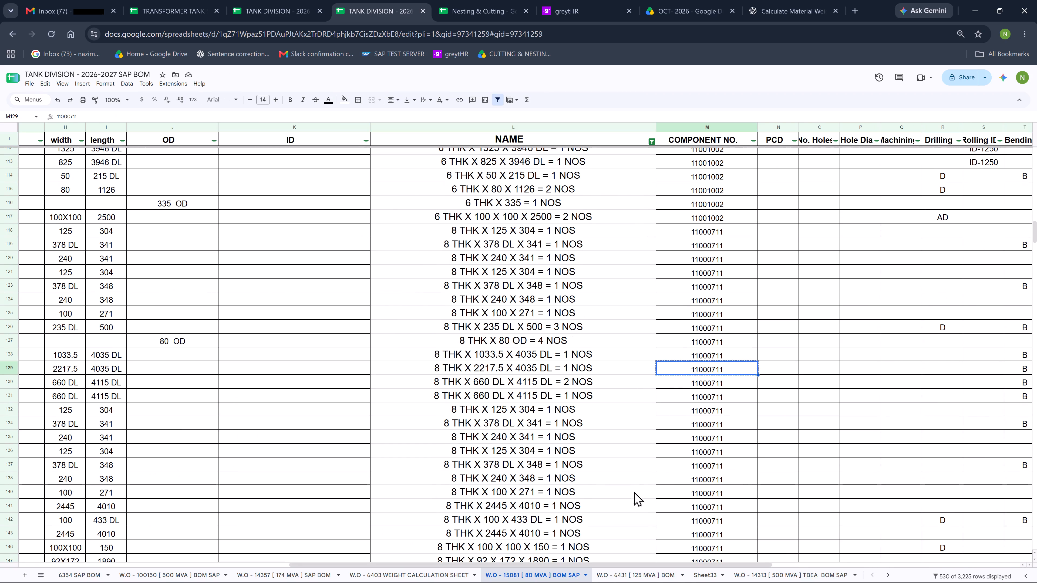
left_click(627, 579)
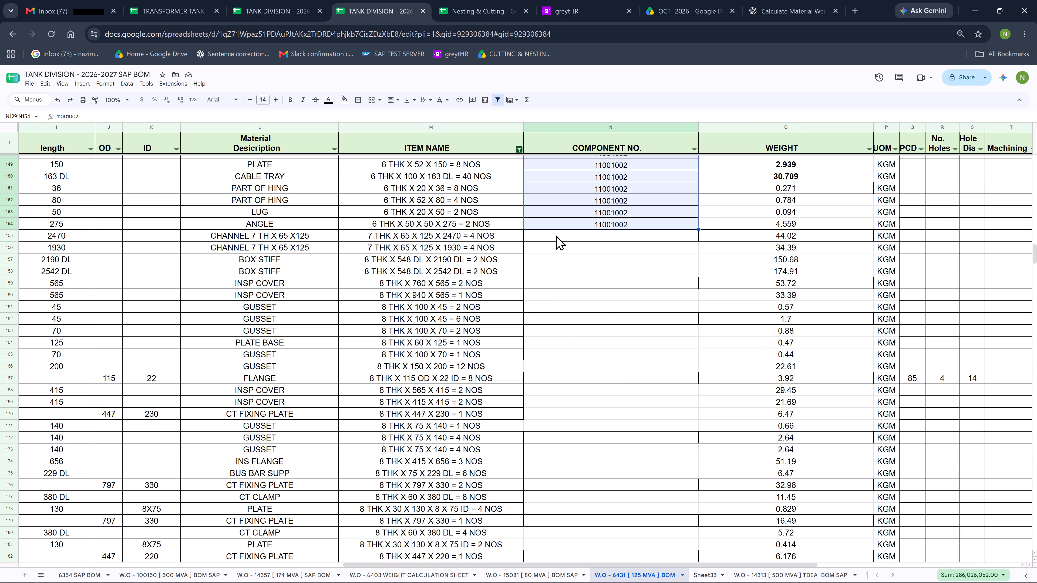
left_click_drag(556, 235, 577, 550)
key("ctrl+v")
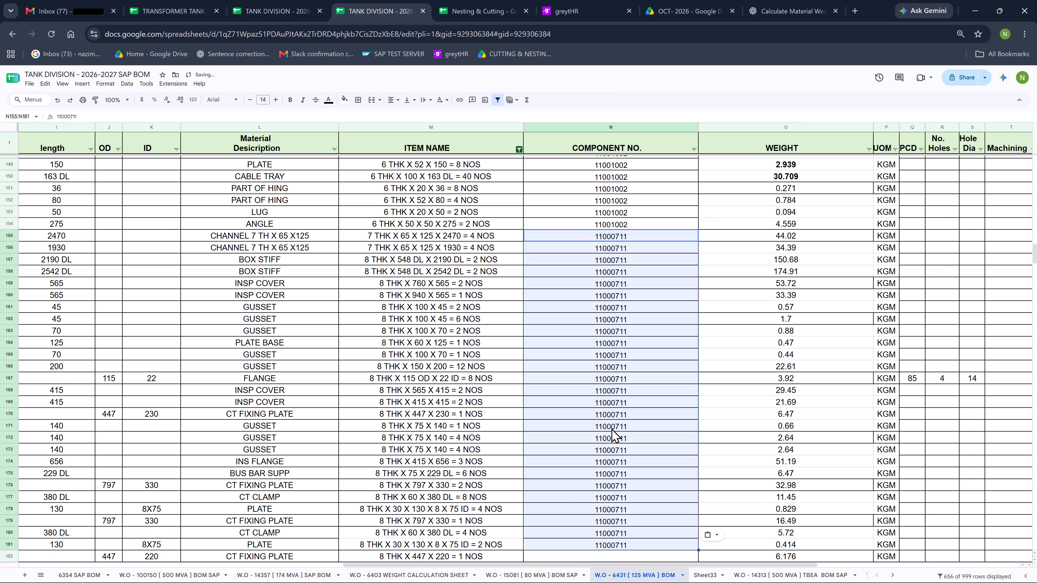
Paste component number 11000711 into COMPONENT NO. for the remaining 8 THK items in rows 182 to 200.
scroll(603, 315, "down", 4)
left_click_drag(560, 197, 568, 225)
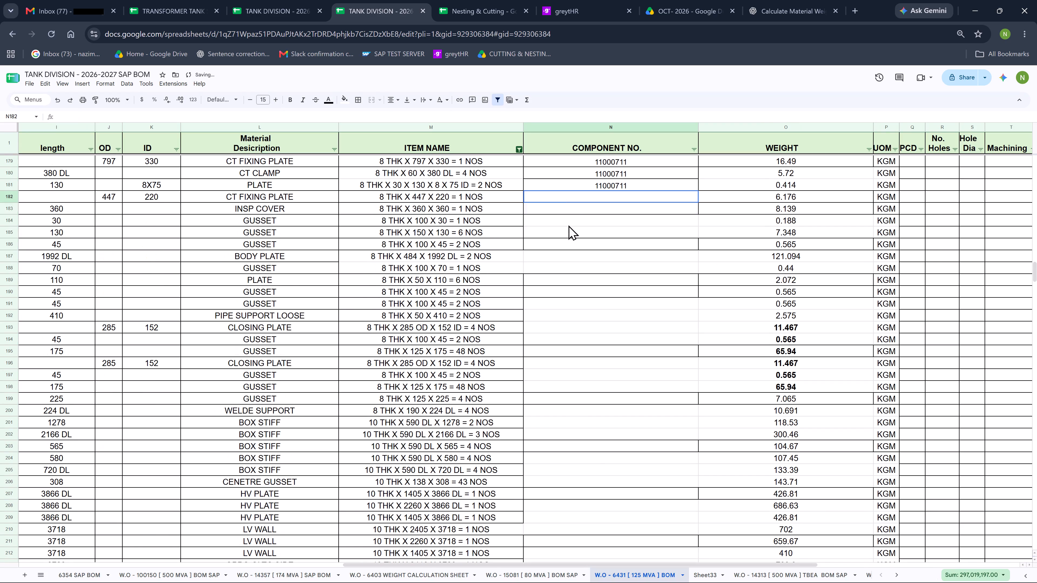
left_click_drag(568, 225, 591, 418)
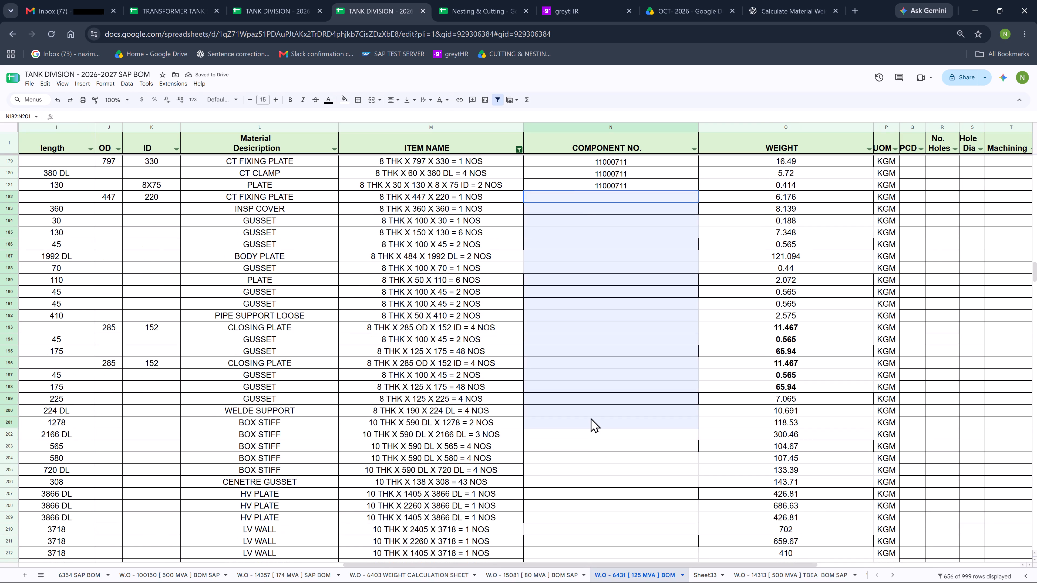
left_click_drag(591, 418, 591, 413)
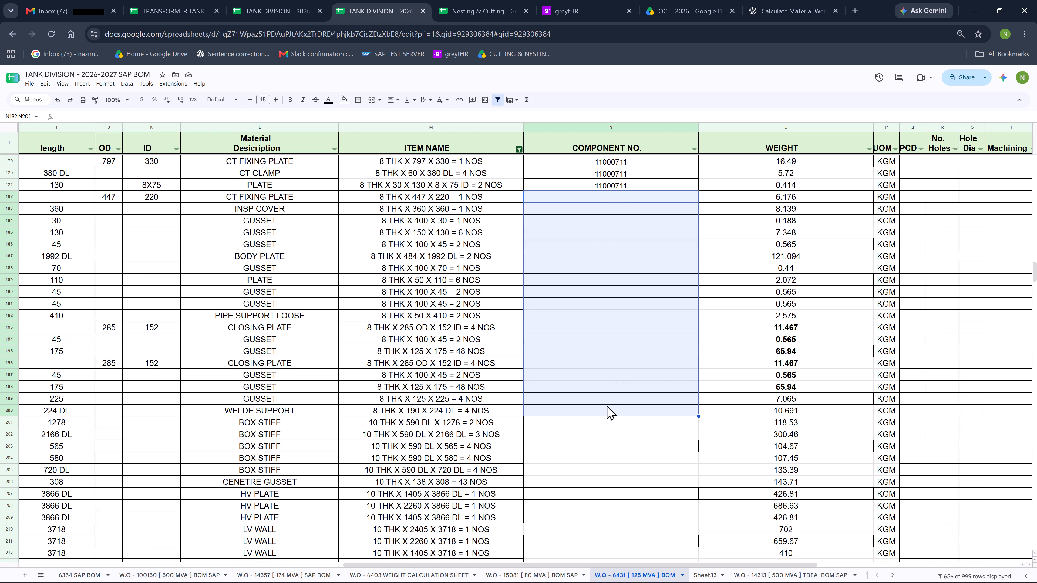
key("ctrl+v")
Copy component number 11000714 from a 10 THK item on W.O - 15081 into COMPONENT NO. rows 201 to 226 of W.O - 6431.
scroll(586, 268, "down", 2)
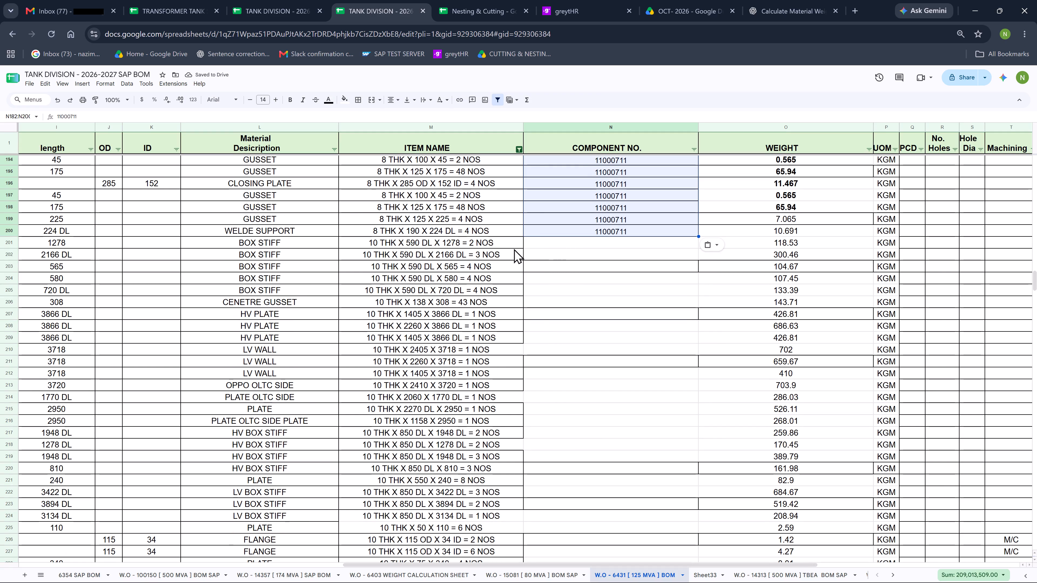
left_click(493, 245)
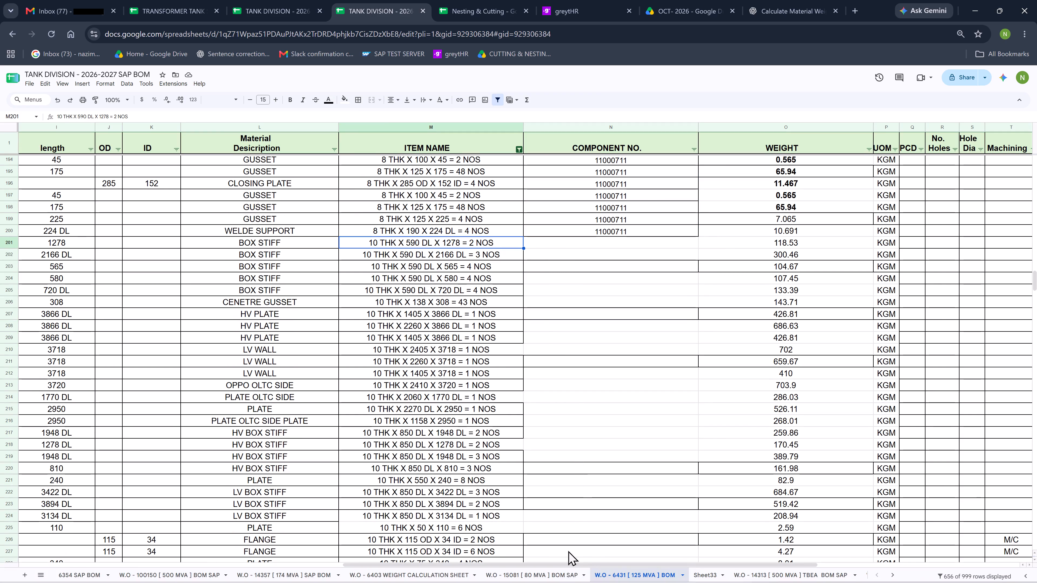
left_click(545, 574)
scroll(557, 344, "down", 5)
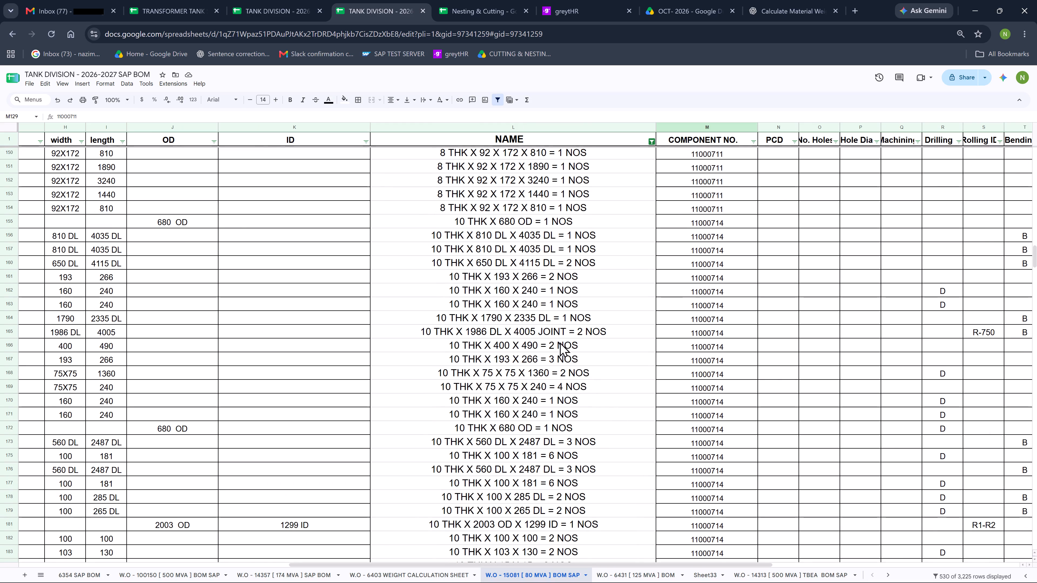
left_click(530, 280)
left_click(709, 273)
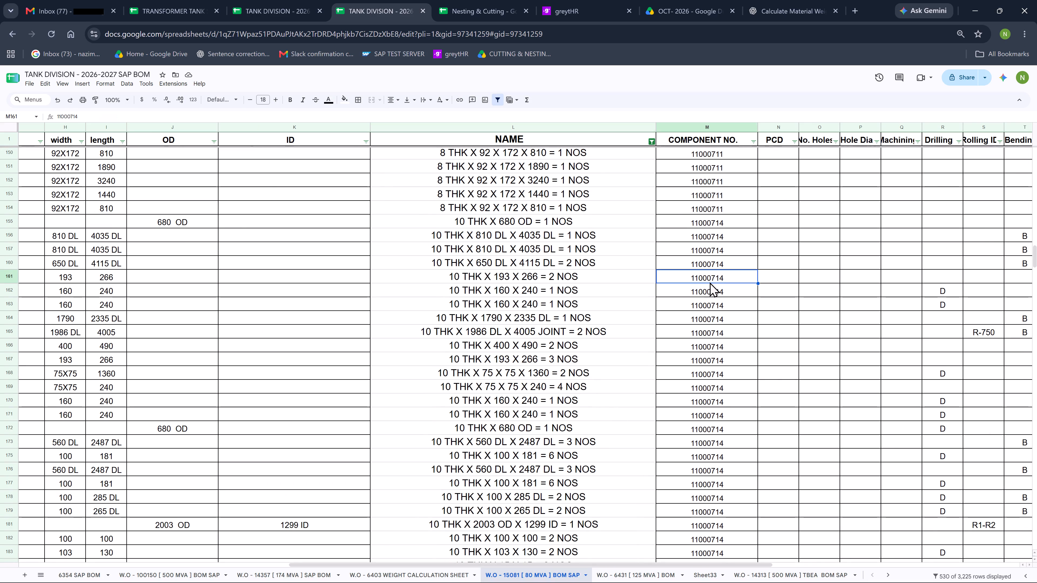
key("ctrl+c")
left_click(626, 576)
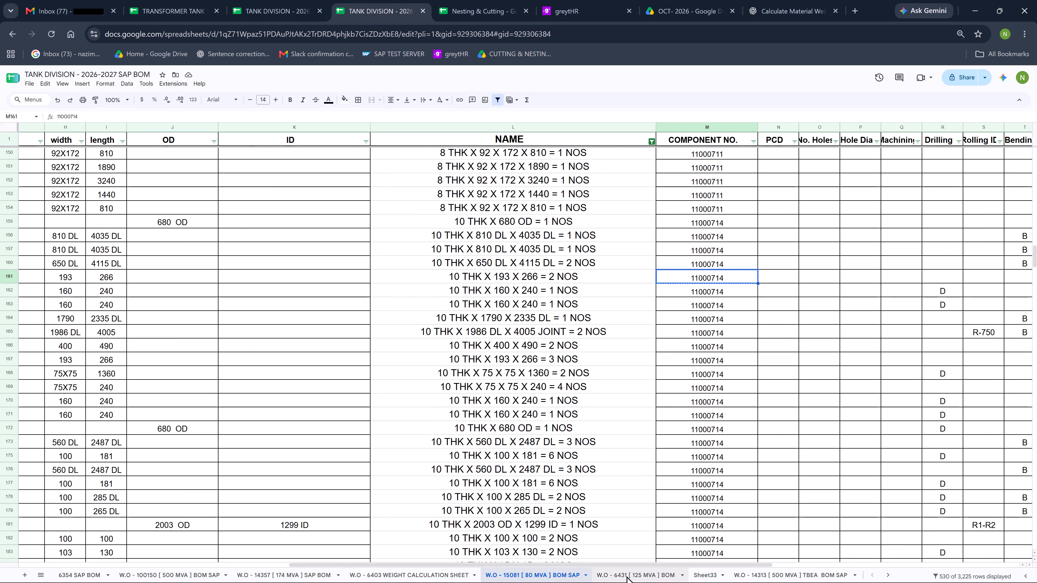
left_click_drag(586, 242, 596, 438)
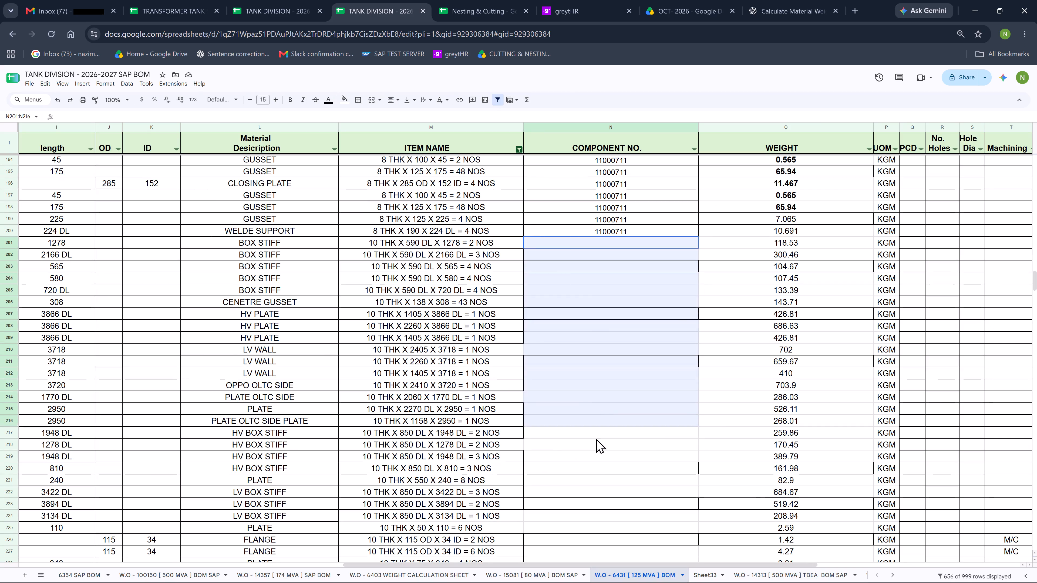
left_click_drag(596, 438, 598, 541)
key("ctrl+v")
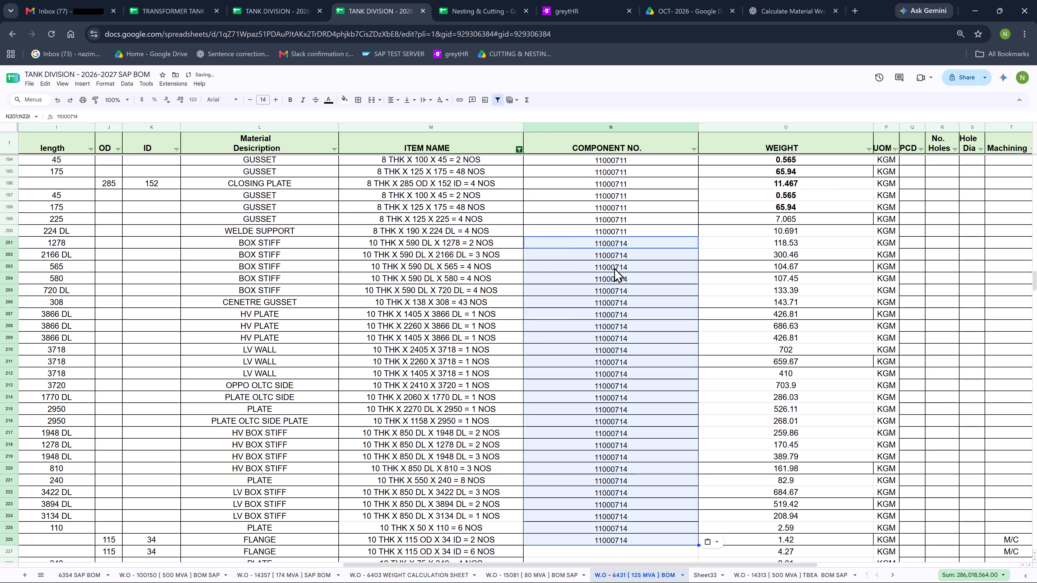
Paste component number 11000714 into COMPONENT NO. for the 10 THK items in rows 227 to 280.
scroll(614, 267, "down", 3)
left_click_drag(577, 280, 600, 423)
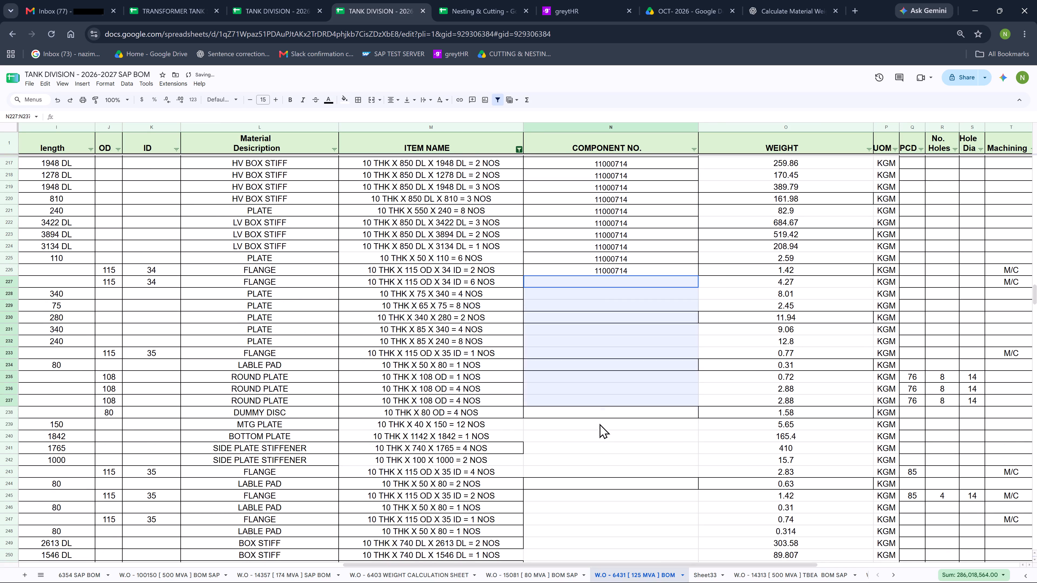
left_click_drag(600, 423, 609, 550)
key("ctrl+v")
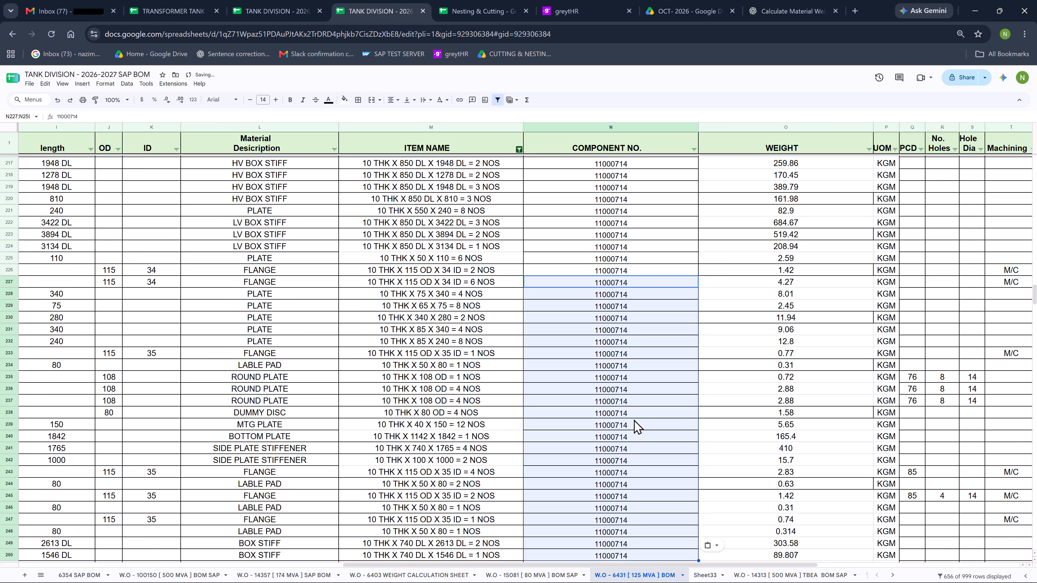
scroll(621, 236, "down", 4)
left_click_drag(558, 205, 594, 548)
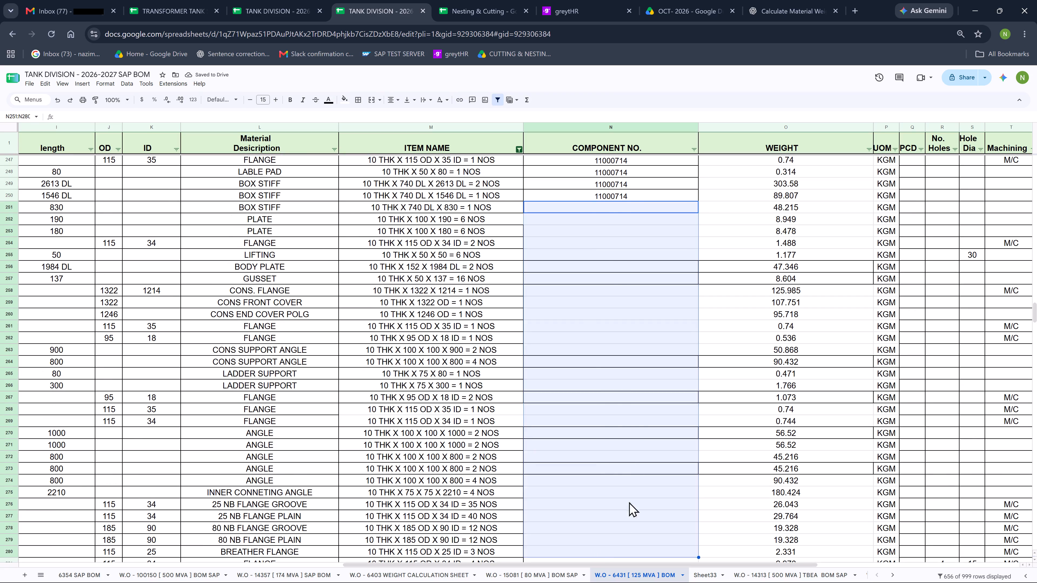
key("ctrl+v")
Paste component number 11000714 into COMPONENT NO. for the remaining 10 THK items in rows 281 to 320.
scroll(605, 229, "down", 4)
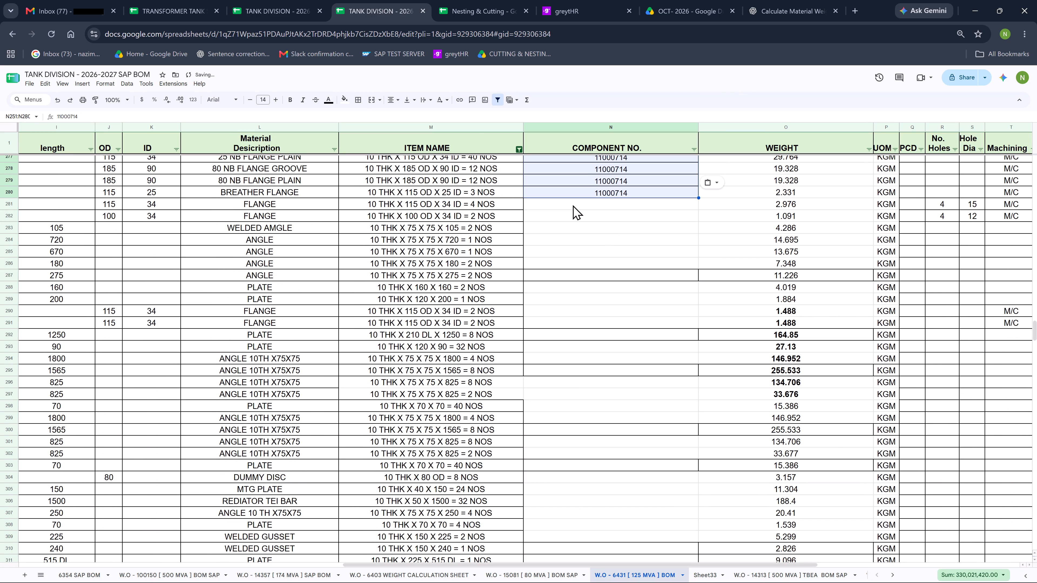
left_click_drag(571, 204, 606, 543)
left_click(606, 543, "ctrl")
key("ctrl+v")
scroll(587, 234, "down", 4)
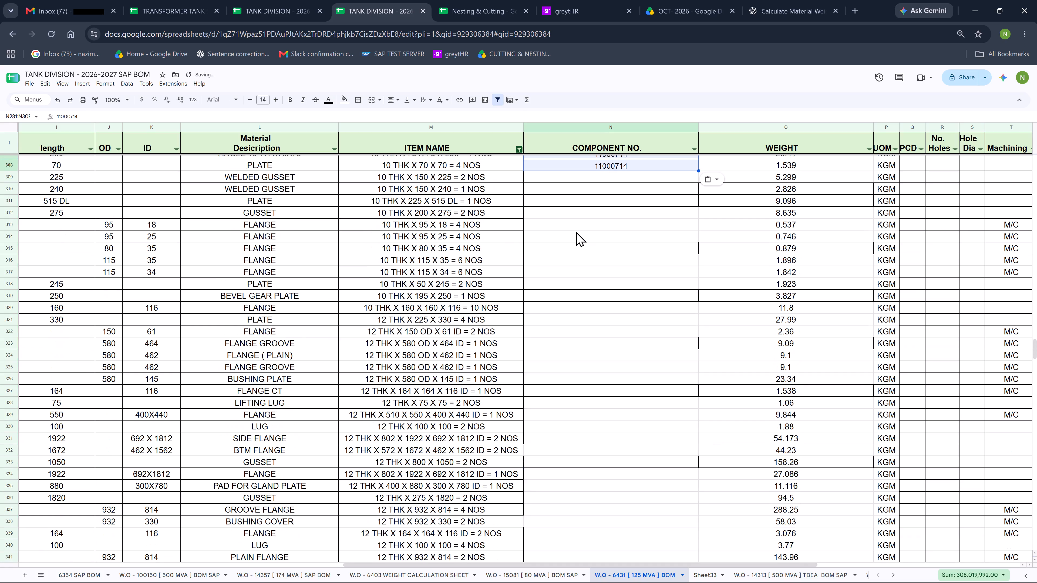
left_click_drag(559, 176, 573, 274)
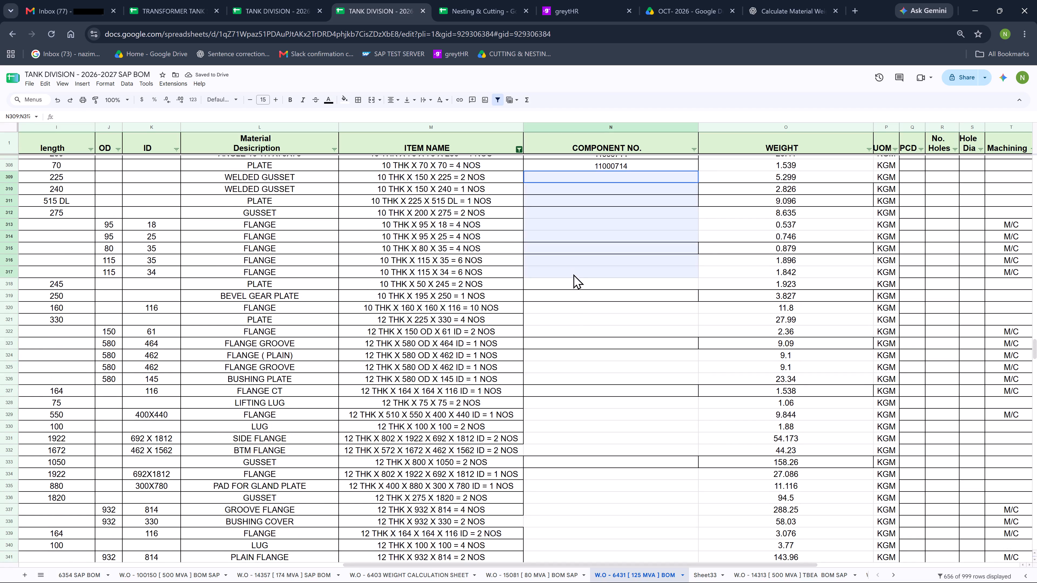
left_click_drag(573, 274, 572, 308)
key("ctrl+v")
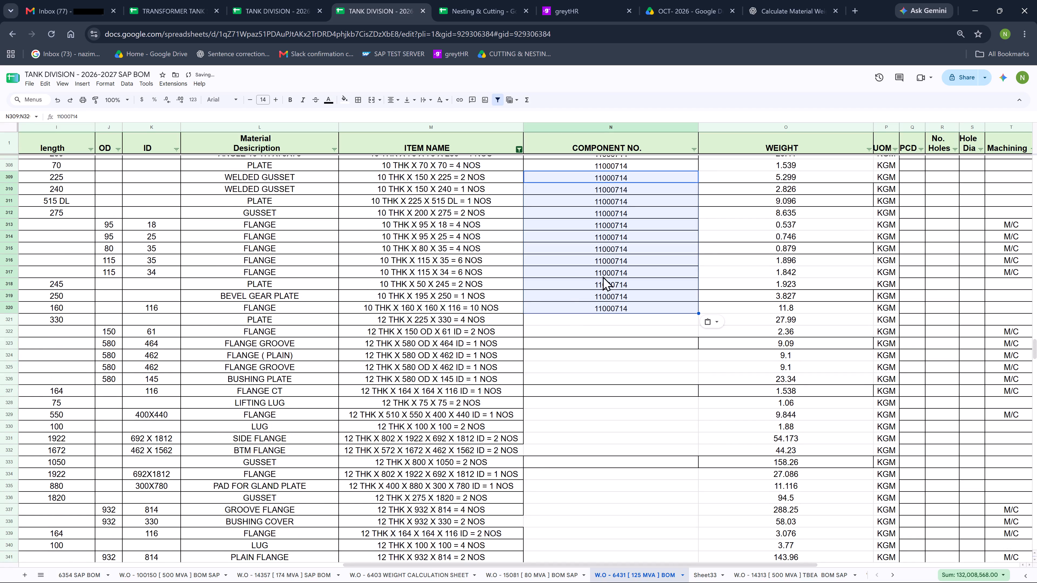
Copy component number 11000708 from a 12 THK item on W.O - 15081 into COMPONENT NO. rows 321 to 348 of W.O - 6431.
left_click(526, 578)
scroll(509, 331, "down", 4)
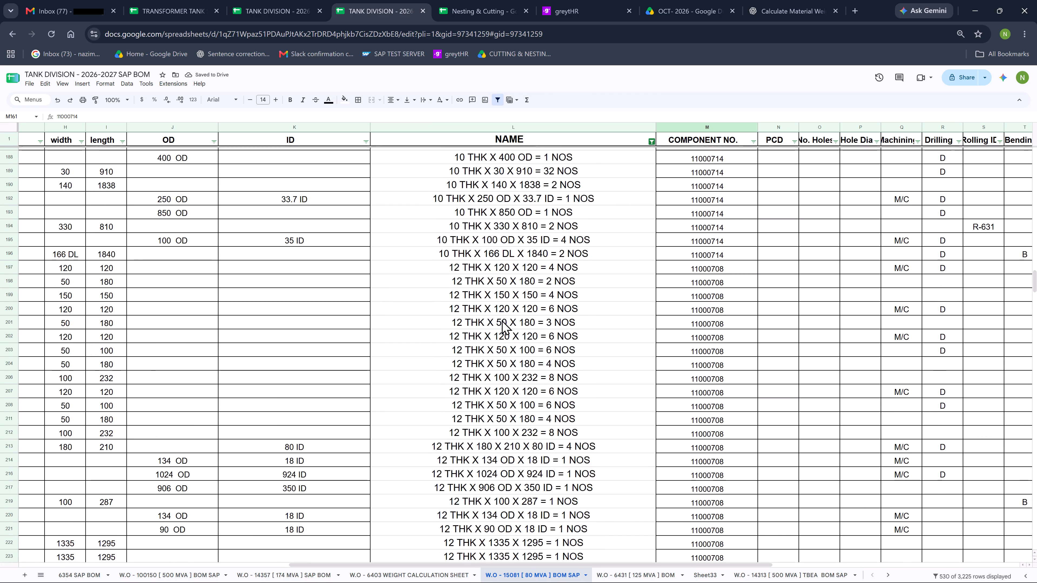
scroll(502, 320, "down", 4)
left_click(538, 300)
left_click(707, 304)
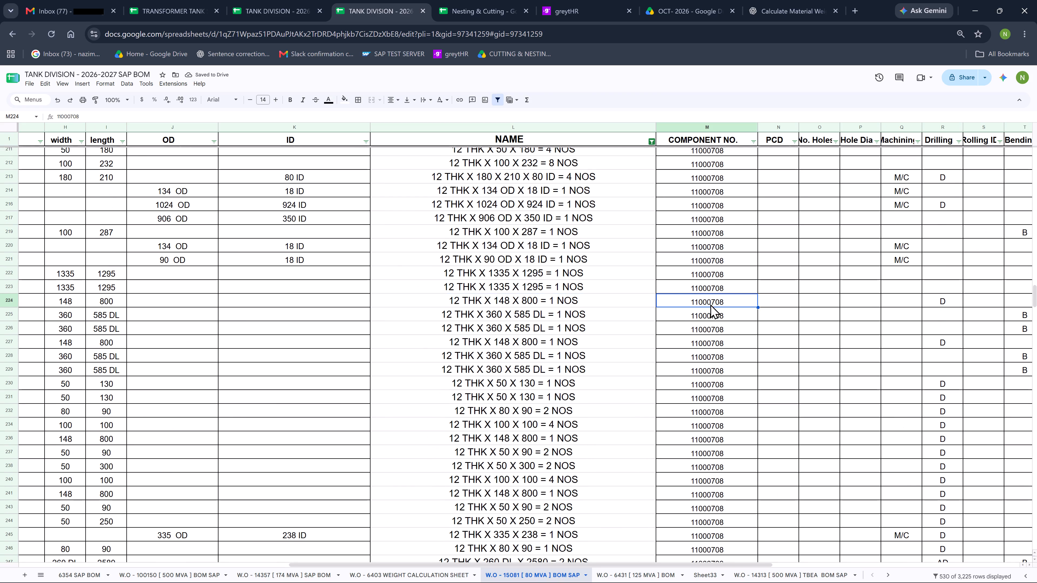
key("ctrl+c")
left_click(629, 574)
scroll(569, 255, "down", 1)
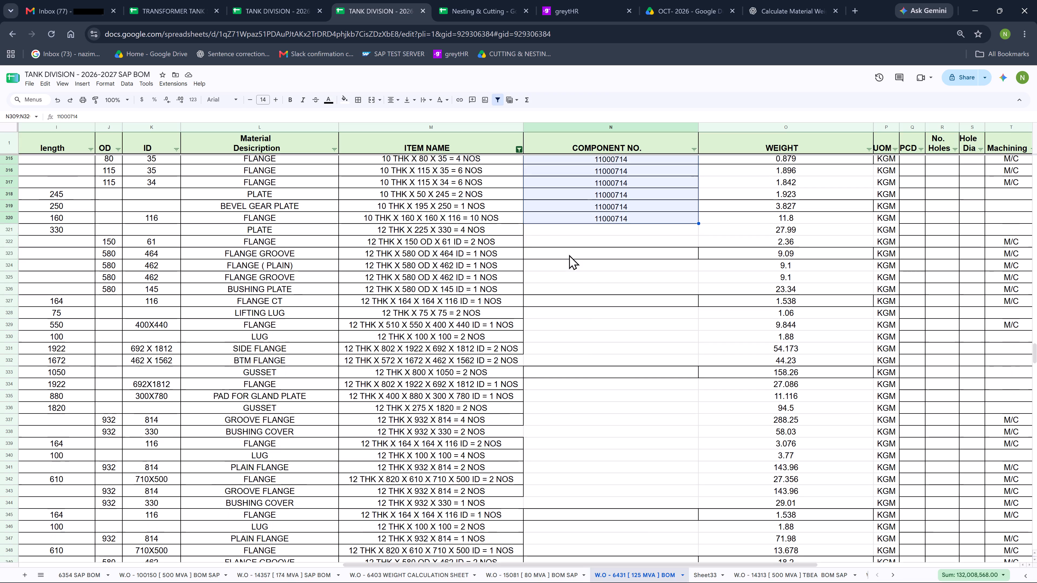
left_click_drag(560, 228, 570, 422)
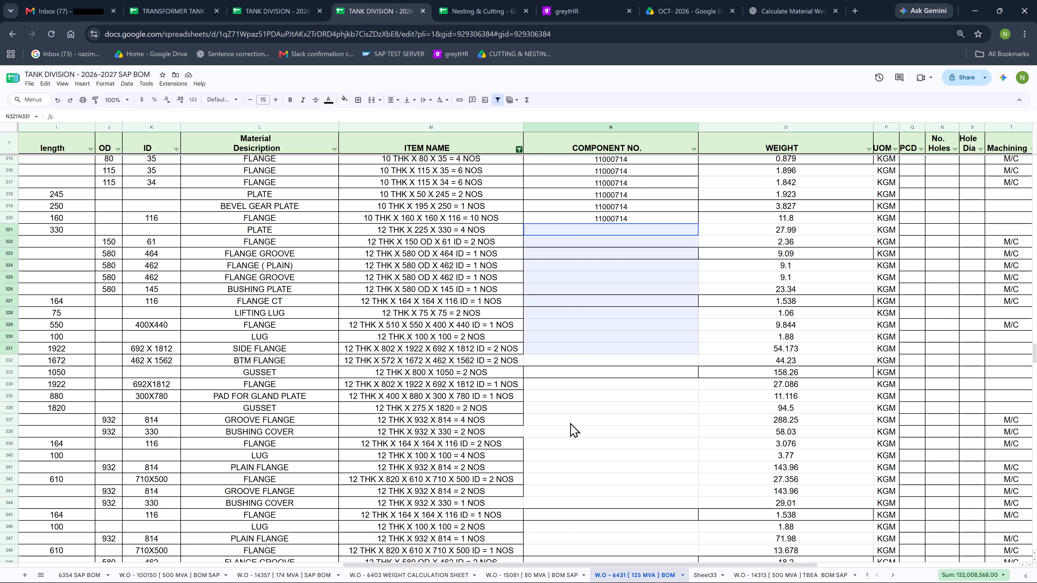
left_click_drag(570, 422, 575, 553)
key("ctrl+v")
Paste component number 11000708 into COMPONENT NO. for the remaining 12 THK items in rows 349 to 388.
scroll(582, 270, "down", 4)
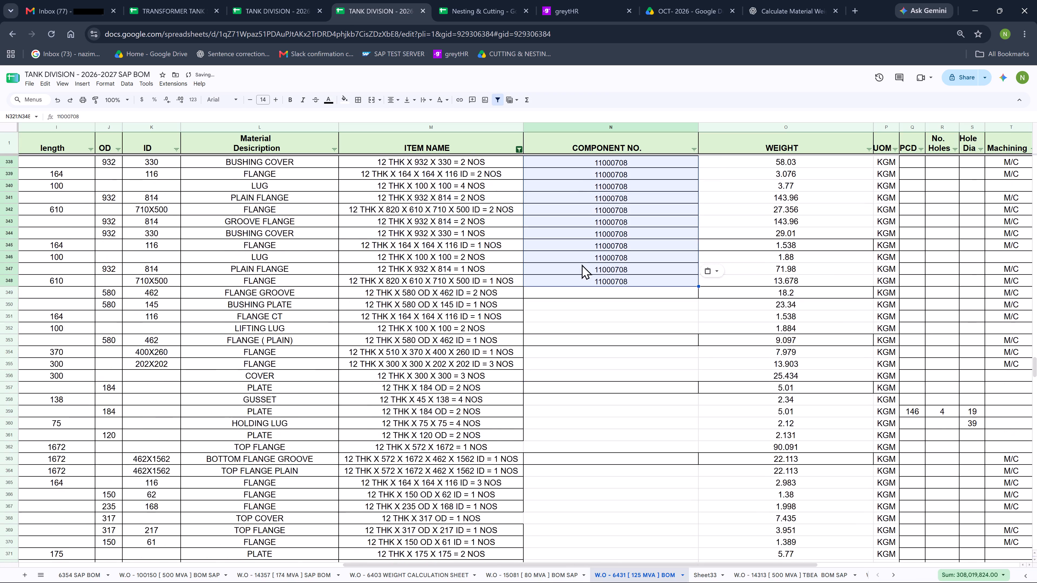
left_click_drag(558, 201, 585, 433)
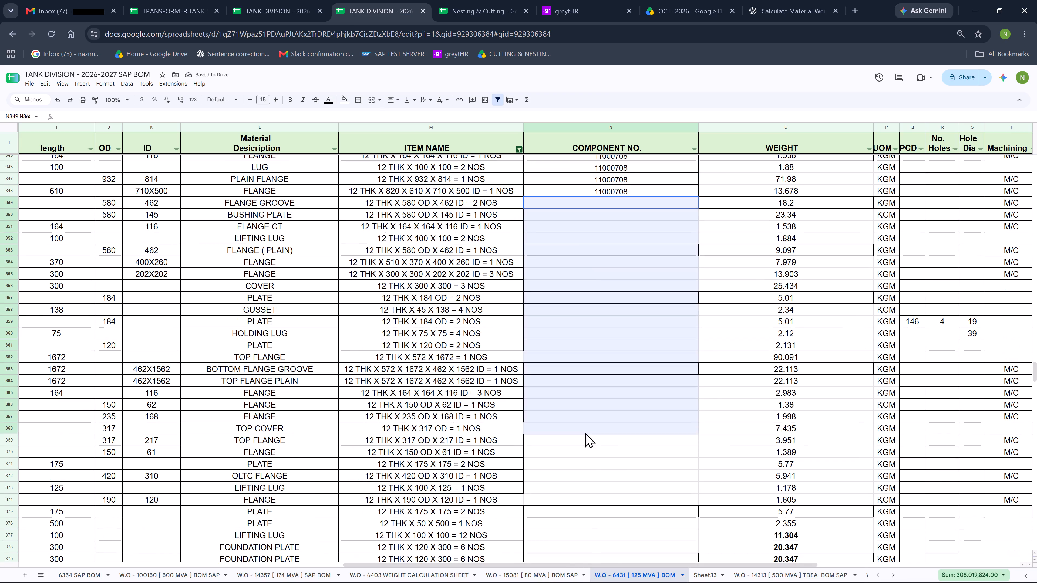
left_click_drag(585, 433, 584, 543)
key("ctrl+v")
scroll(598, 263, "down", 4)
left_click_drag(543, 199, 560, 332)
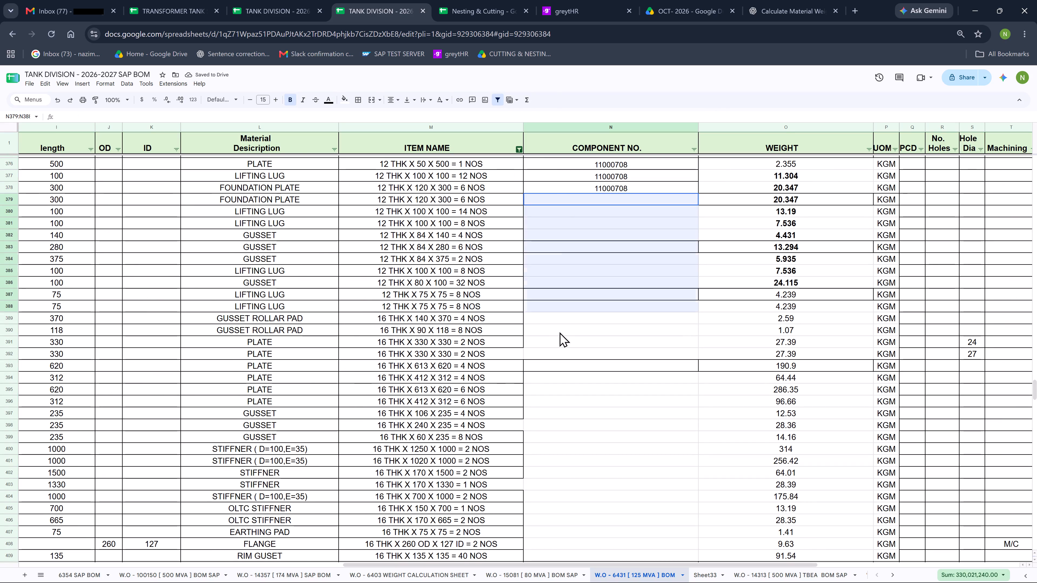
left_click_drag(560, 332, 546, 307)
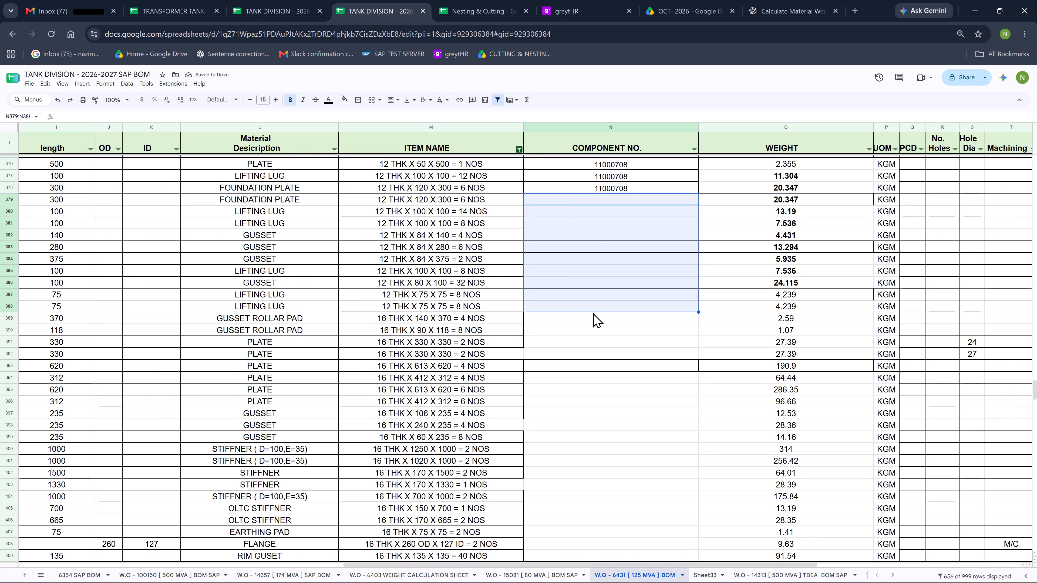
key("ctrl+v")
Copy component number 11000749 from a 16 THK item on W.O - 15081 into COMPONENT NO. rows 389 to 422 of W.O - 6431.
scroll(588, 311, "down", 1)
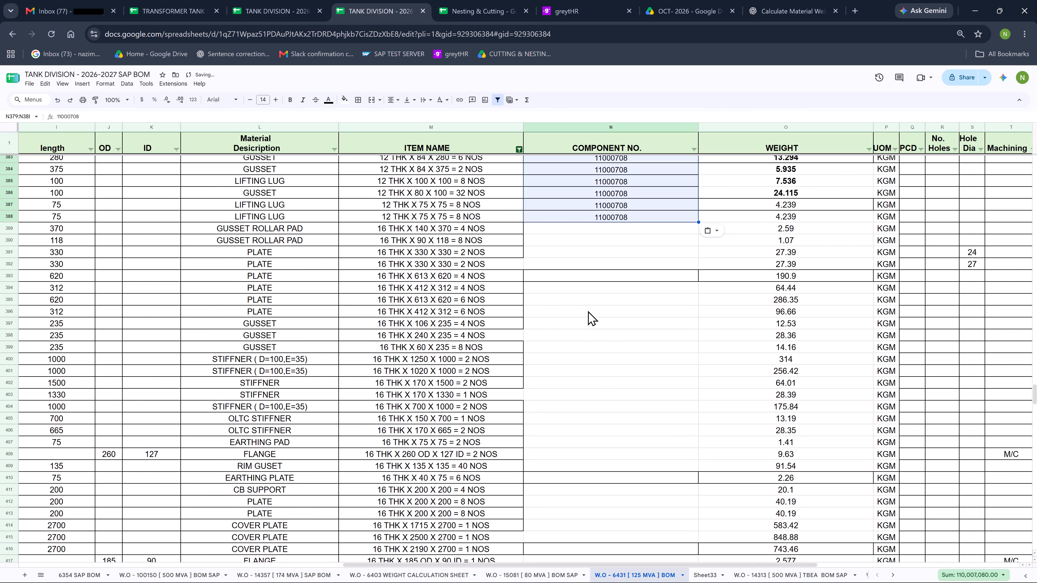
left_click(501, 228)
scroll(555, 251, "down", 1)
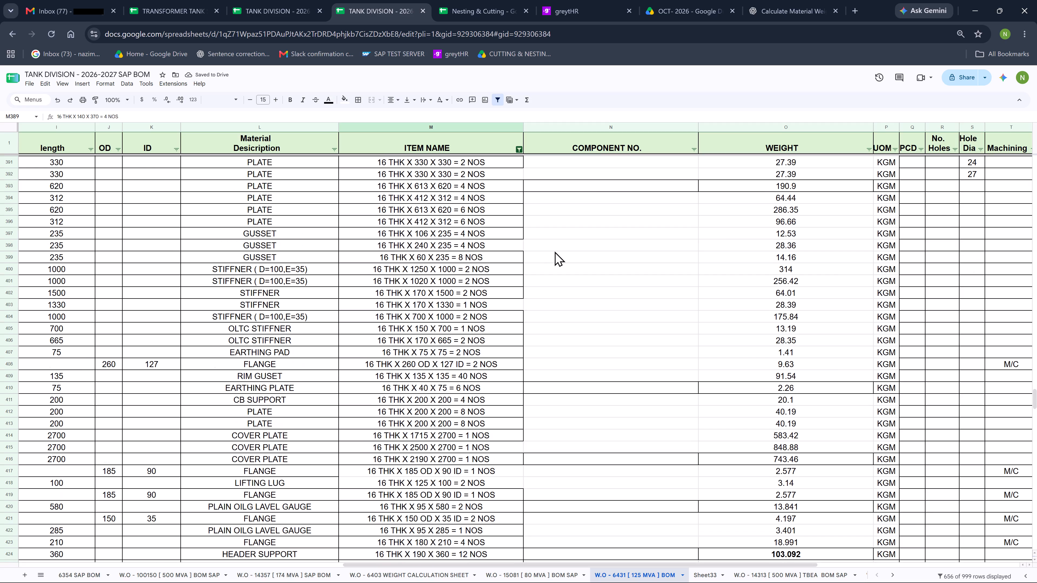
scroll(555, 251, "up", 1)
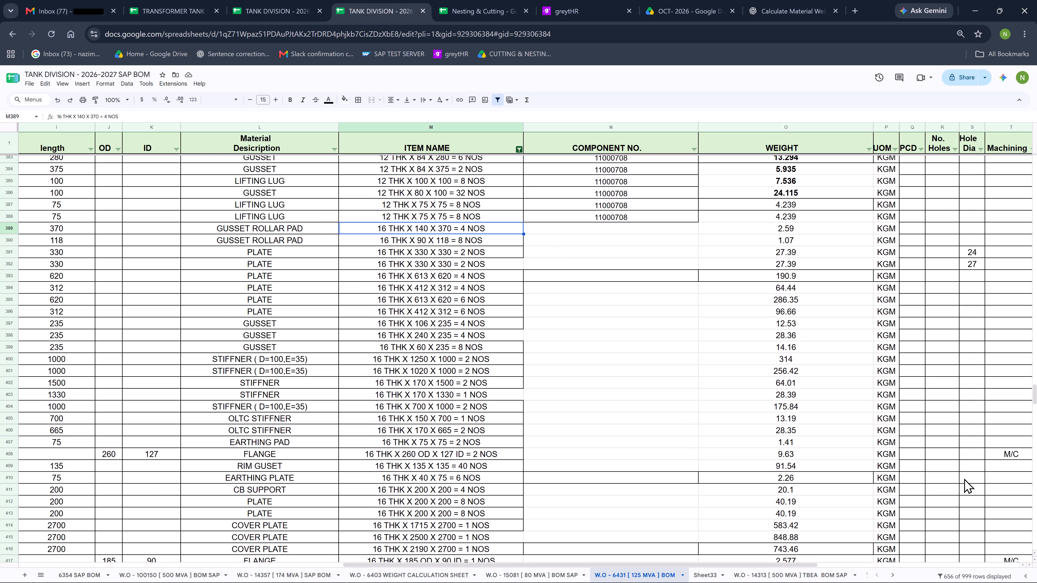
left_click(1036, 562)
double_click(1034, 558)
left_click(1034, 558)
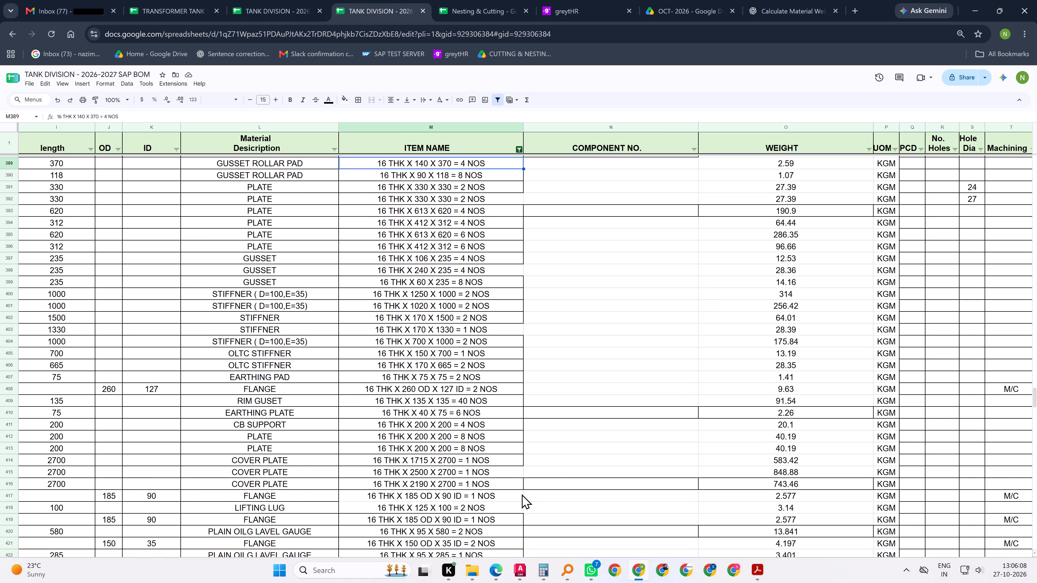
left_click(528, 575)
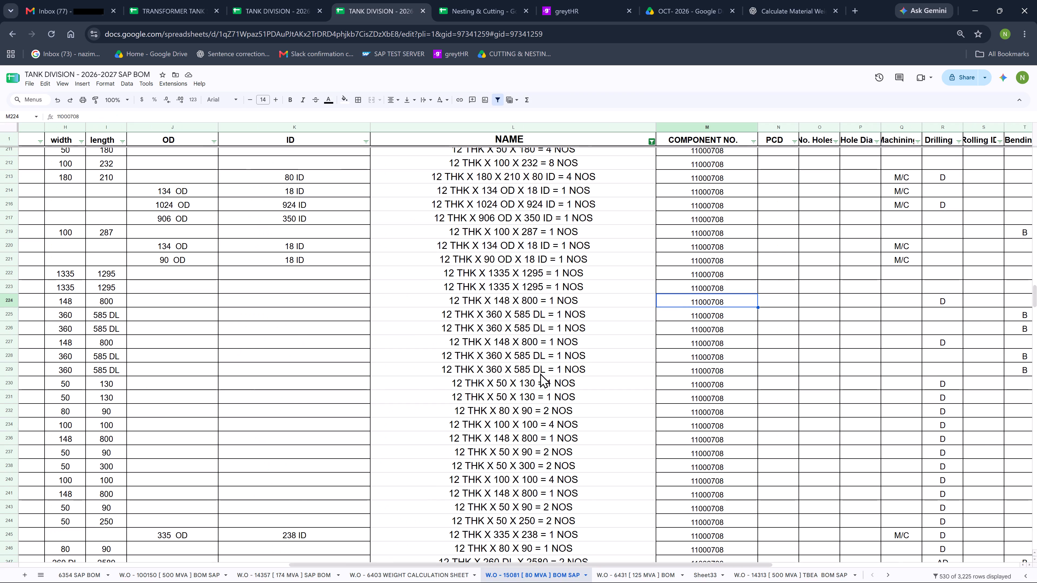
scroll(540, 373, "down", 4)
left_click(534, 326)
left_click(590, 344)
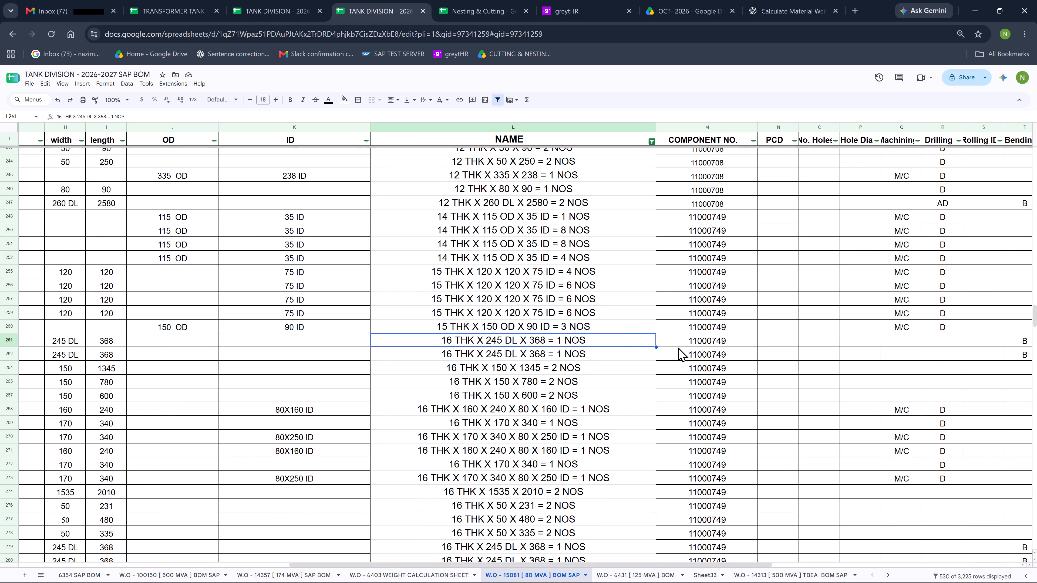
left_click(689, 348)
key("ctrl+c")
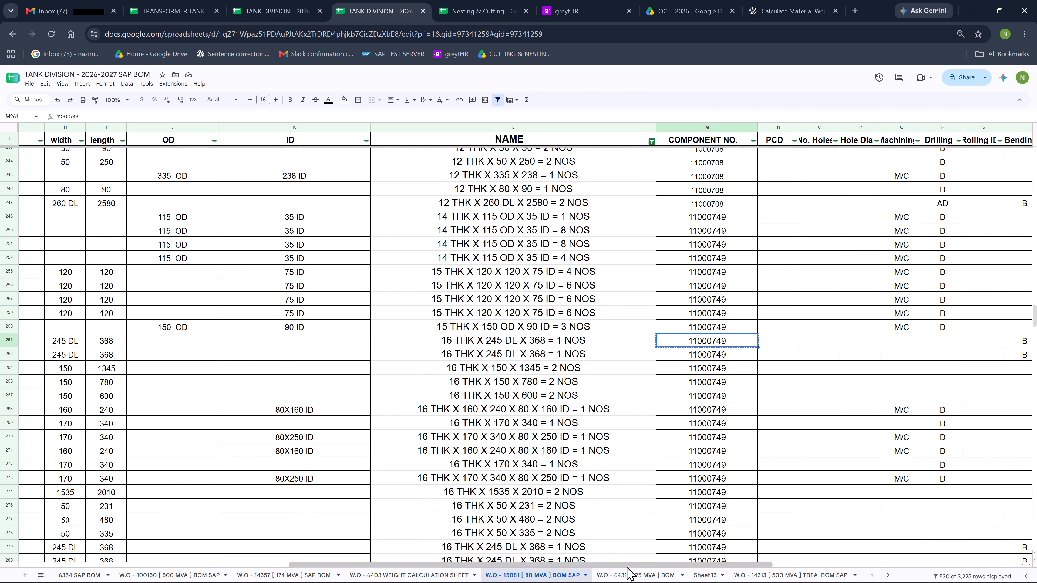
left_click(631, 574)
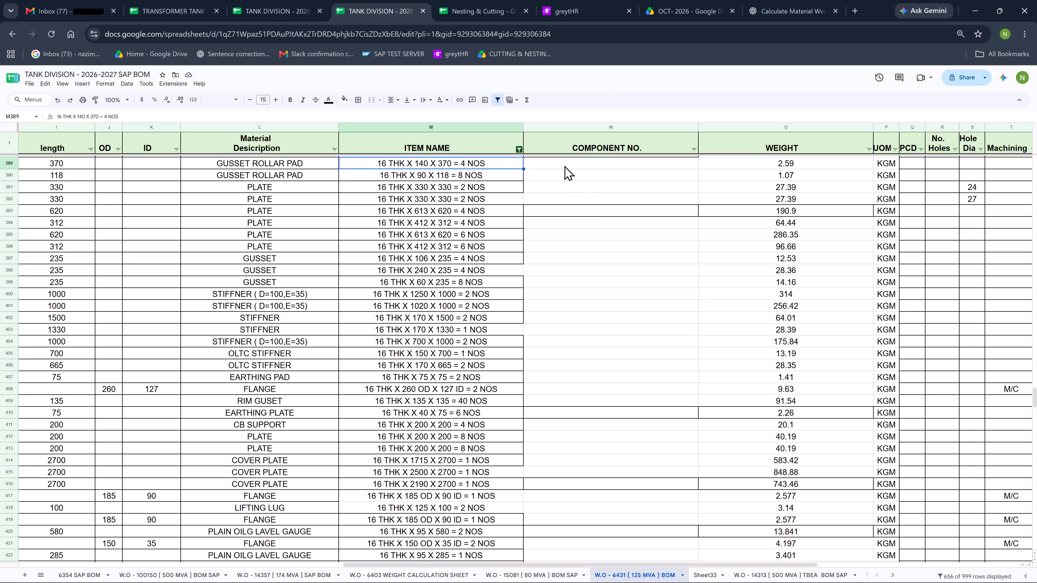
left_click_drag(564, 165, 573, 551)
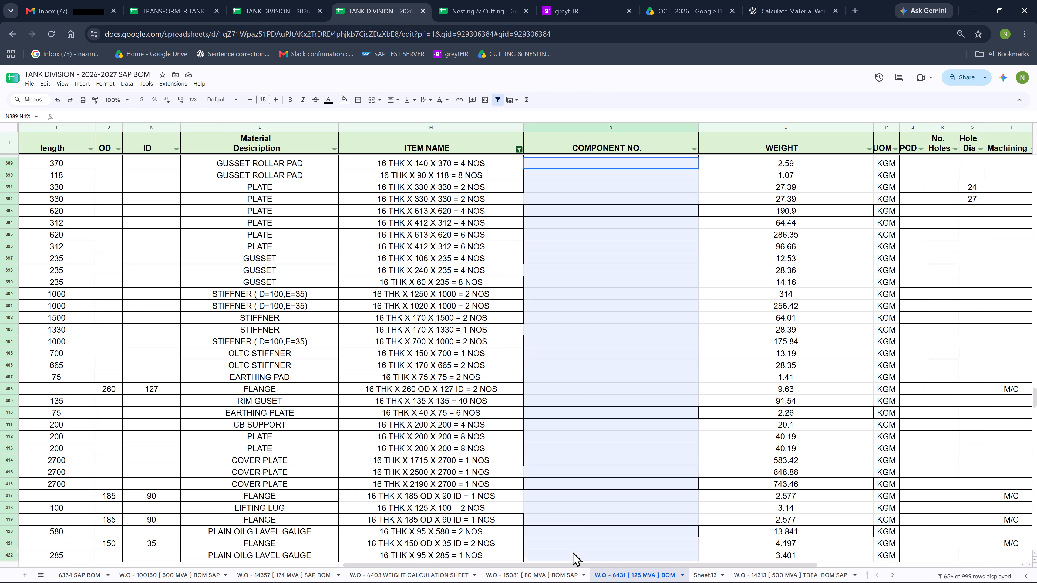
left_click_drag(573, 551, 573, 553)
key("ctrl+v")
Paste component number 11000749 into COMPONENT NO. for the remaining 16 THK items in rows 423 to 433.
scroll(626, 348, "down", 4)
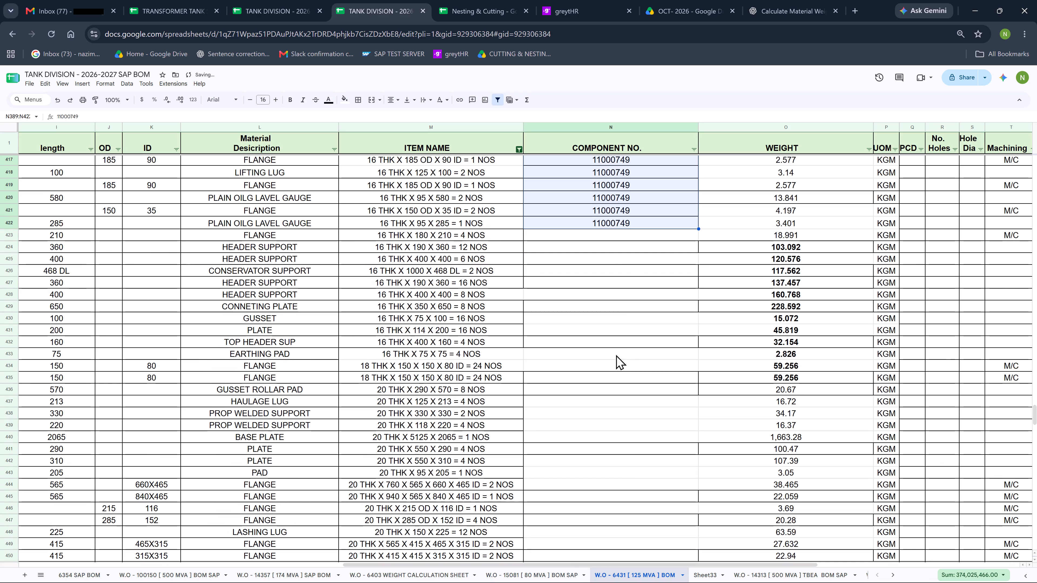
left_click_drag(584, 236, 594, 299)
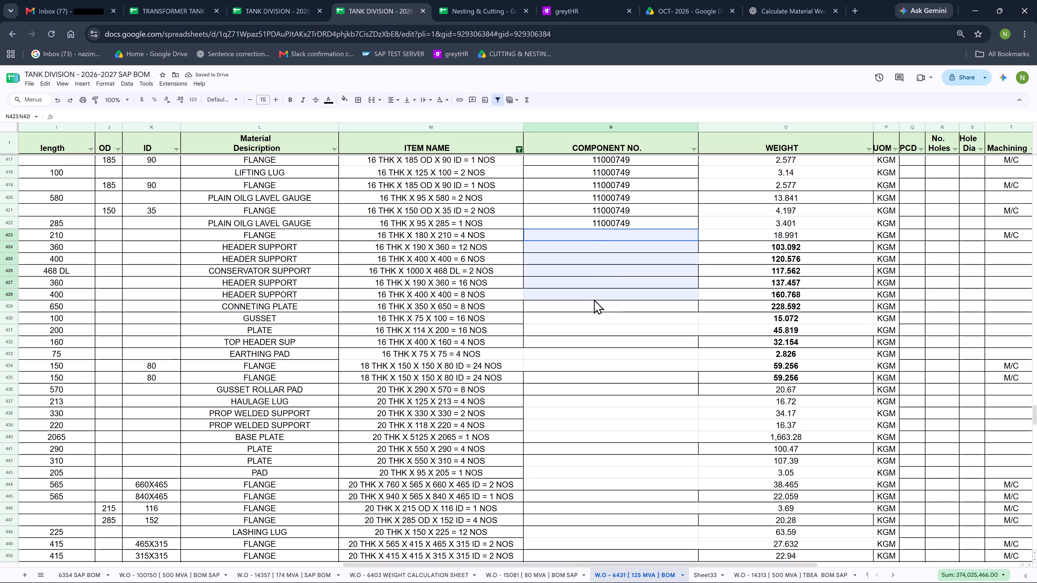
left_click_drag(594, 299, 594, 354)
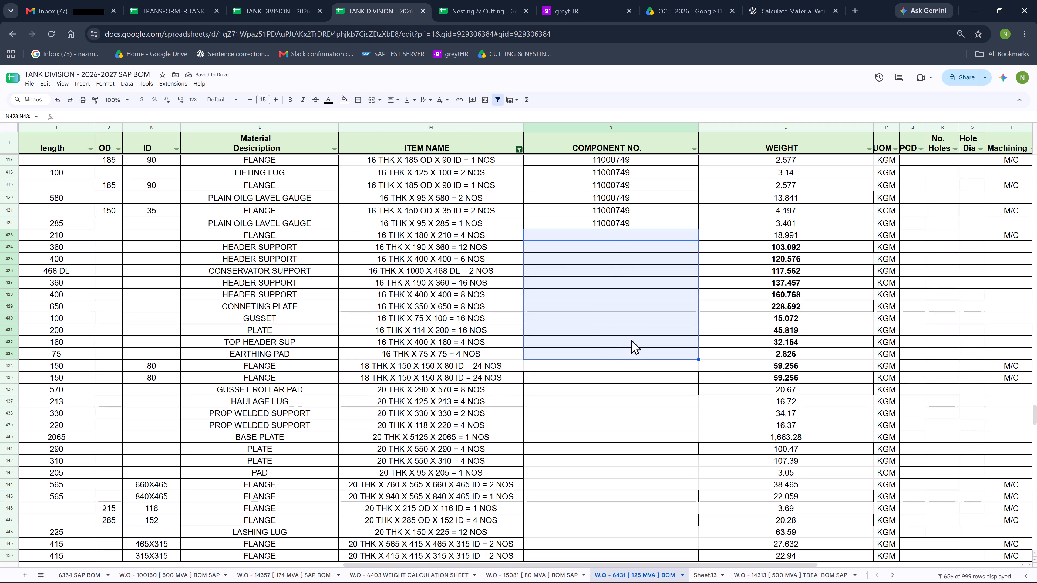
key("ctrl+v")
scroll(621, 226, "down", 1)
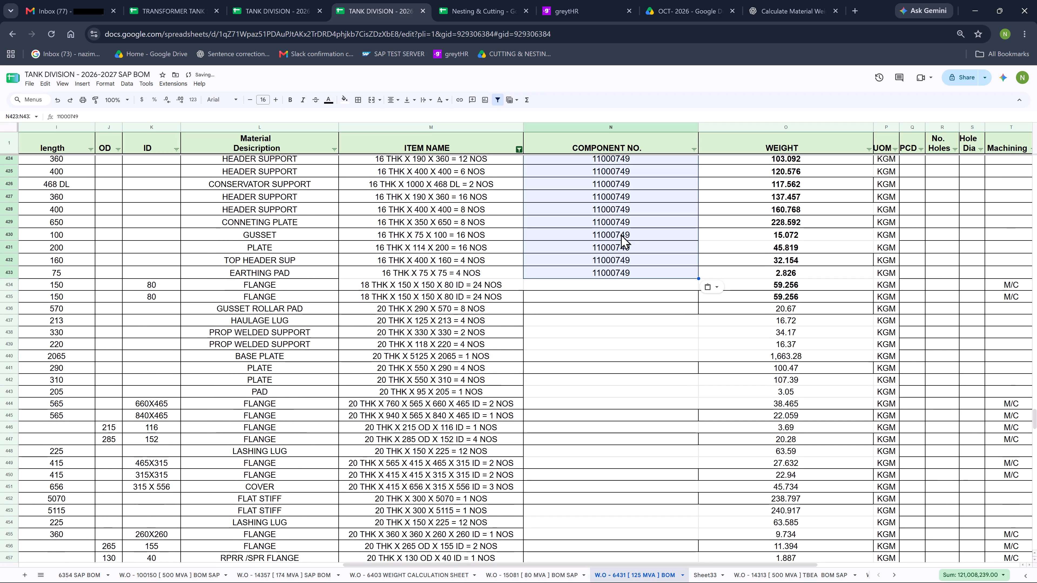
Copy component number 11000712 from an 18 THK item on W.O - 15081 into COMPONENT NO. rows 434 to 464 of W.O - 6431.
scroll(621, 234, "down", 1)
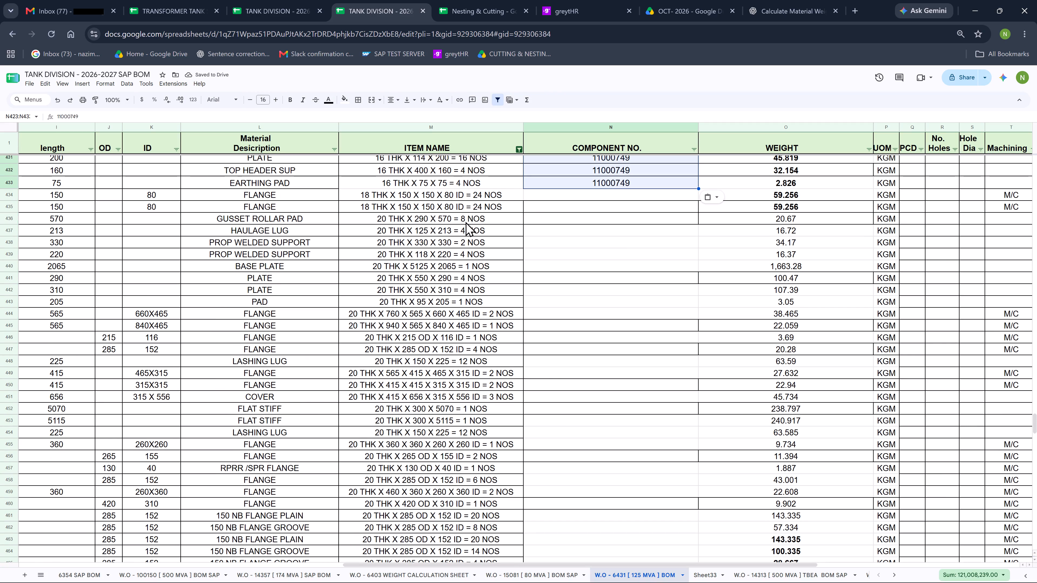
left_click(537, 573)
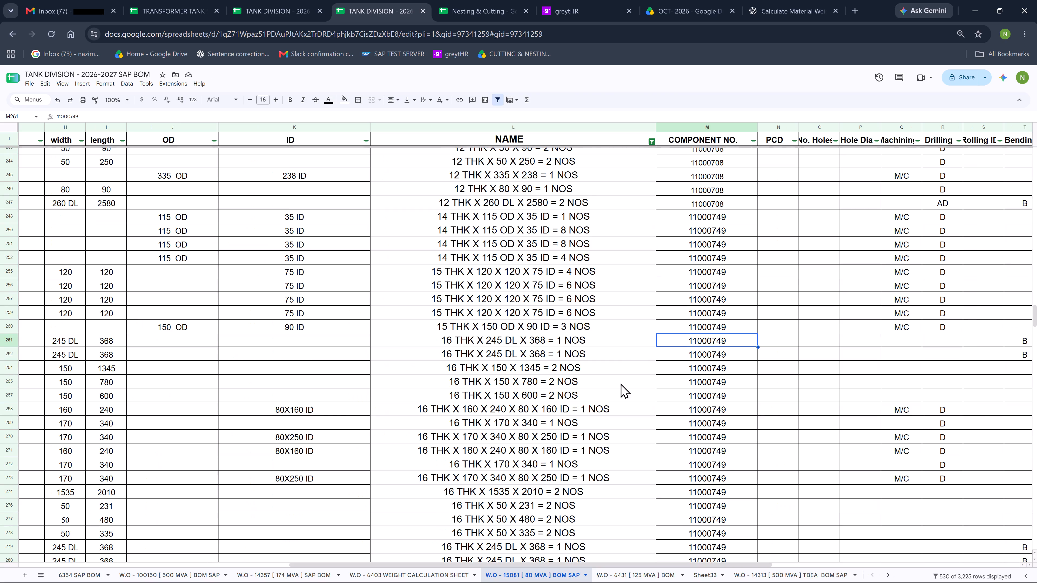
scroll(592, 316, "down", 9)
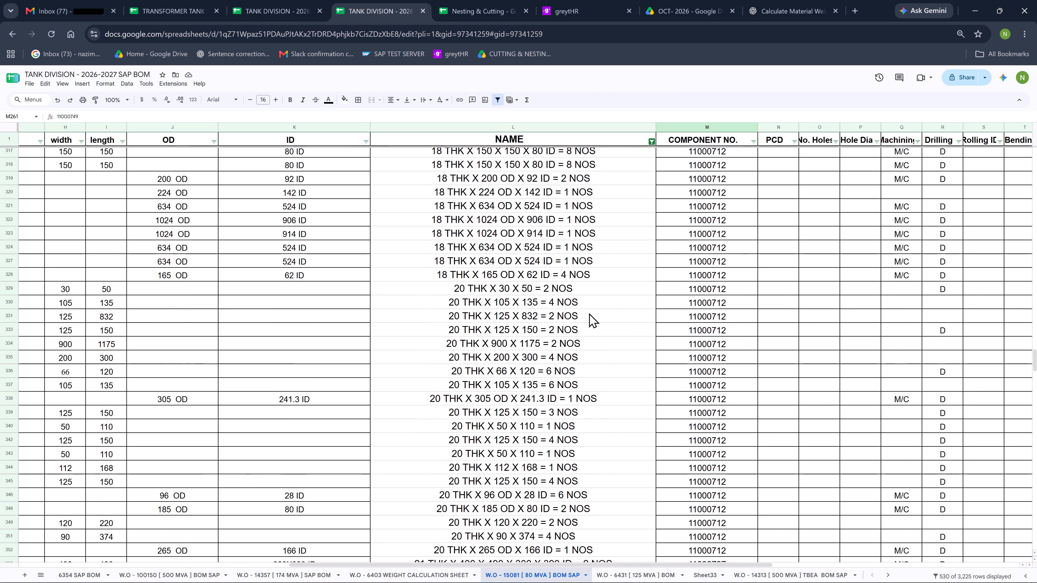
left_click(570, 179)
left_click(706, 189)
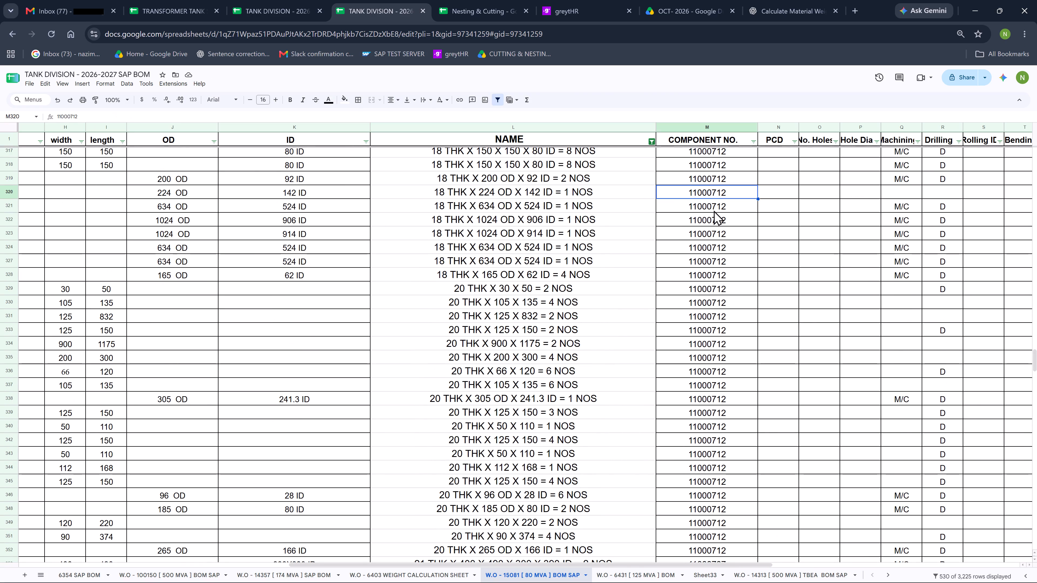
key("ctrl+c")
left_click(628, 579)
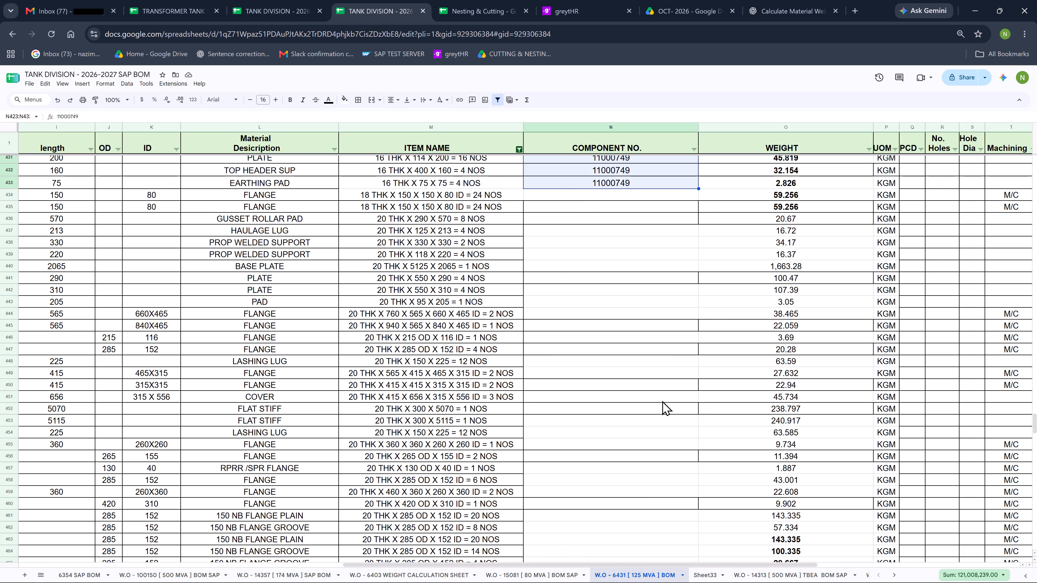
left_click_drag(579, 194, 584, 343)
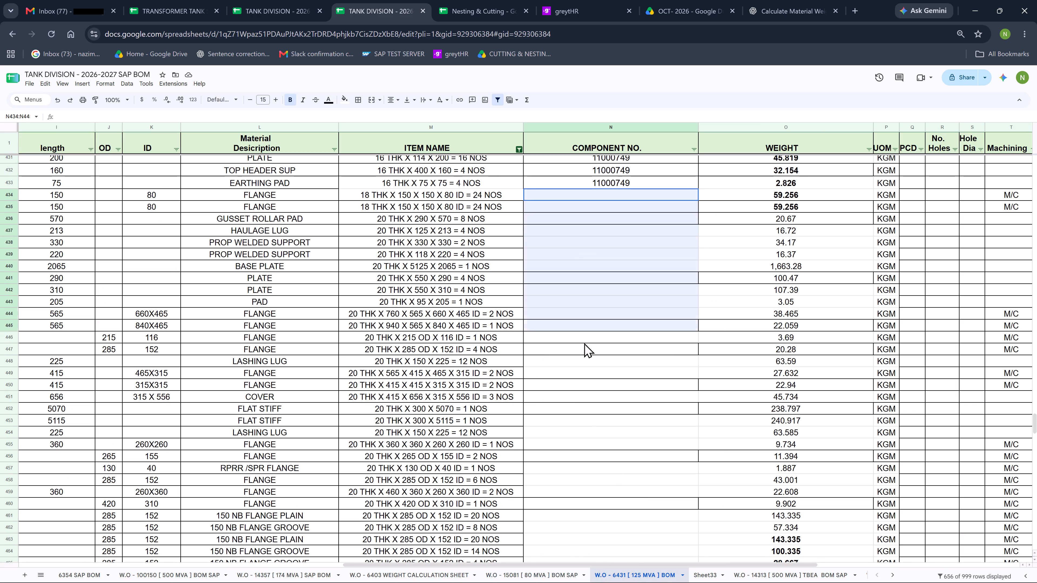
left_click_drag(584, 343, 584, 550)
key("ctrl+v")
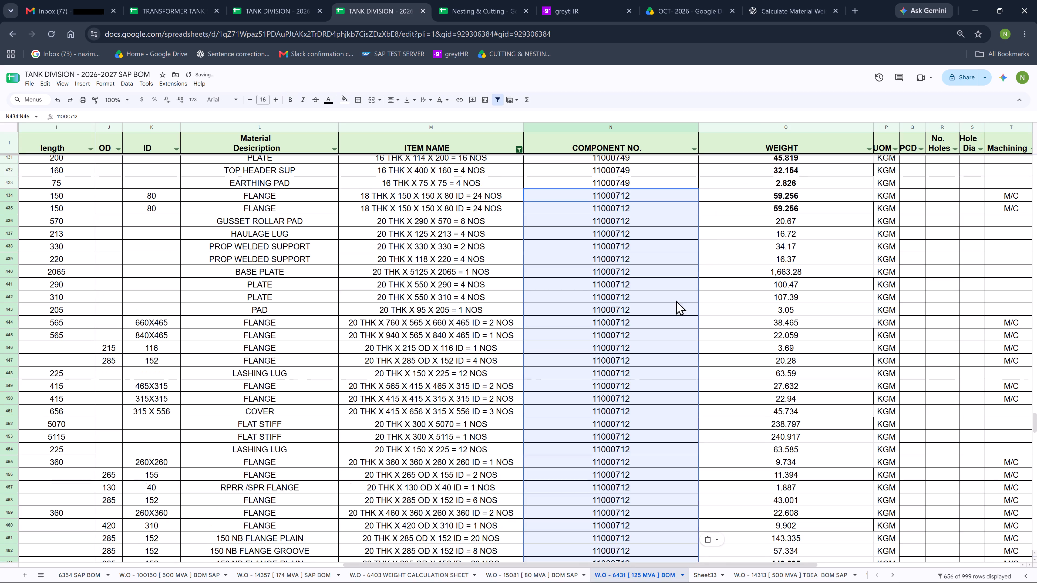
Paste component number 11000712 into COMPONENT NO. for the remaining 20 THK items in rows 465 to 472.
scroll(646, 274, "down", 4)
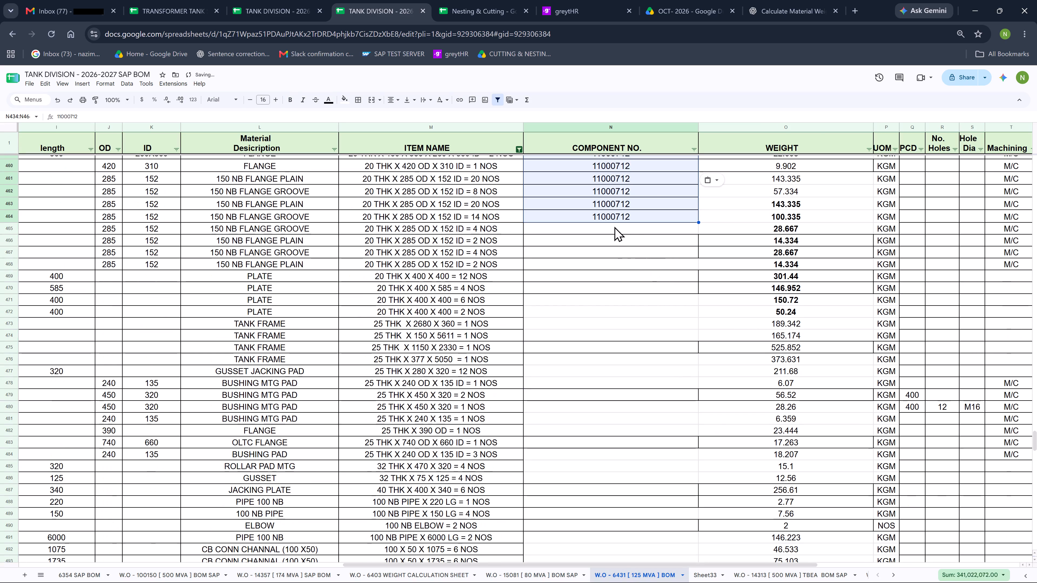
scroll(614, 226, "down", 1)
scroll(592, 210, "up", 1)
left_click_drag(553, 228, 556, 247)
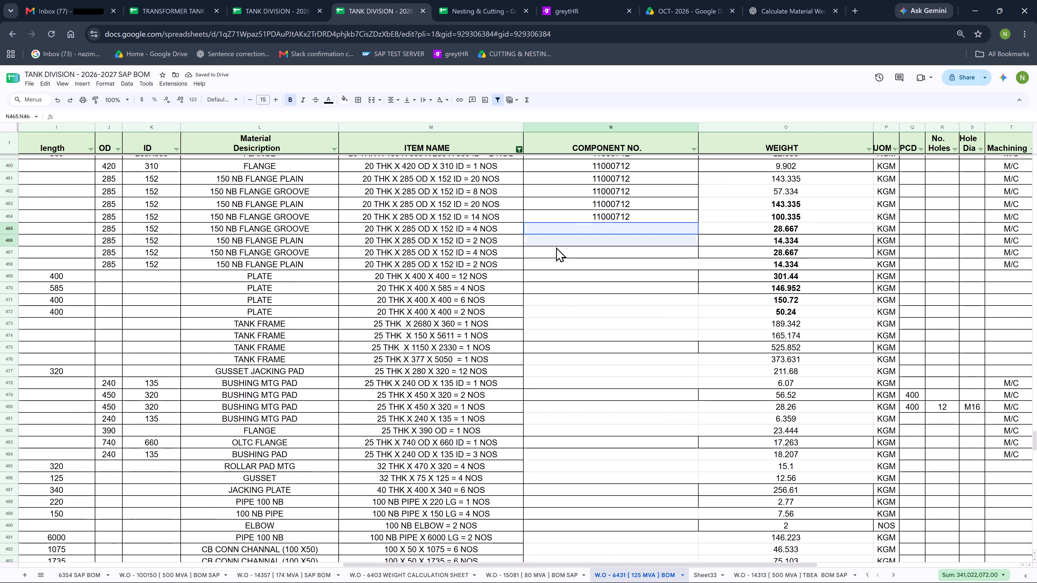
left_click_drag(556, 247, 560, 311)
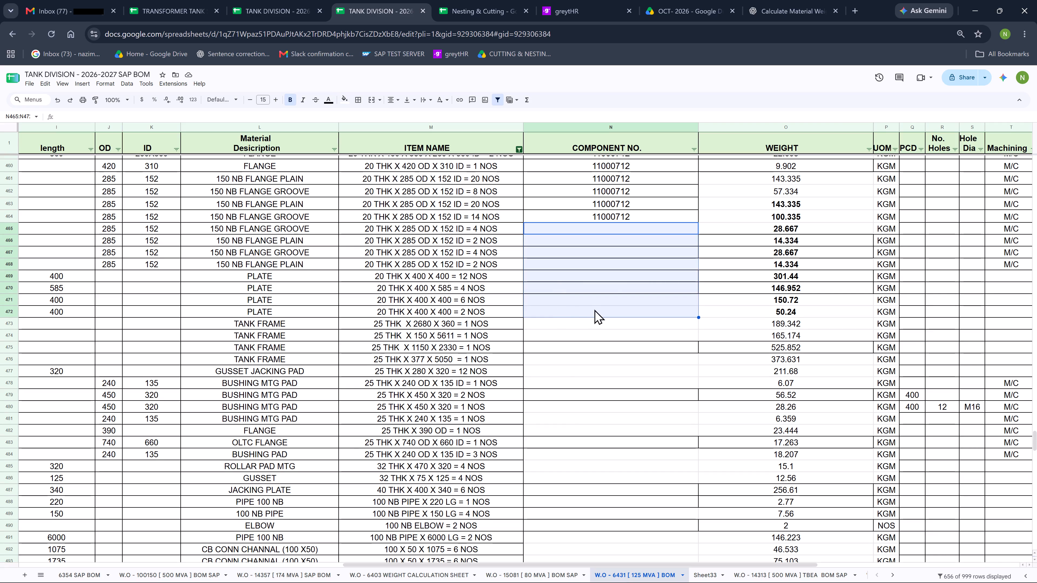
key("ctrl+v")
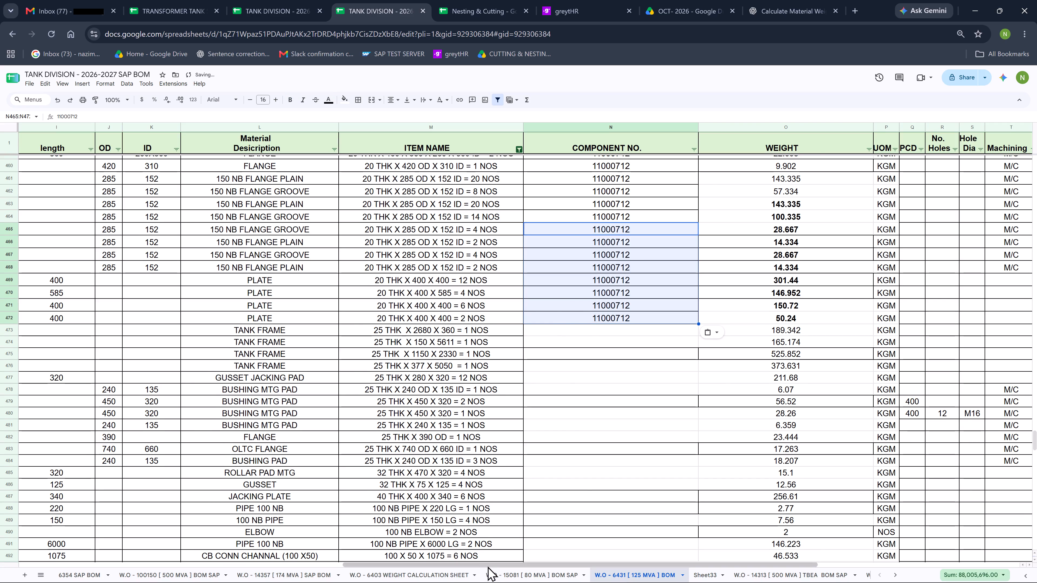
Copy component number 11000707 from a 25 THK item on W.O - 15081 into COMPONENT NO. rows 473 to 484 of W.O - 6431.
left_click(530, 577)
scroll(568, 307, "down", 4)
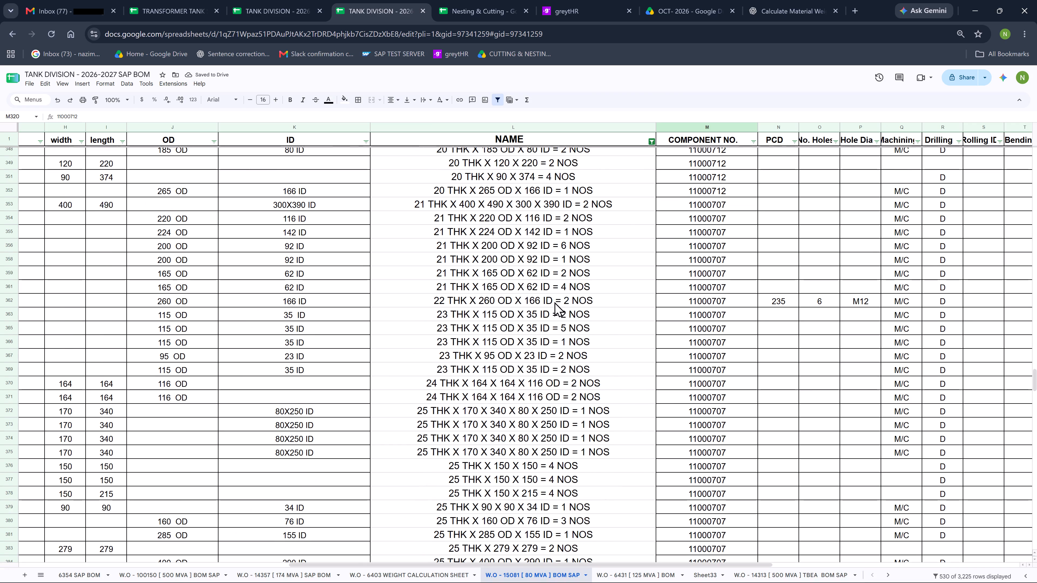
scroll(552, 304, "down", 2)
left_click(534, 317)
left_click(692, 311)
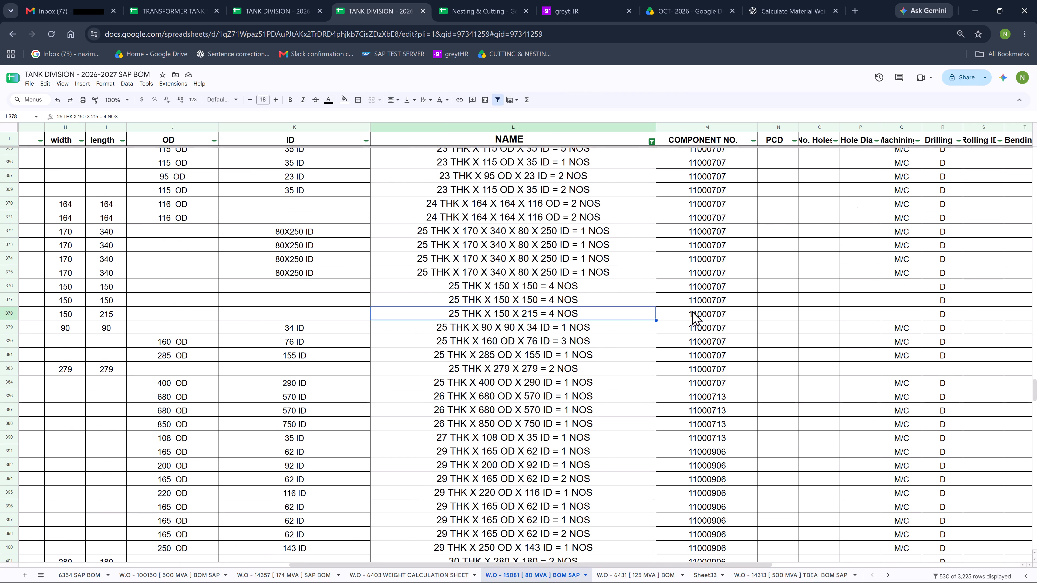
key("ctrl+c")
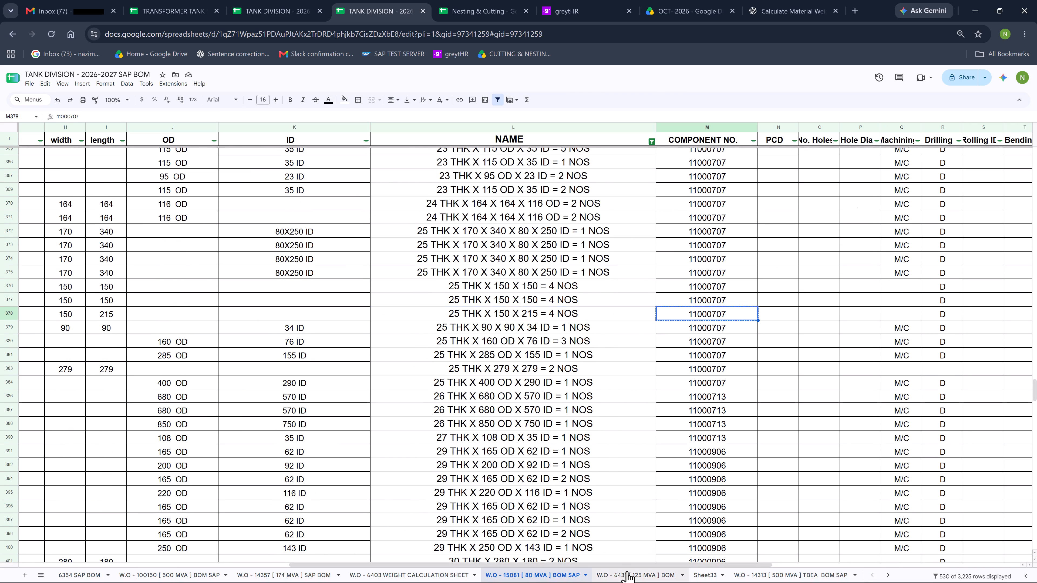
left_click(627, 571)
left_click_drag(588, 331, 600, 406)
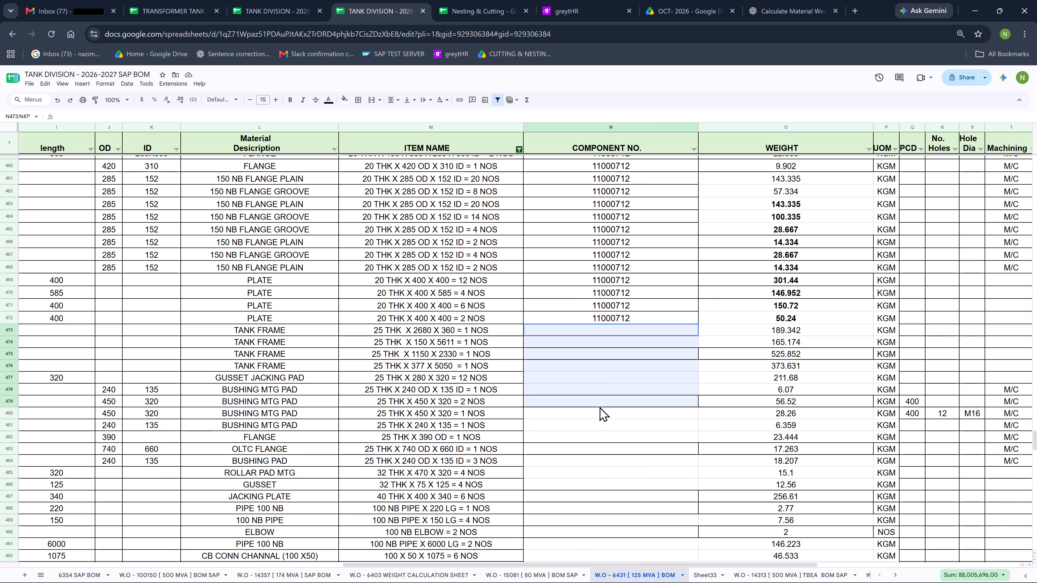
left_click_drag(600, 406, 603, 462)
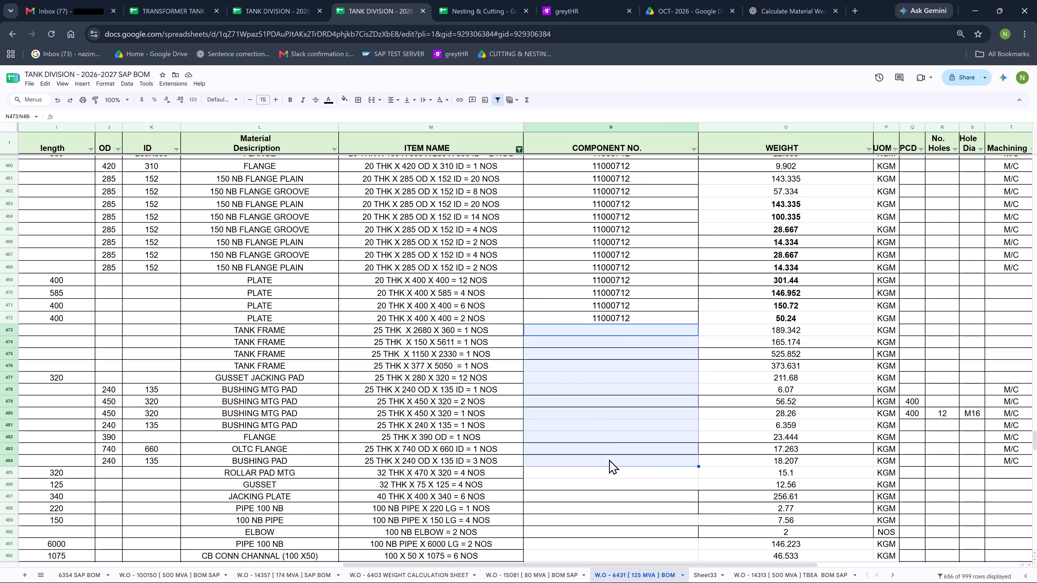
key("ctrl+v")
Copy component number 11000742 from a 32 THK item on W.O - 15081 into COMPONENT NO. rows 485 and 486 of W.O - 6431.
scroll(622, 306, "down", 3)
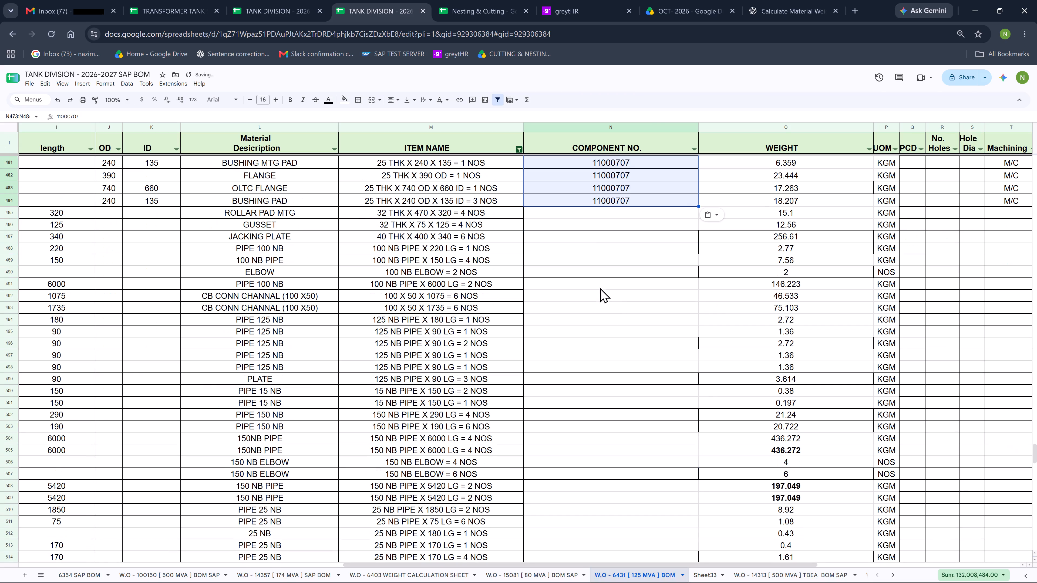
left_click(514, 573)
scroll(543, 366, "down", 2)
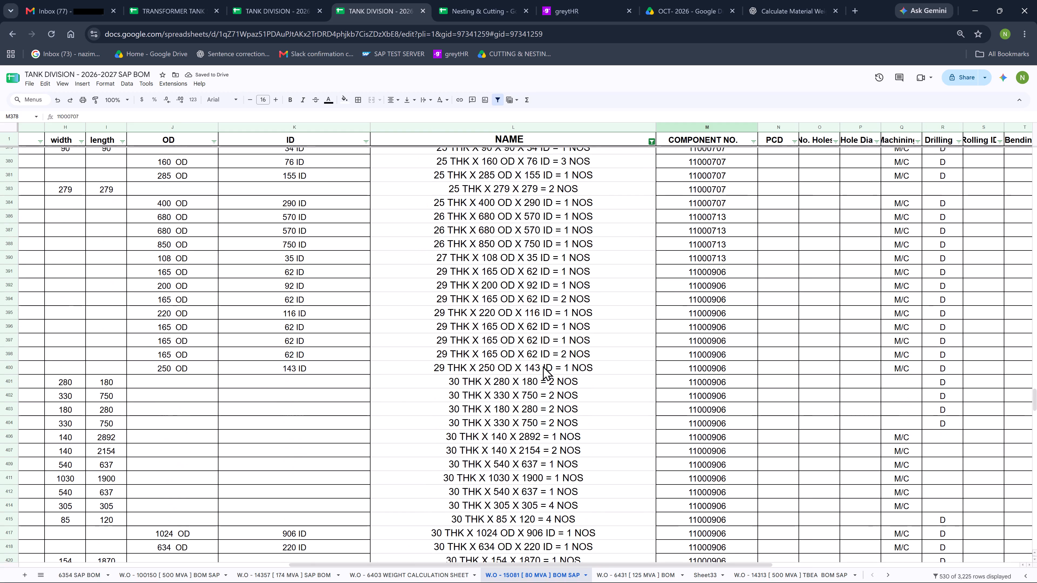
scroll(519, 389, "down", 2)
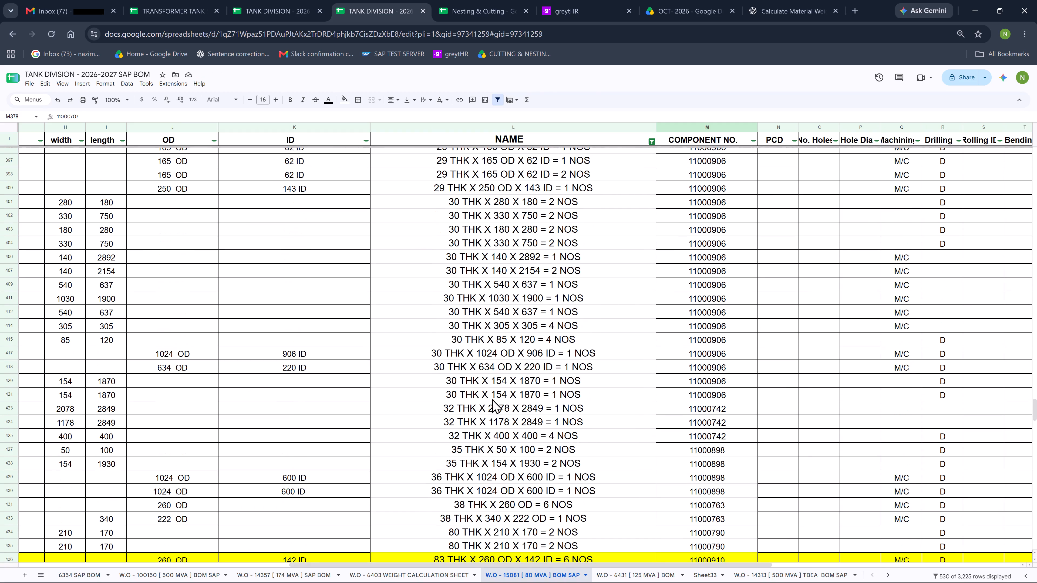
left_click(478, 405)
left_click(673, 411)
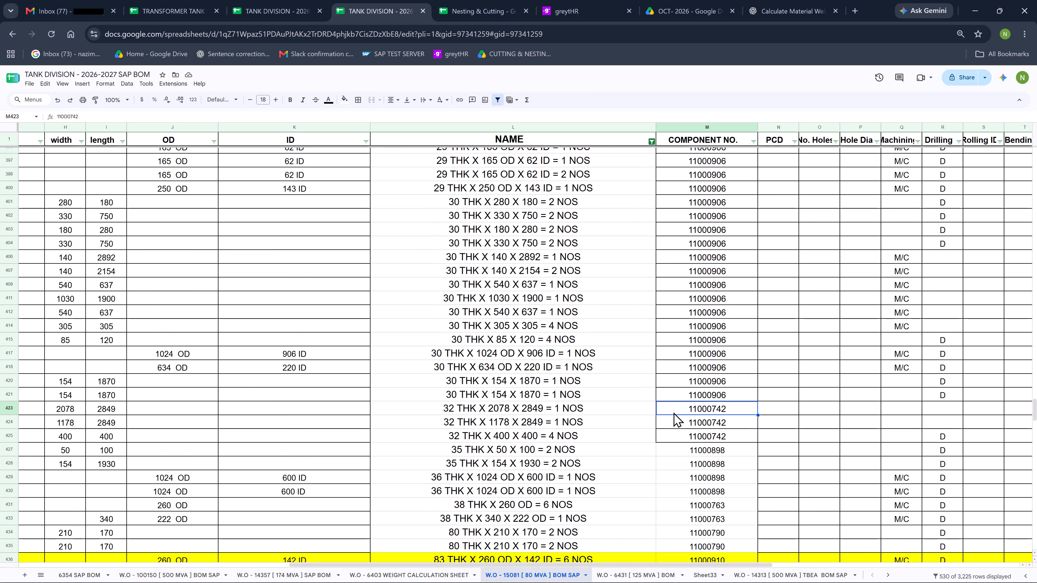
key("ctrl+c")
left_click(630, 574)
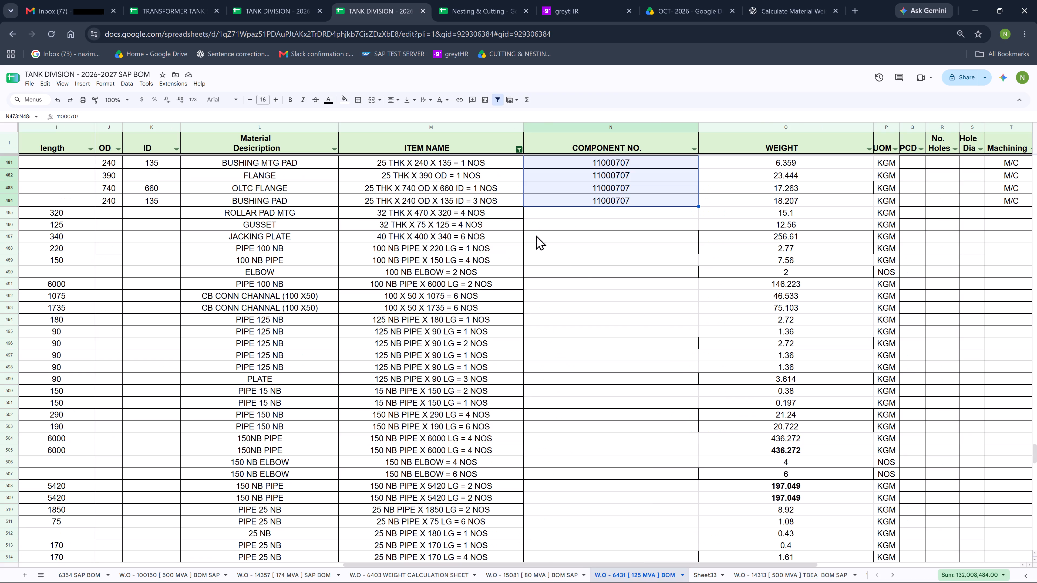
left_click_drag(538, 214, 538, 221)
key("ctrl+v")
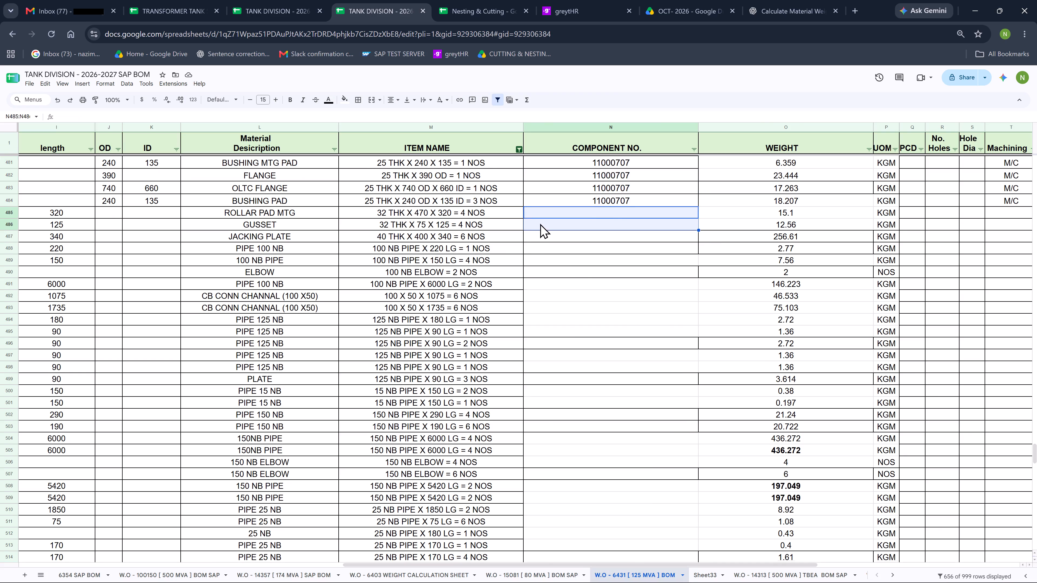
Copy component number 11001207 from a 100 NB PIPE item on W.O - 15081 into the 100 NB pipe rows 488, 489 and 491 of W.O - 6431.
left_click(542, 577)
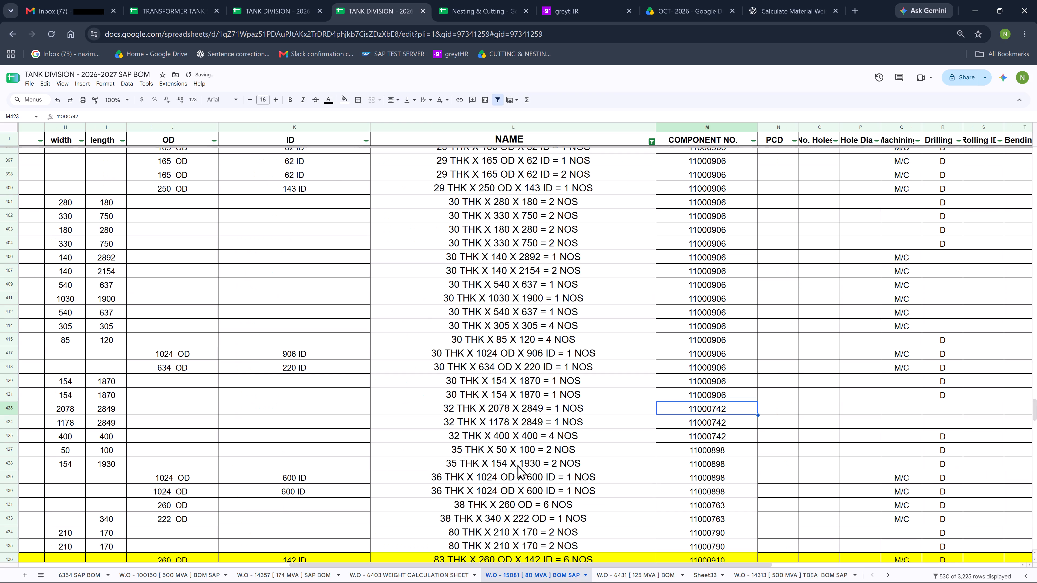
scroll(521, 437, "down", 2)
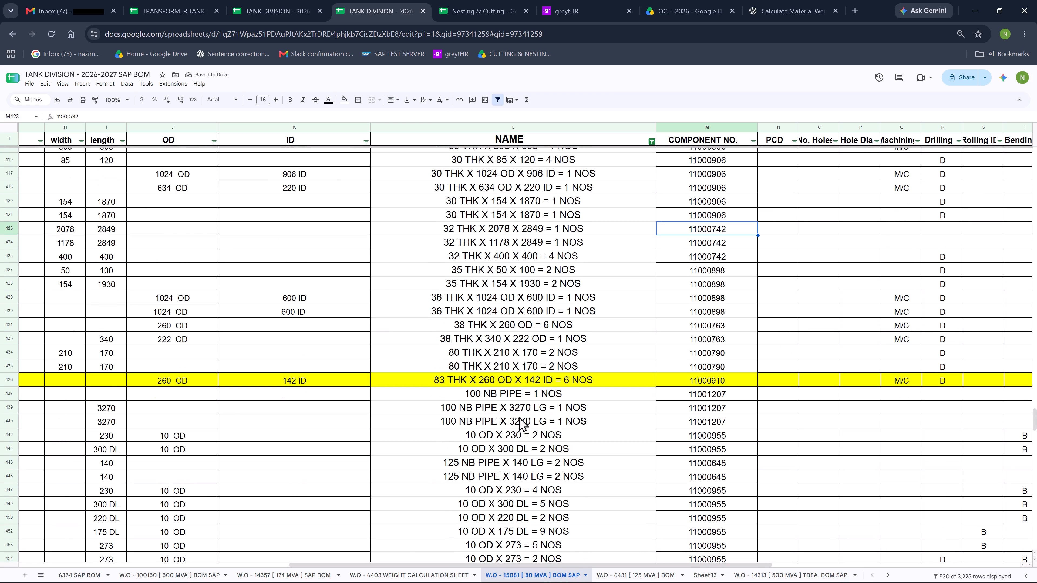
scroll(500, 375, "down", 1)
left_click(501, 321)
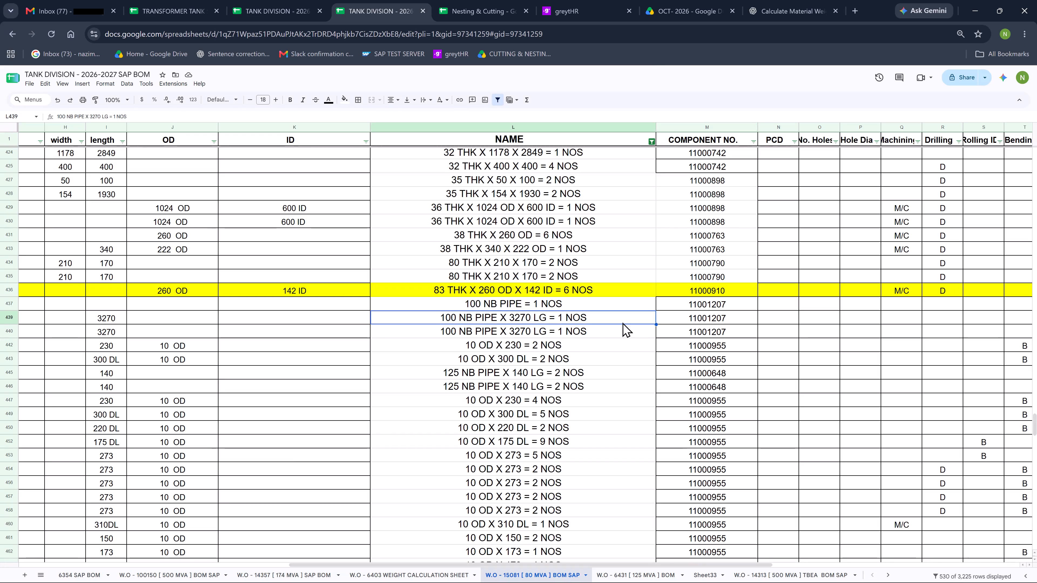
left_click(698, 320)
key("ctrl+c")
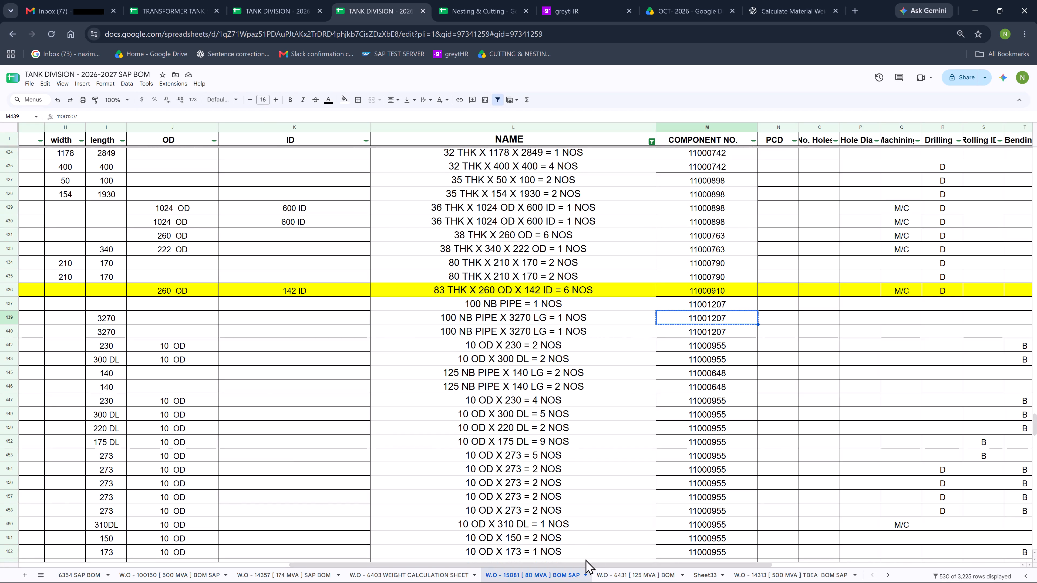
left_click(622, 571)
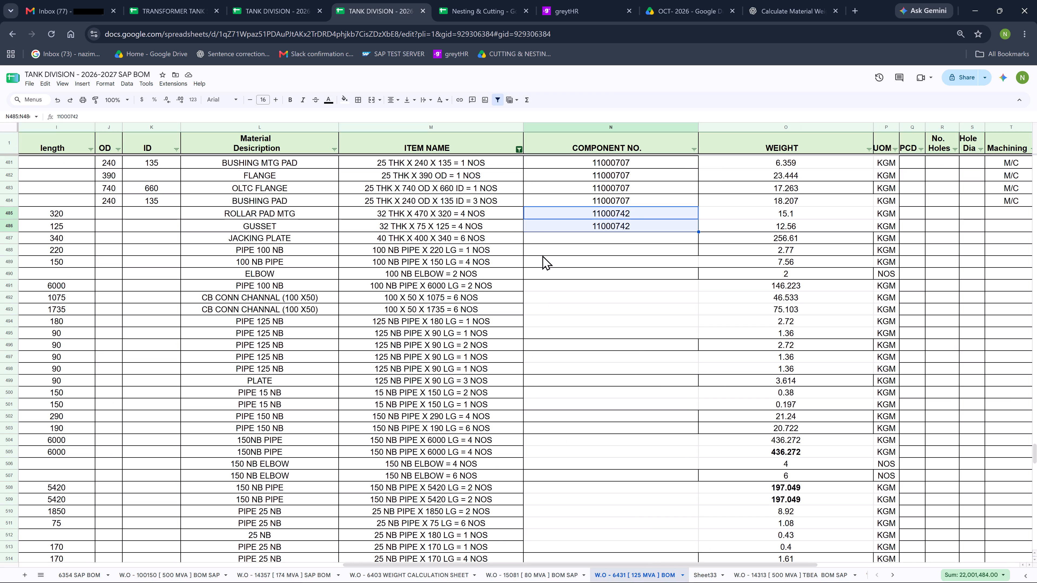
left_click_drag(541, 251, 546, 263)
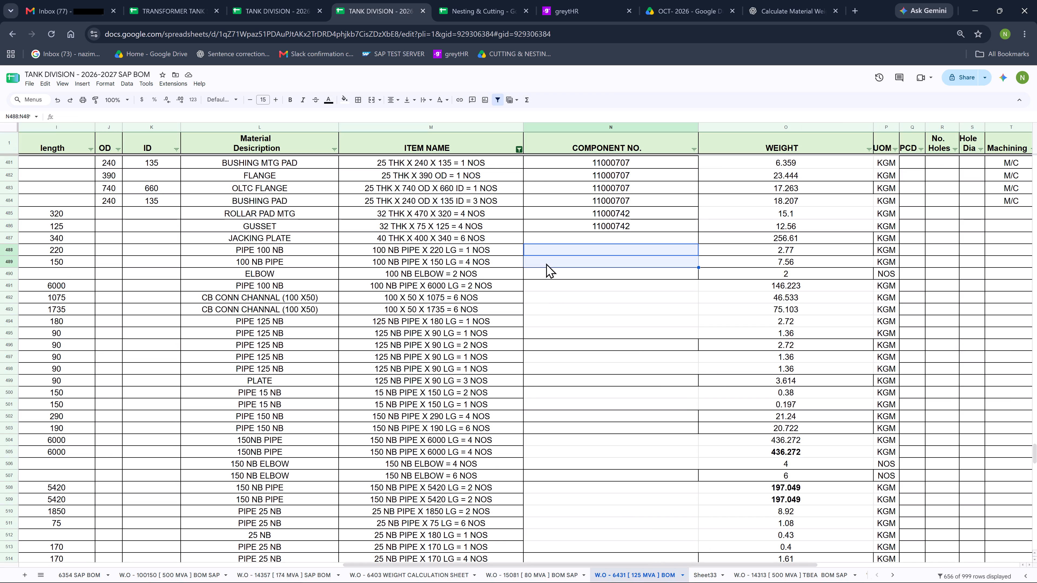
key("ctrl+v")
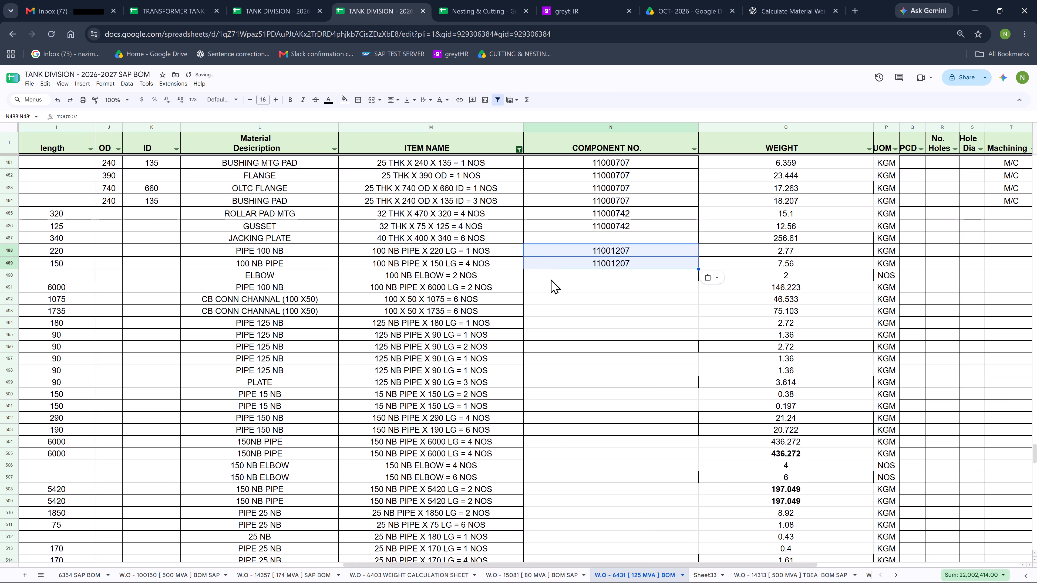
left_click(539, 285)
key("ctrl+v")
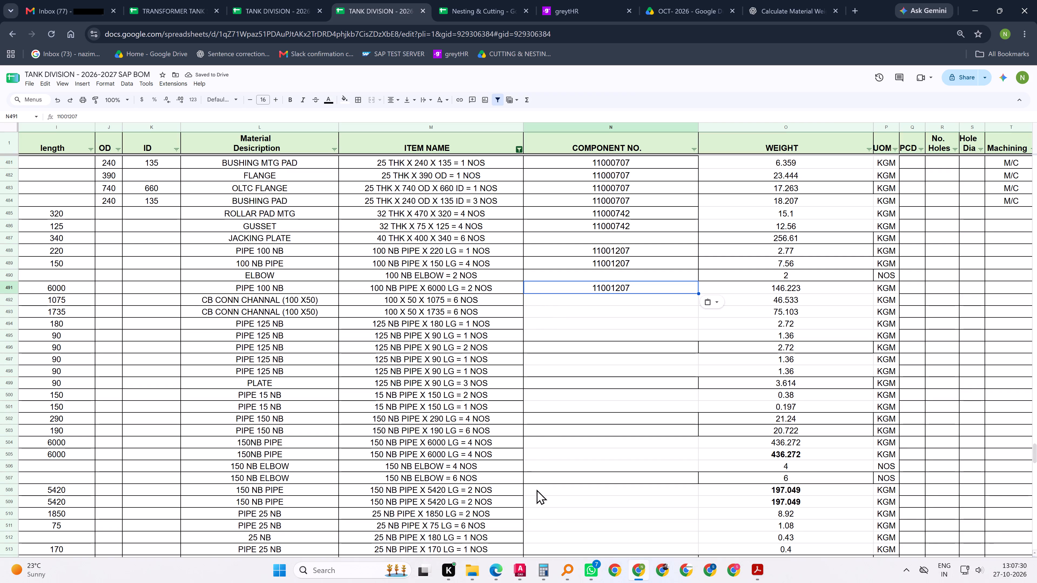
Look through the item names on W.O - 15081 for component numbers matching the remaining channel and pipe items of W.O - 6431.
left_click(537, 581)
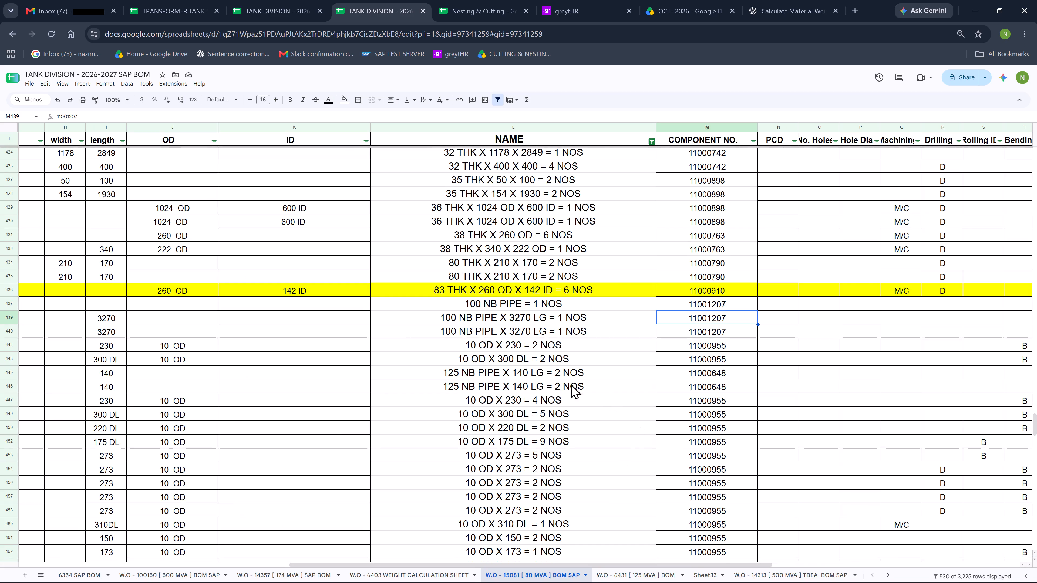
scroll(552, 369, "down", 4)
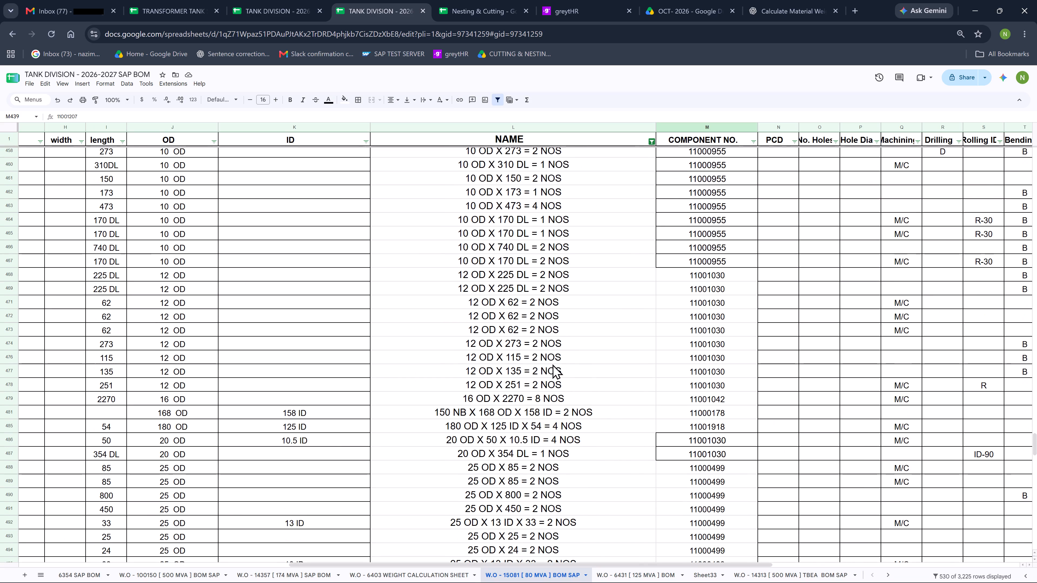
scroll(553, 364, "down", 1)
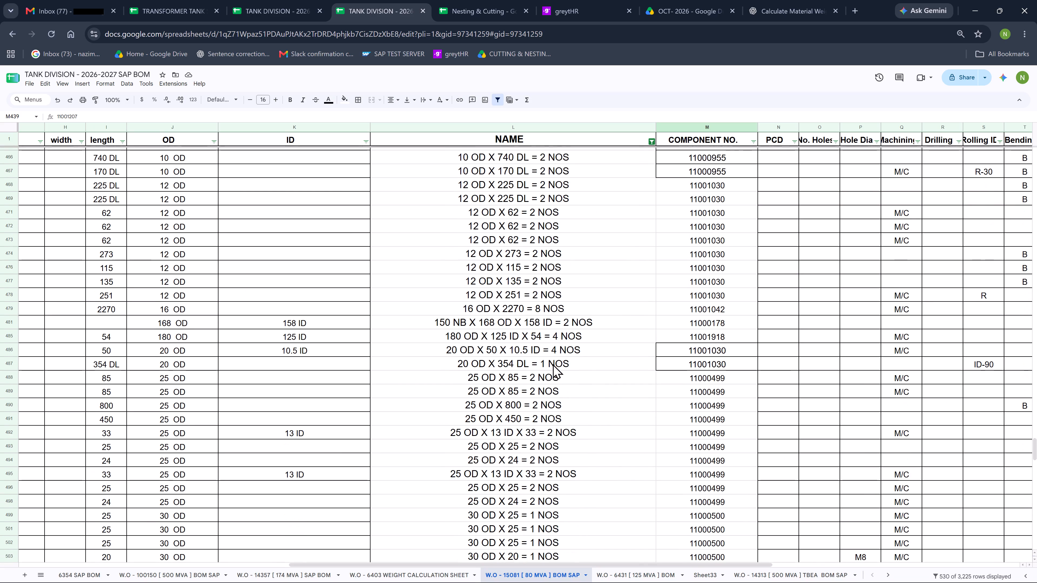
scroll(553, 364, "down", 6)
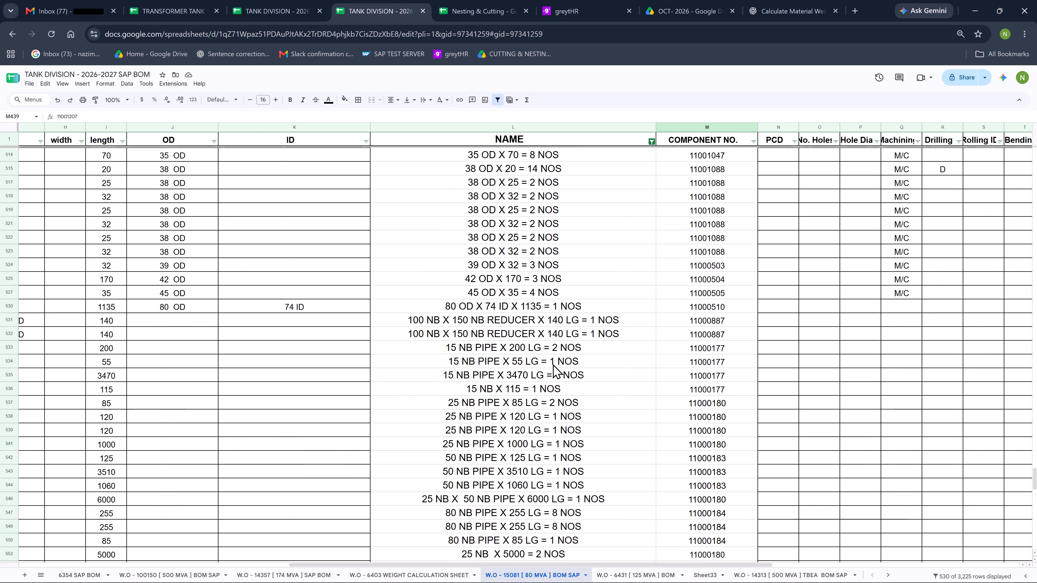
scroll(553, 364, "down", 5)
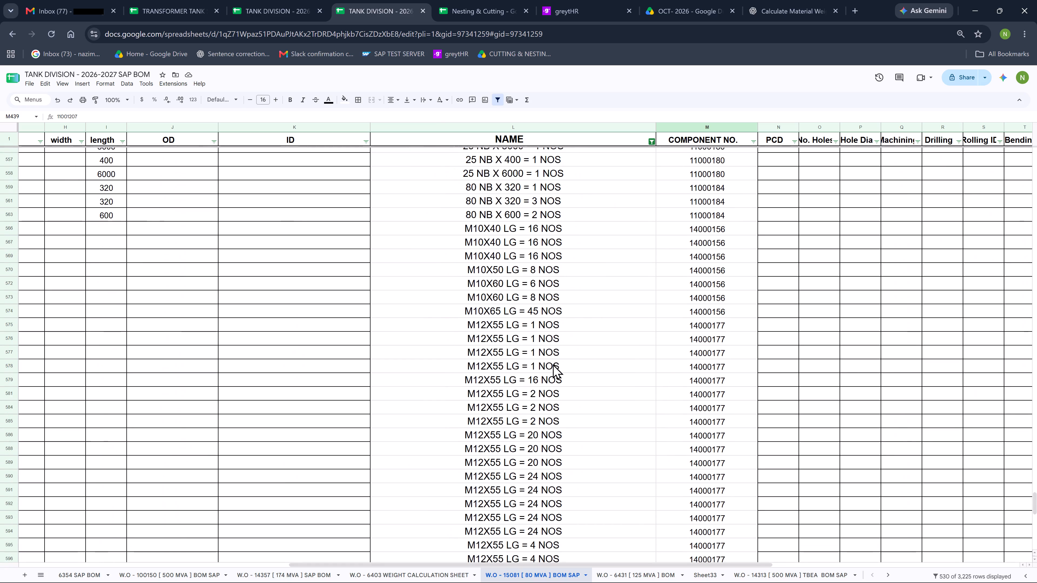
scroll(554, 351, "down", 8)
scroll(552, 344, "up", 7)
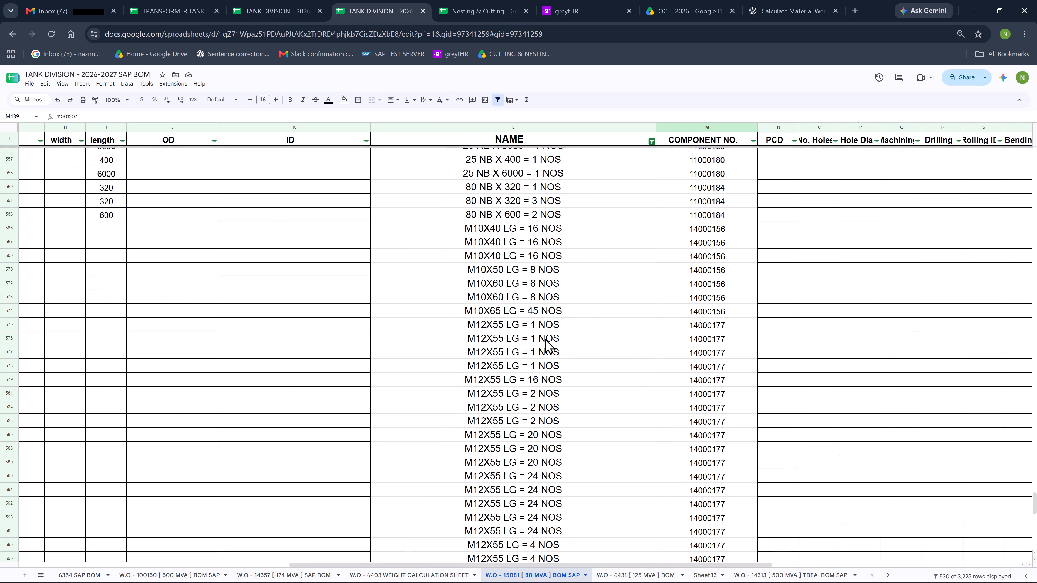
scroll(548, 346, "down", 15)
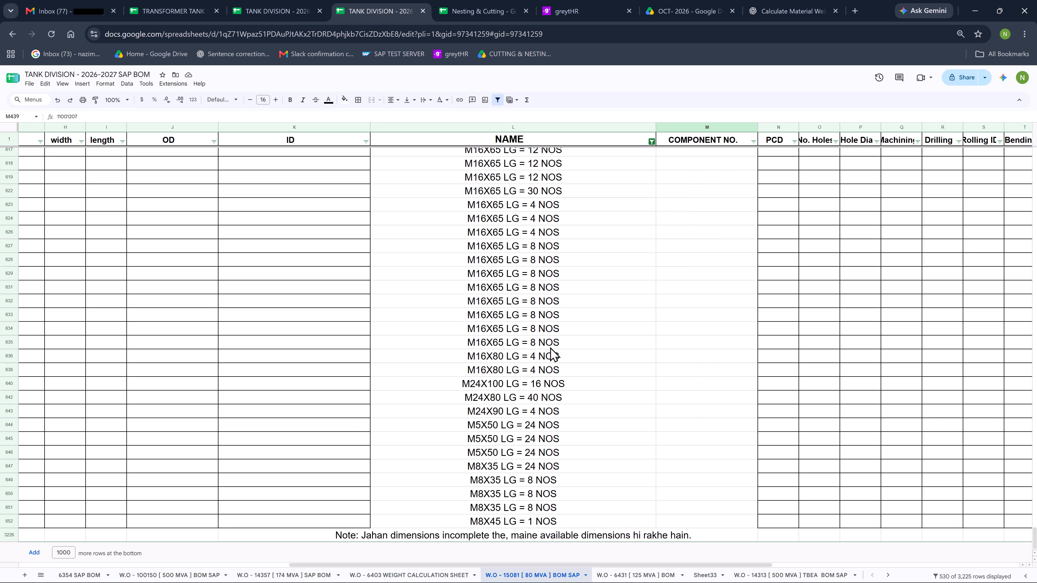
scroll(519, 432, "up", 1)
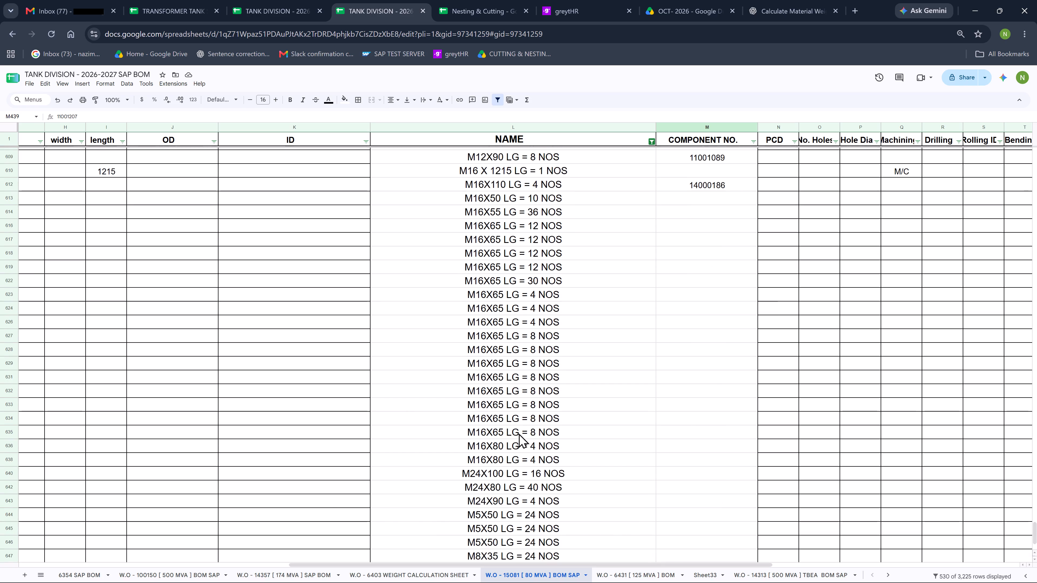
scroll(519, 435, "up", 7)
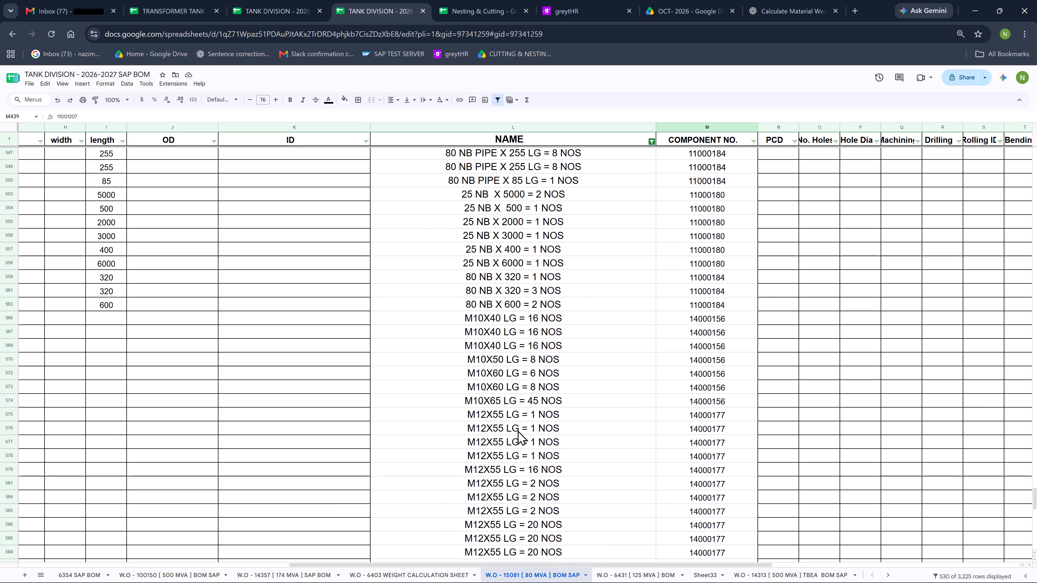
scroll(518, 430, "up", 8)
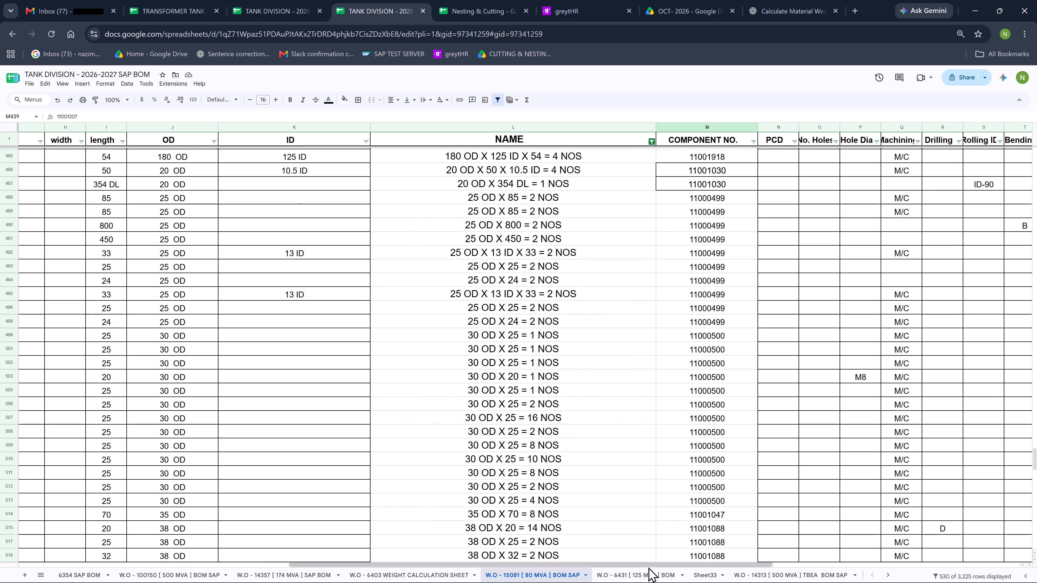
left_click(643, 574)
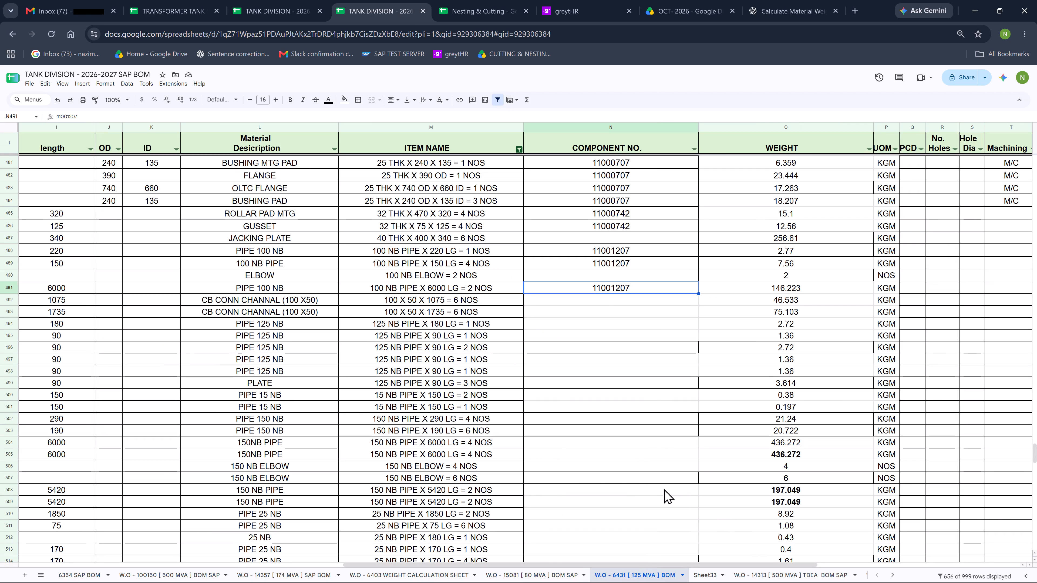
On W.O - 14313, reapply the filter over the whole sheet and sort the rows by Thk in ascending order.
left_click(778, 582)
left_click(784, 545)
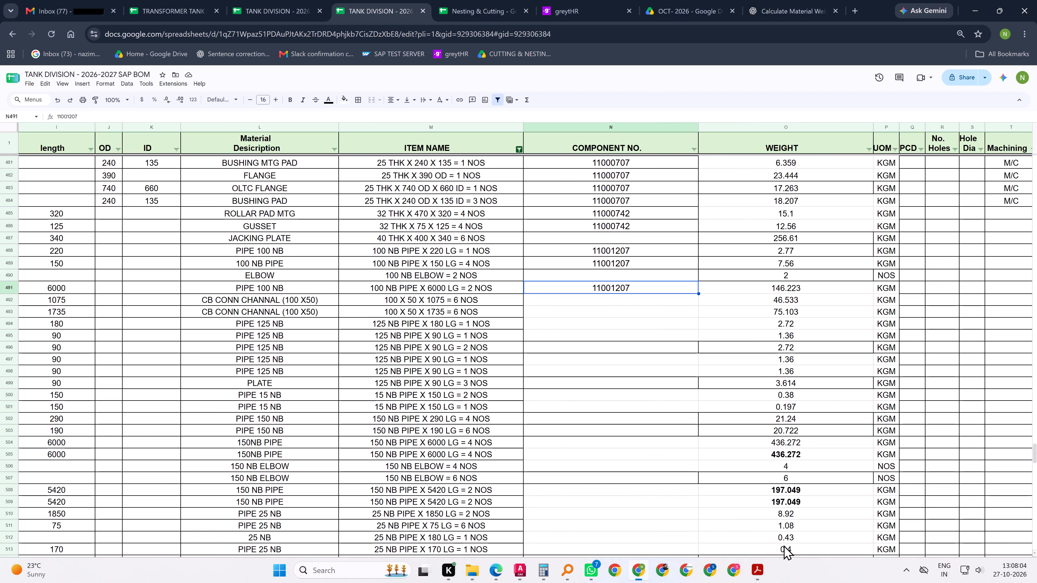
left_click(779, 574)
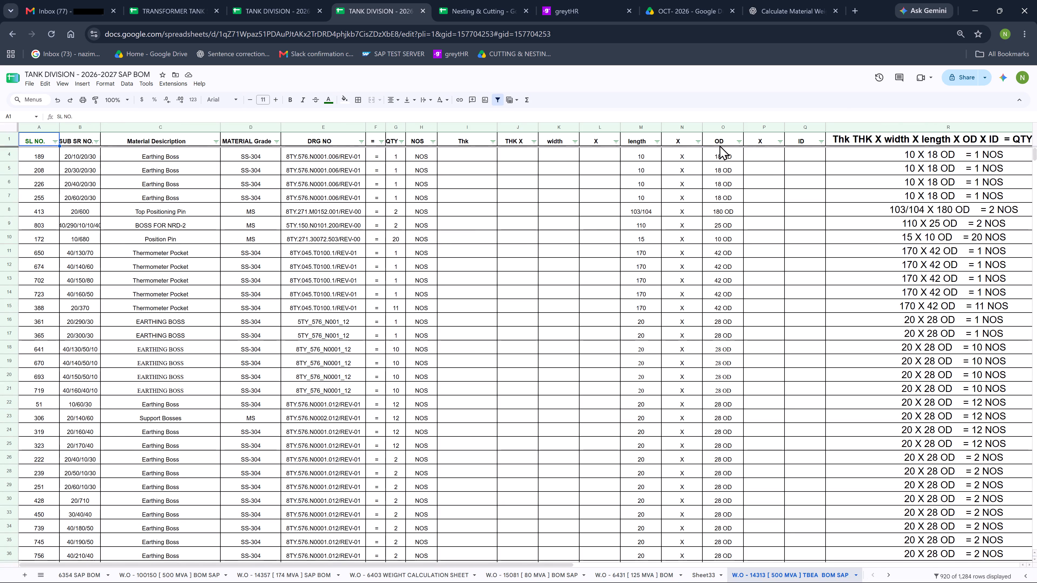
left_click(1, 126)
left_click(498, 96)
left_click(498, 96)
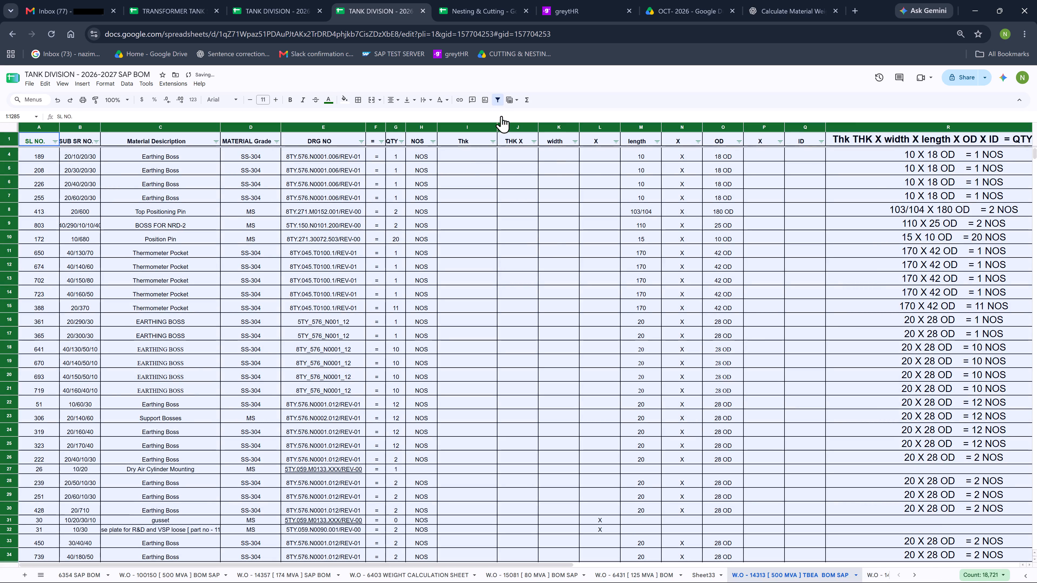
left_click(495, 141)
left_click(448, 157)
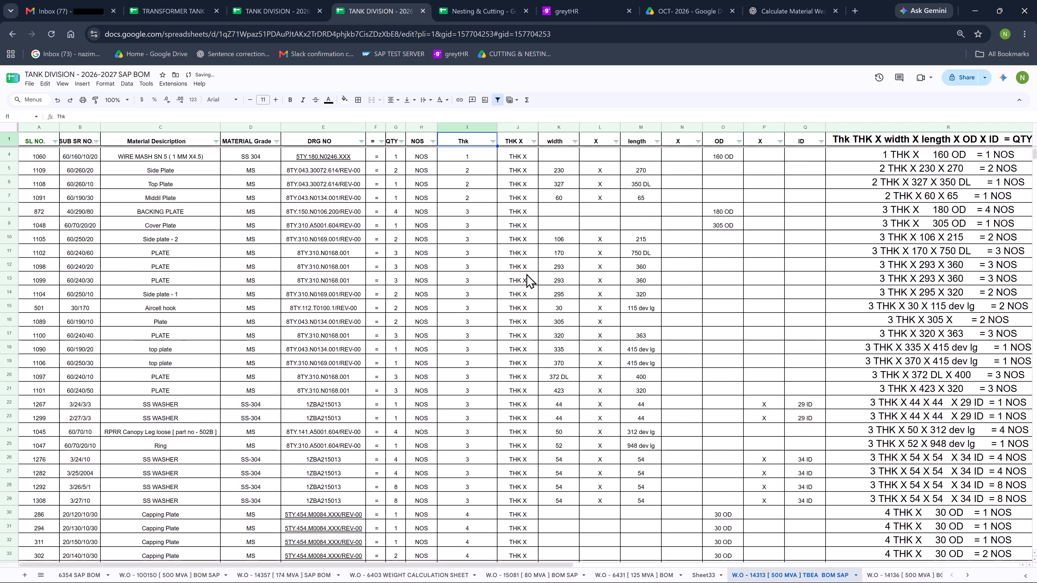
Copy component number 11000648 from a 125 NB item on W.O - 14313 into COMPONENT NO. rows 494 to 499 of W.O - 6431.
scroll(525, 270, "down", 20)
scroll(525, 270, "down", 20)
scroll(525, 270, "down", 6)
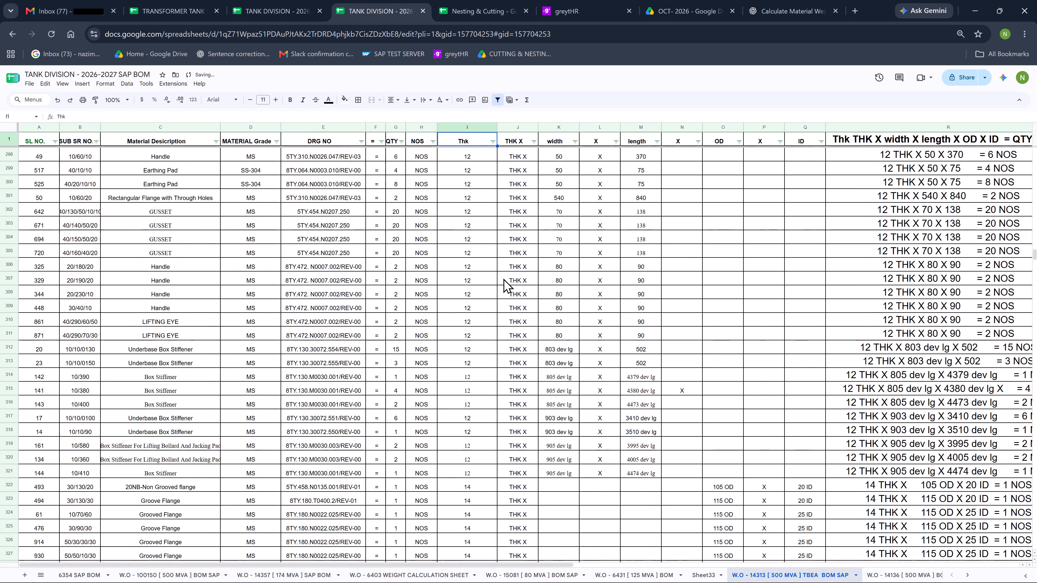
scroll(503, 278, "down", 14)
scroll(494, 282, "down", 20)
scroll(494, 282, "down", 11)
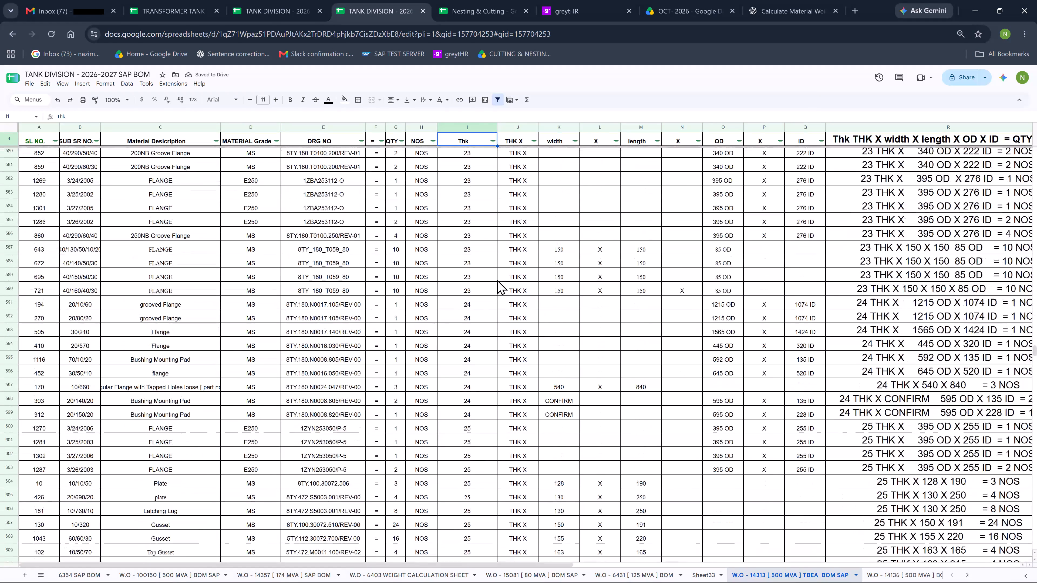
scroll(497, 280, "down", 14)
scroll(501, 279, "up", 3)
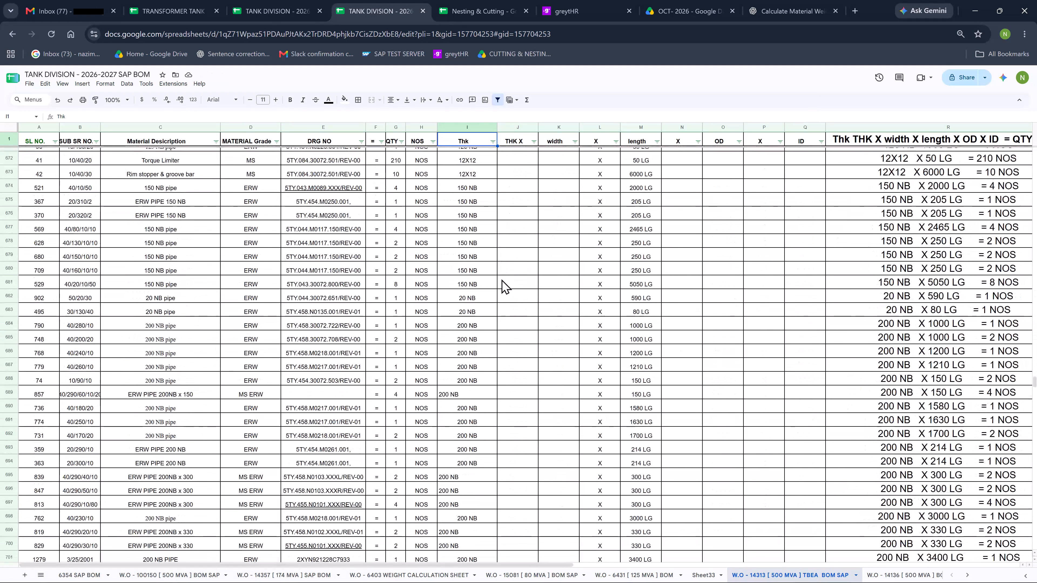
scroll(501, 279, "up", 1)
left_click(470, 175)
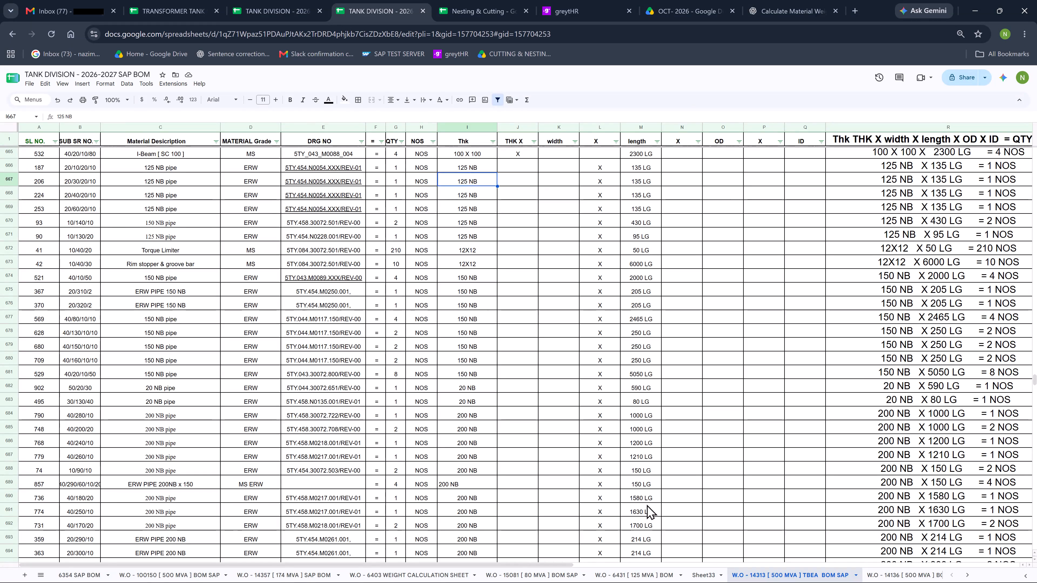
left_click_drag(559, 564, 678, 563)
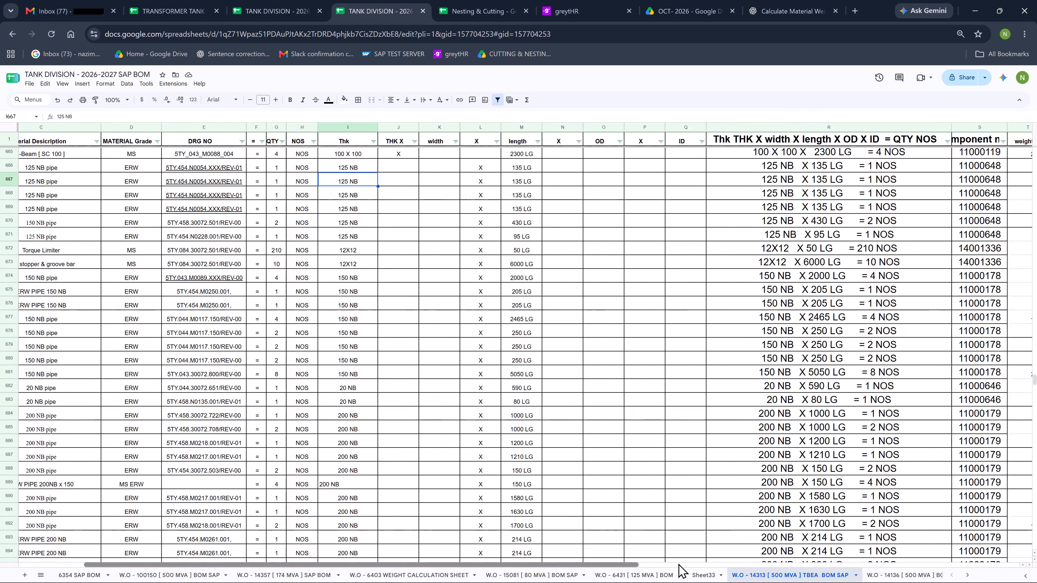
left_click_drag(678, 563, 822, 561)
left_click(606, 193)
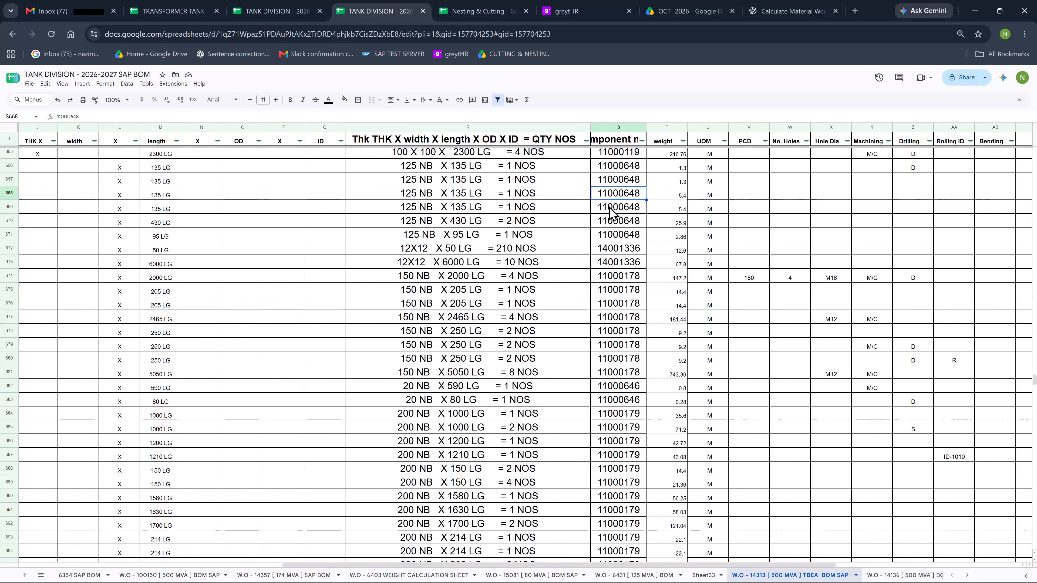
key("ctrl+c")
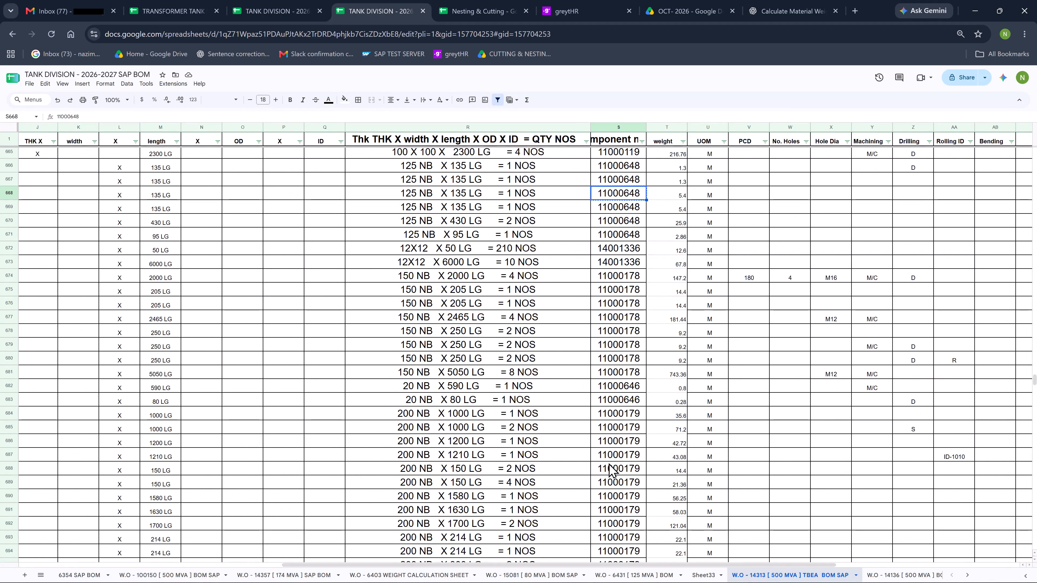
left_click(643, 575)
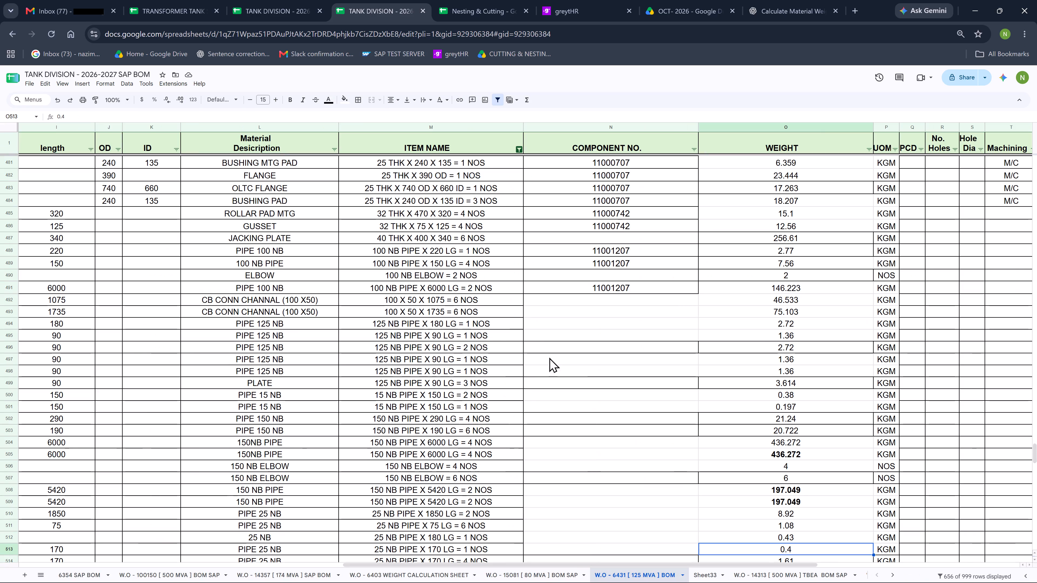
left_click_drag(553, 326, 553, 377)
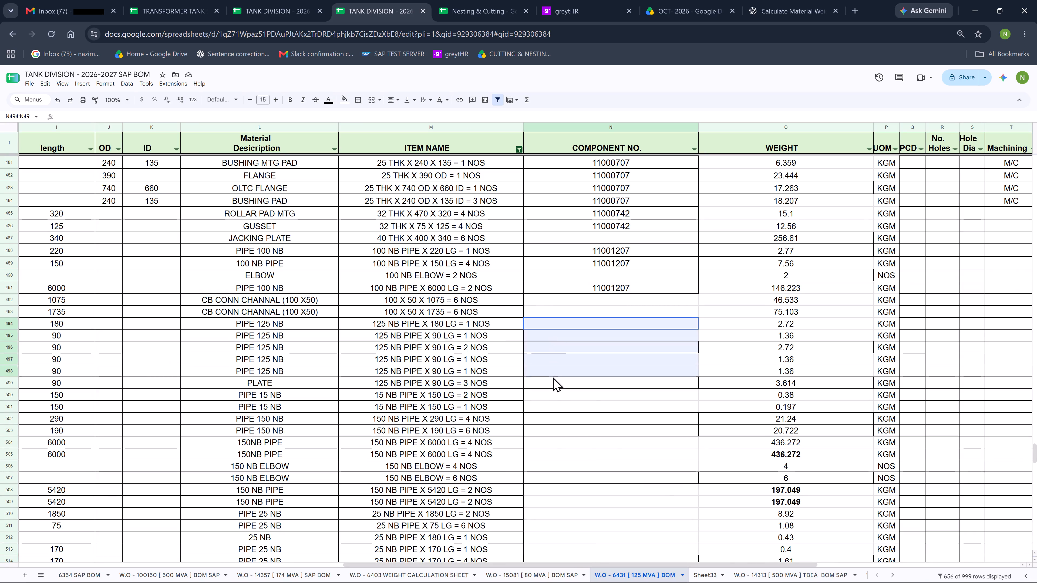
left_click_drag(553, 377, 549, 384)
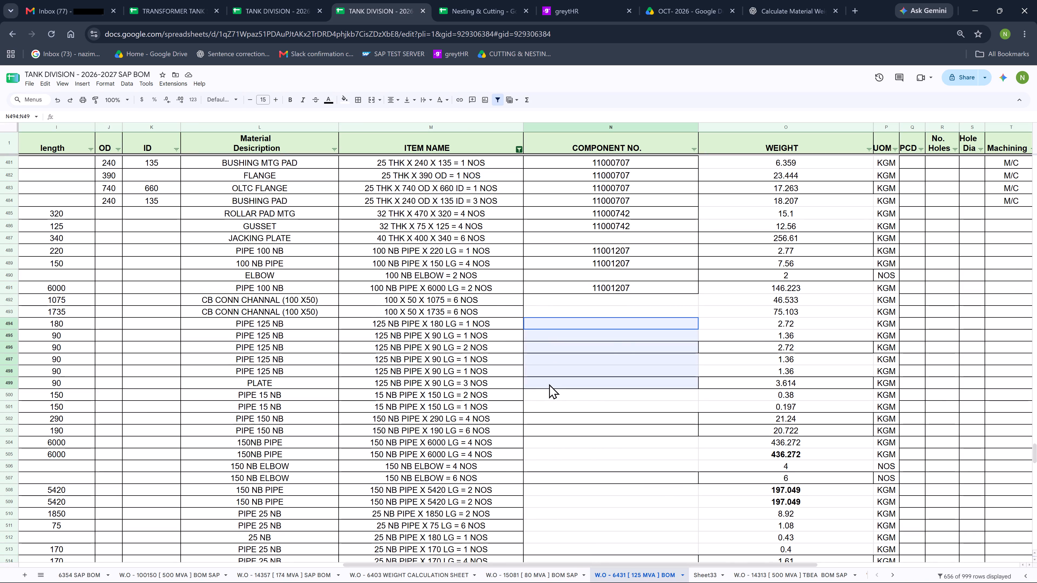
left_click_drag(549, 384, 548, 383)
key("ctrl+v")
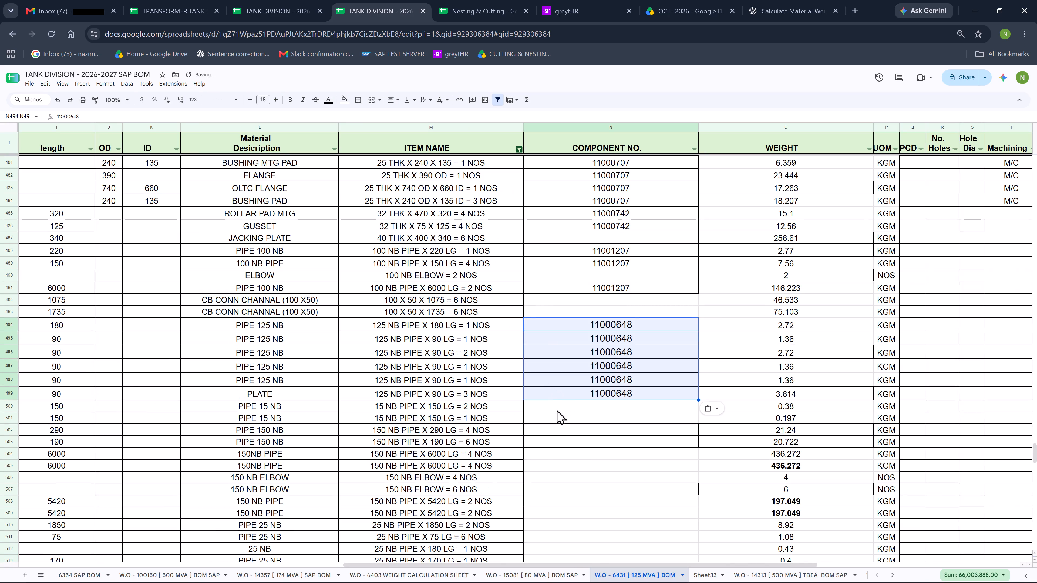
Copy component number 11000178 from a 150 NB item on W.O - 14313 into COMPONENT NO. rows 502 to 505 of W.O - 6431.
left_click(787, 577)
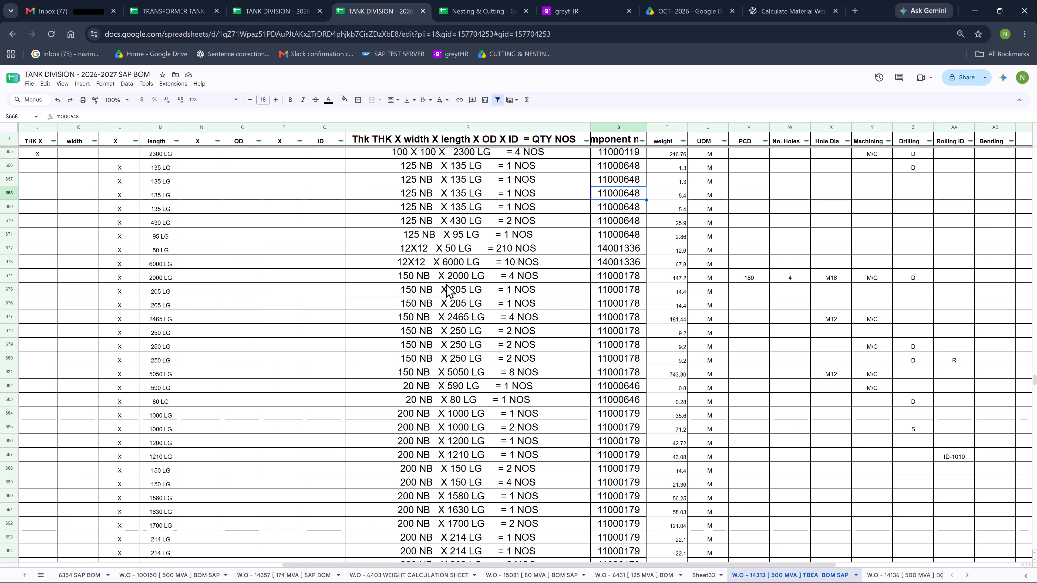
left_click(445, 274)
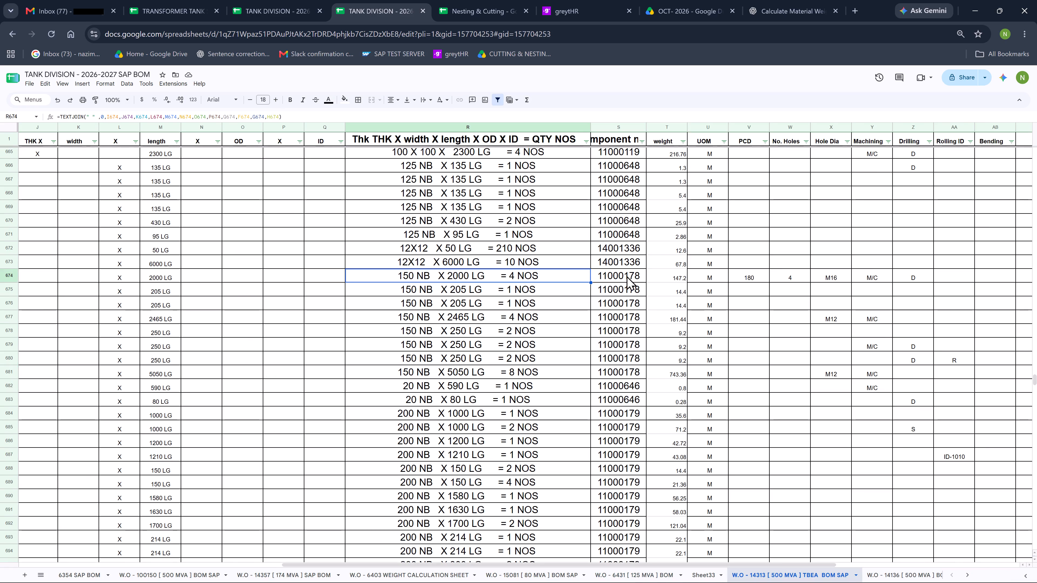
left_click(627, 276)
key("ctrl+c")
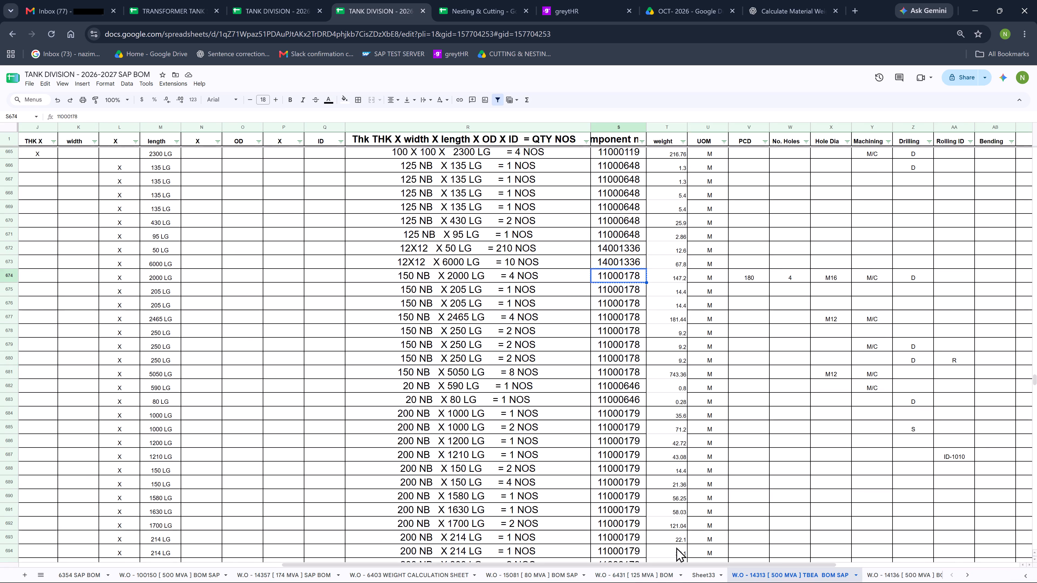
left_click(643, 576)
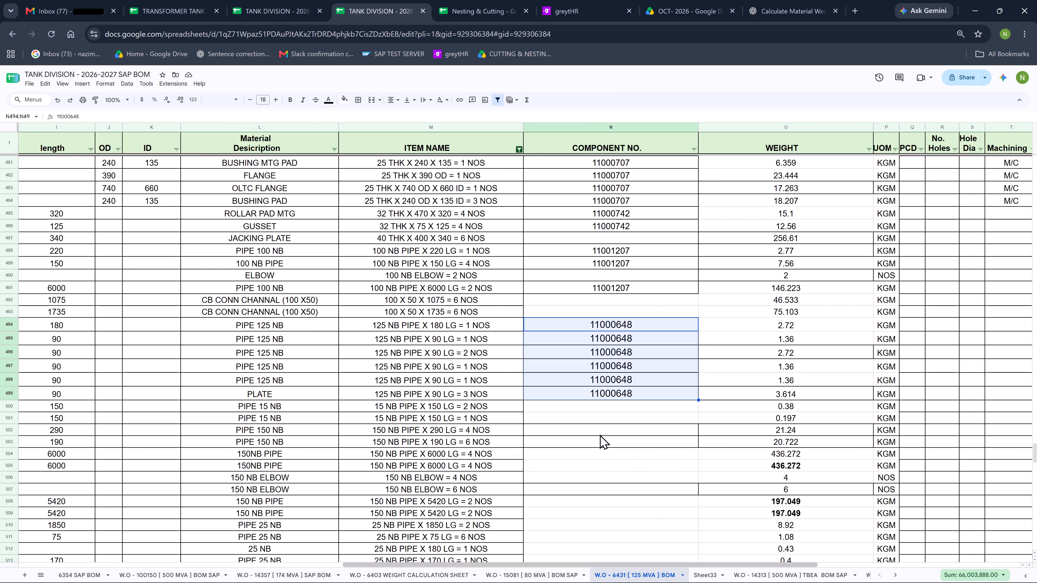
left_click(551, 402)
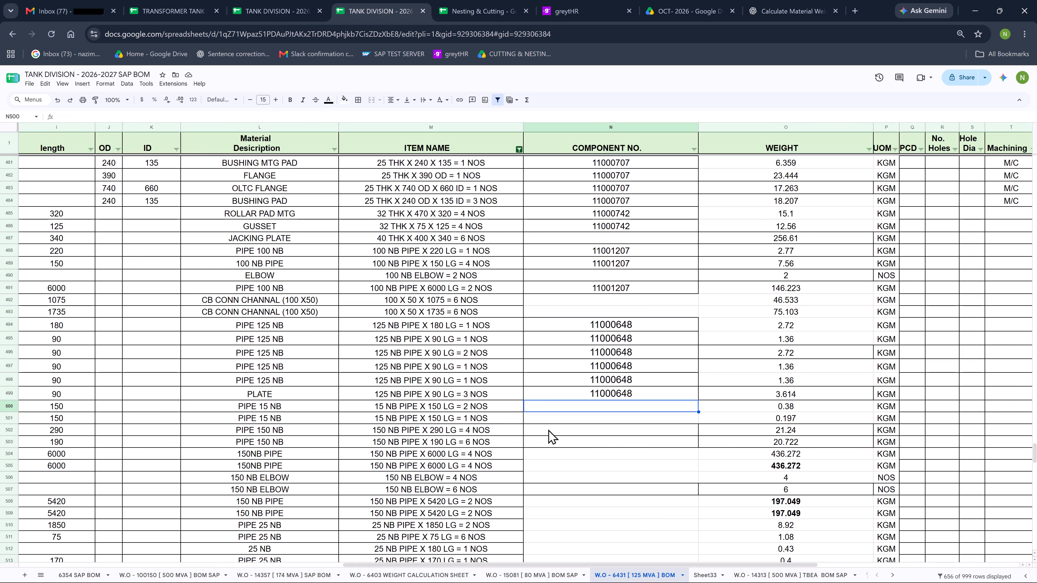
left_click_drag(548, 429, 555, 475)
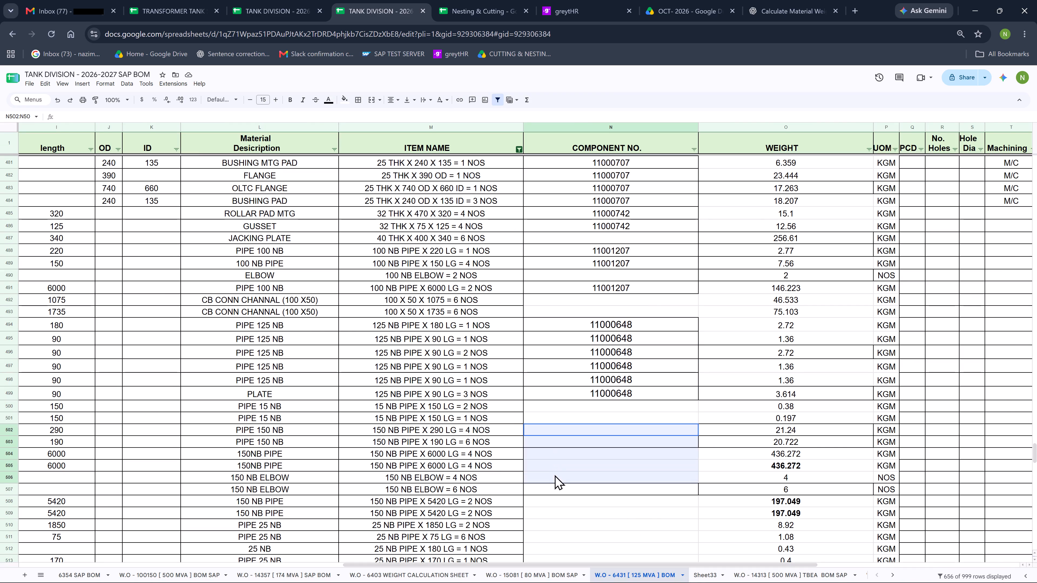
left_click_drag(555, 475, 554, 465)
key("ctrl+v")
Paste component number 11000178 into COMPONENT NO. rows 508 and 509 of W.O - 6431, the 150 NB pipes 5420 long.
scroll(593, 374, "down", 2)
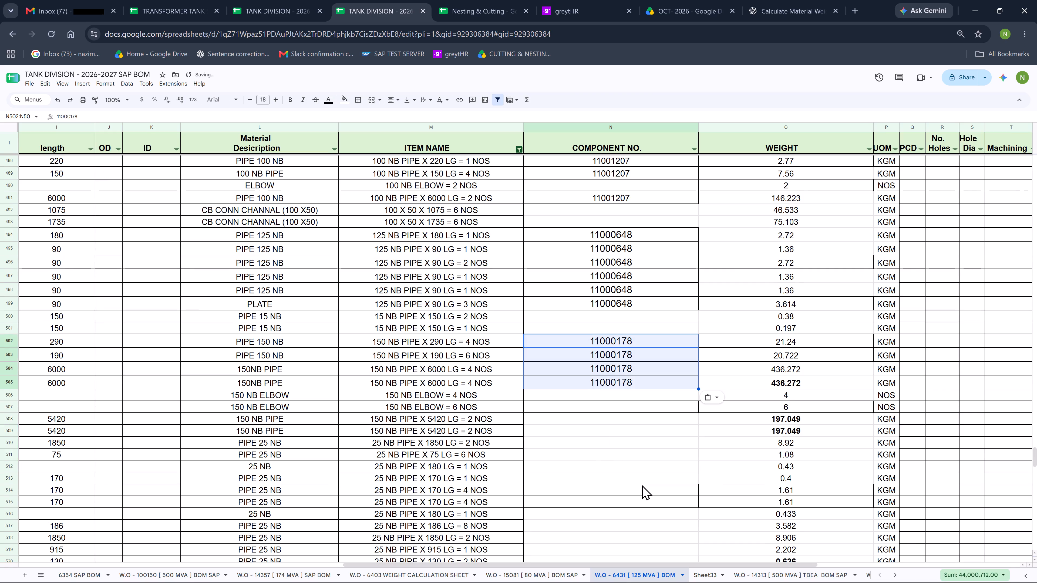
left_click(766, 574)
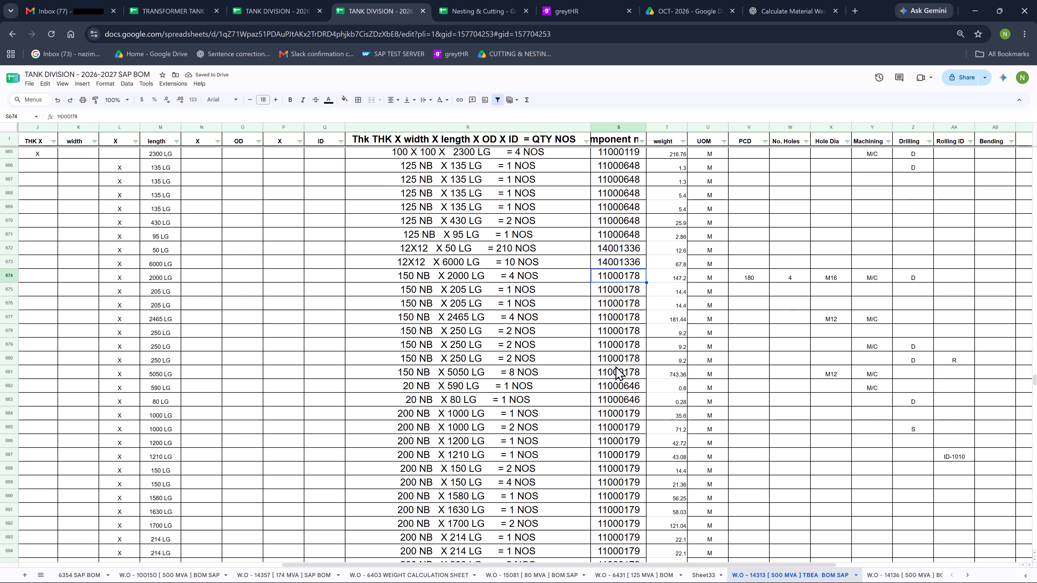
left_click(633, 572)
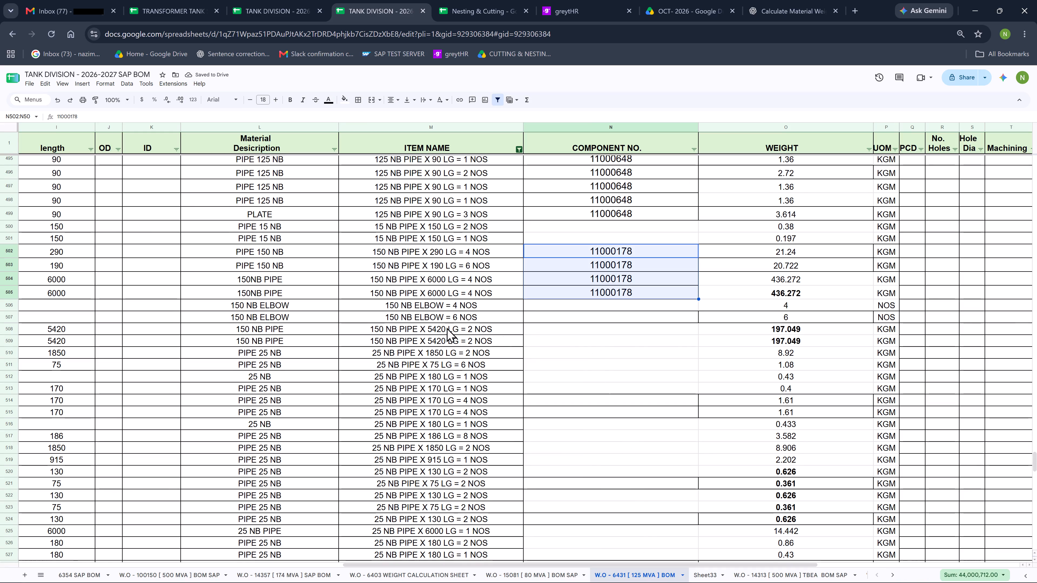
left_click_drag(537, 331, 538, 339)
key("ctrl+v")
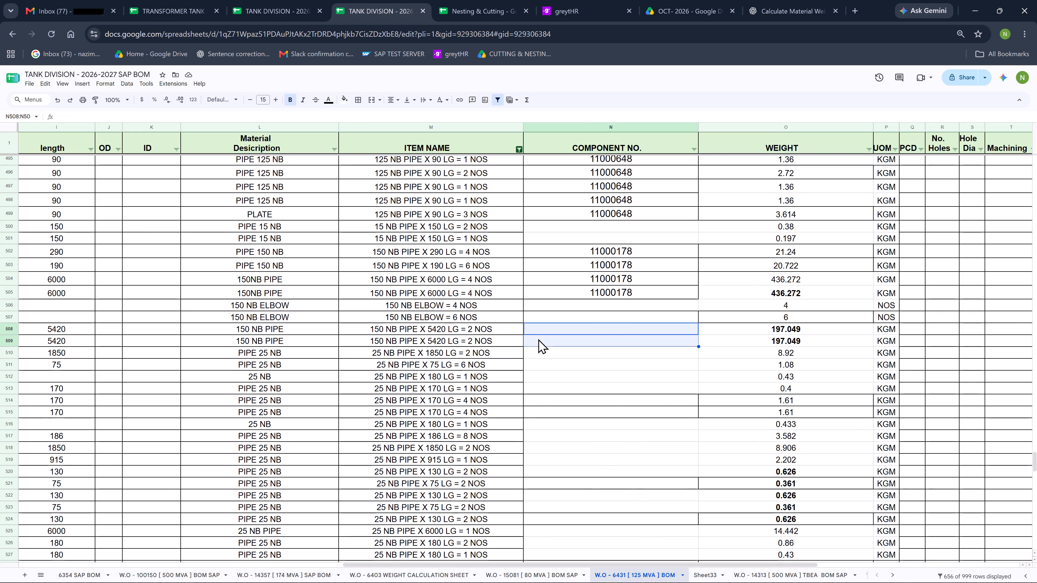
Copy component number 11000180 from a 25 NB item on W.O - 14313 into COMPONENT NO. rows 510 to 529 of W.O - 6431.
left_click(776, 574)
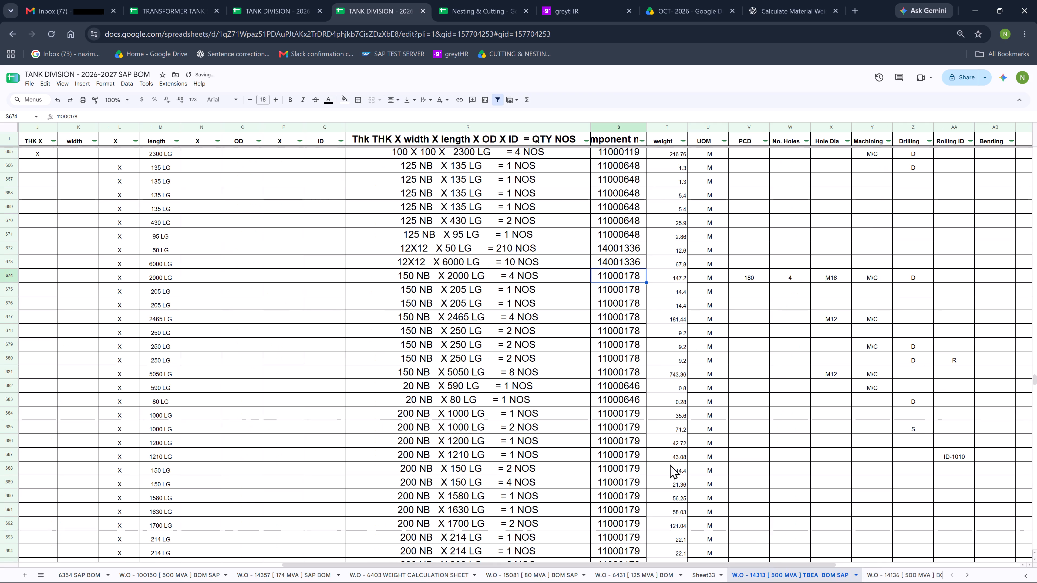
scroll(572, 390, "down", 1)
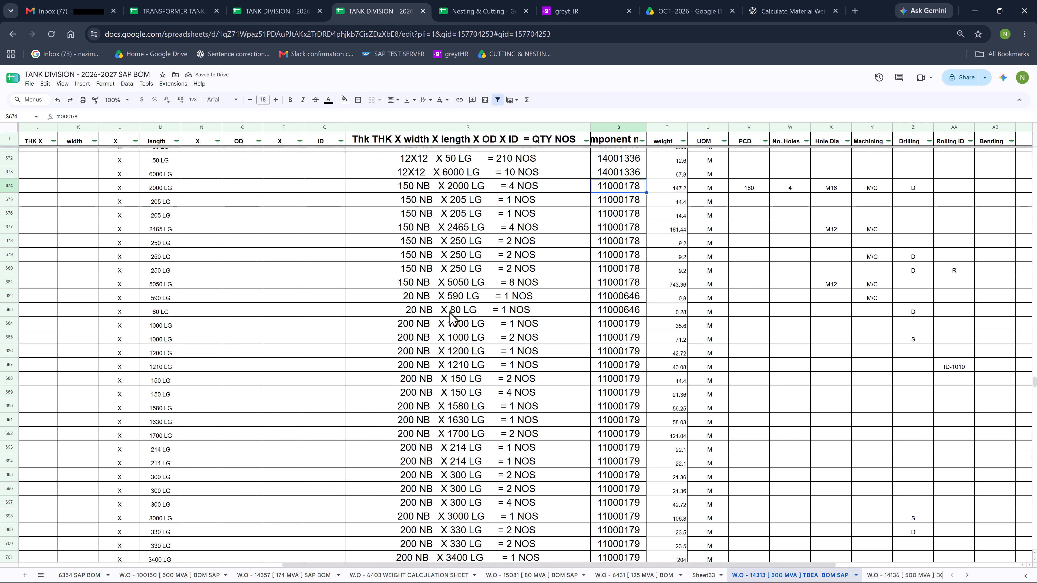
scroll(443, 362, "down", 3)
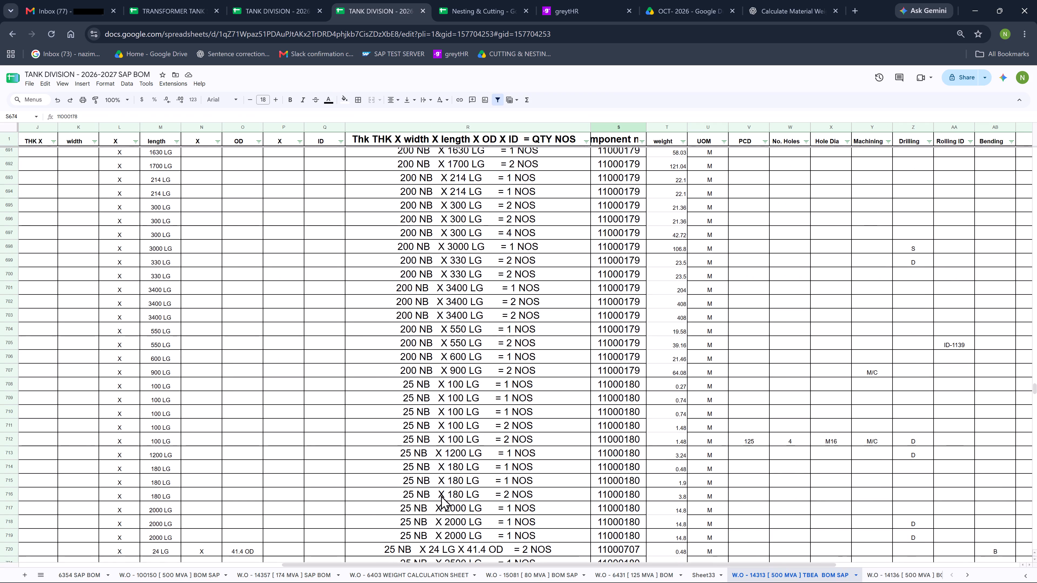
left_click(439, 493)
left_click(634, 491)
key("ctrl+c")
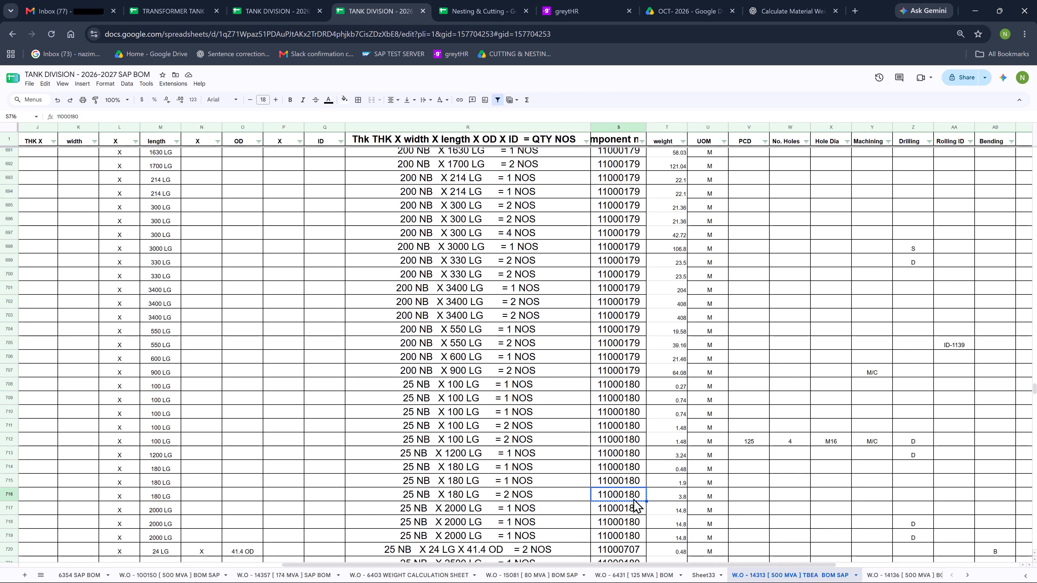
left_click(627, 573)
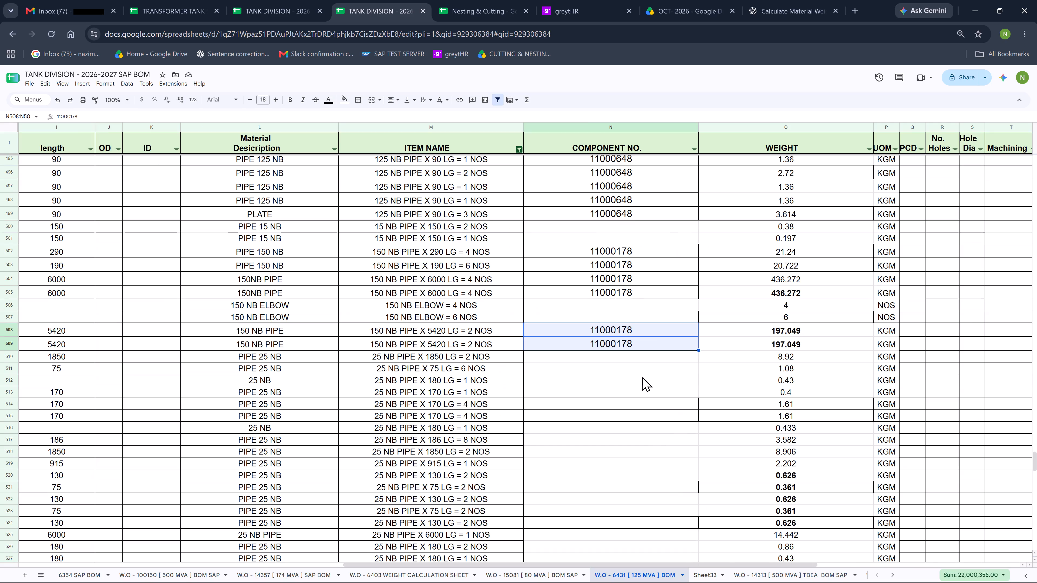
scroll(625, 274, "down", 1)
left_click_drag(542, 268, 550, 407)
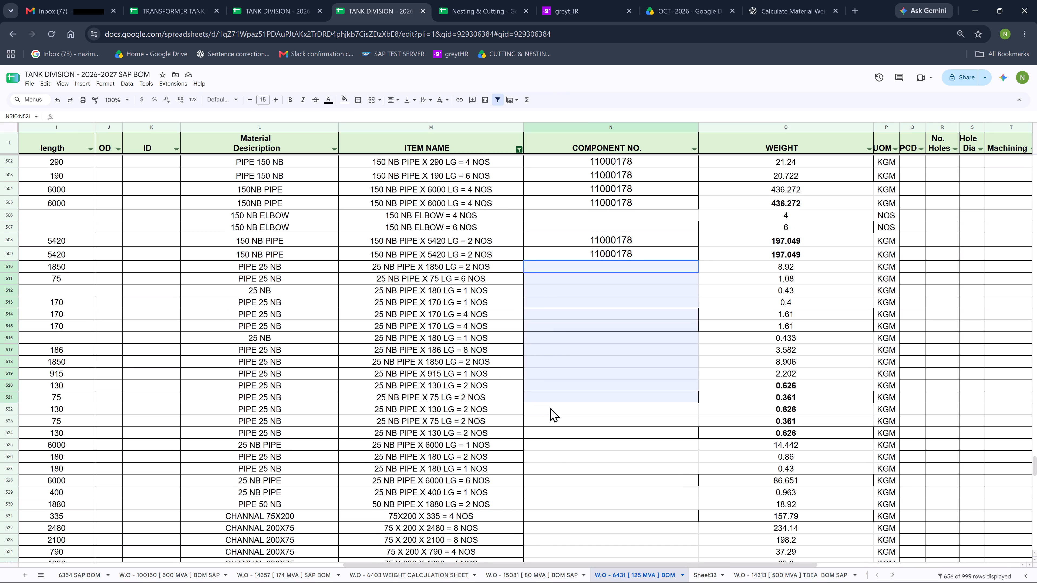
left_click_drag(550, 407, 559, 493)
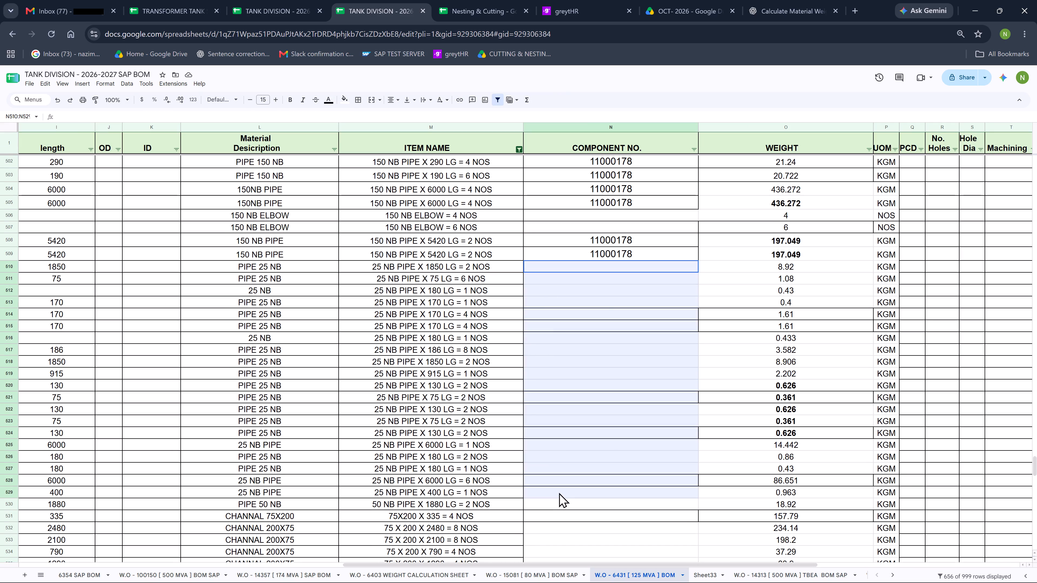
left_click_drag(559, 493, 559, 492)
key("ctrl+v")
Copy component number 11000183 from a 50 NB item on W.O - 14313 into COMPONENT NO. row 530 of W.O - 6431.
scroll(618, 306, "down", 4)
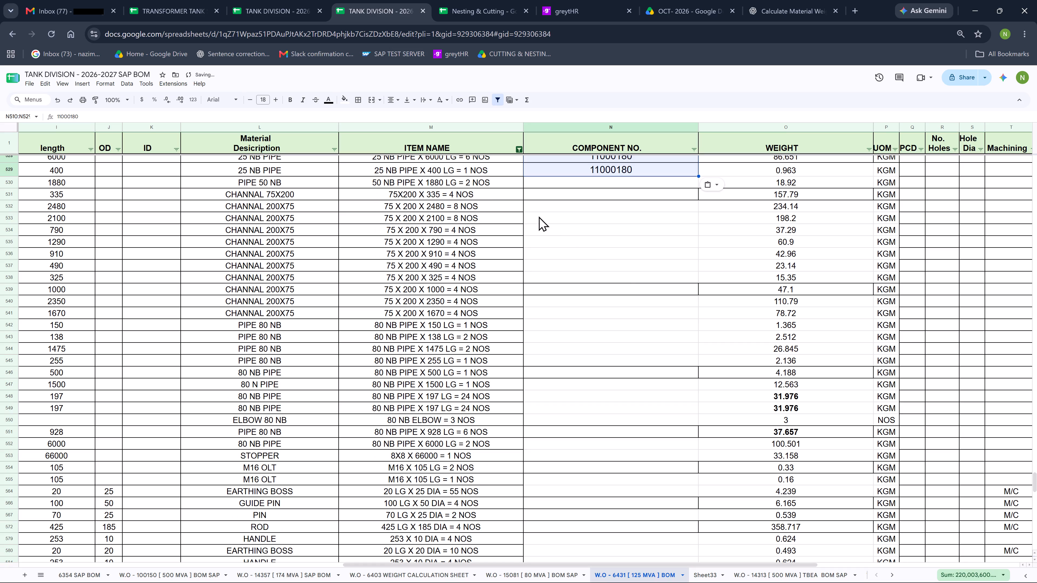
left_click(488, 184)
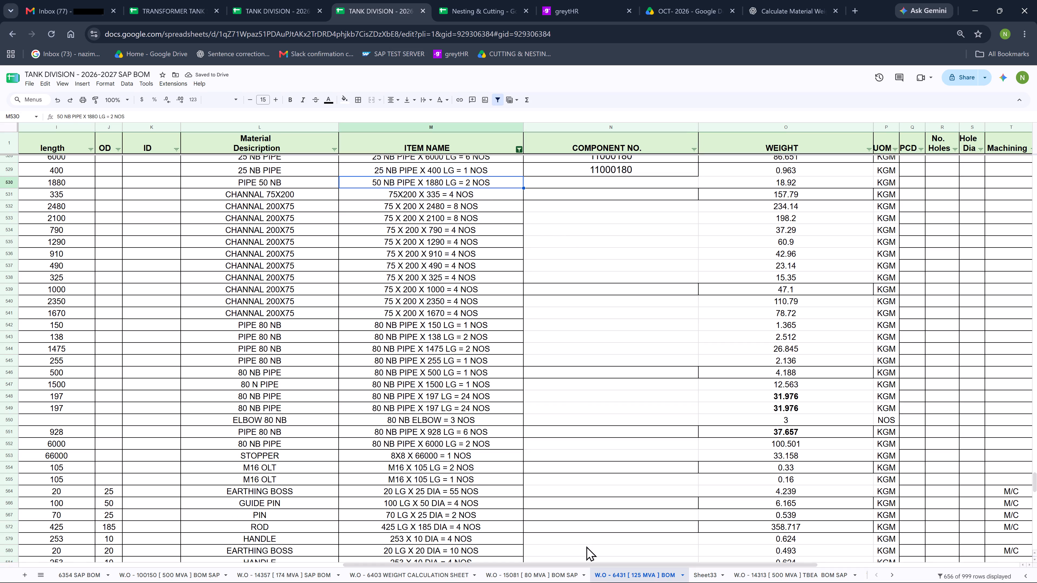
left_click(794, 577)
scroll(501, 344, "down", 4)
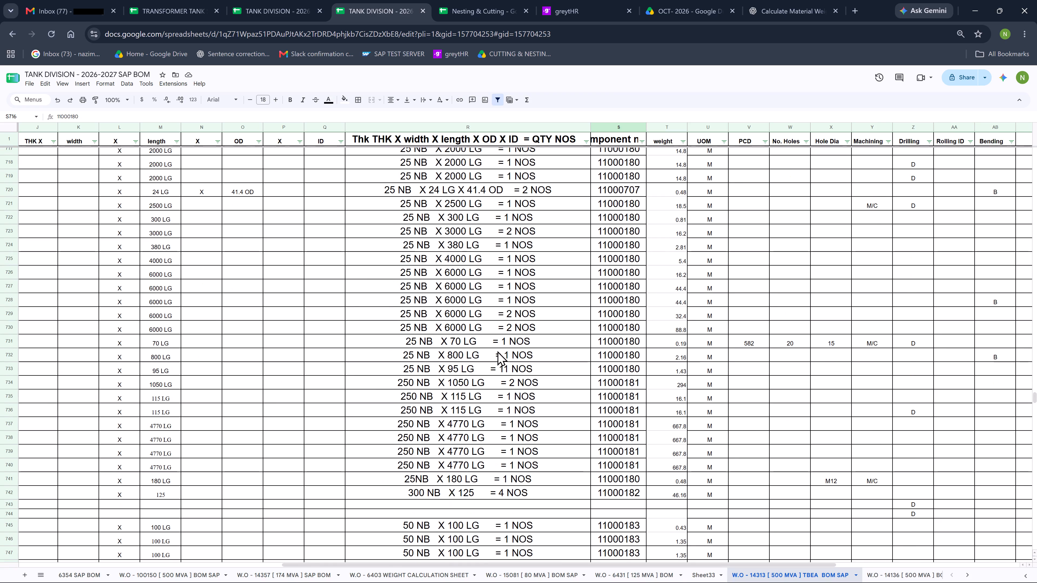
scroll(497, 351, "down", 3)
left_click(446, 341)
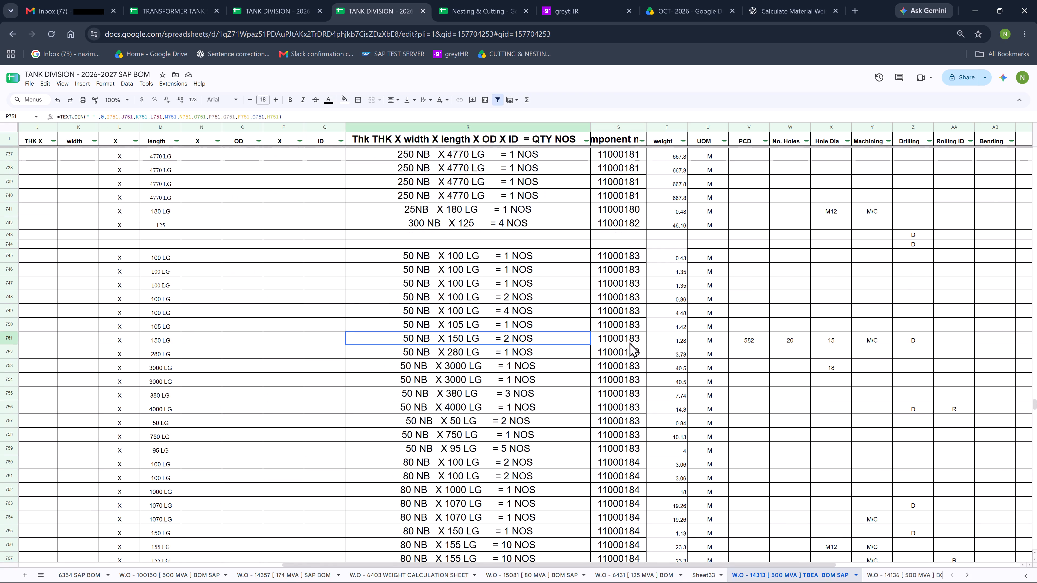
left_click(622, 338)
key("ctrl+c")
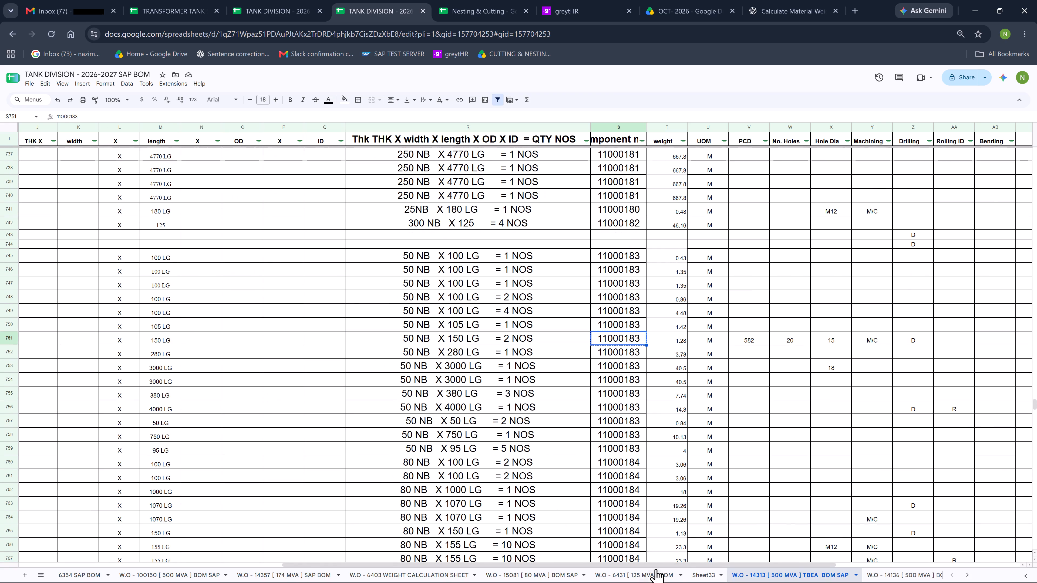
left_click(645, 571)
left_click(540, 185)
key("ctrl+v")
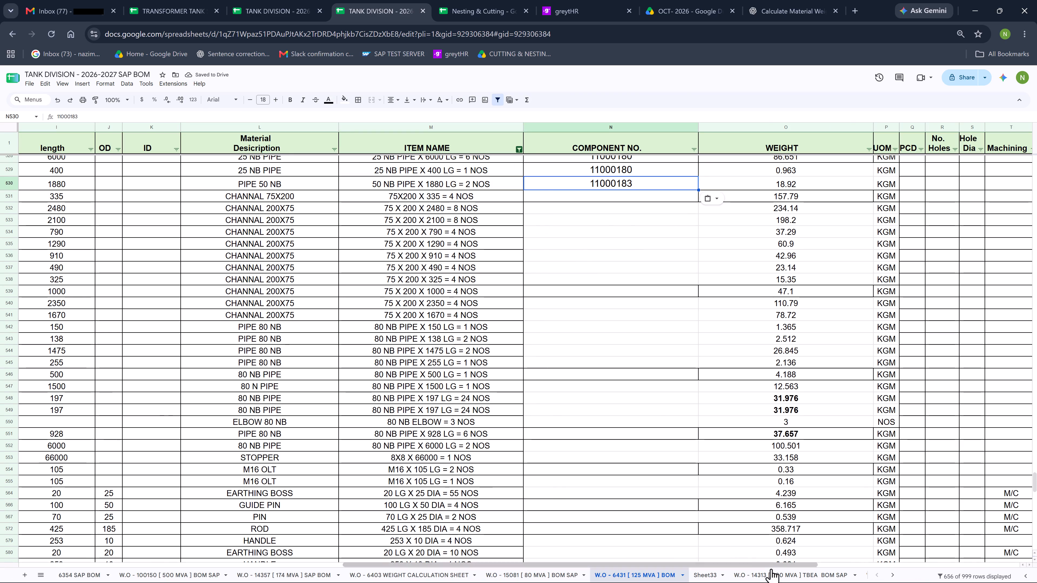
Copy component number 11000184 from an 80 NB item on W.O - 14313 into COMPONENT NO. rows 542 to 549 and 551 to 552 of W.O - 6431.
left_click(779, 574)
scroll(542, 394, "down", 3)
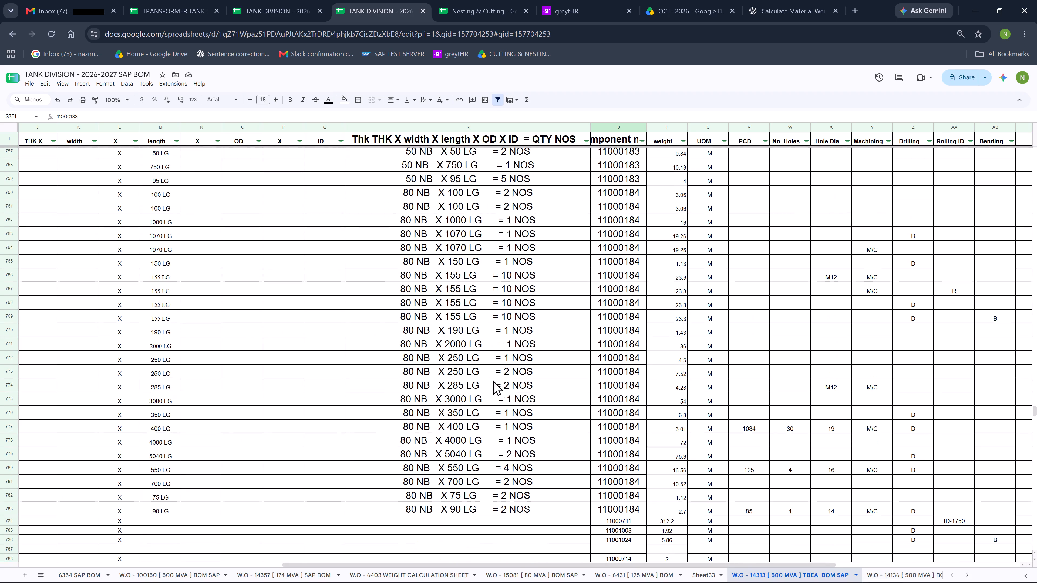
left_click(486, 379)
left_click(628, 370)
key("ctrl+c")
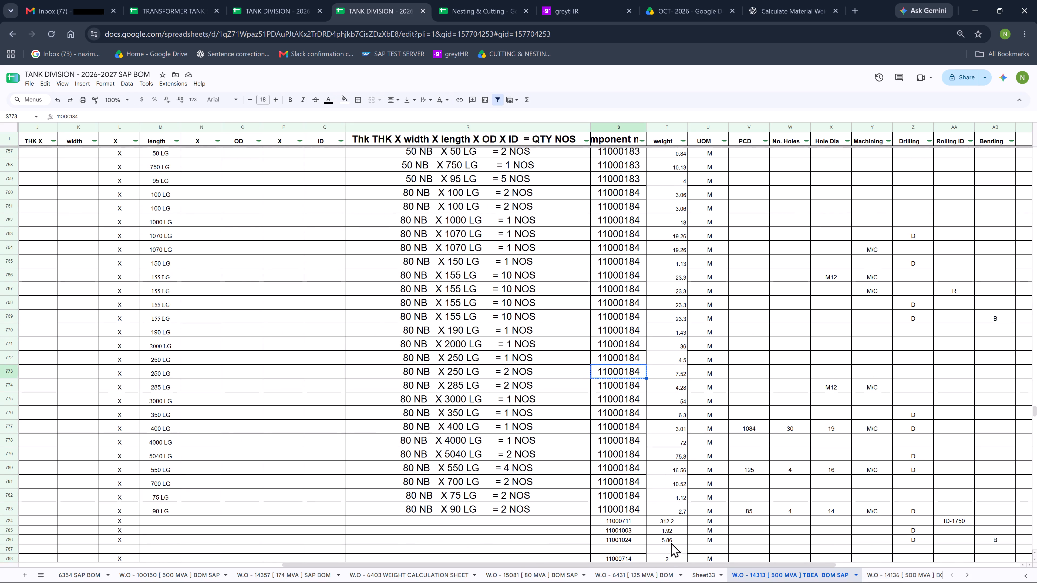
left_click(641, 574)
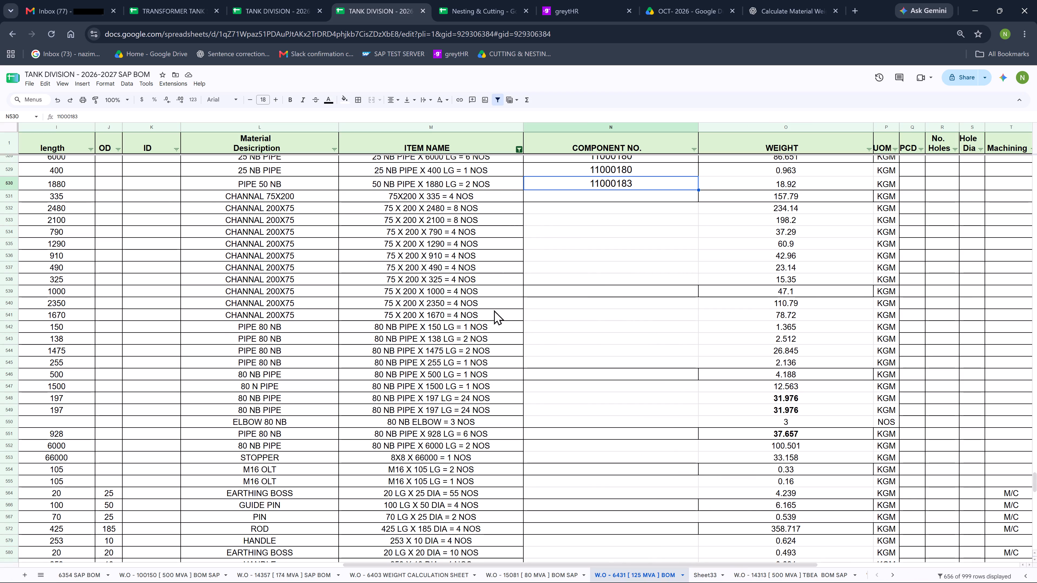
left_click_drag(541, 327, 547, 350)
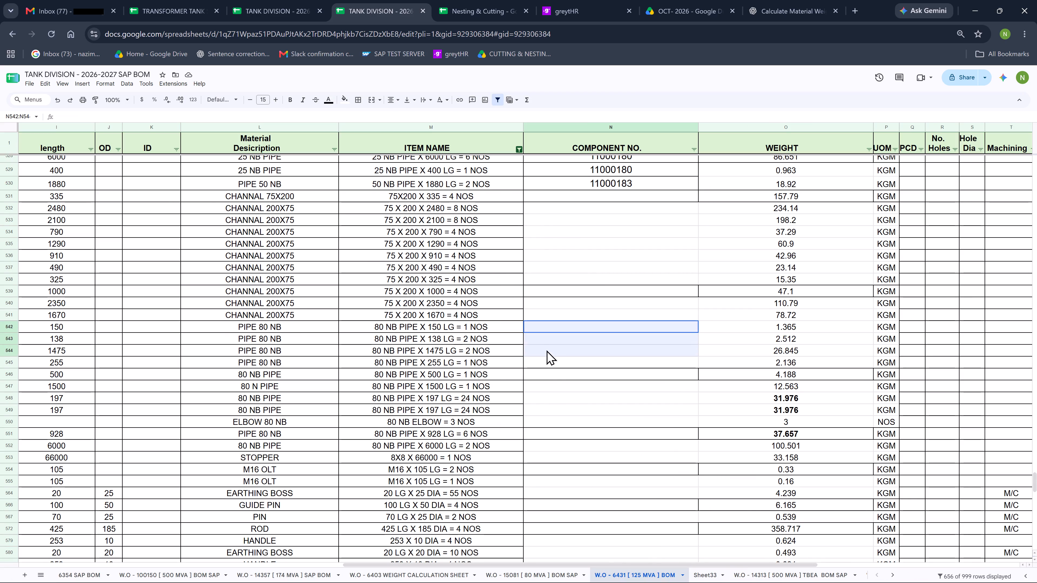
left_click_drag(547, 350, 554, 406)
key("ctrl+v")
scroll(571, 255, "down", 2)
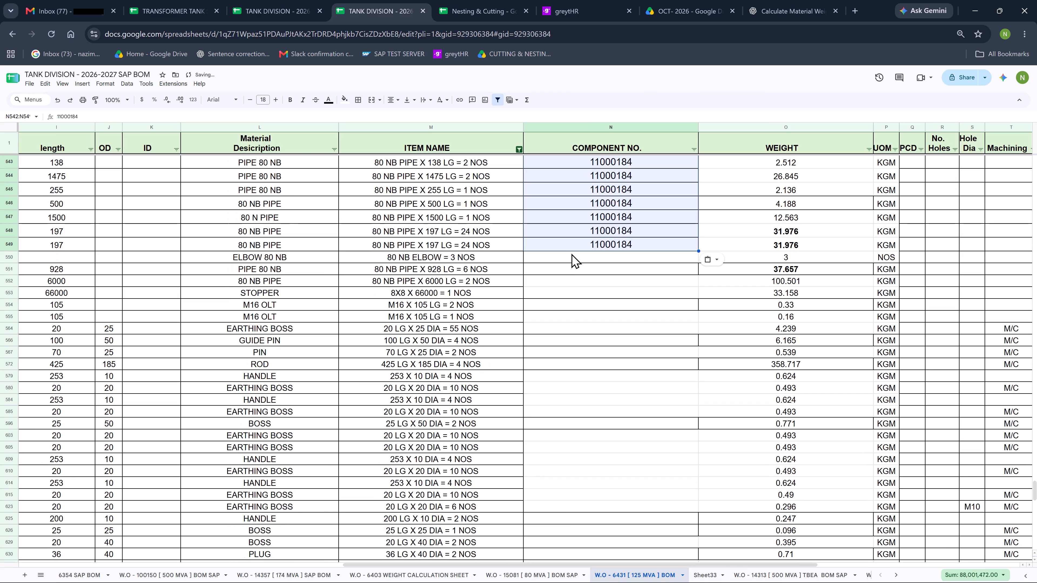
left_click_drag(549, 271, 553, 287)
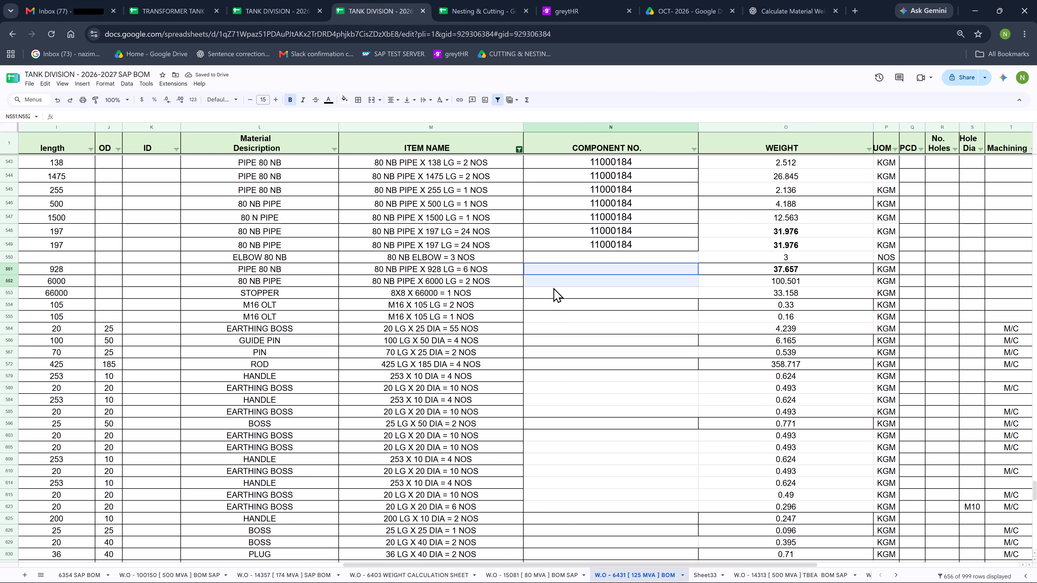
left_click_drag(553, 287, 553, 276)
key("ctrl+v")
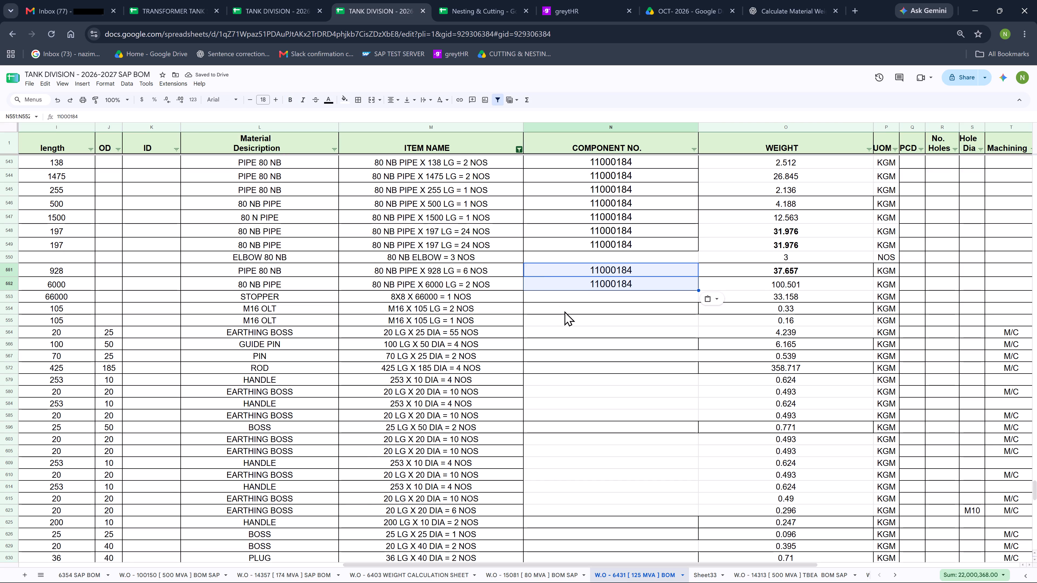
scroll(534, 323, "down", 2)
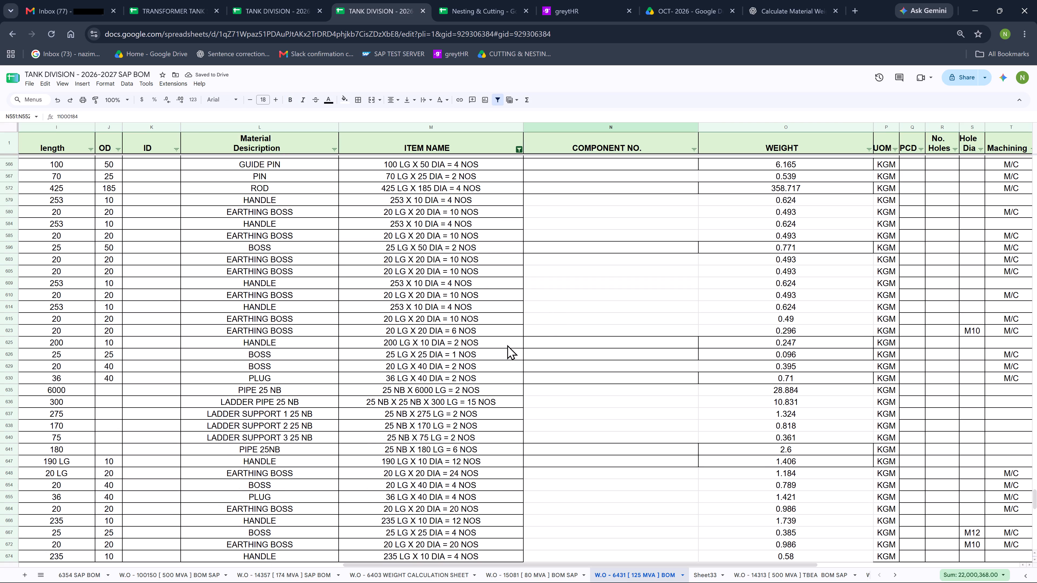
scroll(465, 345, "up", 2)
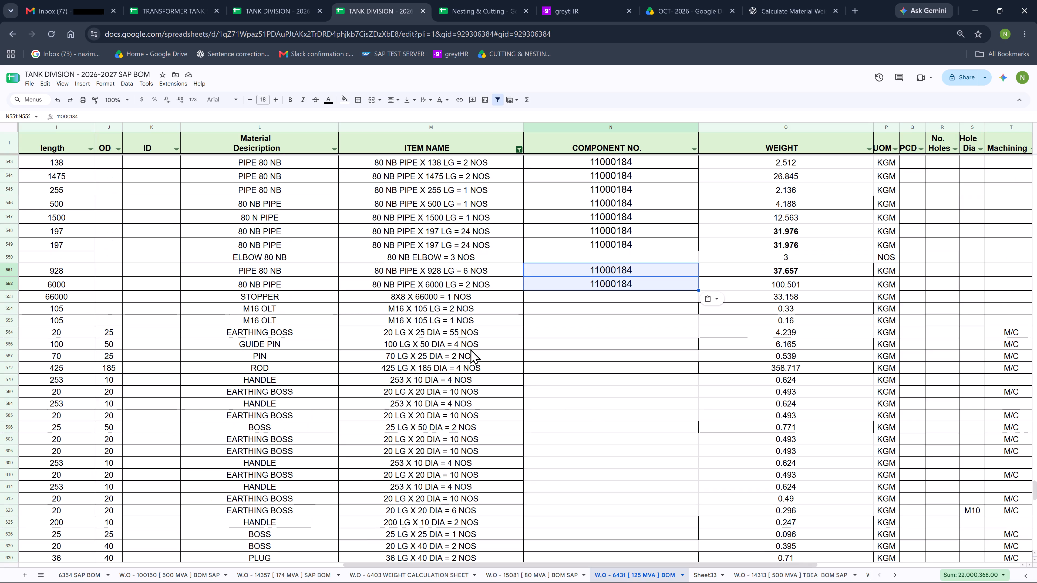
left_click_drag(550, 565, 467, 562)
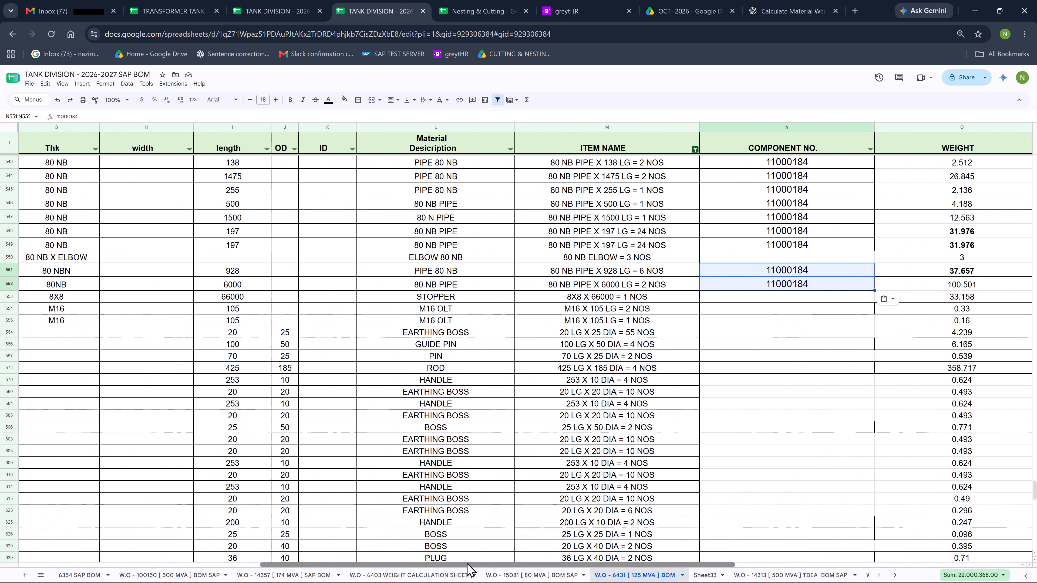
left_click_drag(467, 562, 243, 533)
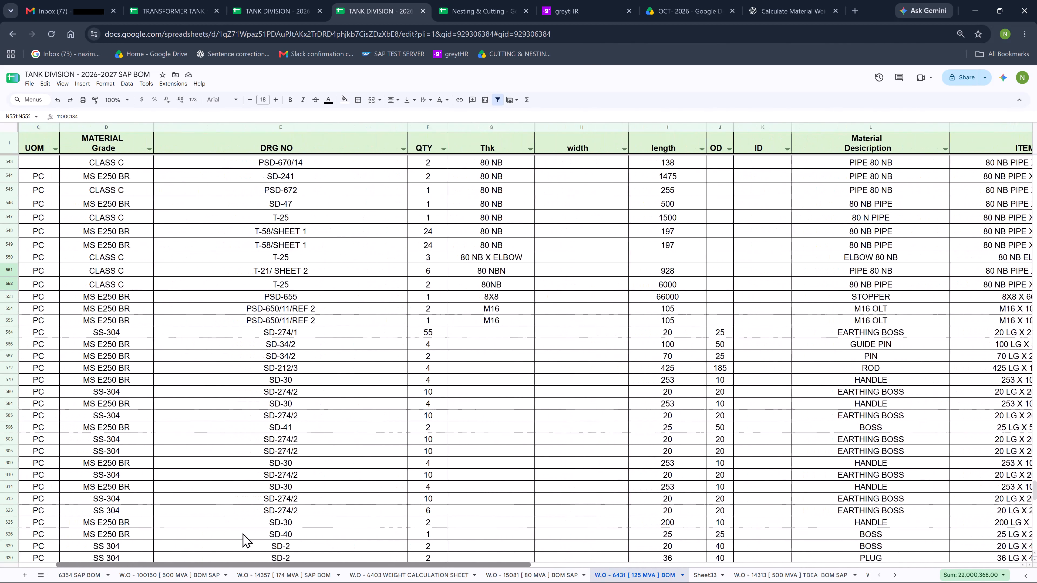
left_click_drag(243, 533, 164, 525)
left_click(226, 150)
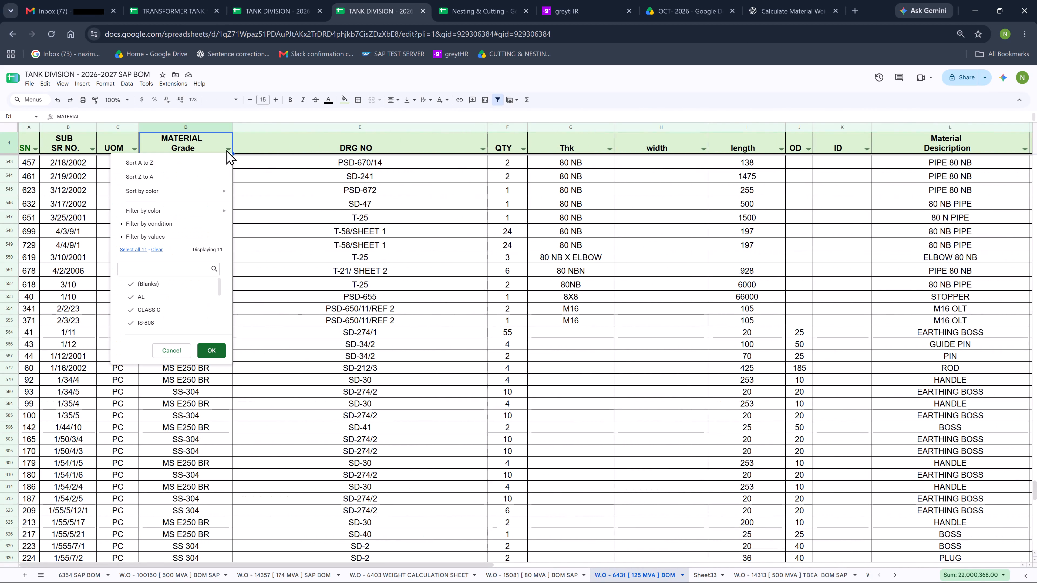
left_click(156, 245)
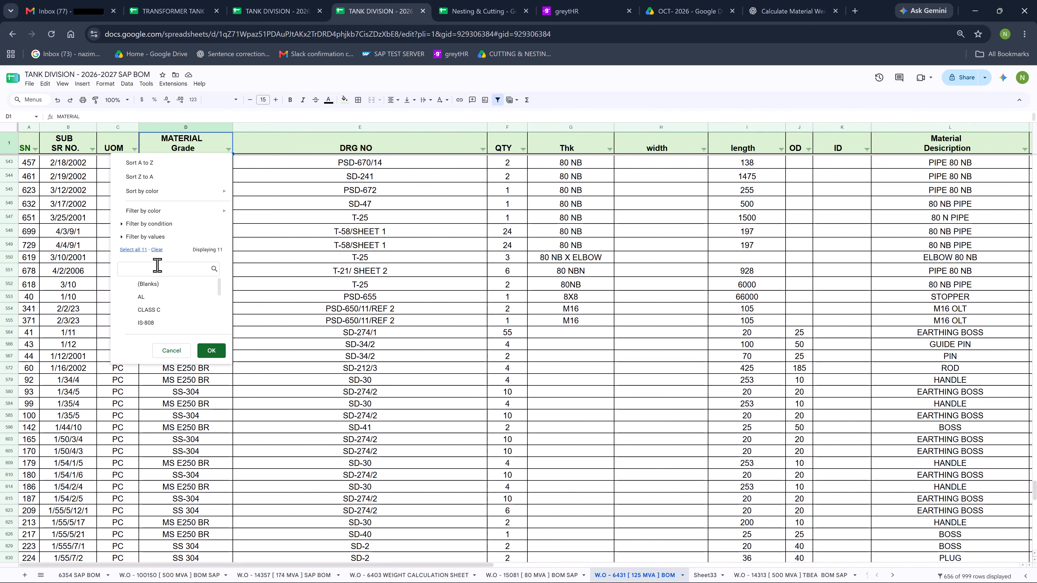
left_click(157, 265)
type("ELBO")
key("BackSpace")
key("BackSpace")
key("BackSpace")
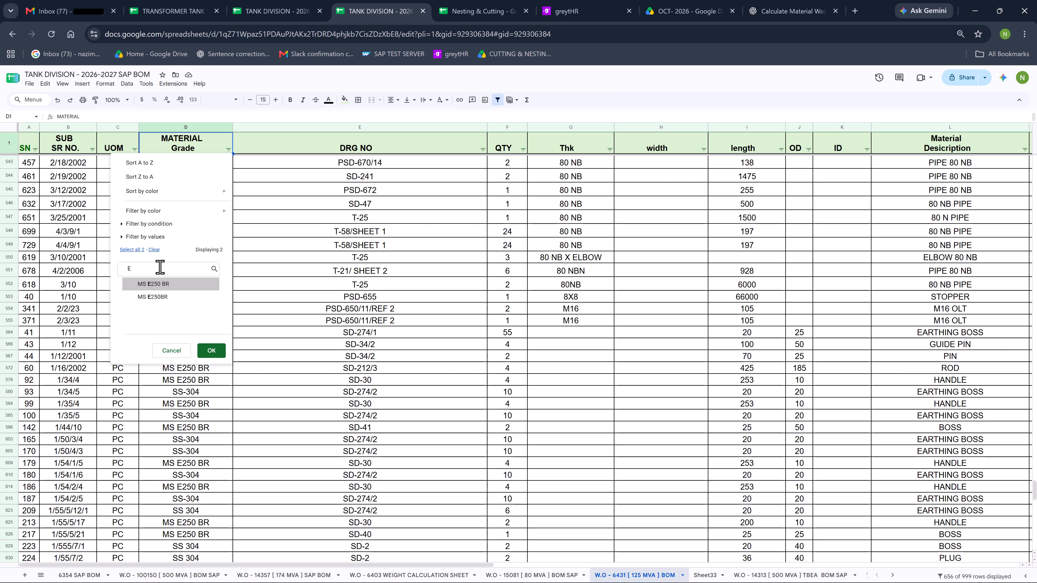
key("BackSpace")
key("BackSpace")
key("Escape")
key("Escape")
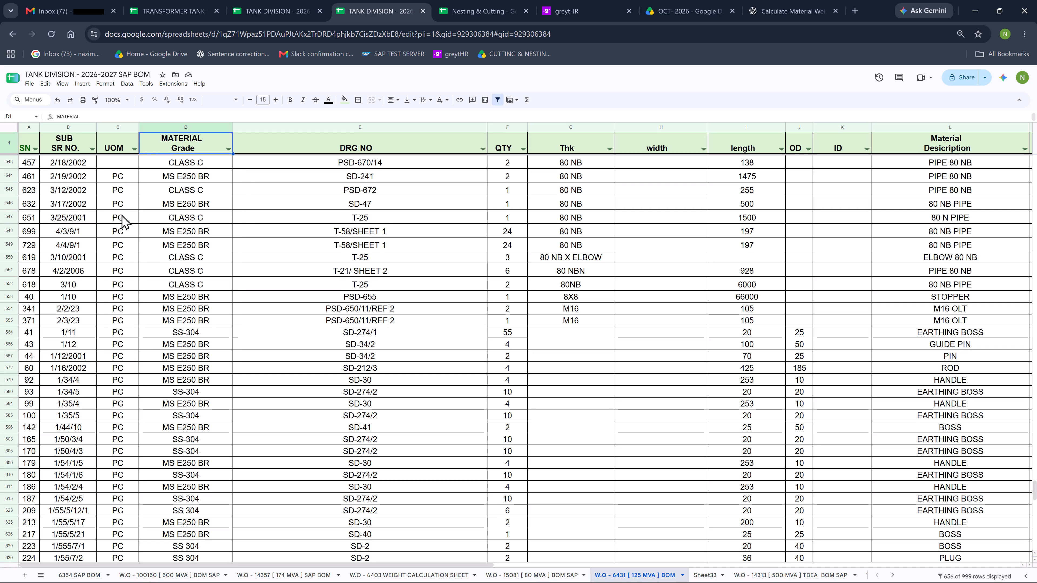
Filter W.O - 6431 by Material Description to the 150 NB ELBOW, ELBOW and ELBOW 80 NB items.
left_click_drag(469, 564, 494, 564)
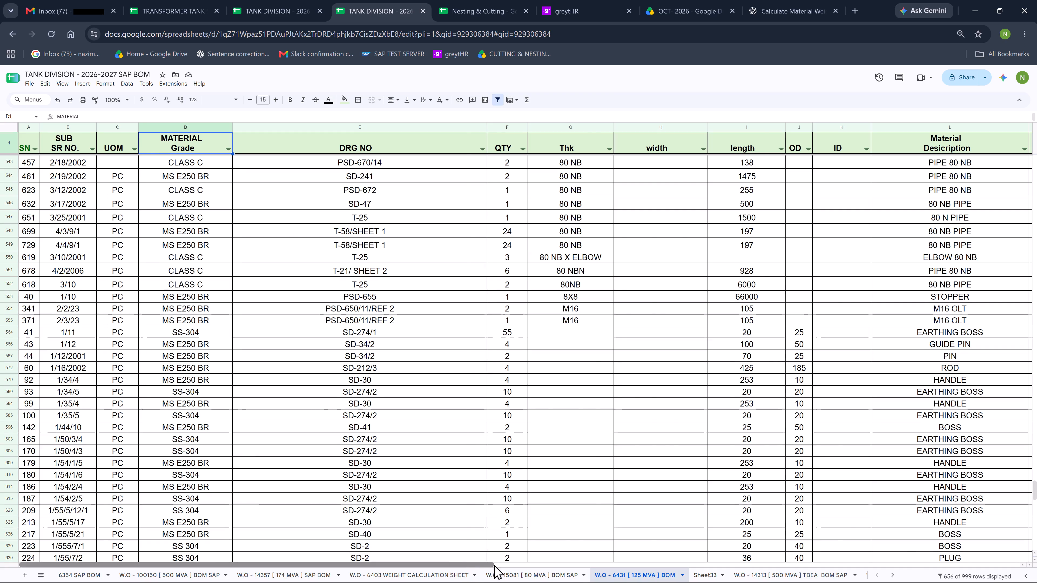
left_click_drag(494, 564, 753, 560)
left_click(415, 150)
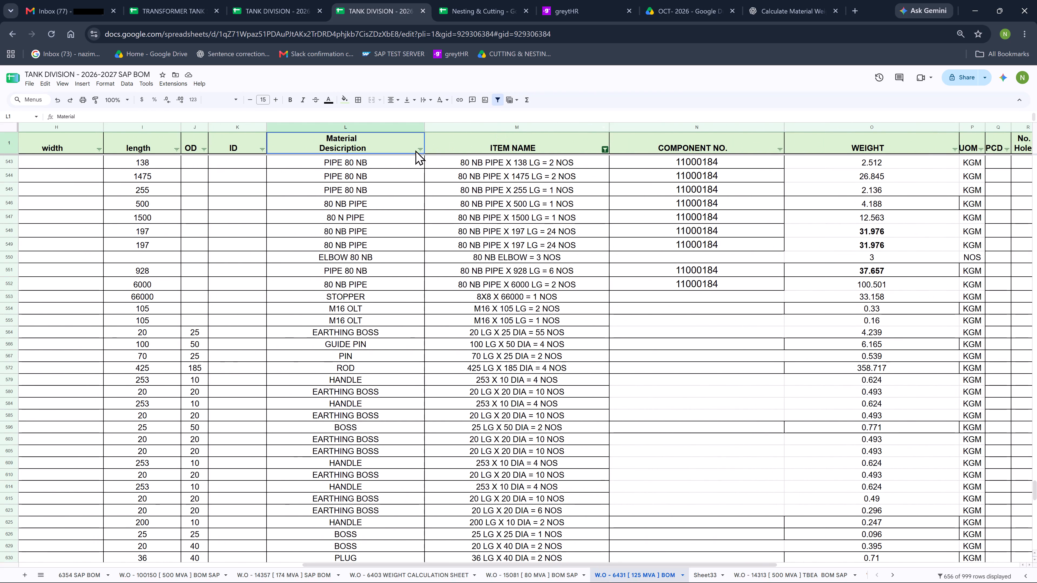
left_click(419, 150)
left_click(352, 248)
left_click(353, 269)
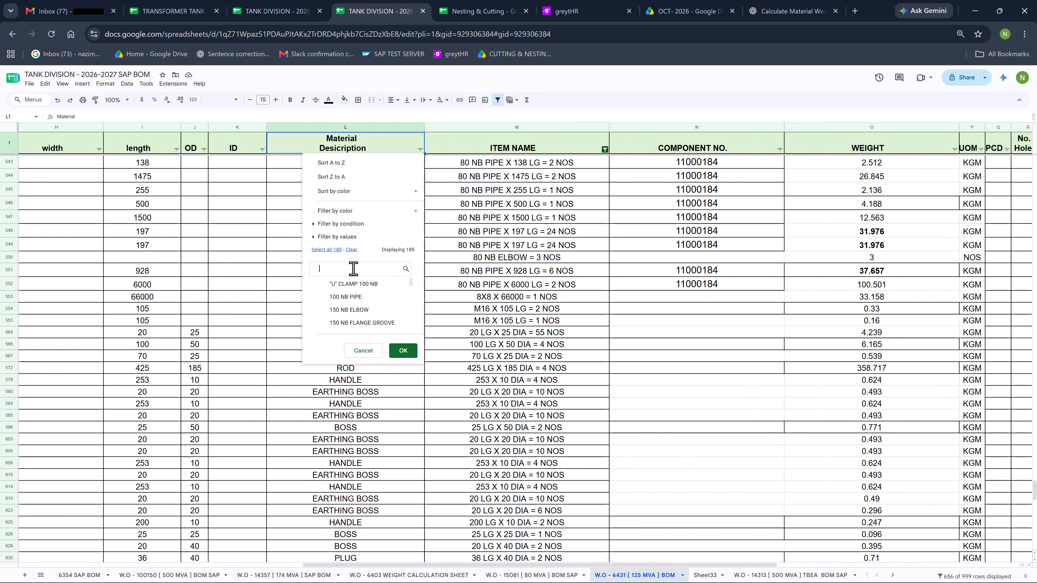
type("ELBOW")
left_click(335, 282)
left_click(337, 300)
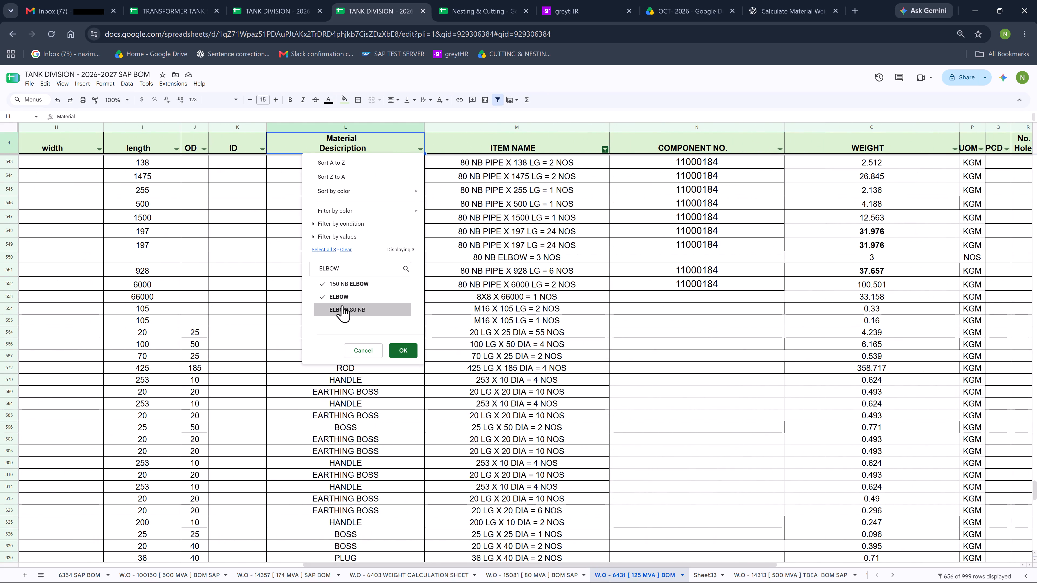
left_click(343, 307)
left_click(400, 350)
scroll(471, 307, "up", 5)
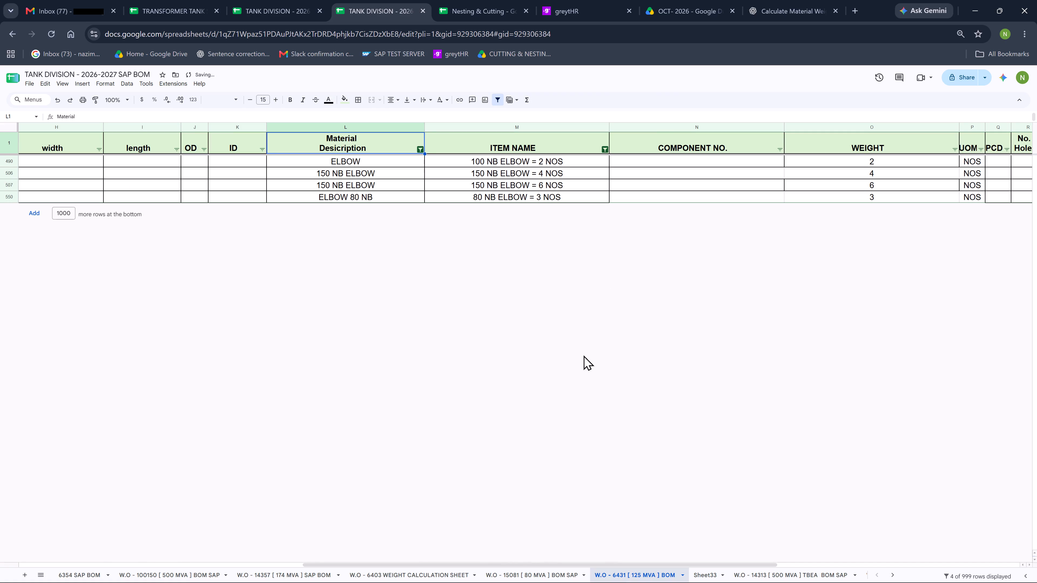
left_click_drag(479, 564, 524, 567)
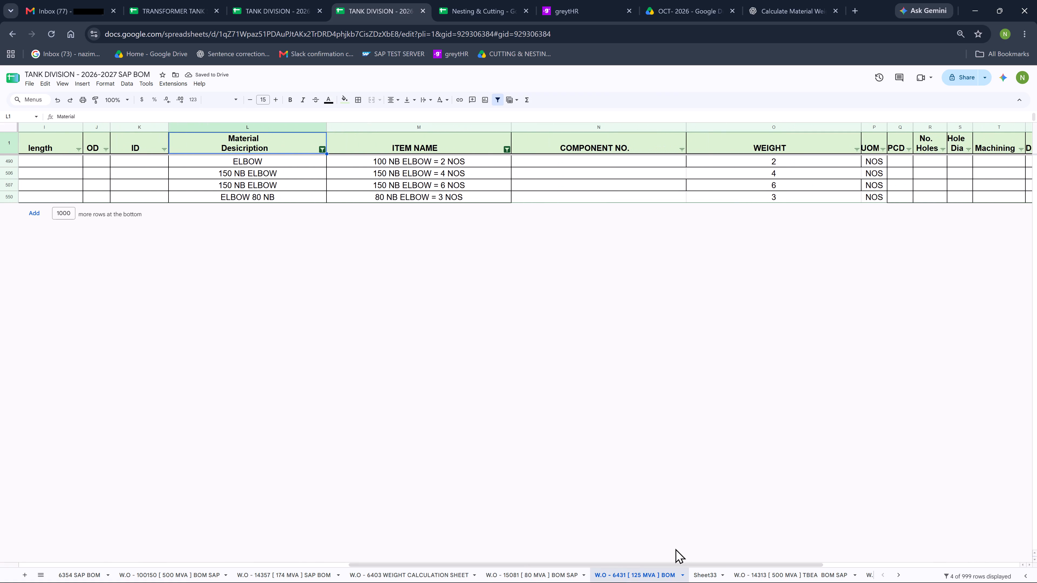
Filter W.O - 14313 by Material Description to all entries containing ELBOW and check their component numbers.
left_click(767, 576)
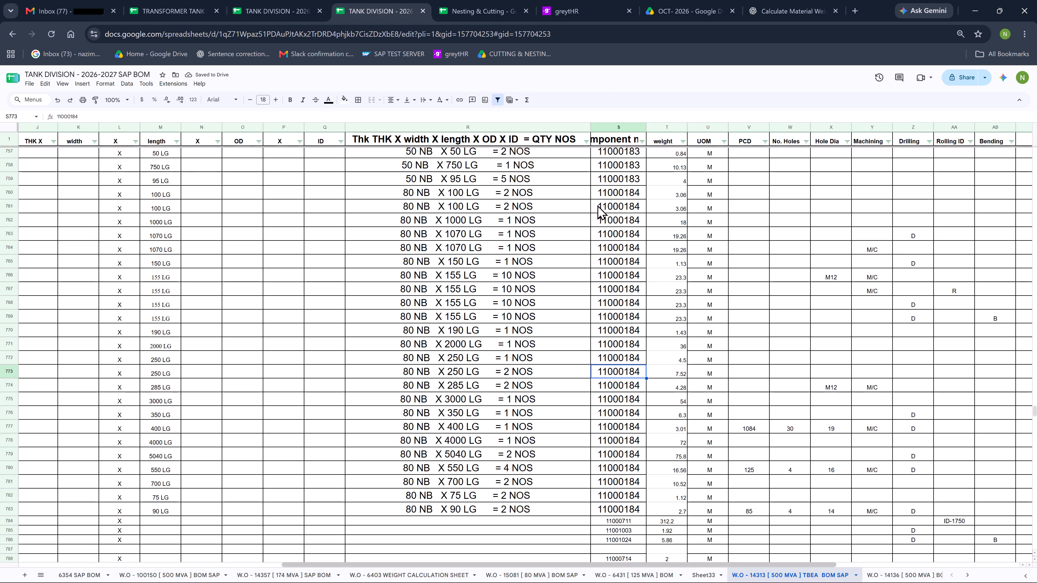
left_click_drag(588, 565, 477, 566)
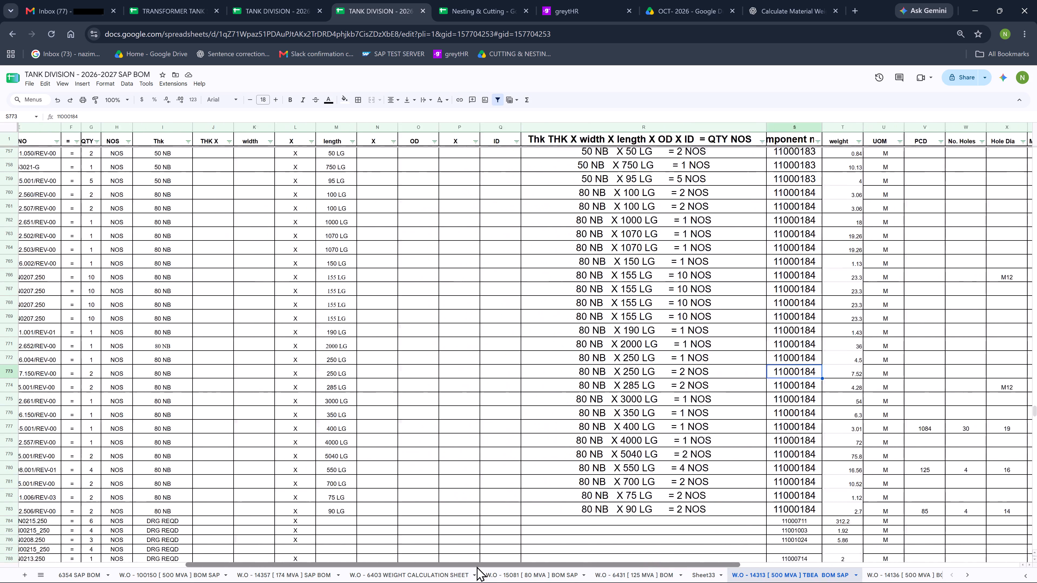
left_click_drag(477, 566, 319, 566)
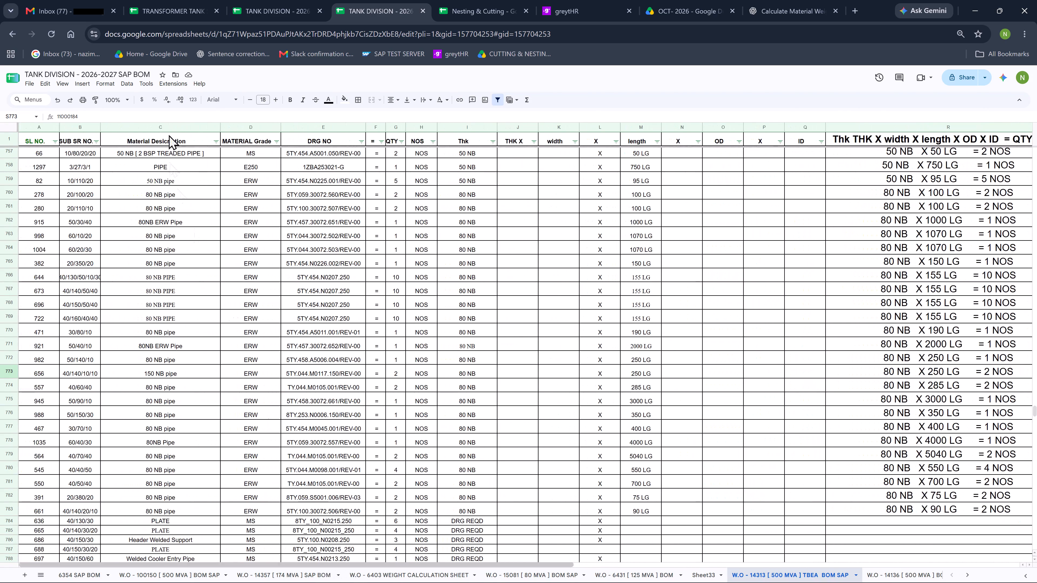
left_click(213, 143)
left_click(148, 242)
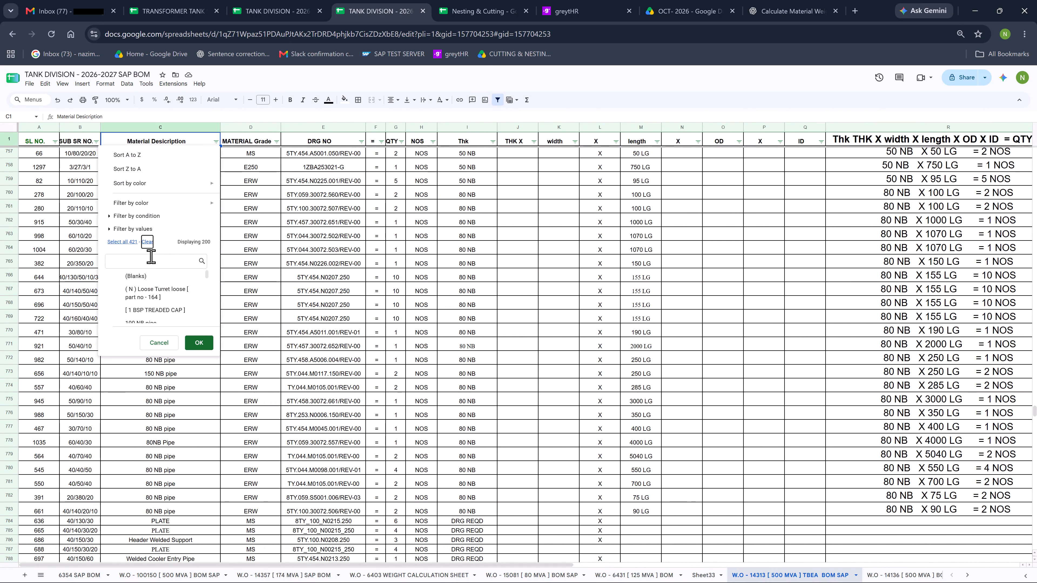
left_click(151, 259)
type("ELBOW")
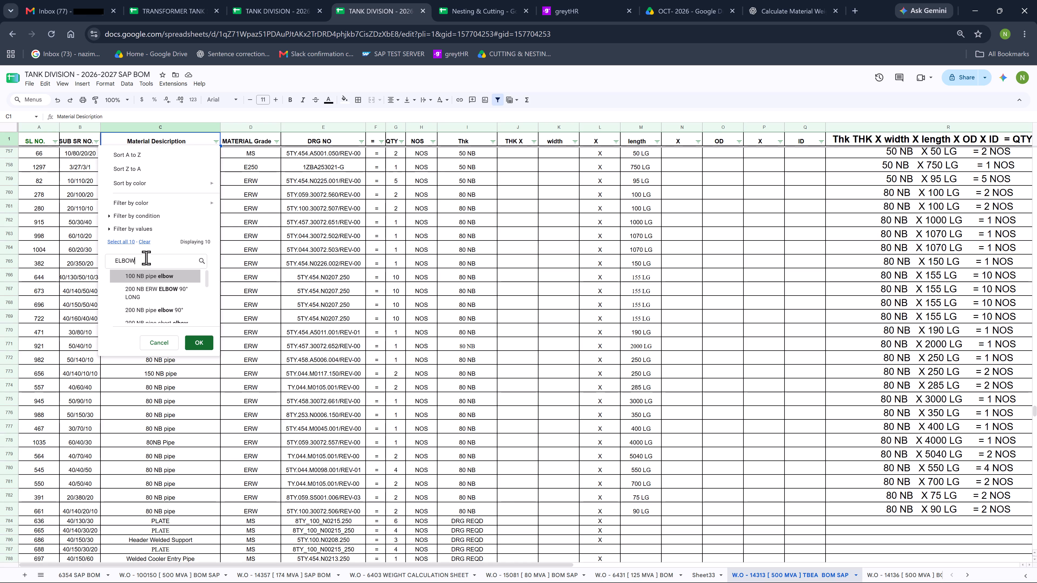
left_click(122, 243)
left_click(196, 343)
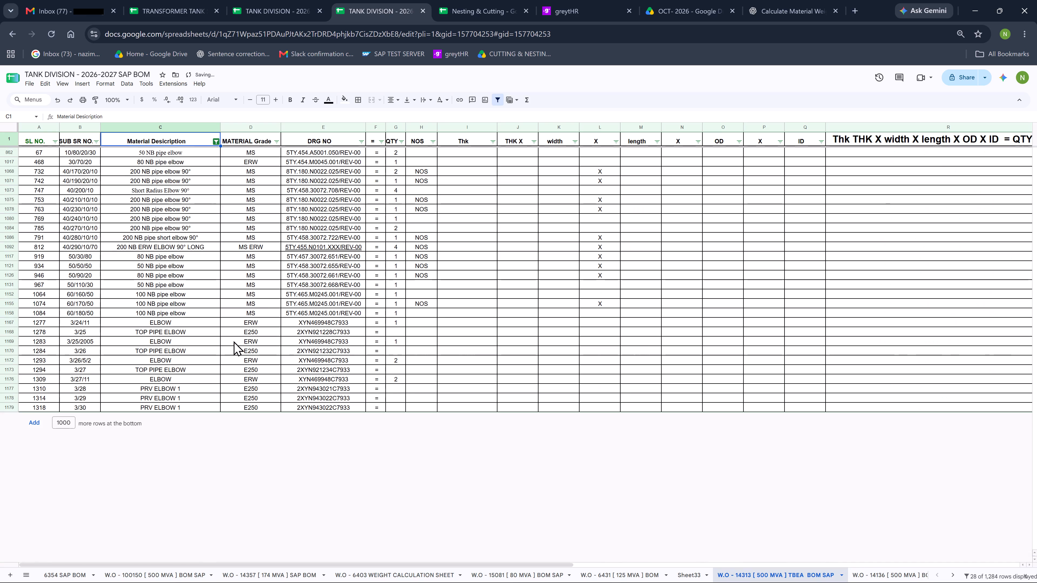
scroll(243, 342, "up", 5)
left_click(199, 162)
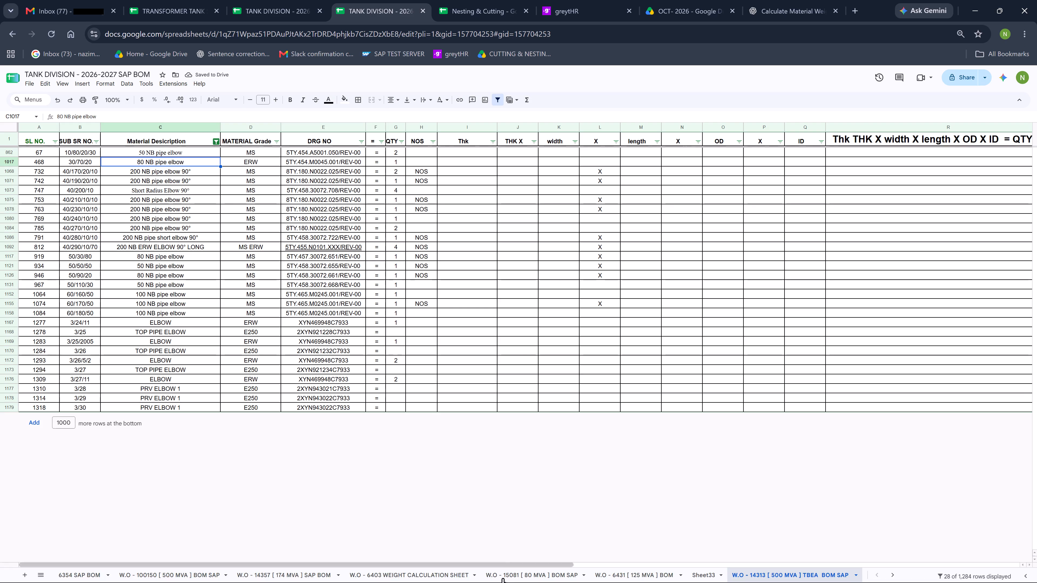
left_click_drag(509, 565, 582, 562)
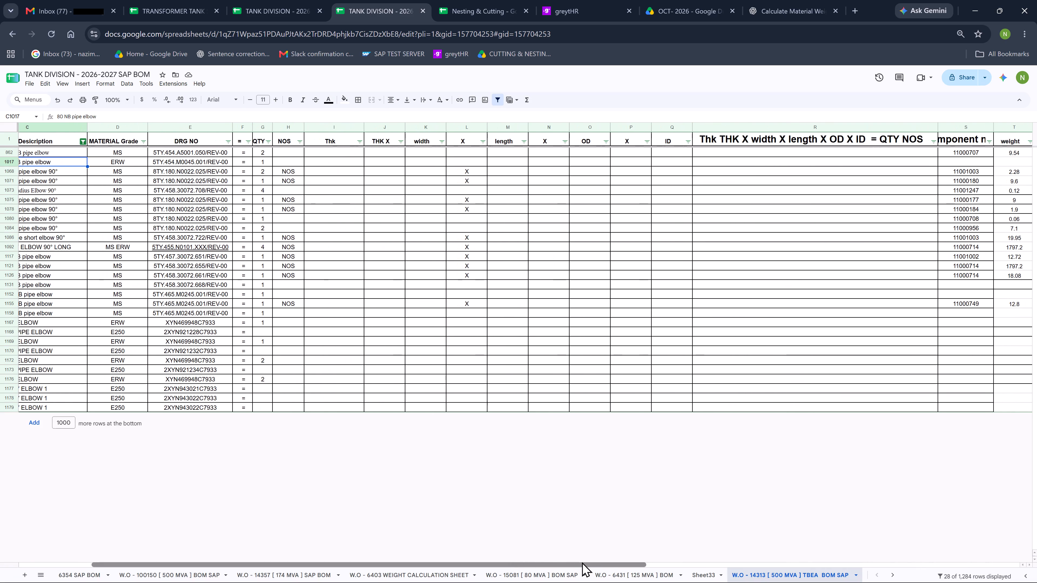
left_click_drag(582, 562, 577, 565)
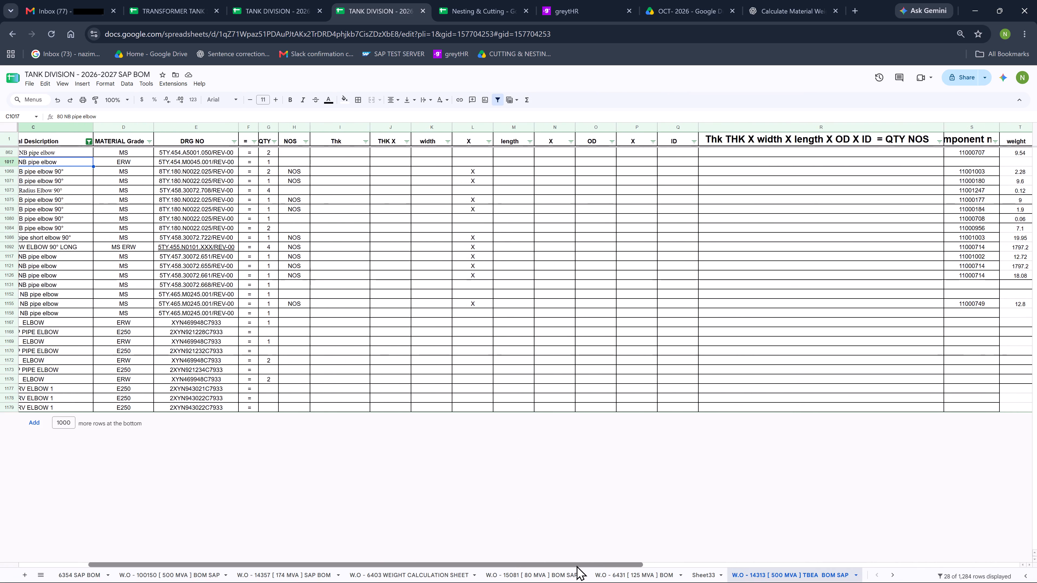
left_click_drag(577, 565, 412, 554)
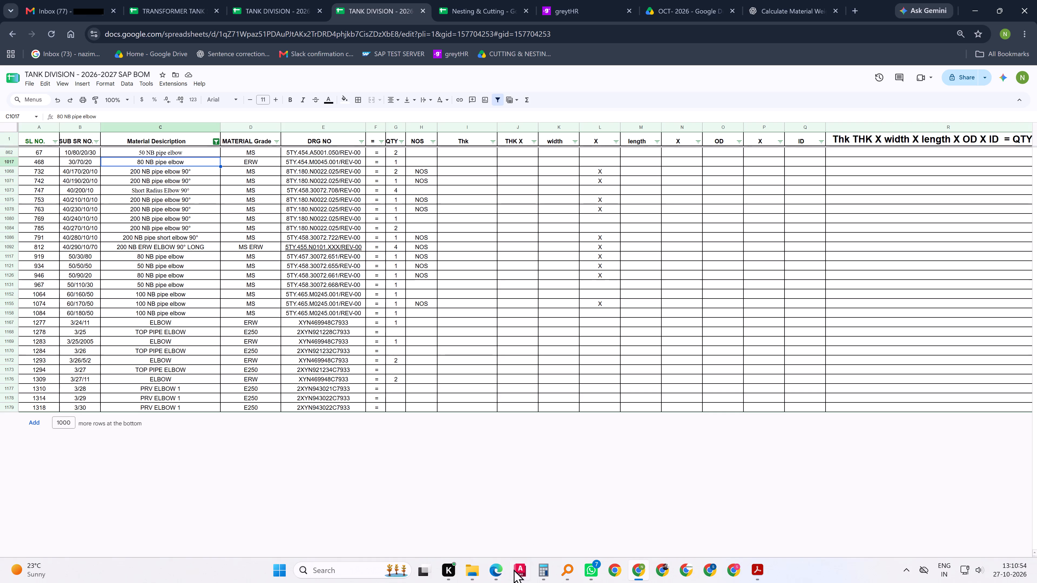
Search the Material Description filter values on W.O - 15081 for ELBOW.
left_click(543, 582)
left_click(535, 575)
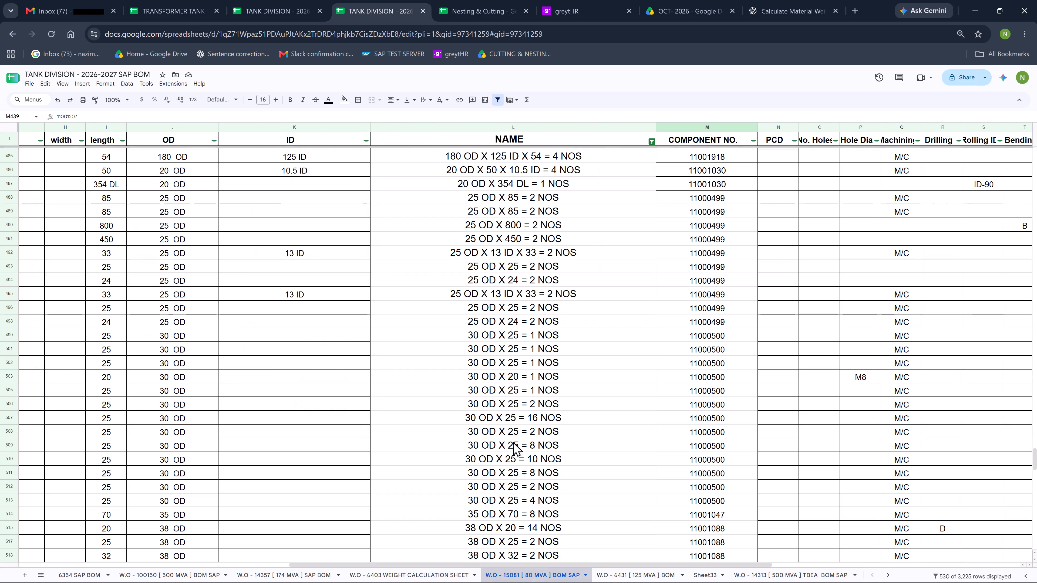
left_click_drag(382, 564, 382, 563)
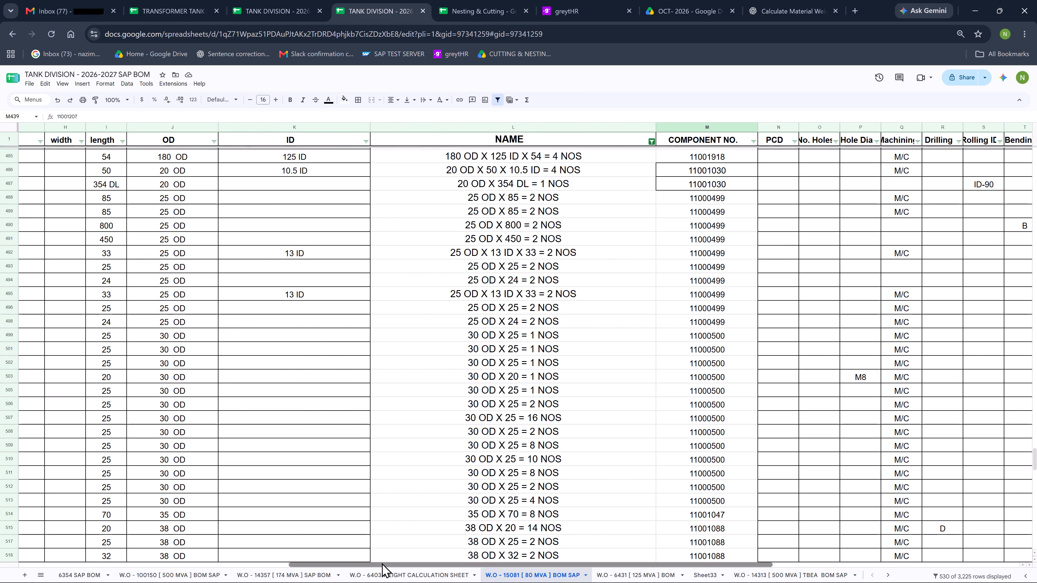
left_click_drag(382, 563, 169, 531)
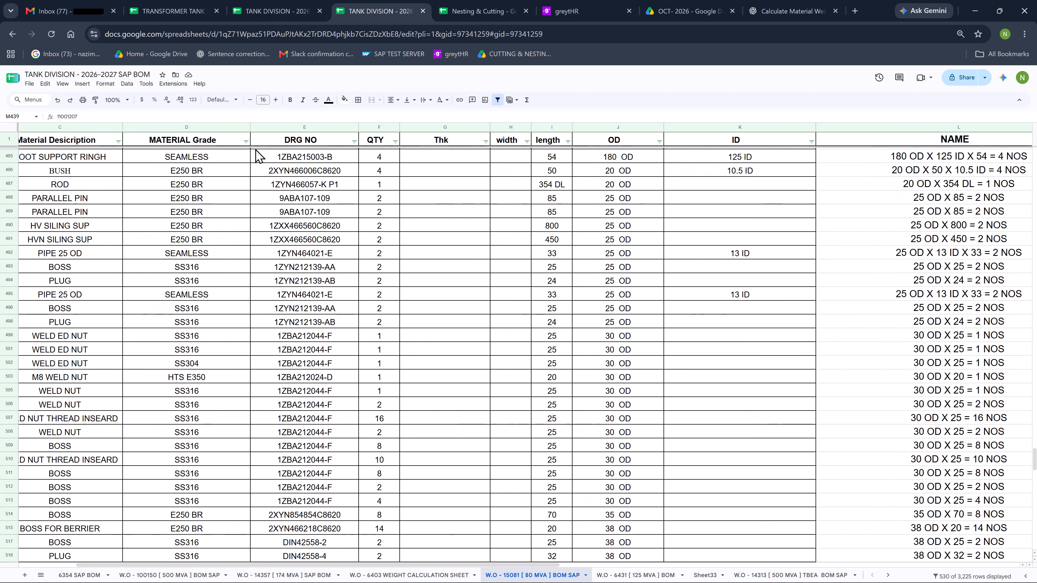
left_click(115, 142)
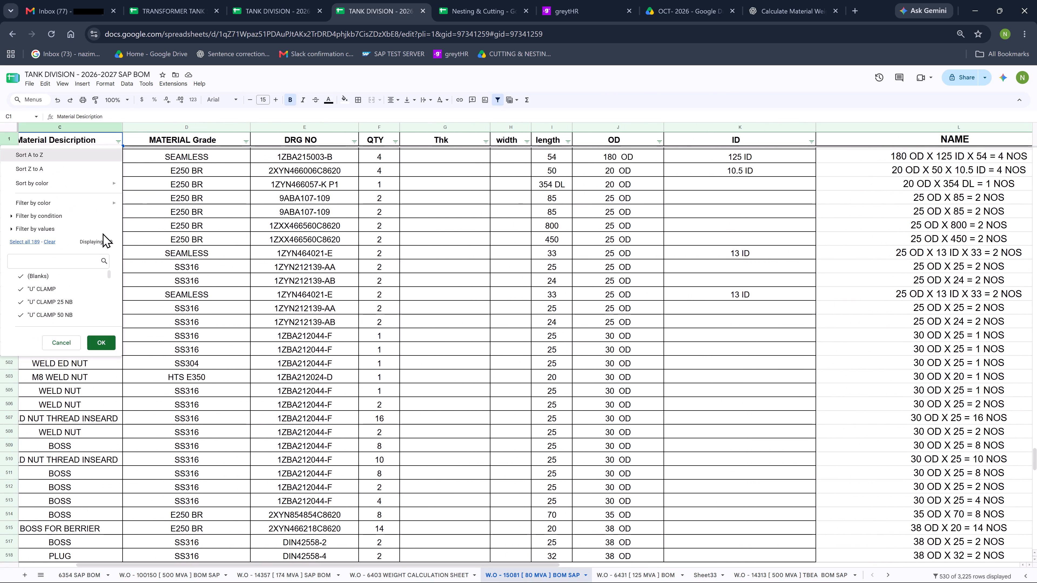
left_click(49, 240)
left_click(51, 258)
type("ELBOW")
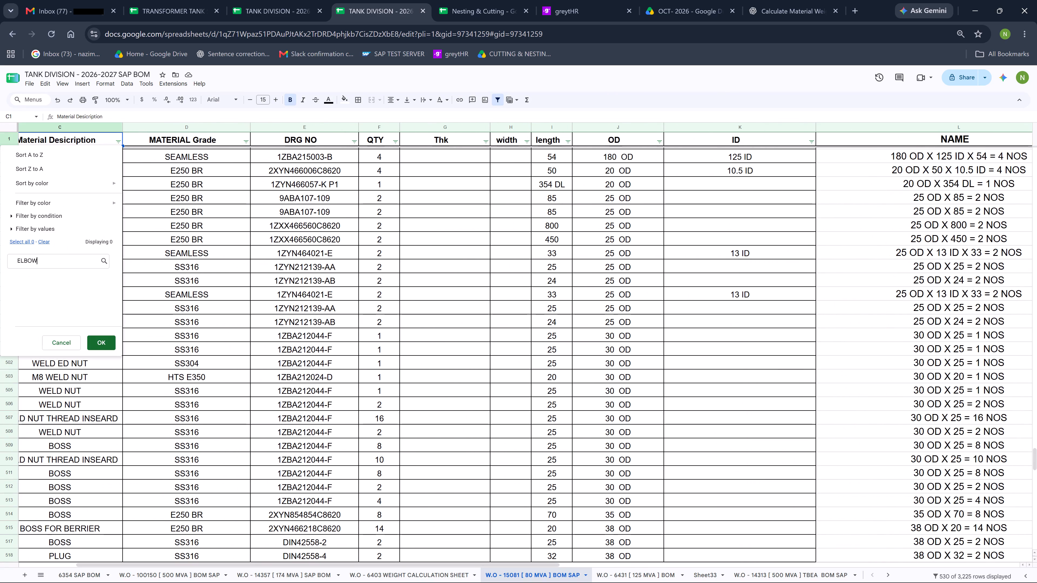
key("Escape")
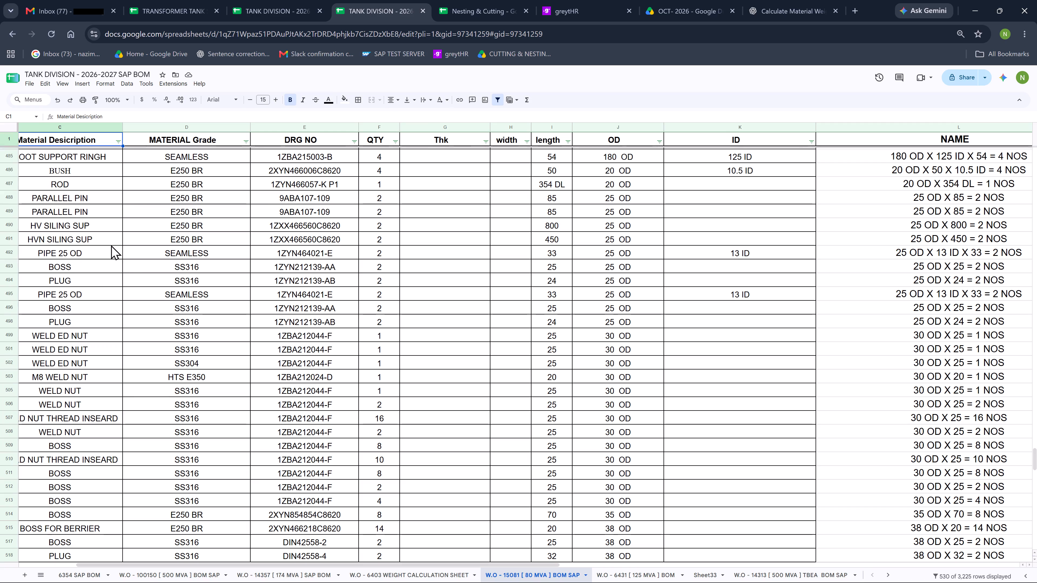
Reselect all Material Description values on W.O - 15081 and search the filter values again with EL.
left_click(120, 142)
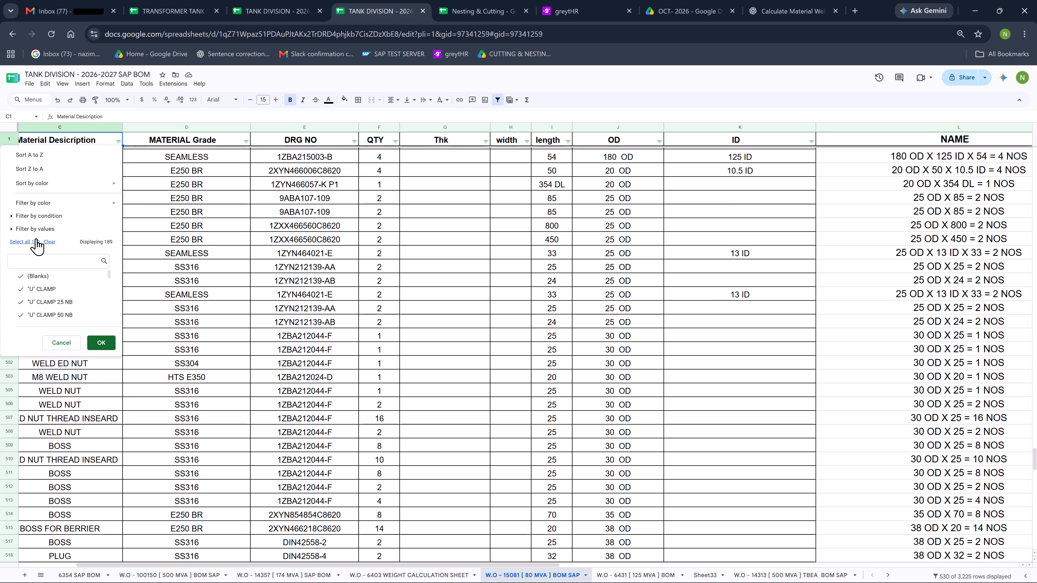
left_click(36, 238)
left_click(94, 334)
left_click(101, 337)
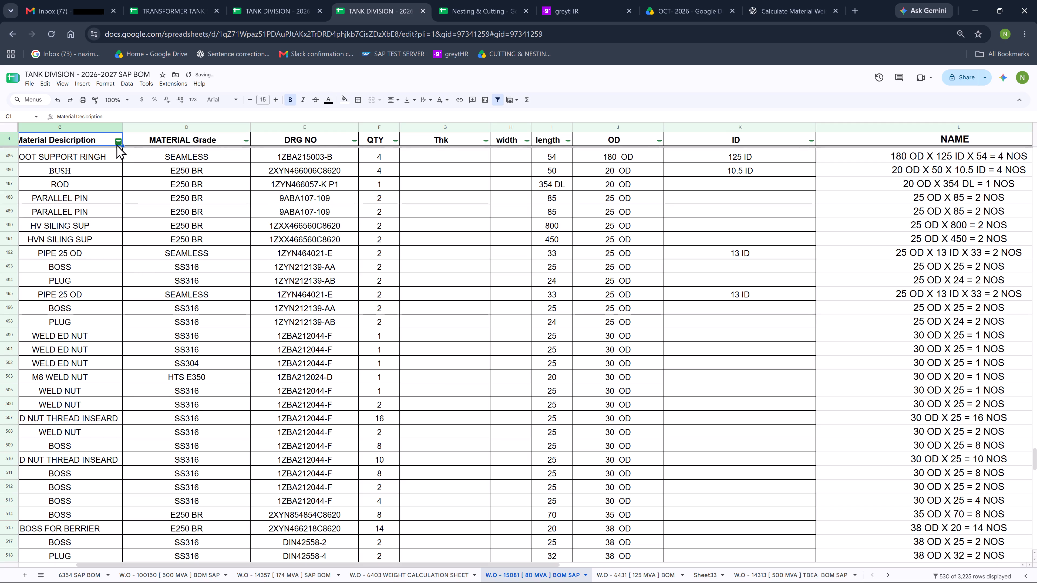
left_click(118, 140)
left_click(54, 240)
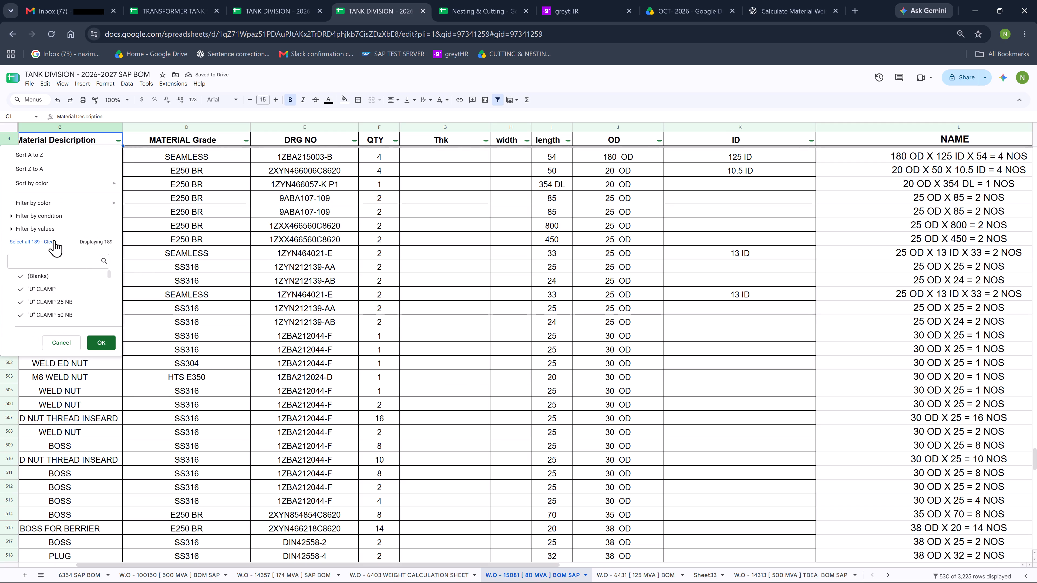
left_click(60, 253)
left_click(62, 259)
type("EL")
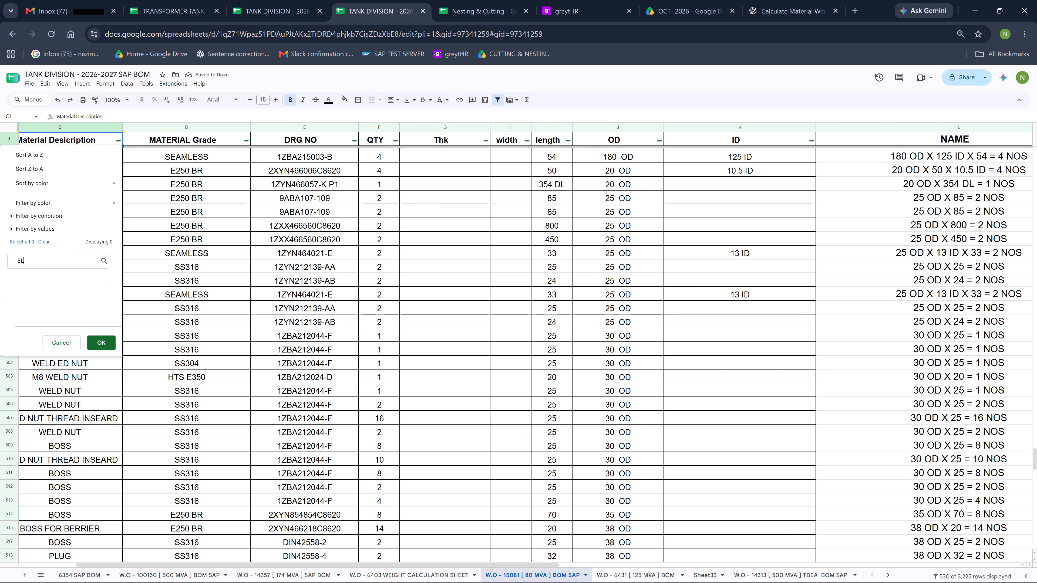
key("BackSpace")
key("BackSpace")
key("BackSpace")
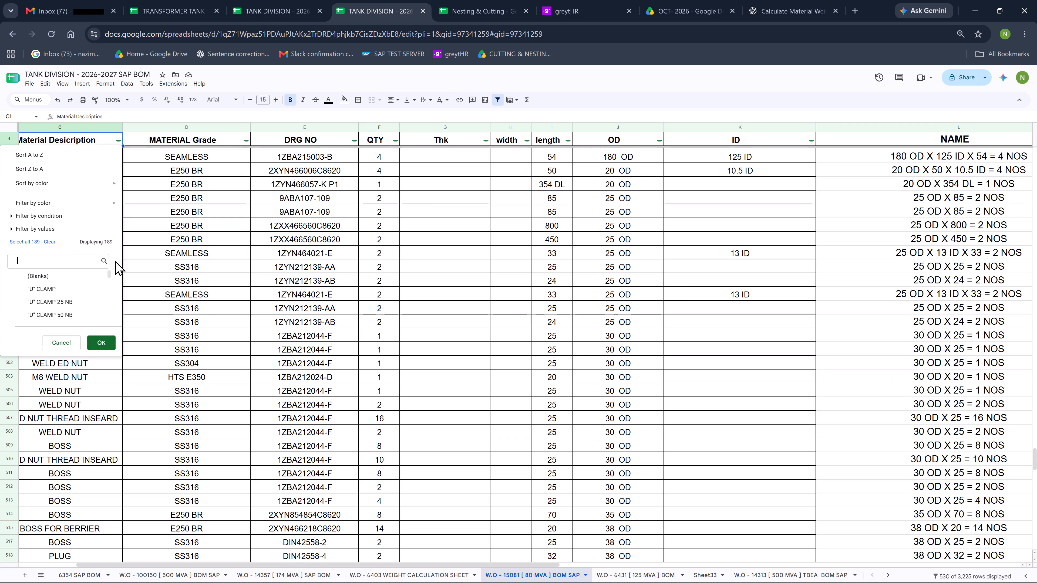
key("Escape")
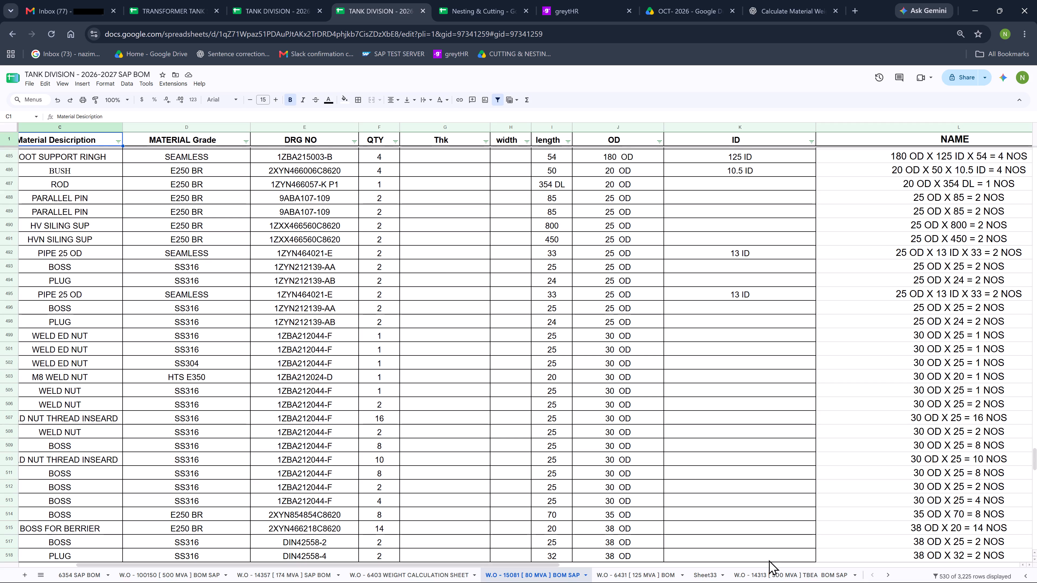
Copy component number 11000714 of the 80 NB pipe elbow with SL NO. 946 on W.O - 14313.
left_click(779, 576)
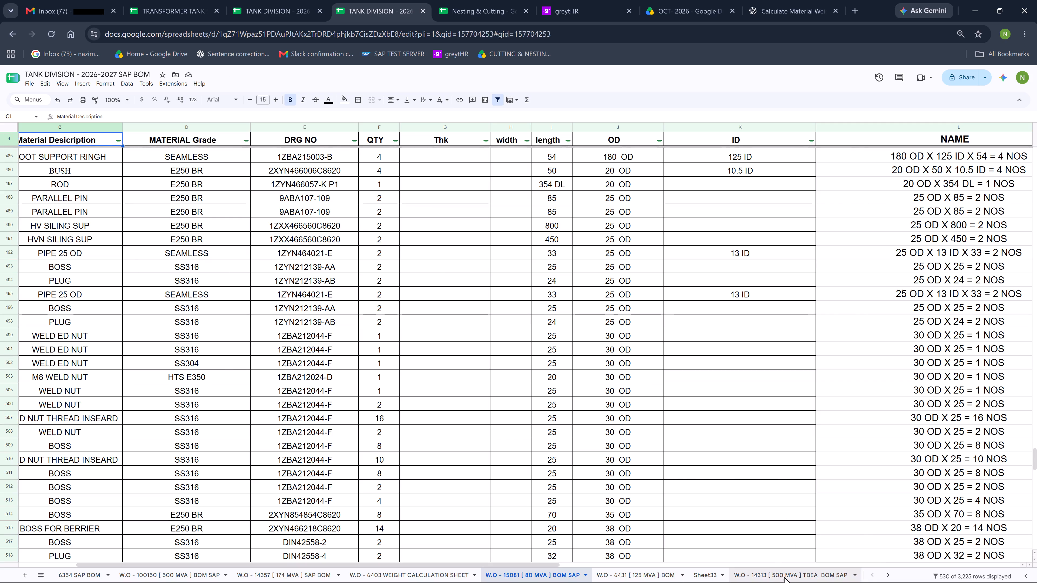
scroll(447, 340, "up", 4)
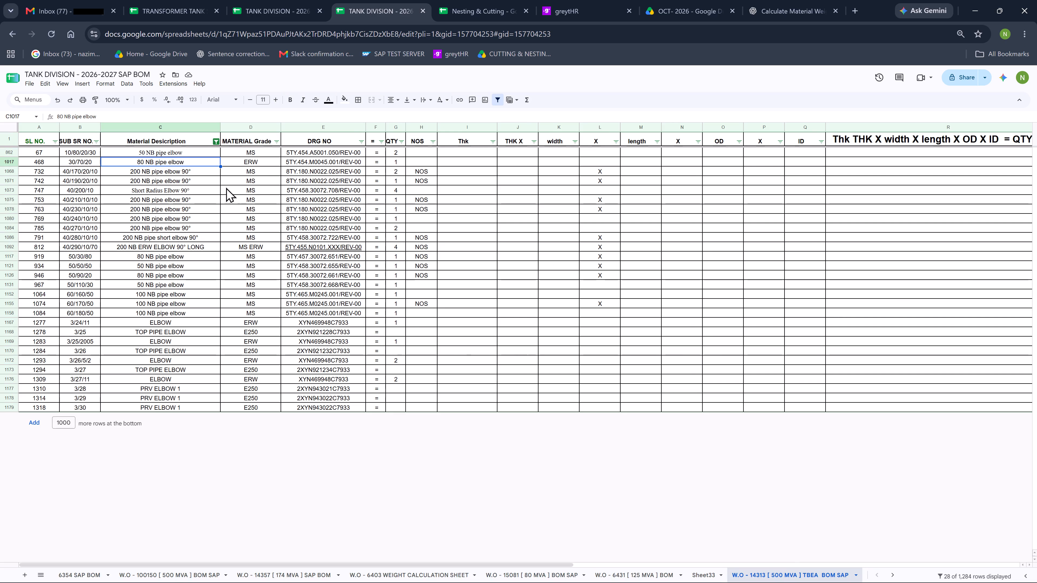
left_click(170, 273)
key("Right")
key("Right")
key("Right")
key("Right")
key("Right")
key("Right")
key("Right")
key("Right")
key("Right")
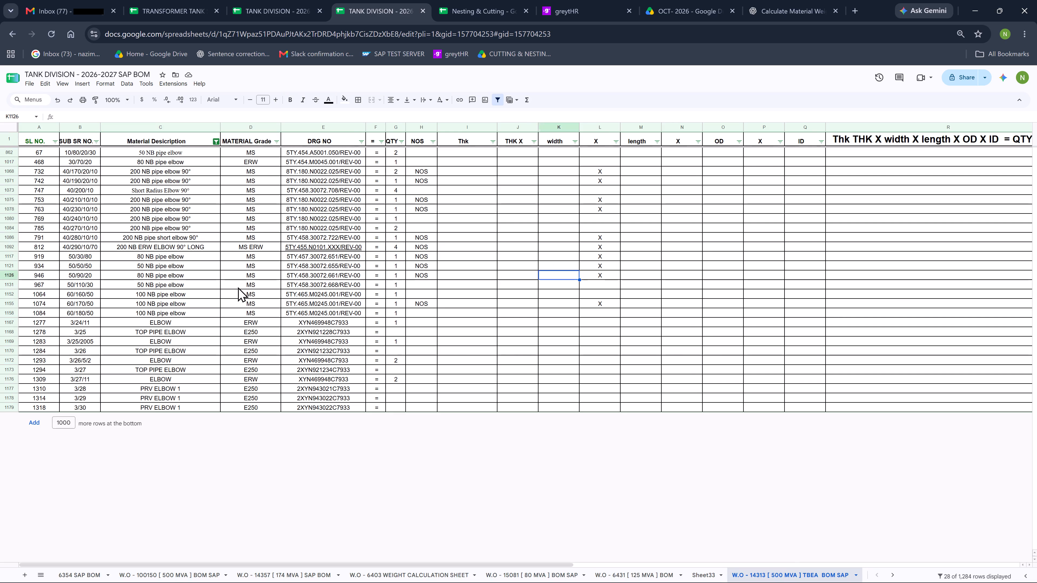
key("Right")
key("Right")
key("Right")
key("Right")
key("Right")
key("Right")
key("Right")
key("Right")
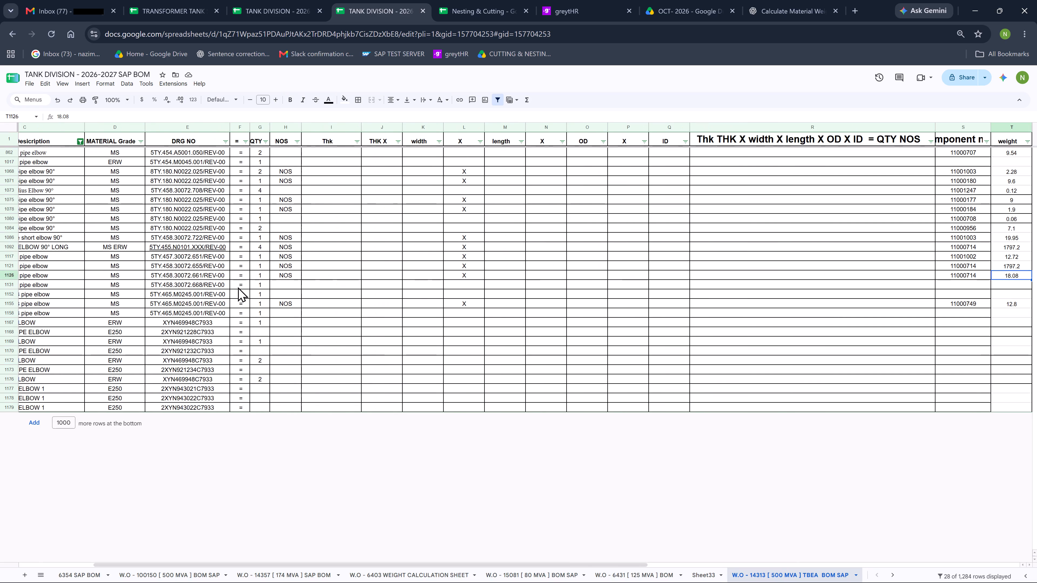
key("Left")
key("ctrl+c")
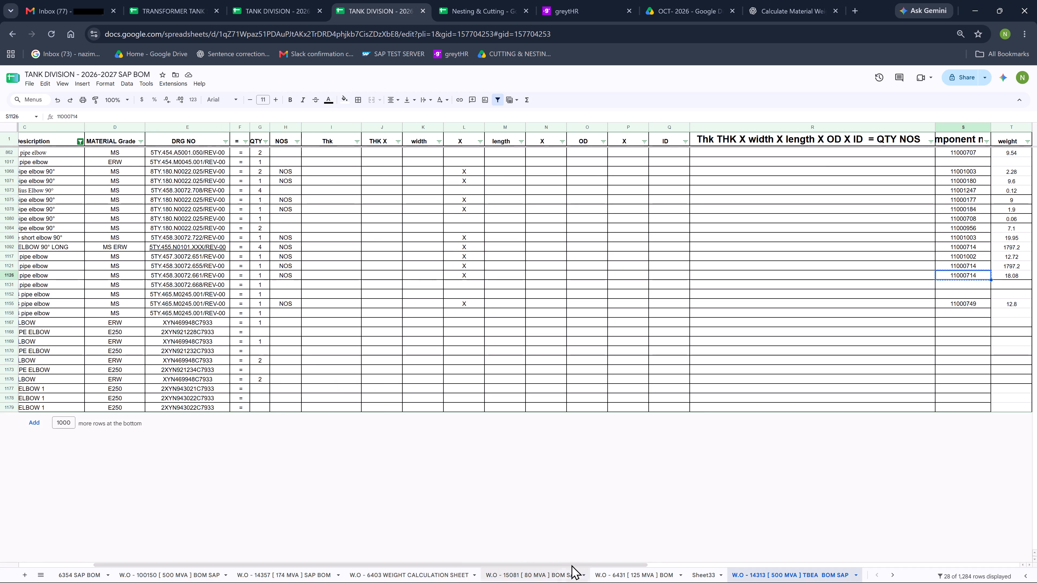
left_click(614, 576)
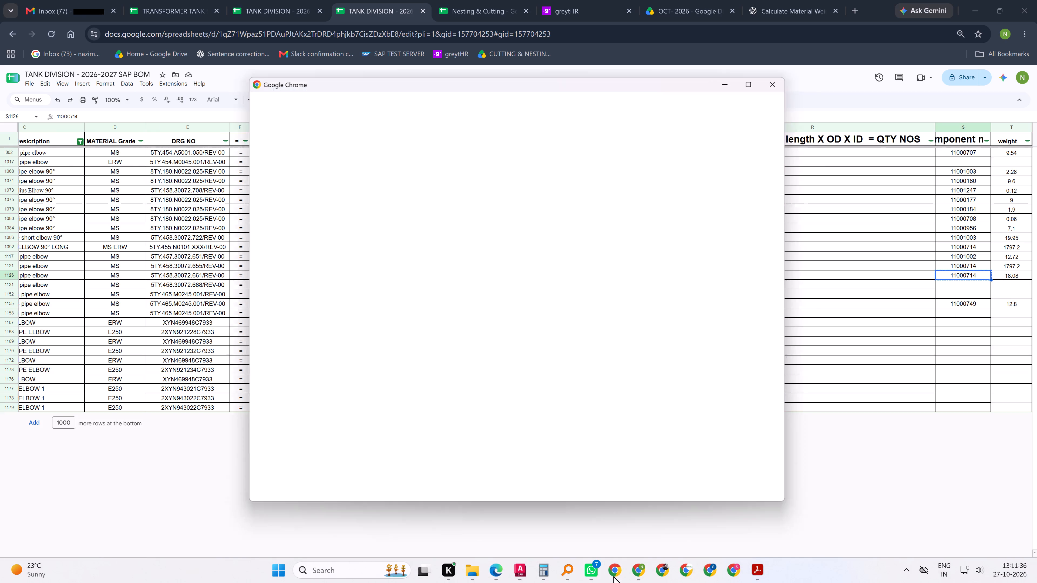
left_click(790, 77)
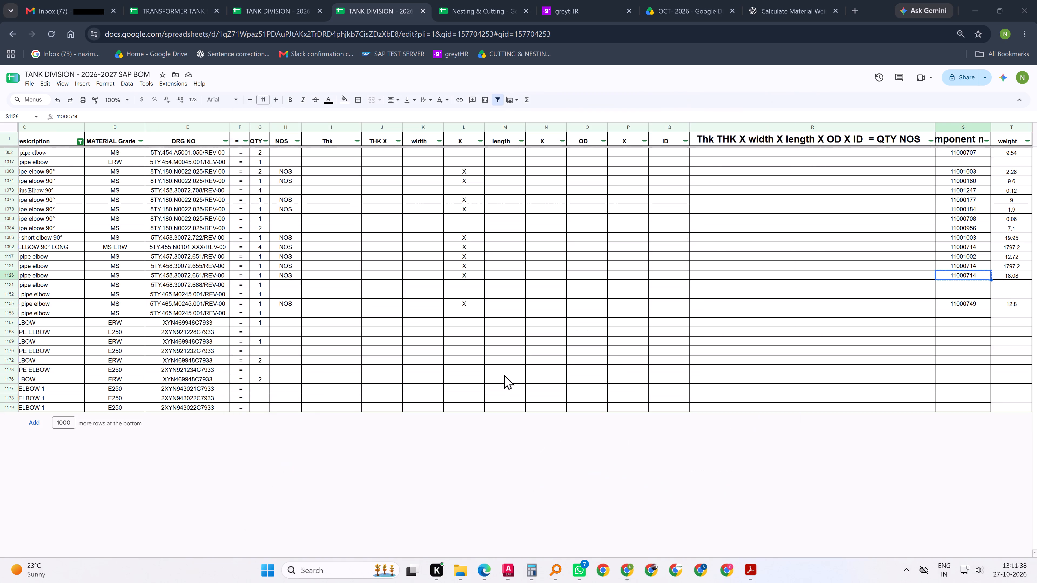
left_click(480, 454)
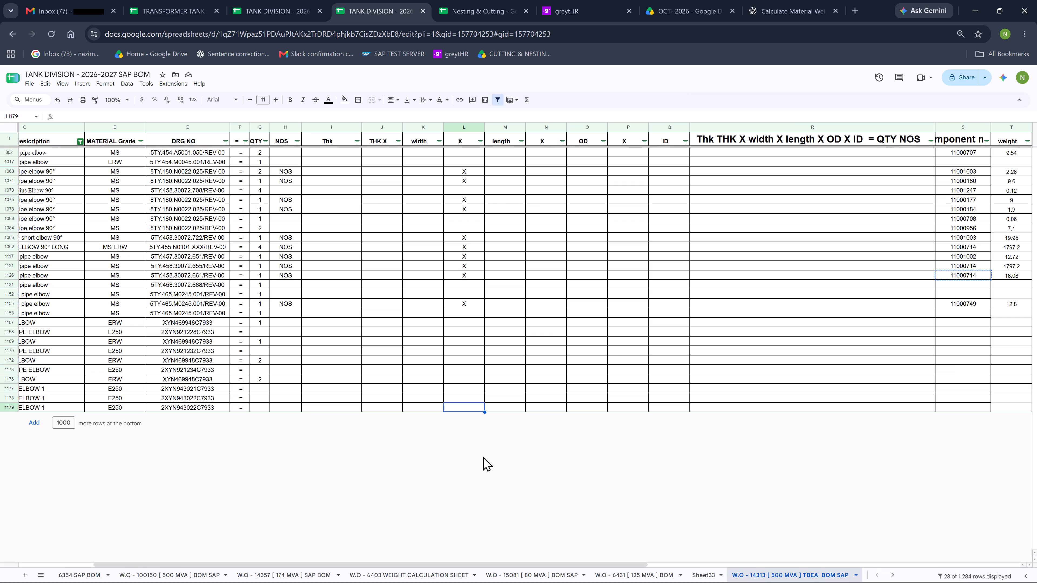
Search the Material Description filter values on W.O - 14357 for ELBOW.
left_click(284, 577)
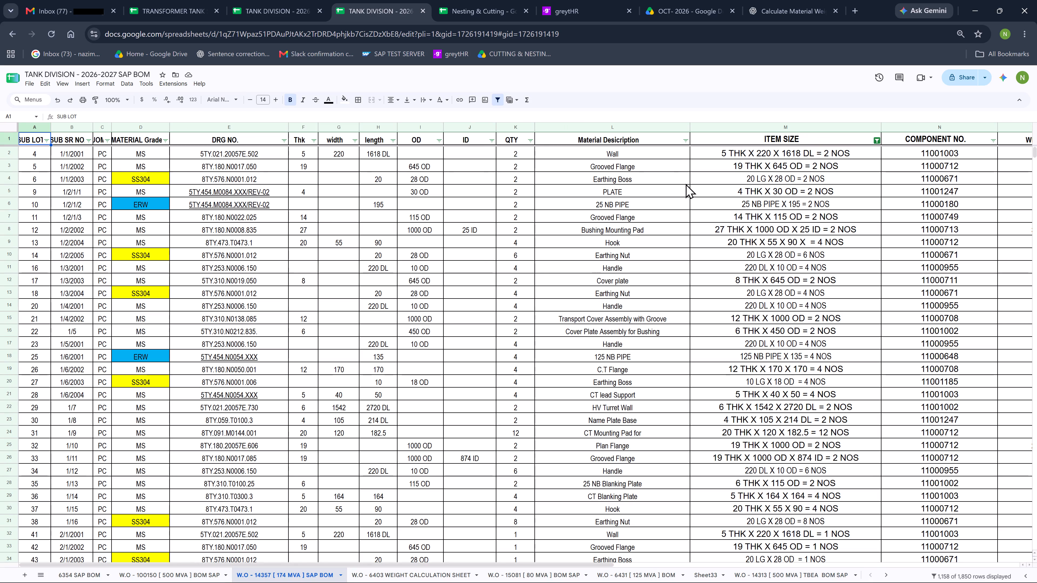
left_click(685, 139)
left_click(620, 242)
left_click(616, 260)
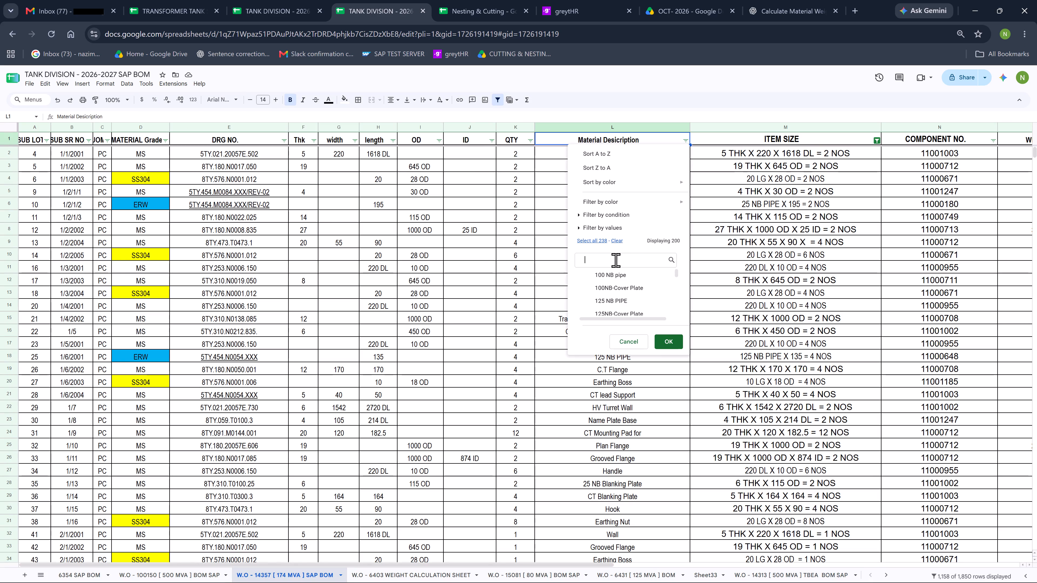
type("ELBOW")
key("Escape")
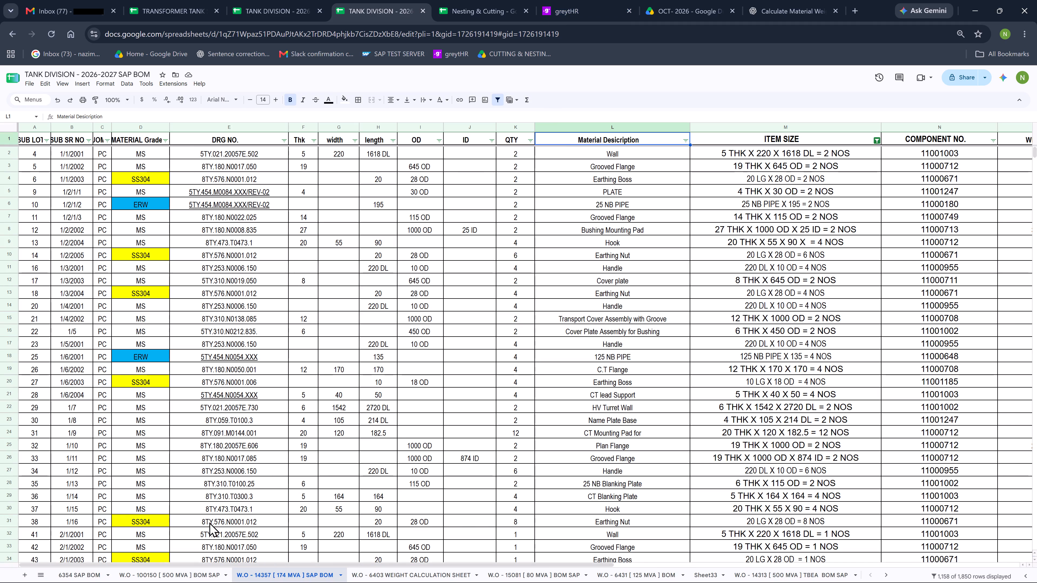
Filter W.O - 100150 by Material Description to all entries matching ELB.
left_click(175, 578)
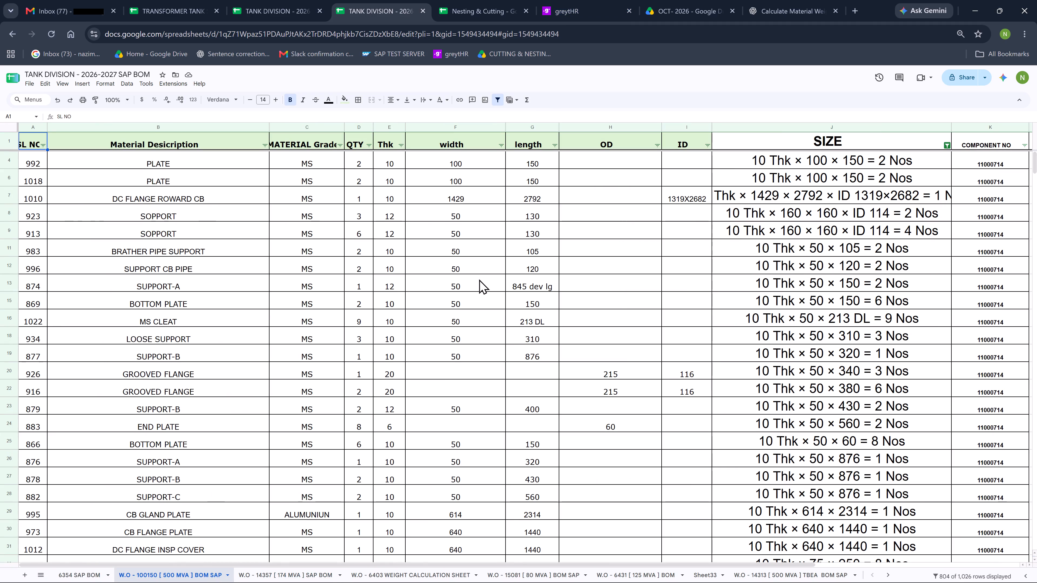
left_click(262, 145)
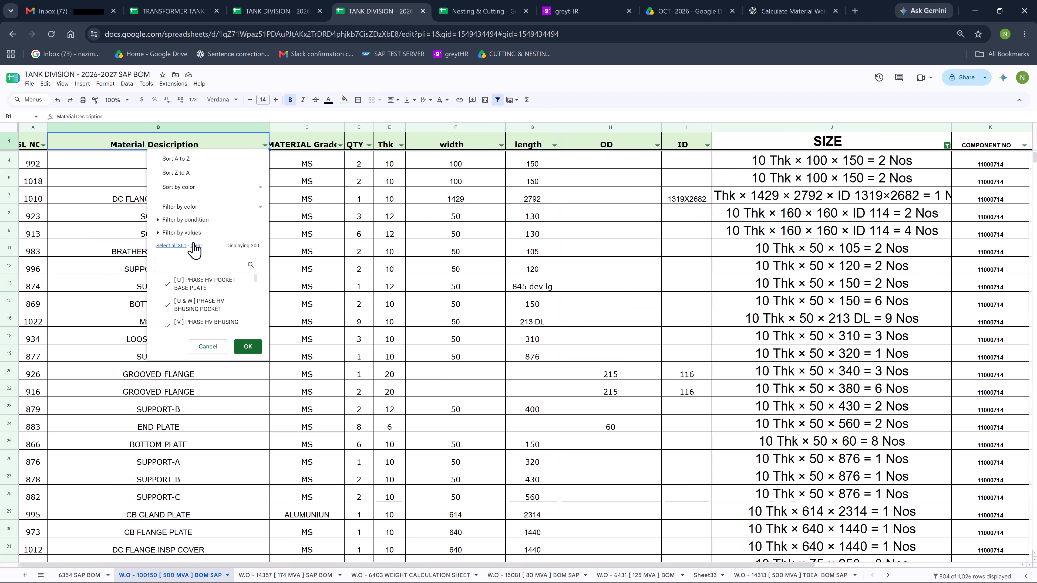
left_click(193, 242)
left_click(196, 259)
type("EL")
key("b")
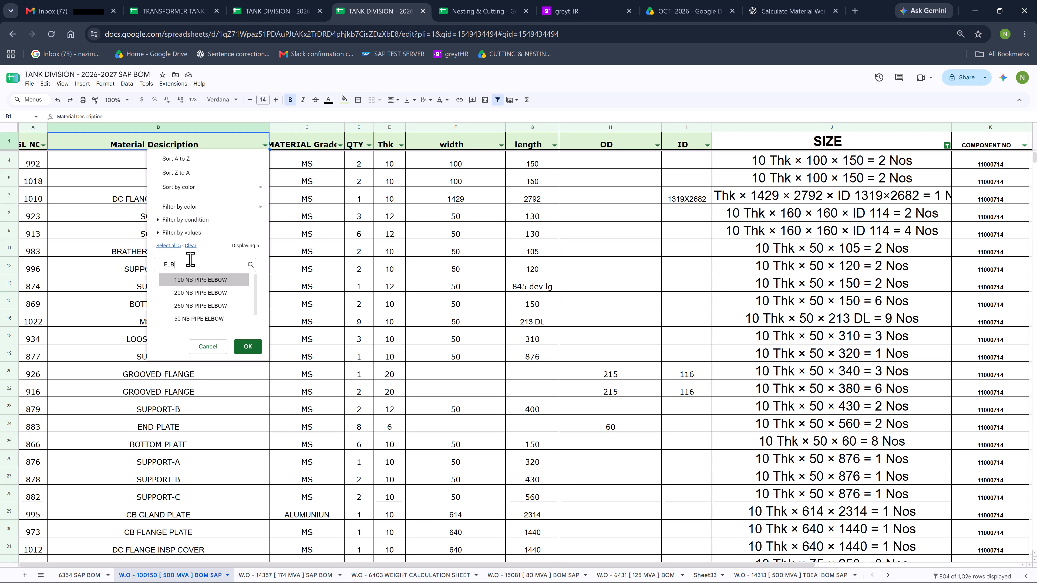
left_click(172, 247)
left_click(254, 353)
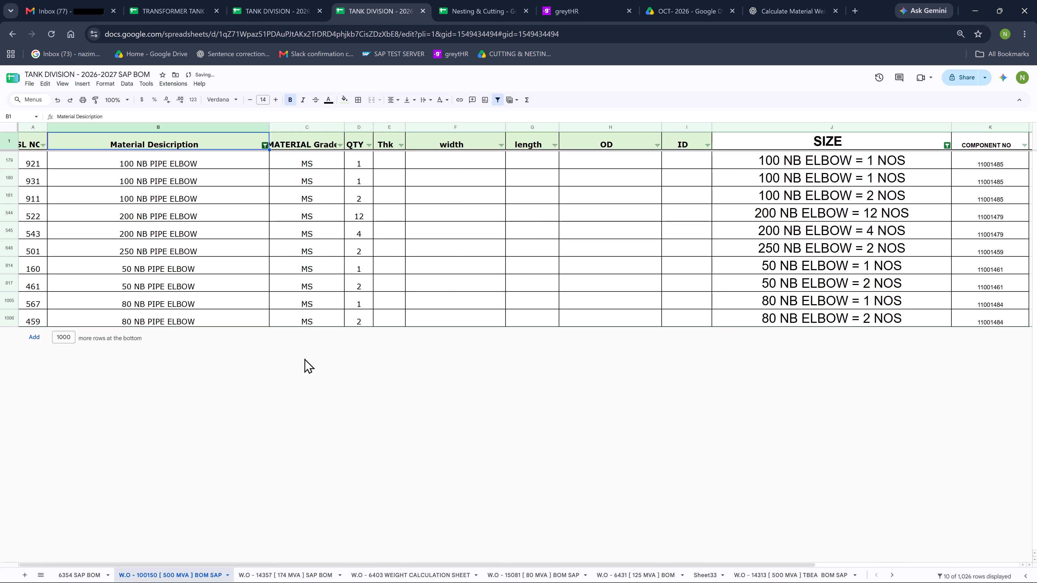
Copy the 80 NB elbow's component number 11001484 from W.O - 100150 into the ELBOW 80 NB row on W.O - 6431.
left_click(242, 298)
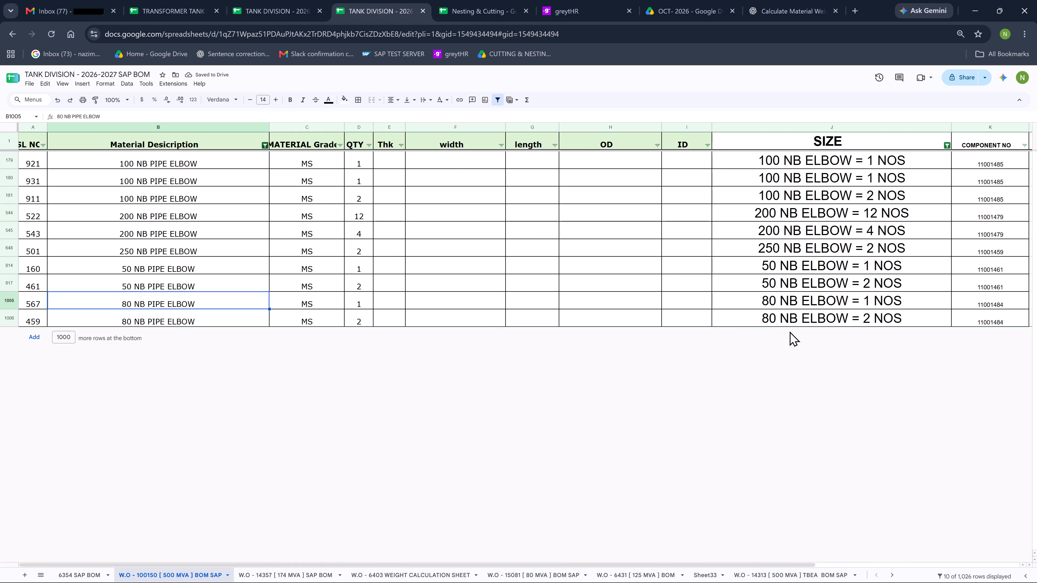
left_click(998, 304)
key("ctrl+c")
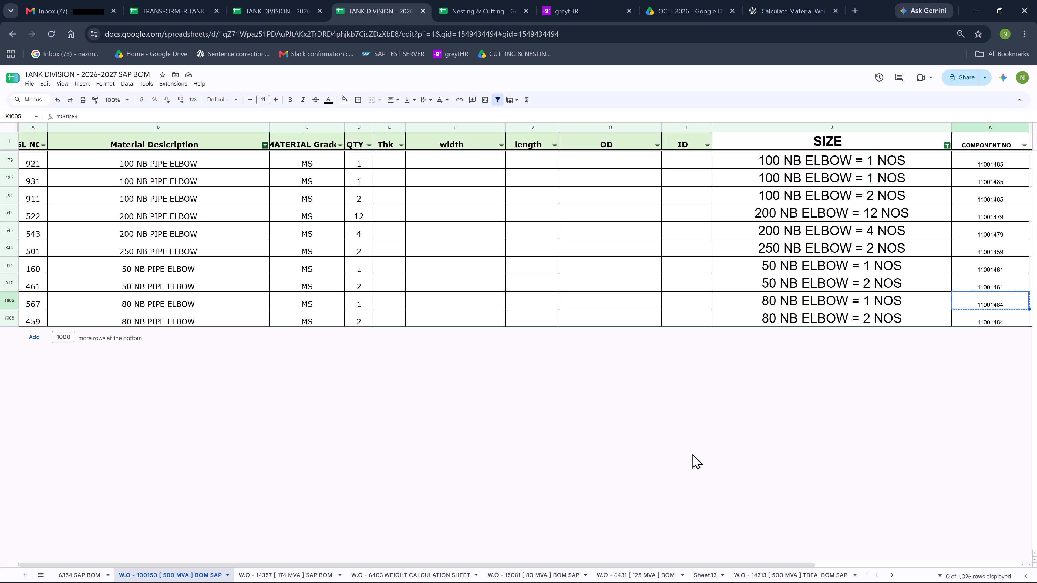
left_click(644, 574)
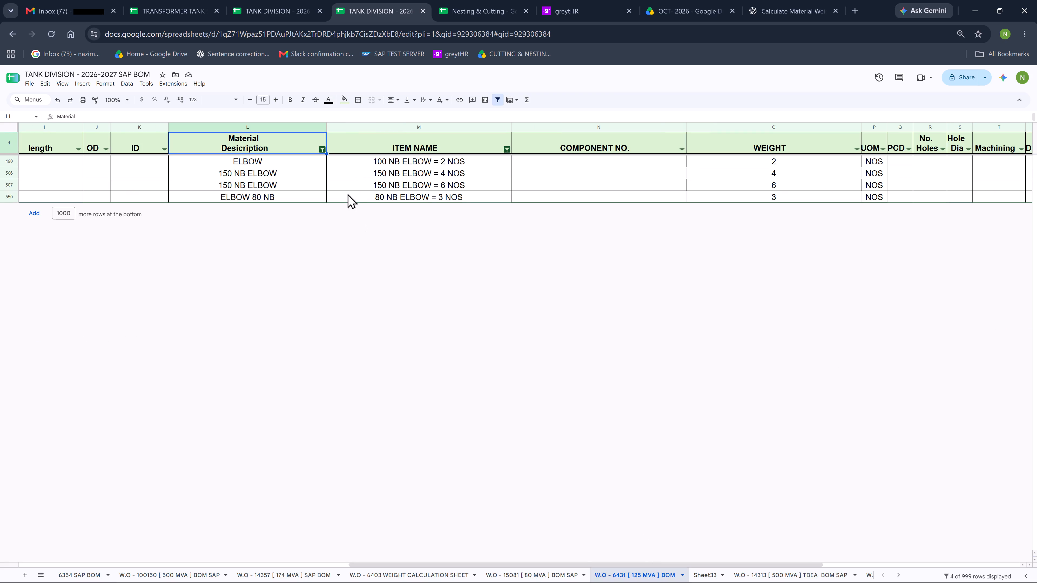
scroll(350, 194, "up", 2)
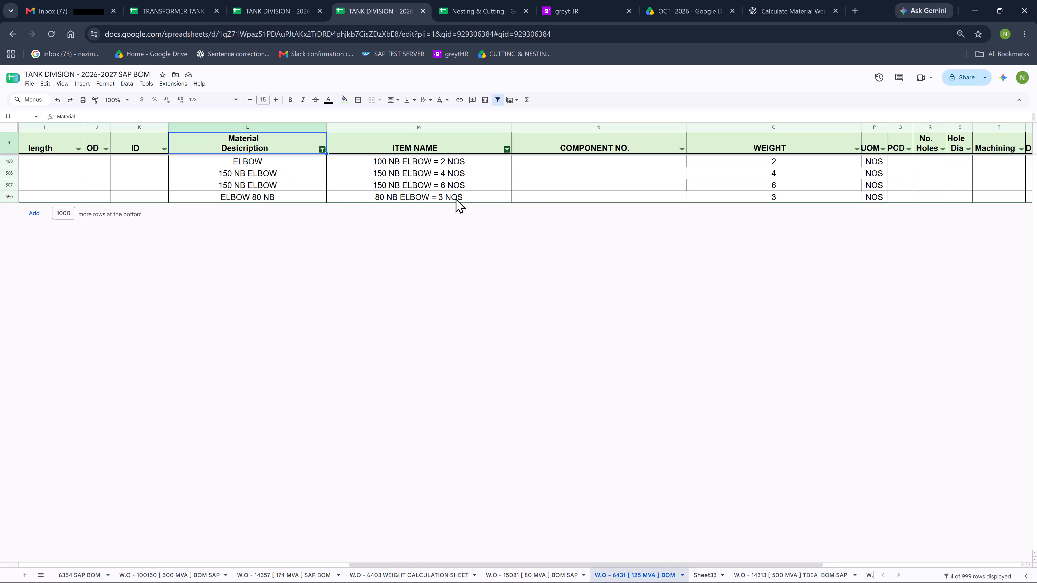
left_click(559, 196)
key("ctrl+v")
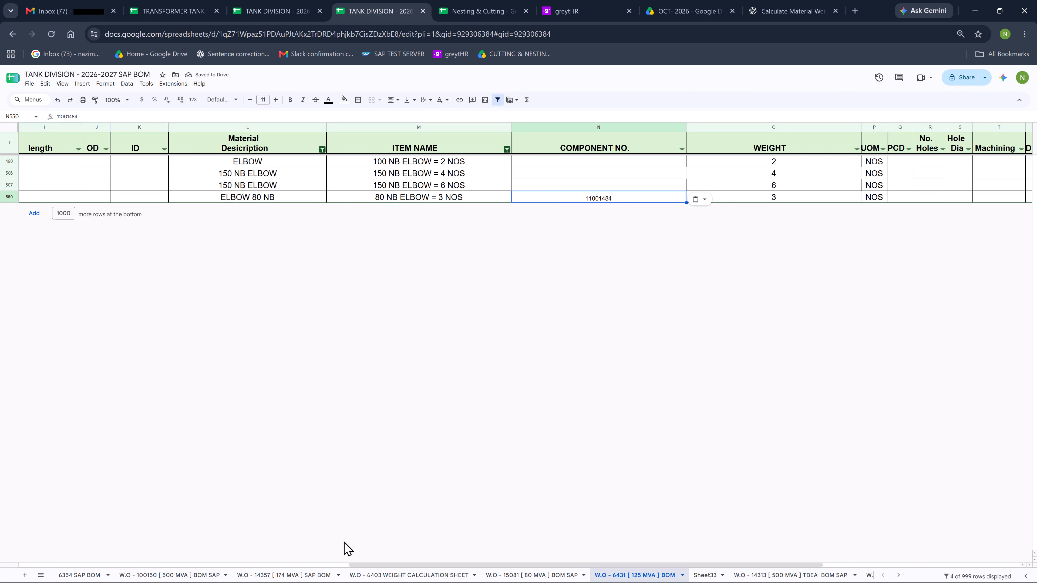
Copy the 100 NB elbow's component number 11001485 from W.O - 100150 into the 100 NB ELBOW row on W.O - 6431.
left_click(180, 574)
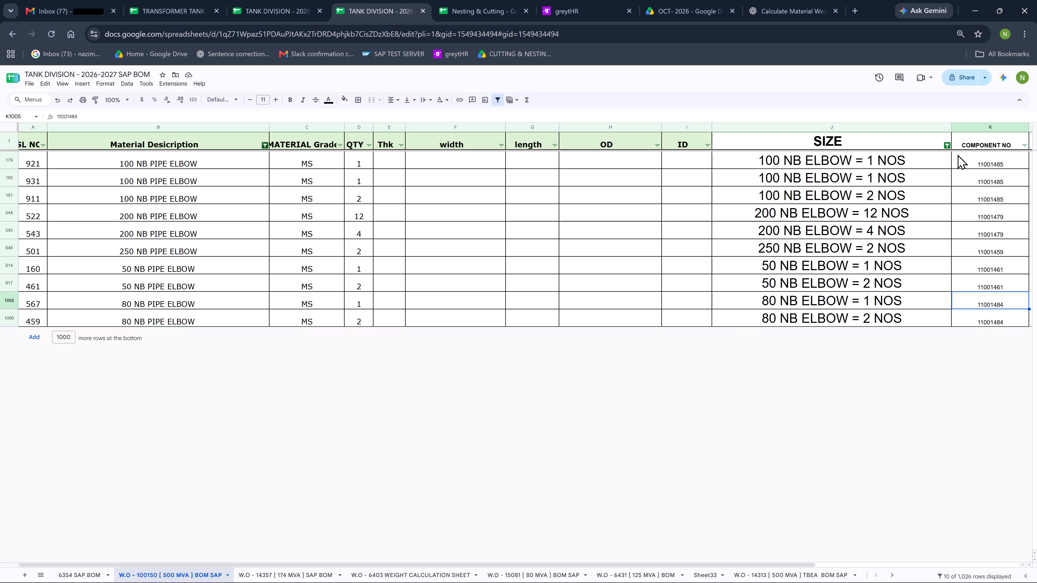
left_click(985, 162)
key("ctrl+c")
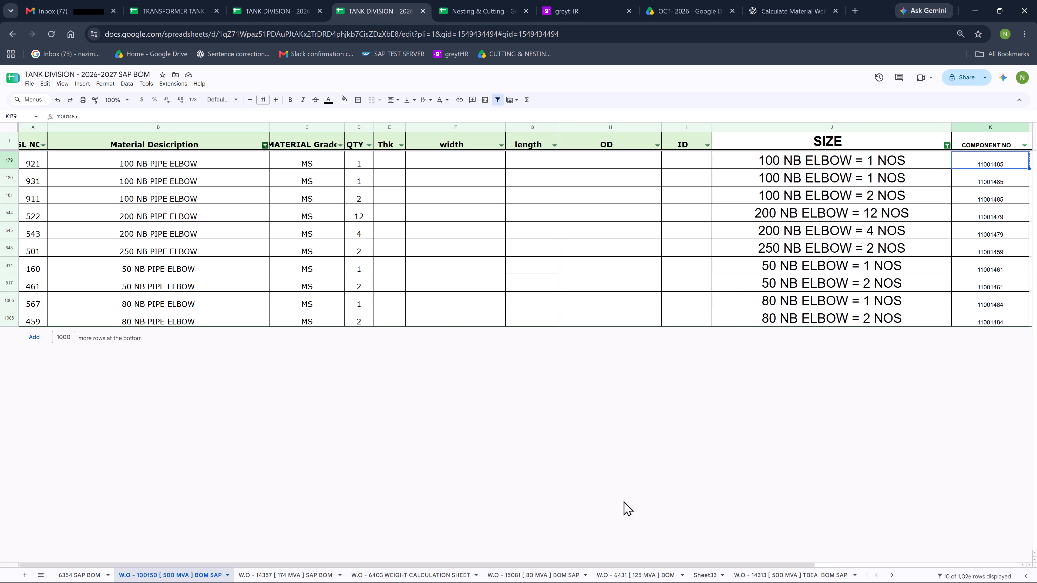
left_click(641, 575)
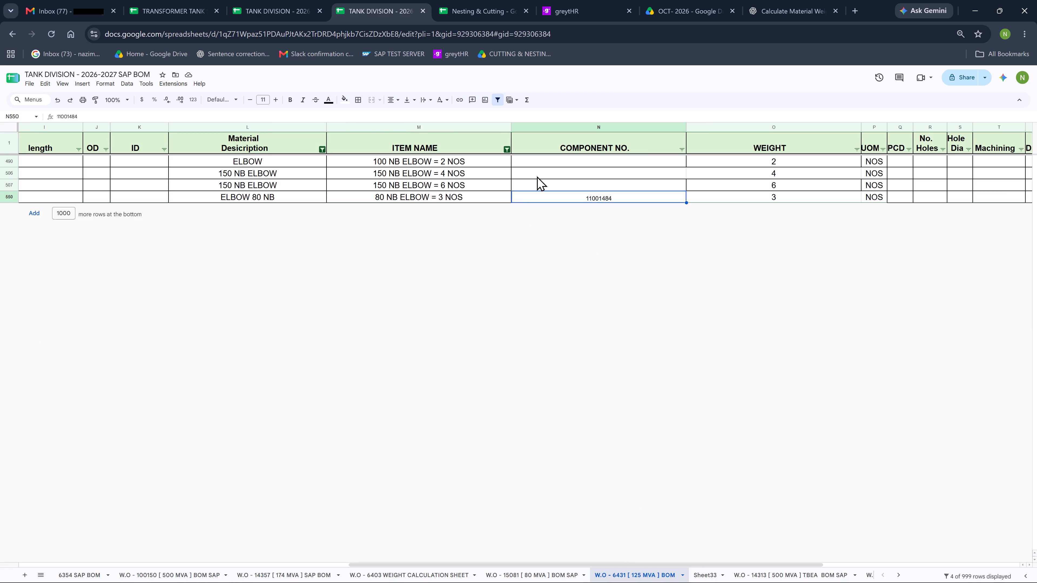
left_click(542, 163)
key("ctrl+v")
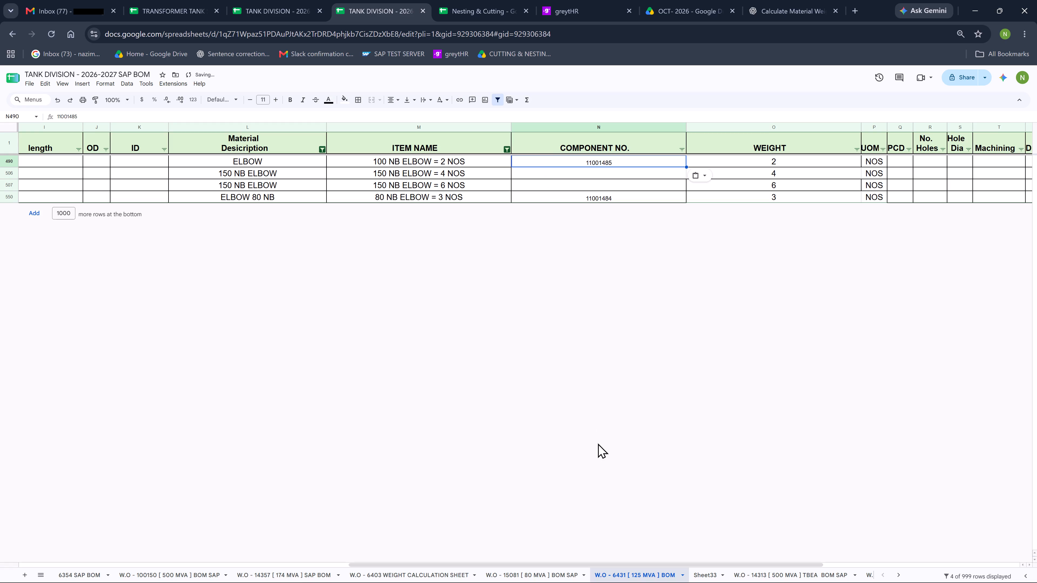
Filter 6354 SAP BOM by Material Description to 150 NB SHORT ELBOW, 80 NB ELBOW 90° and ELBOW 100 NB.
left_click(775, 577)
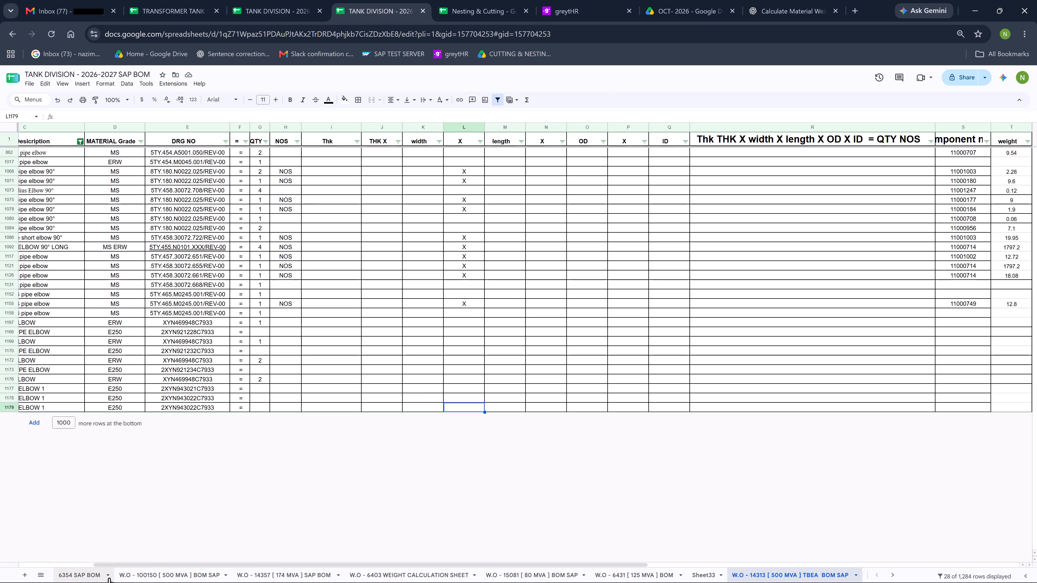
left_click(78, 577)
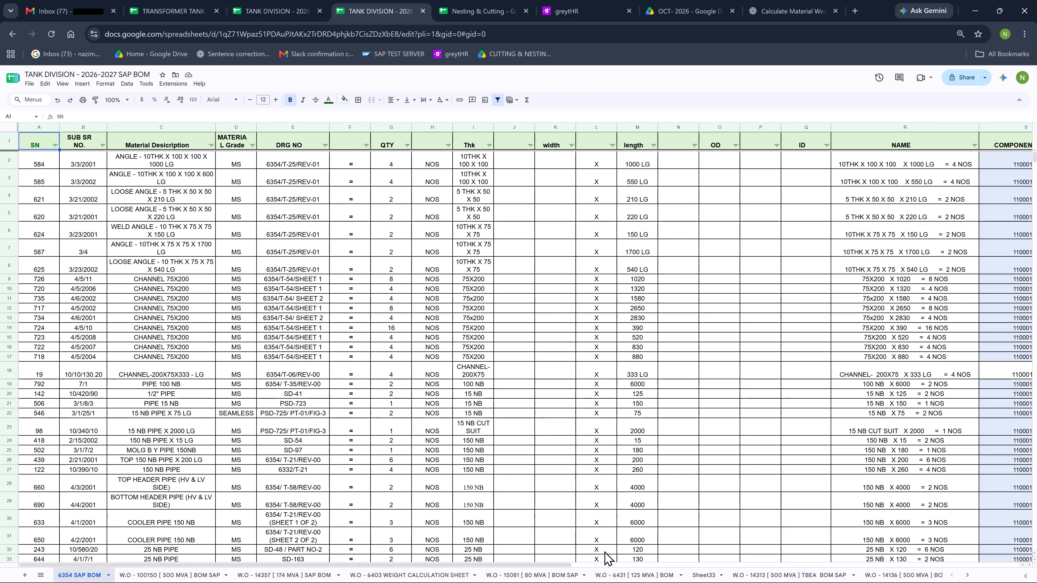
left_click_drag(561, 567, 466, 563)
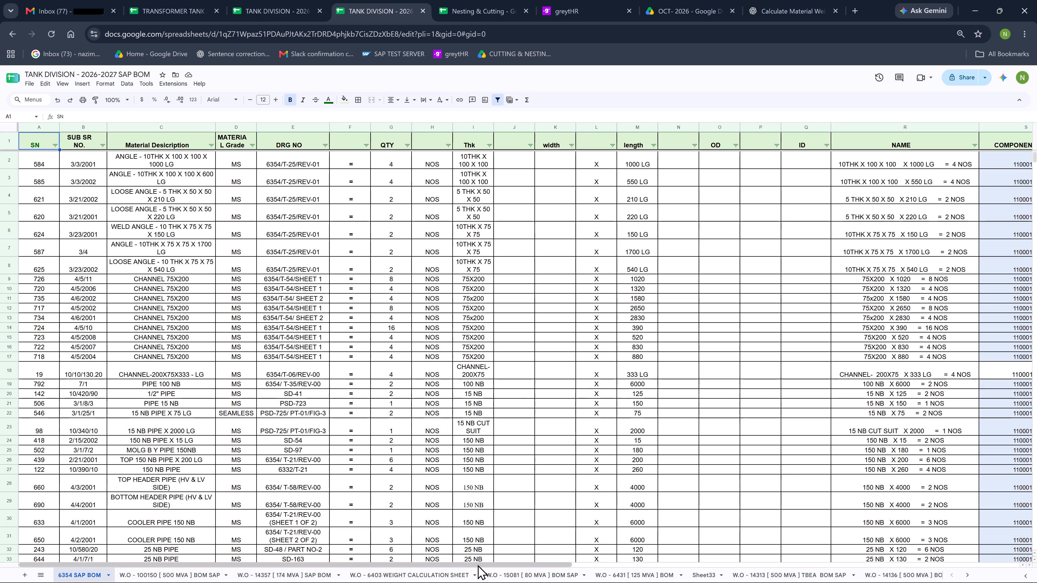
left_click_drag(478, 565, 464, 564)
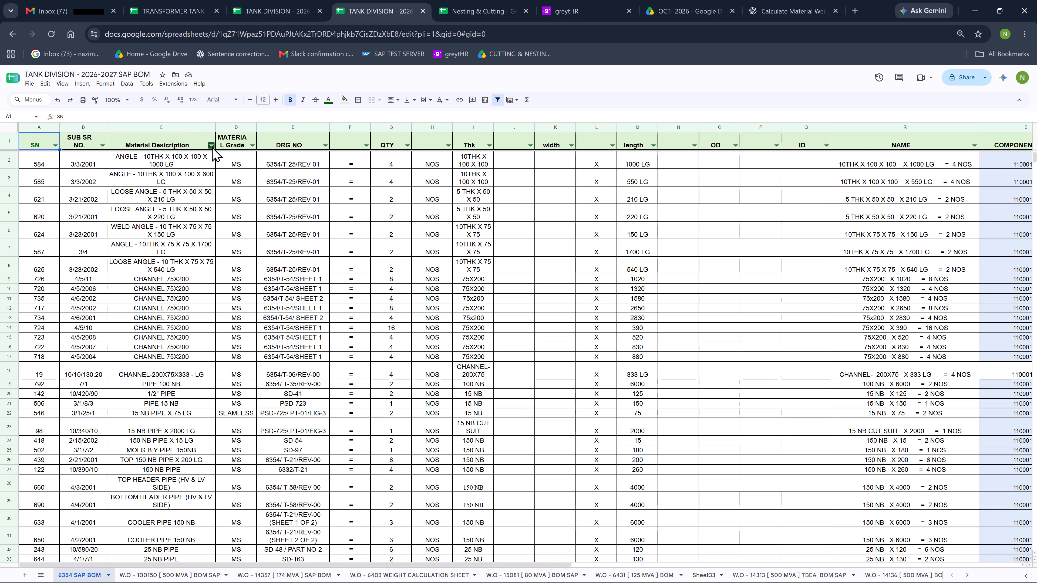
left_click(212, 145)
left_click(145, 244)
left_click(143, 267)
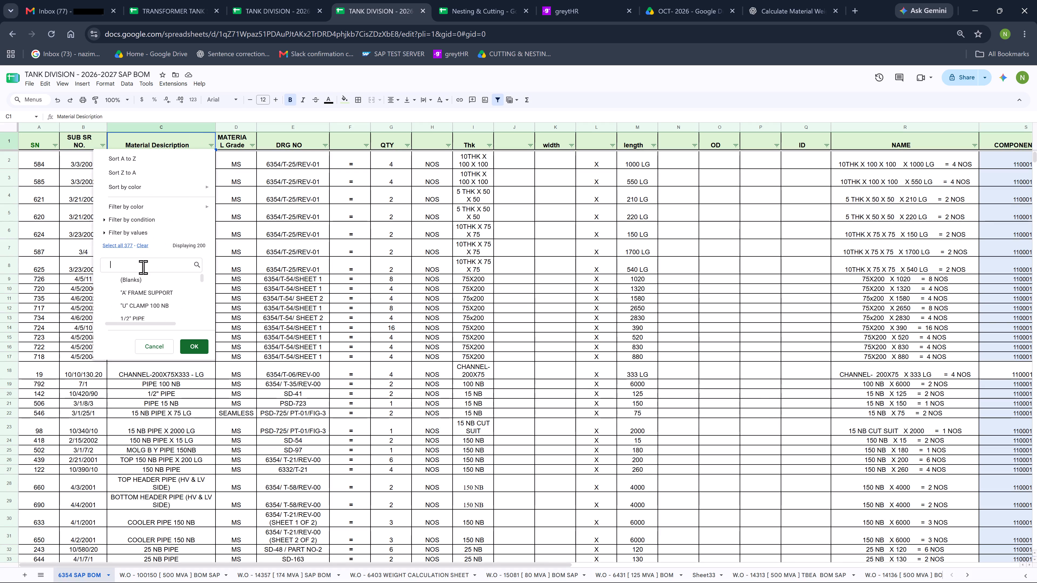
type("ELBO")
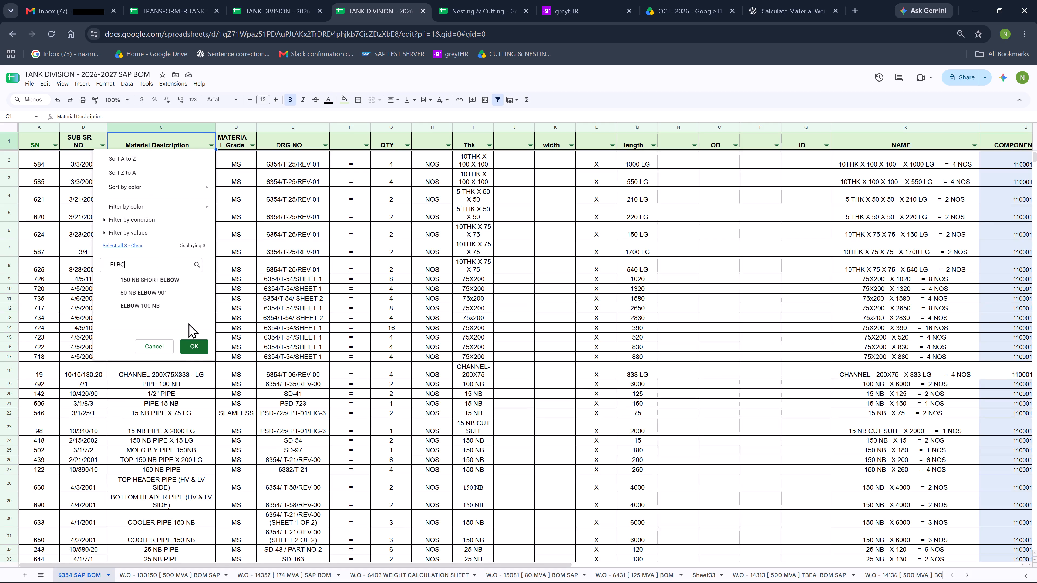
left_click(193, 348)
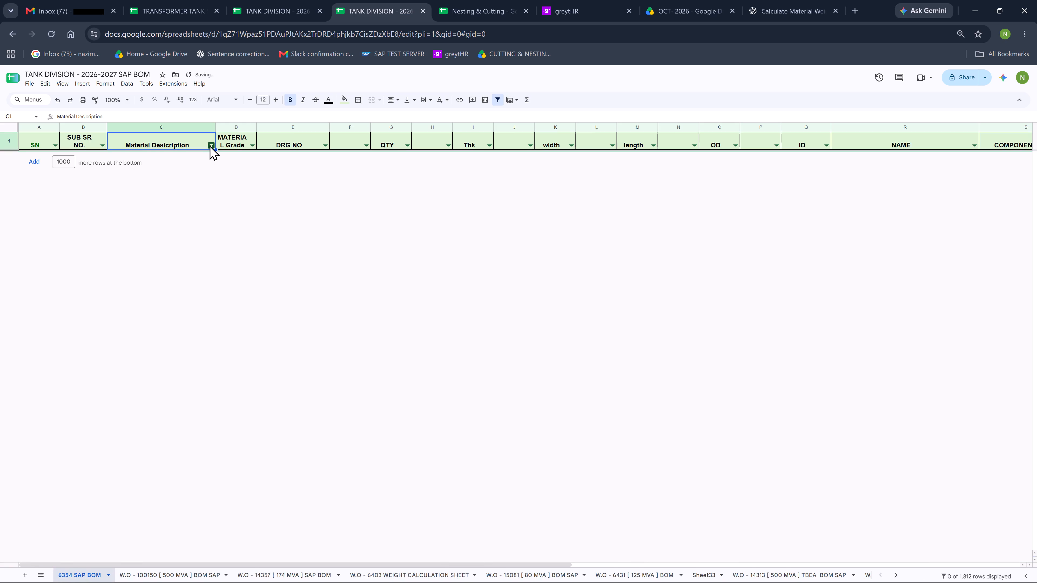
left_click(210, 143)
left_click(157, 260)
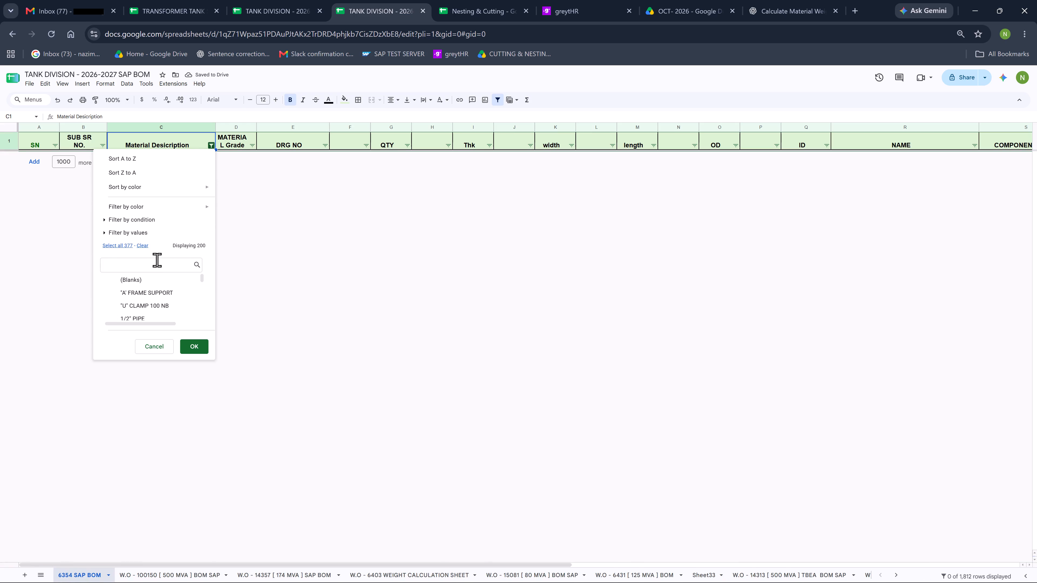
type("ELBOW")
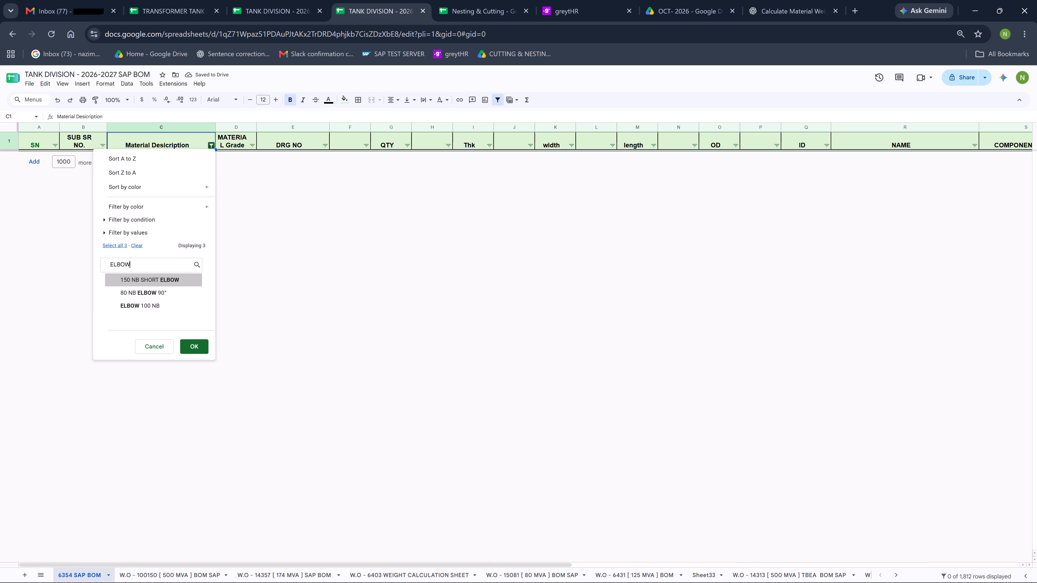
left_click(112, 247)
left_click(188, 346)
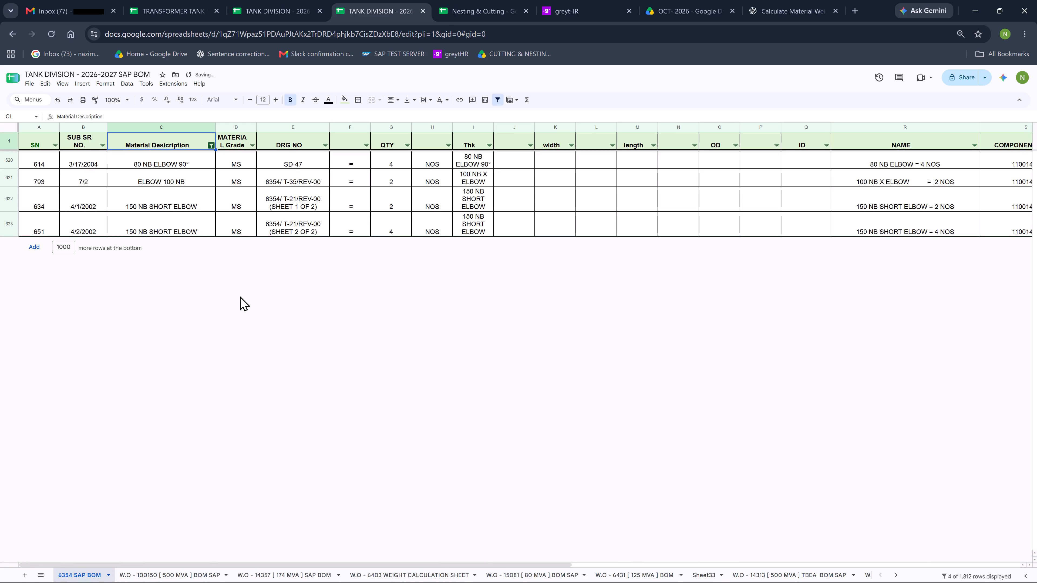
Copy the 150 NB short elbow's component number 11001486 from 6354 SAP BOM into both 150 NB ELBOW rows on W.O - 6431.
scroll(240, 270, "up", 4)
left_click(253, 203)
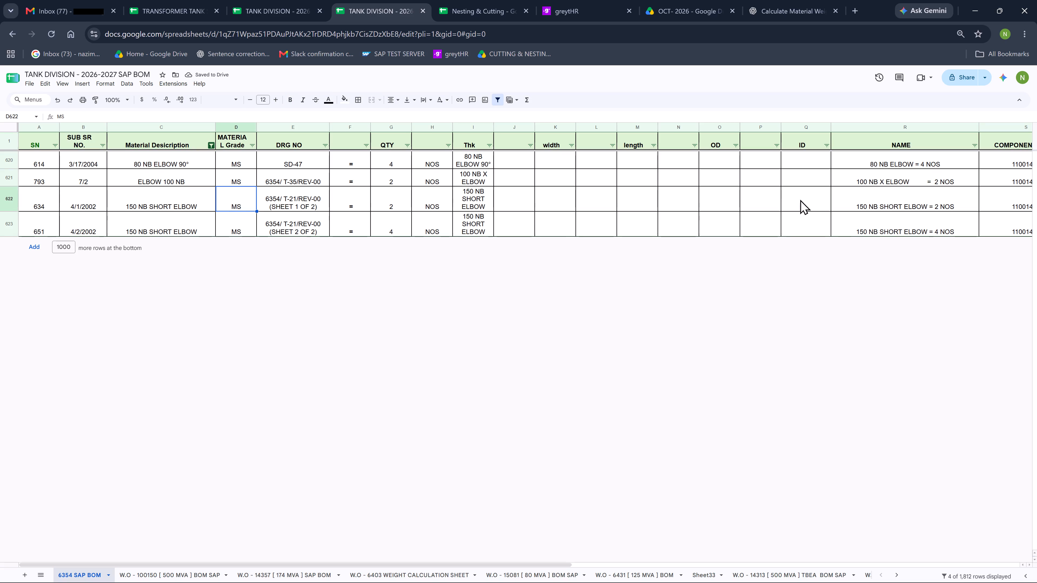
key("Right")
key("Right")
key("Right")
key("Right")
key("Right")
key("Right")
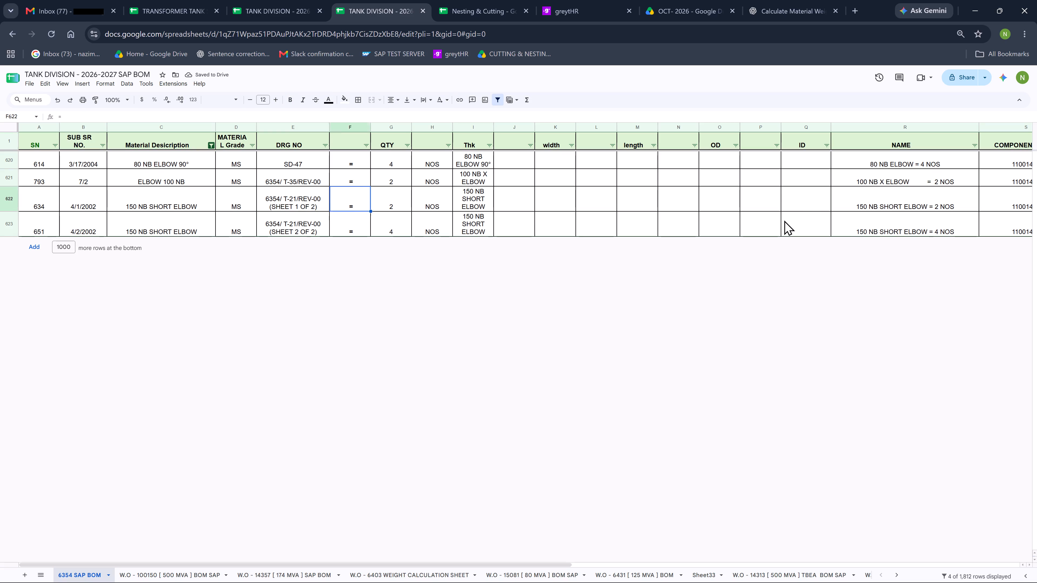
key("Right")
key("Right")
key("Right")
key("Right")
key("Right")
key("Right")
key("Right")
key("Right")
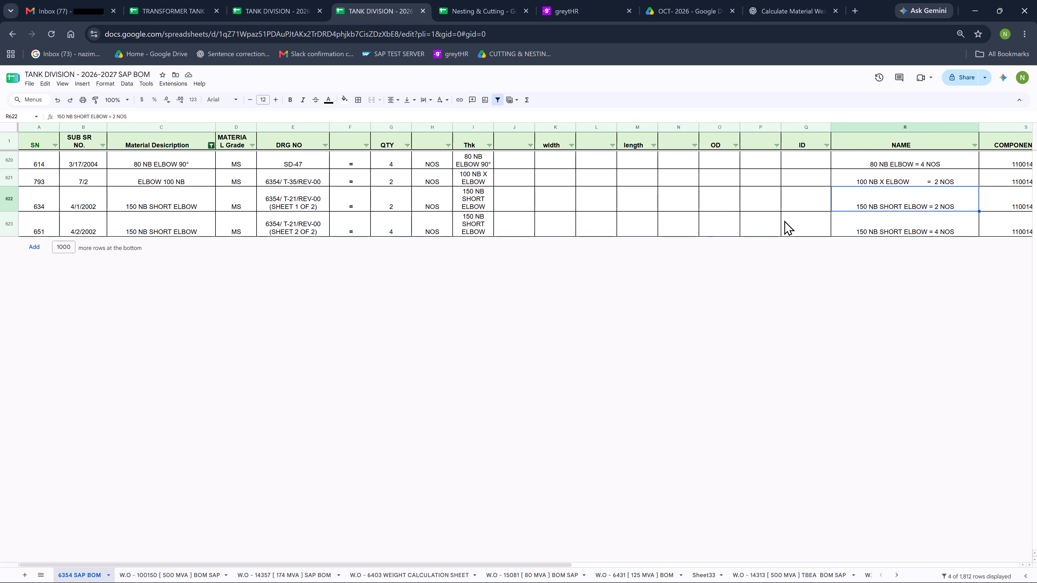
key("Right")
key("ctrl+c")
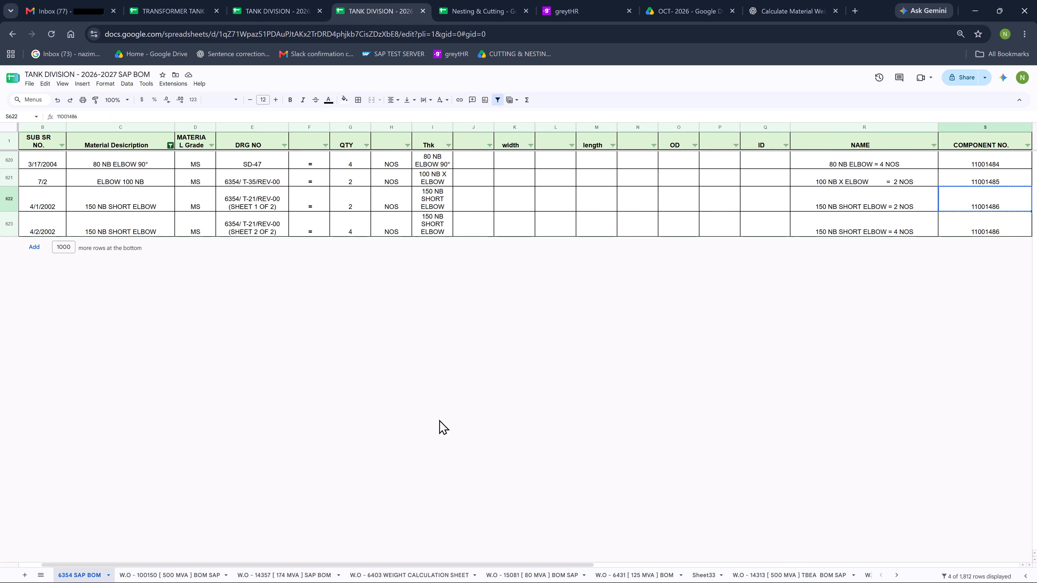
left_click(646, 499)
left_click(642, 572)
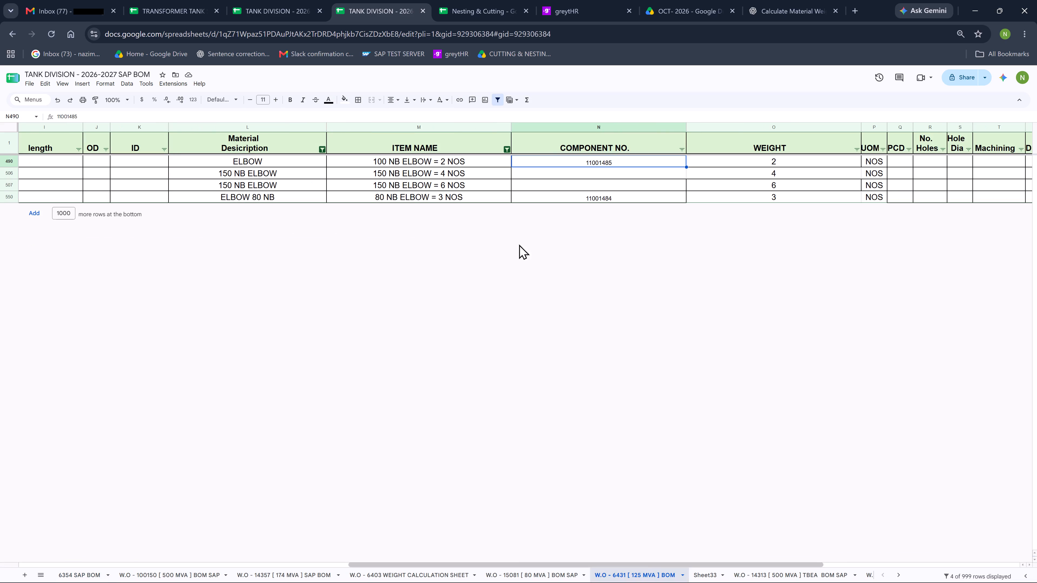
left_click(536, 174)
key("ctrl+v")
left_click(530, 184)
key("ctrl+v")
left_click(536, 204)
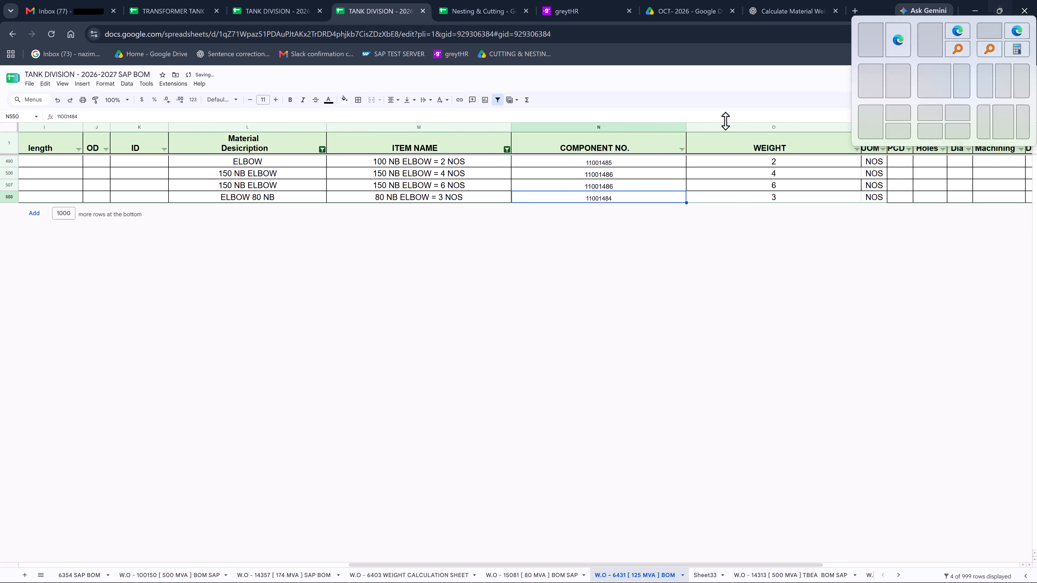
Clear the active filters on W.O - 6431 by removing the filter and reapplying it to the whole sheet.
left_click(3, 123)
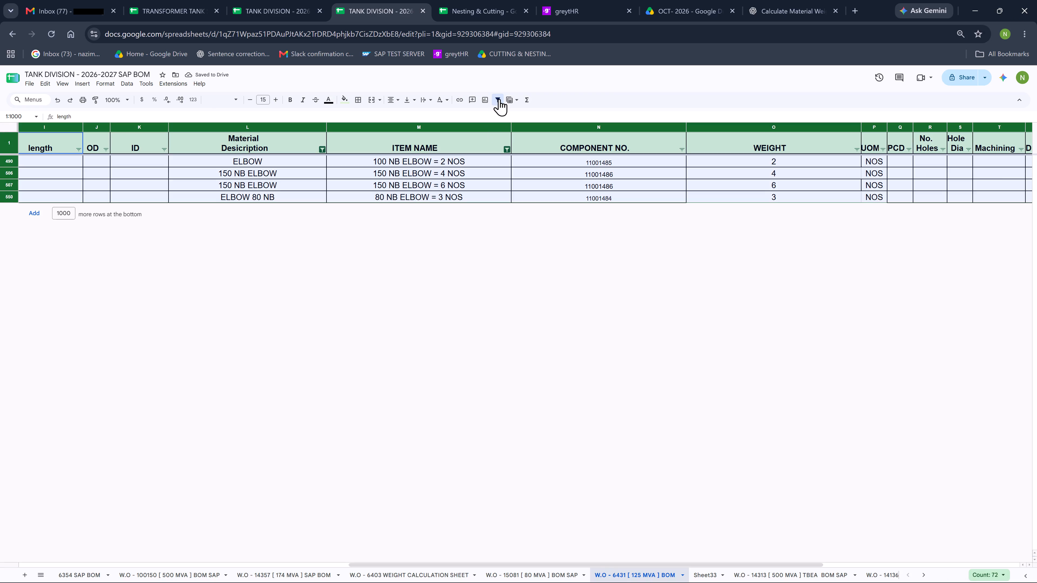
left_click(499, 99)
scroll(483, 196, "up", 5)
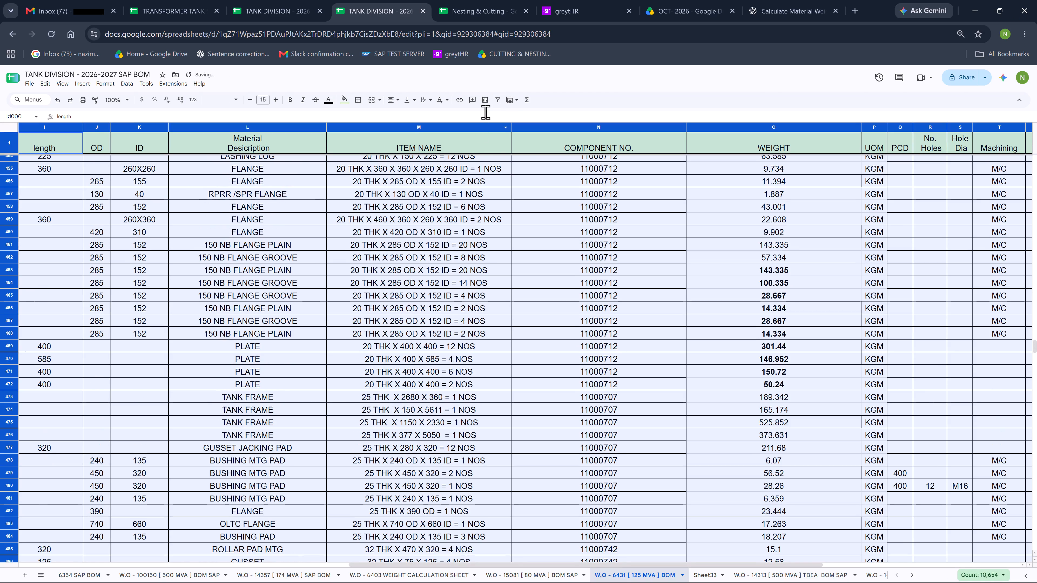
left_click(495, 102)
scroll(486, 174, "up", 3)
Filter W.O - 6431 by COMPONENT NO. to show only blank entries.
left_click(505, 147)
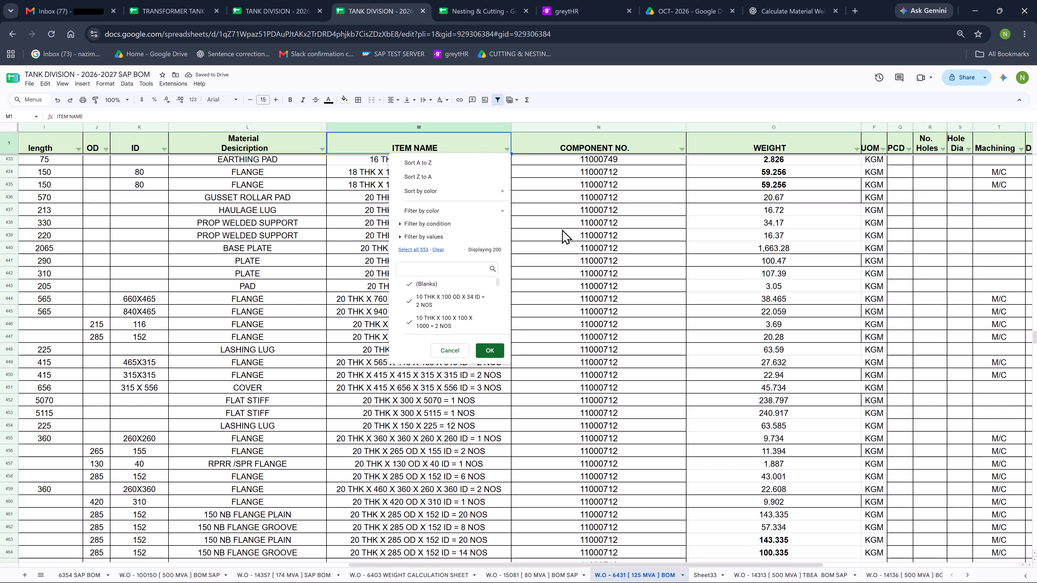
left_click(563, 222)
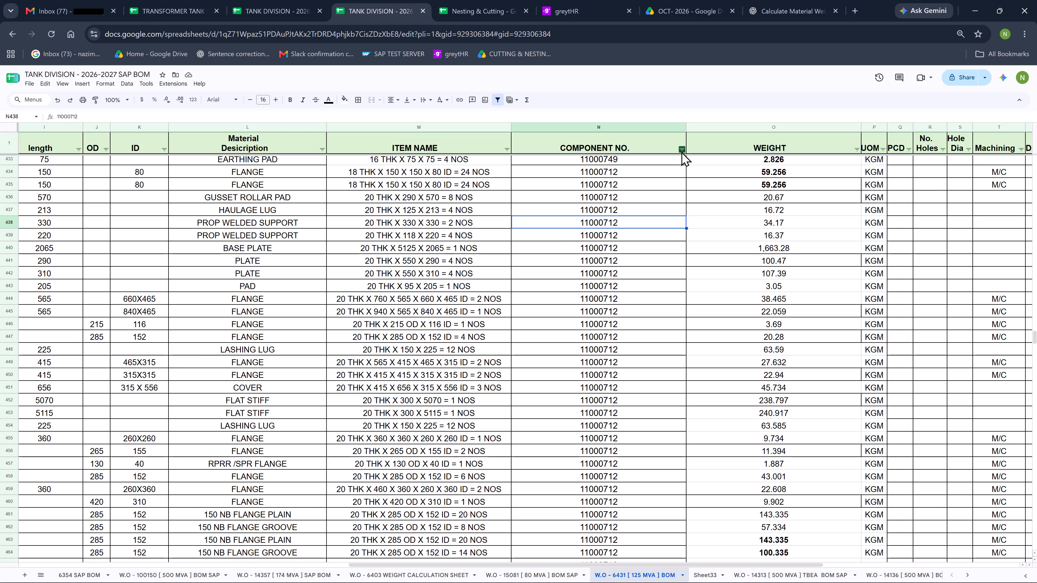
left_click(681, 151)
left_click(610, 249)
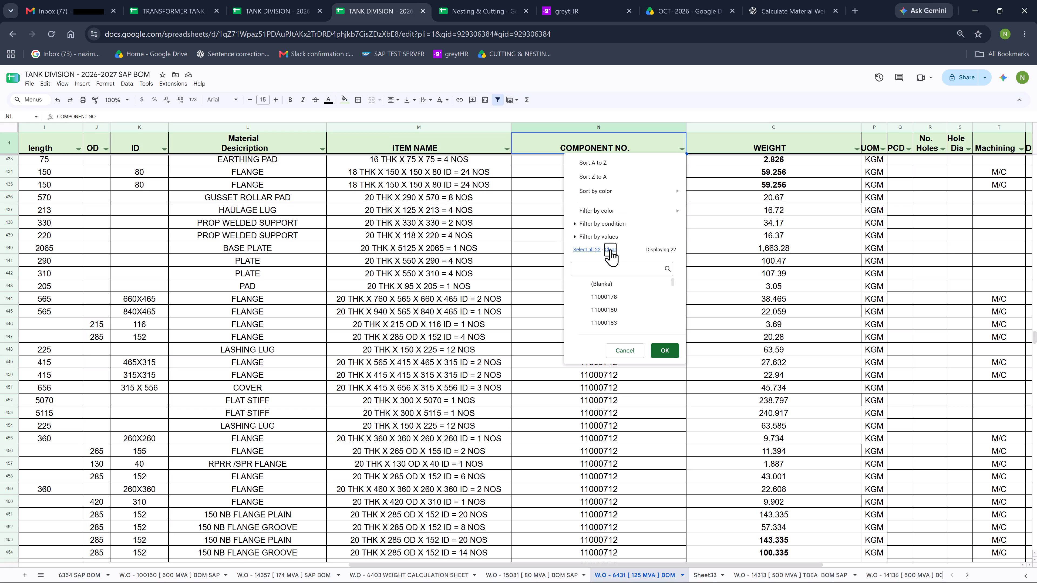
left_click(605, 287)
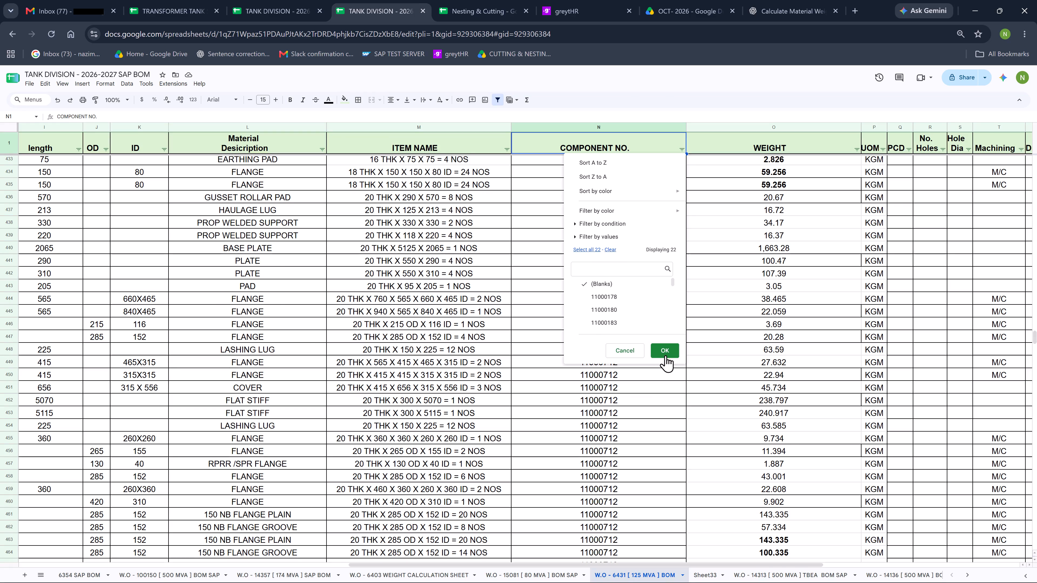
left_click(666, 354)
Exclude blank entries from the ITEM NAME column on W.O - 6431.
scroll(463, 278, "up", 6)
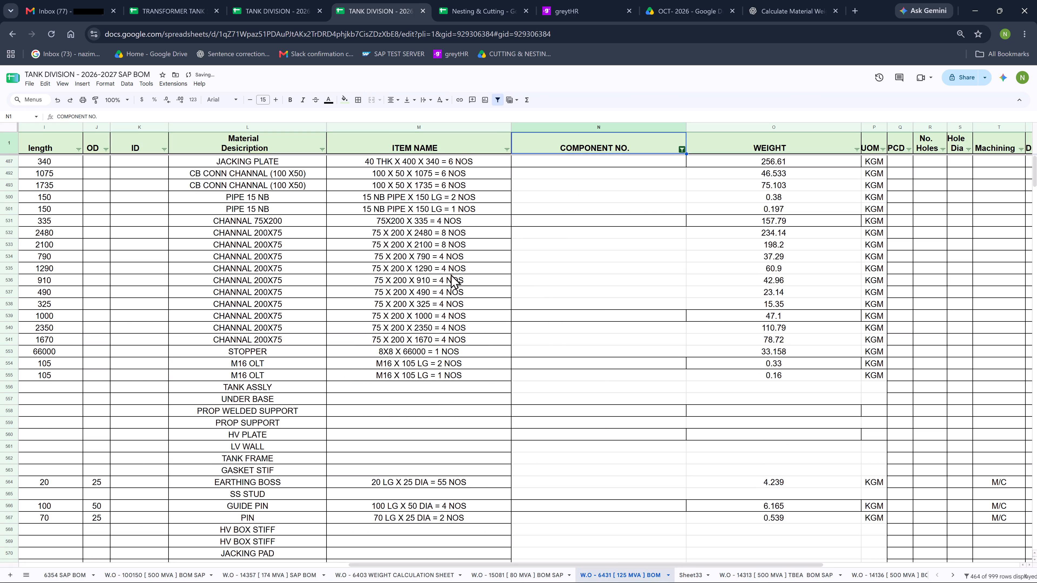
left_click(507, 147)
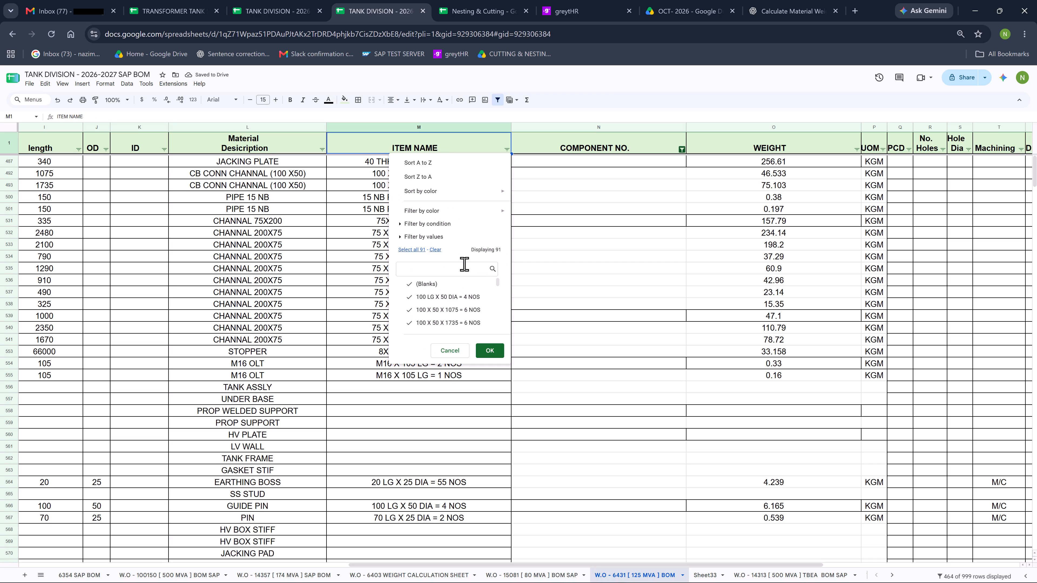
left_click(446, 281)
left_click(490, 350)
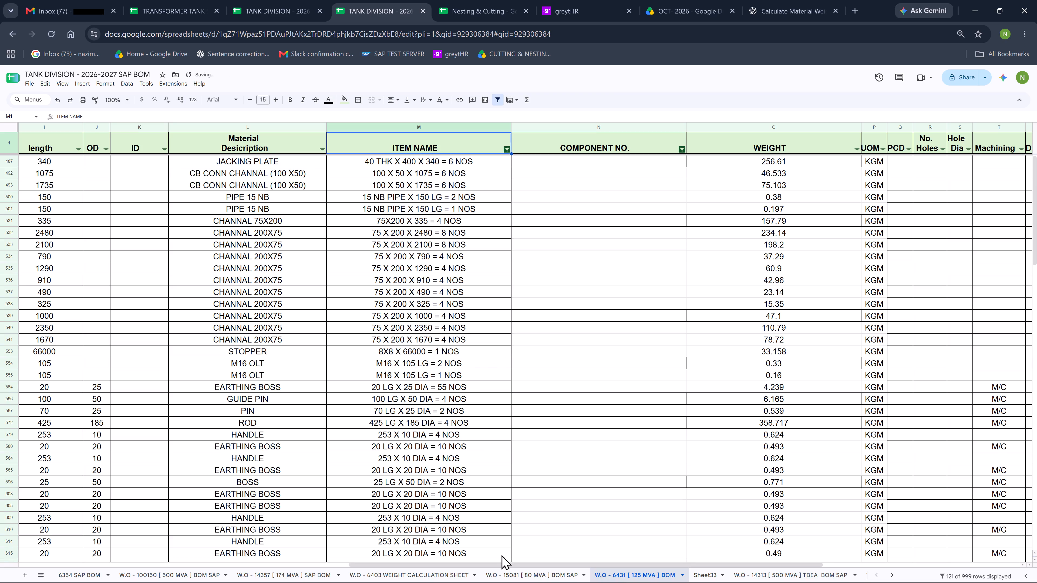
Sort the filtered W.O - 6431 rows by OD from A to Z.
left_click_drag(496, 564, 384, 556)
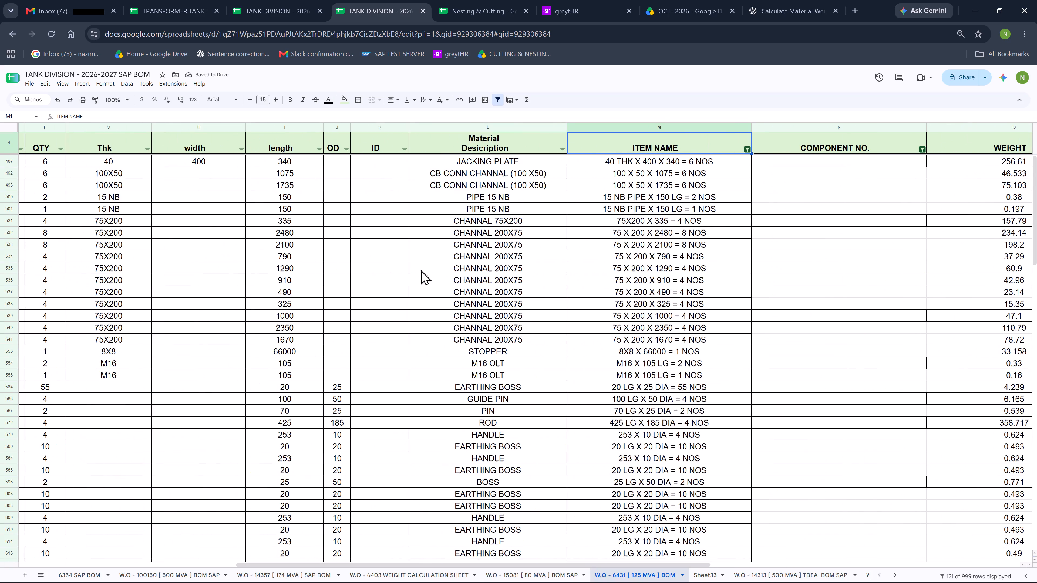
left_click(347, 150)
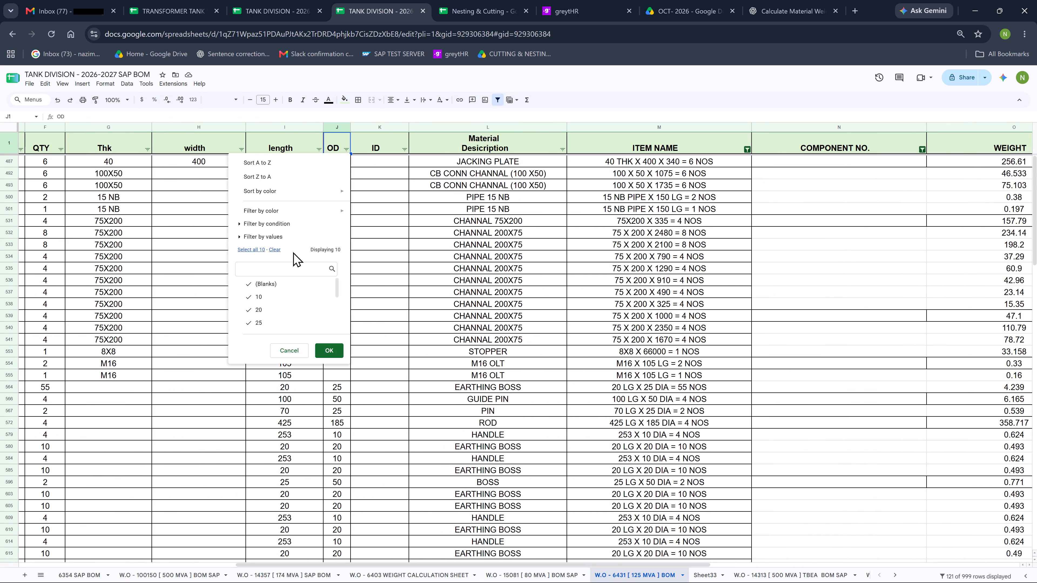
left_click(287, 161)
scroll(328, 260, "up", 8)
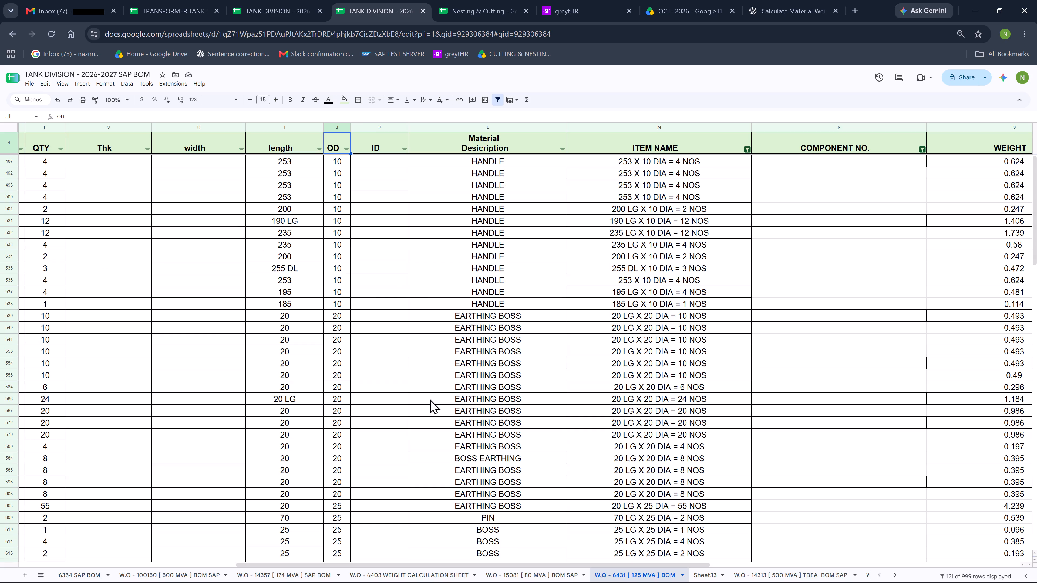
Sort the W.O - 15081 BOM sheet by OD from A to Z.
left_click(531, 574)
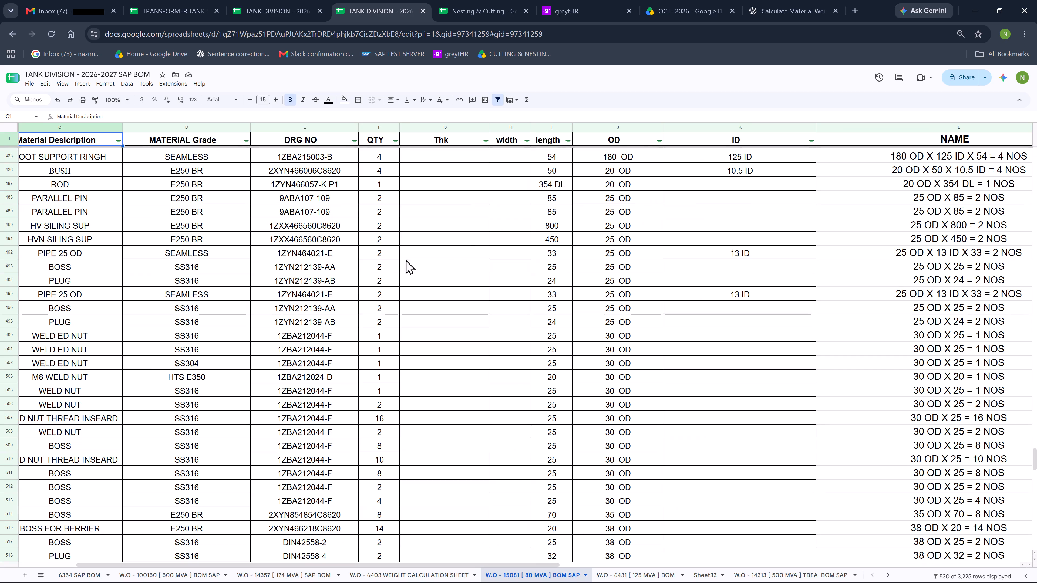
left_click(658, 144)
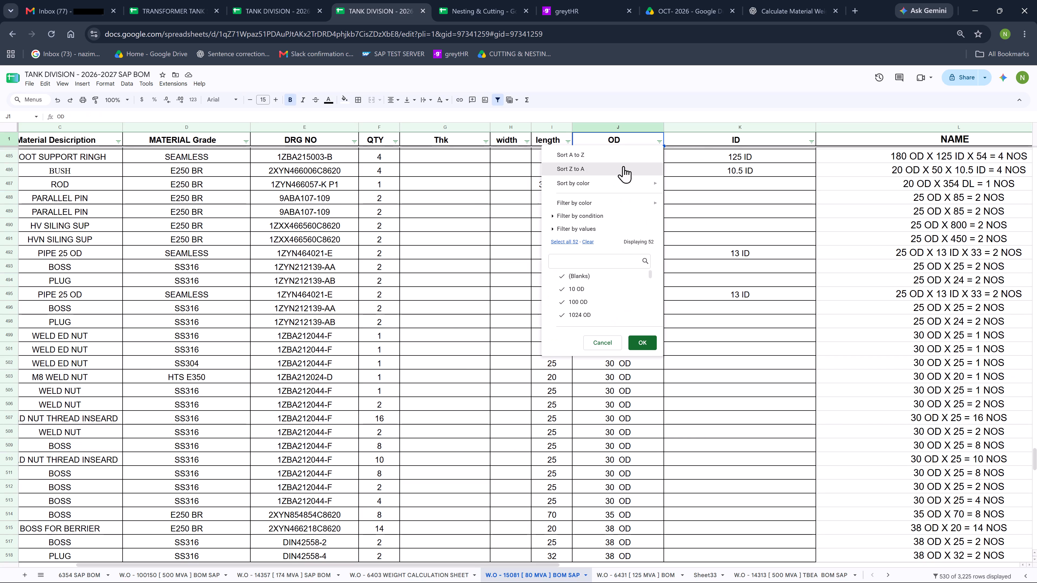
left_click(600, 155)
scroll(592, 222, "up", 17)
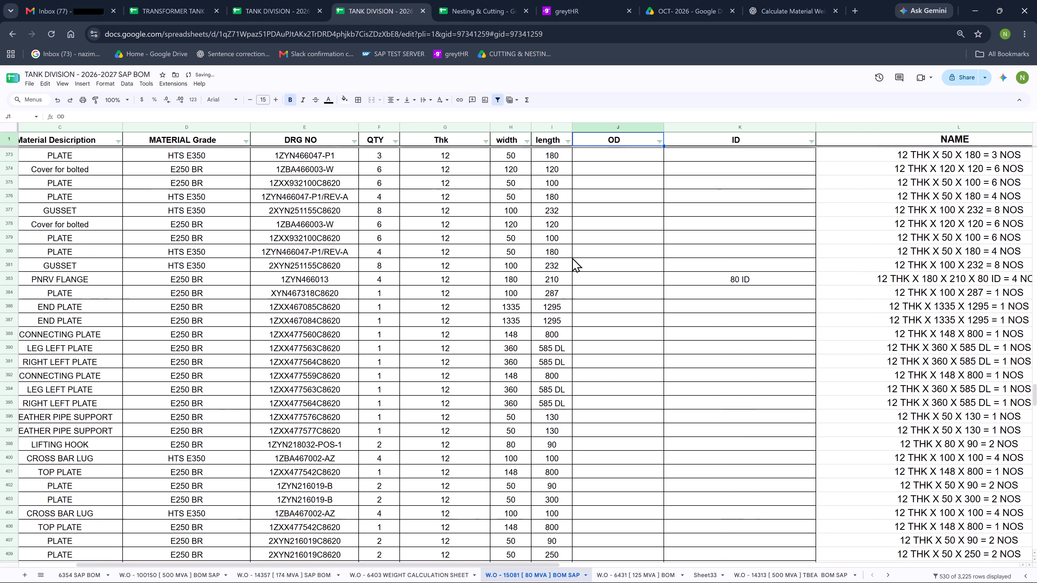
Copy the 10 OD component number 11000955 from W.O - 15081 into all the 10 OD HANDLE rows on W.O - 6431.
scroll(572, 257, "up", 20)
scroll(572, 257, "up", 20)
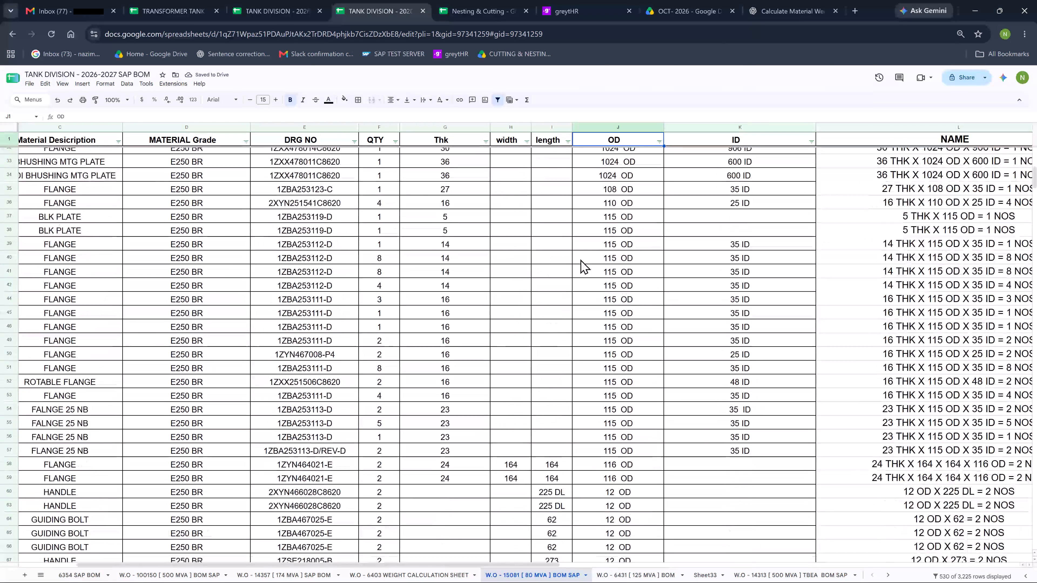
scroll(580, 259, "up", 14)
left_click(614, 179)
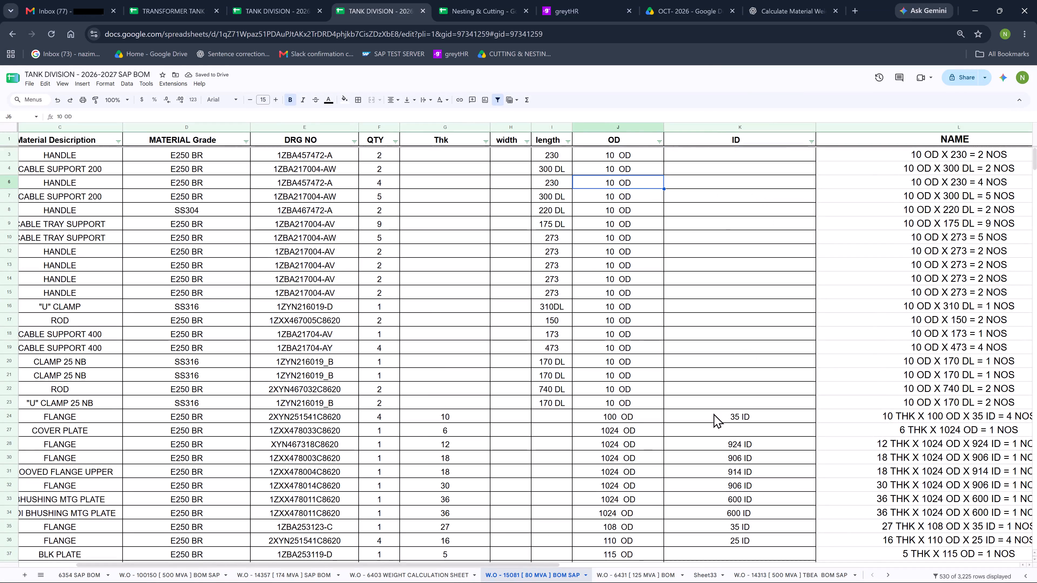
left_click_drag(556, 566, 652, 565)
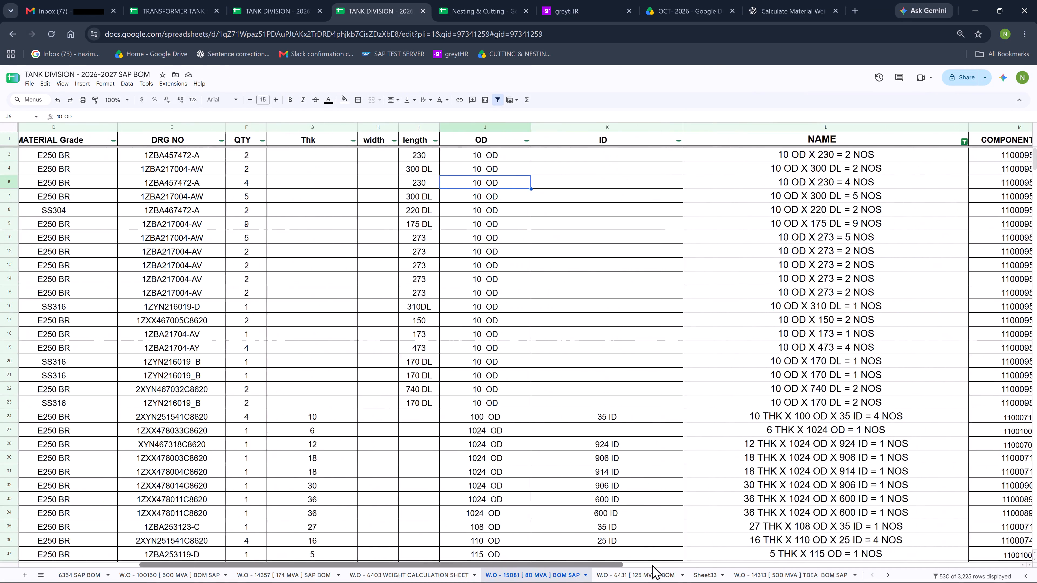
left_click_drag(652, 565, 782, 545)
left_click(675, 203)
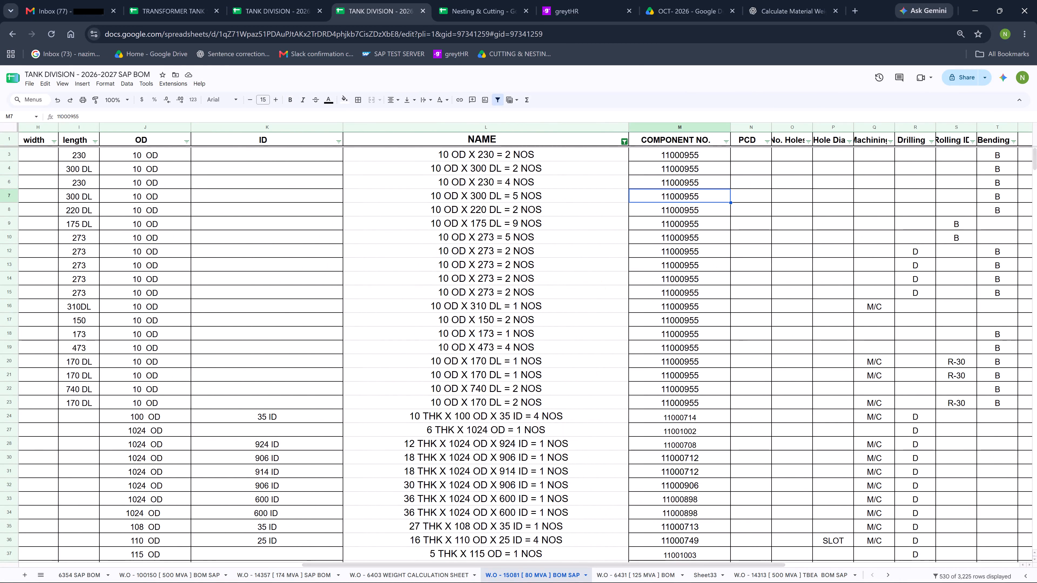
key("ctrl+c")
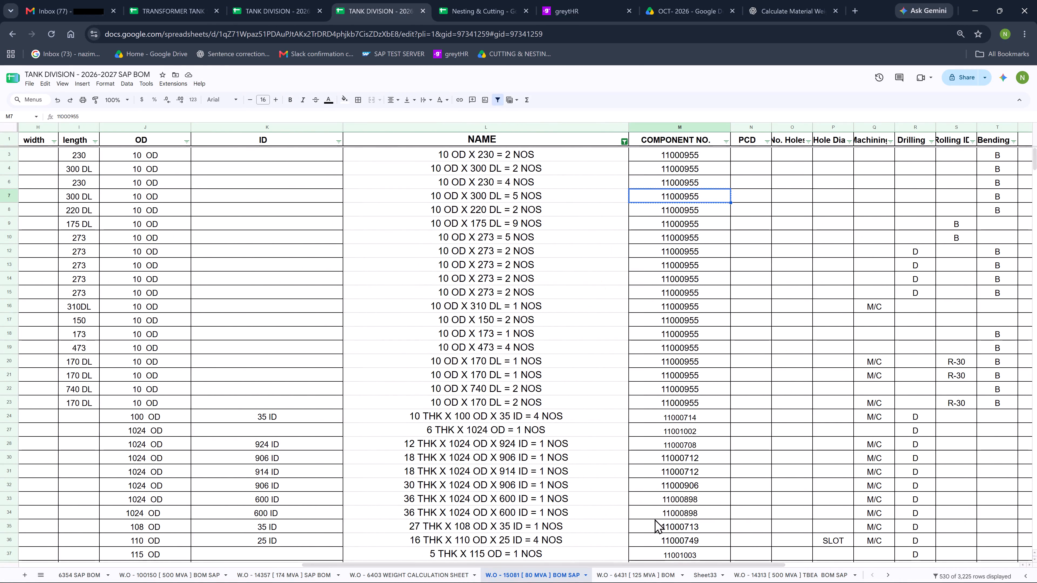
left_click(631, 573)
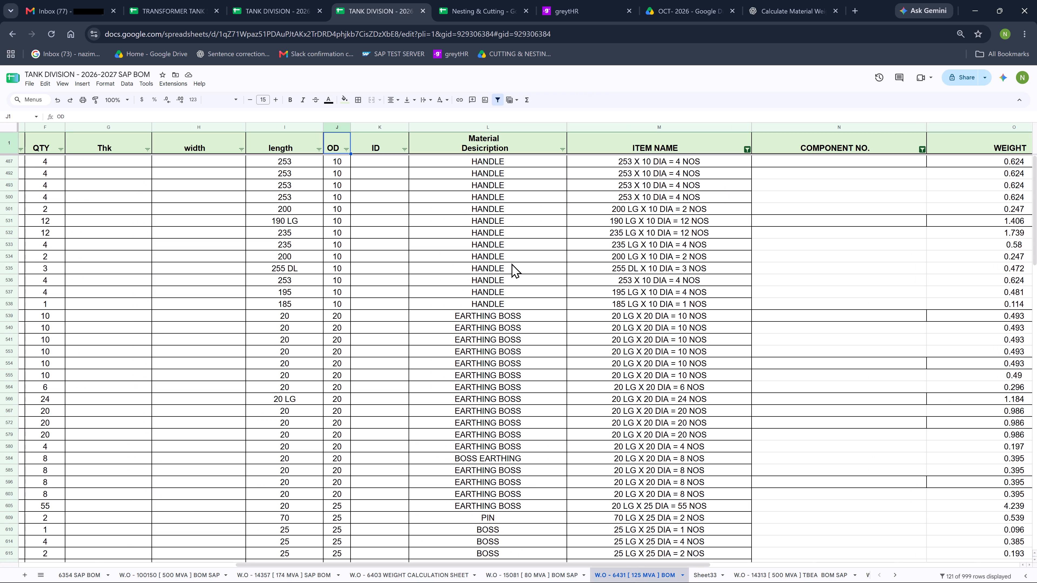
scroll(666, 302, "up", 7)
left_click_drag(776, 160, 781, 275)
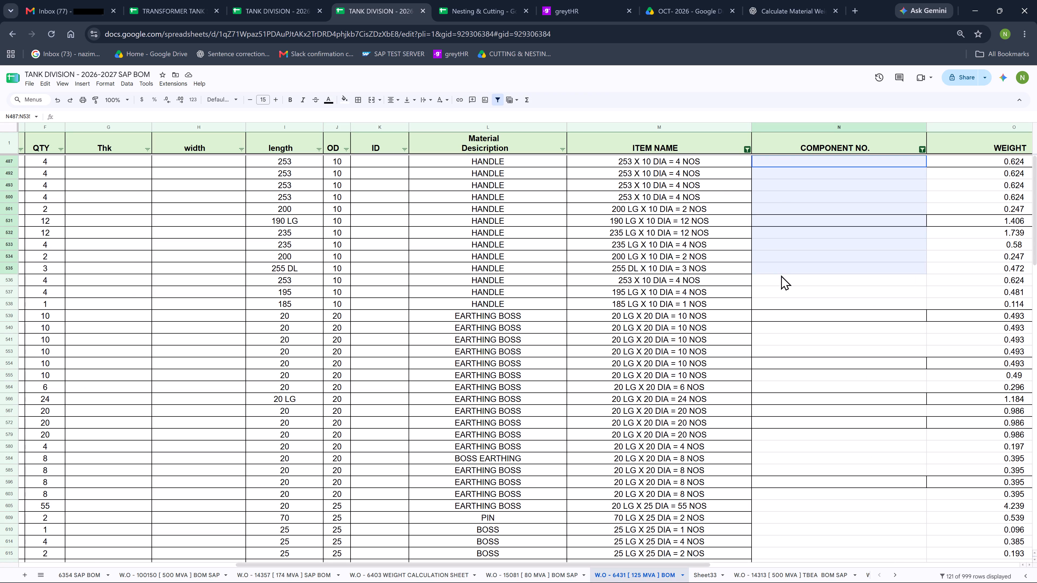
left_click_drag(781, 275, 777, 303)
key("ctrl+v")
Look through the OD-sorted rows on W.O - 15081 for a match to the 20 OD EARTHING BOSS items of W.O - 6431.
scroll(716, 231, "down", 1)
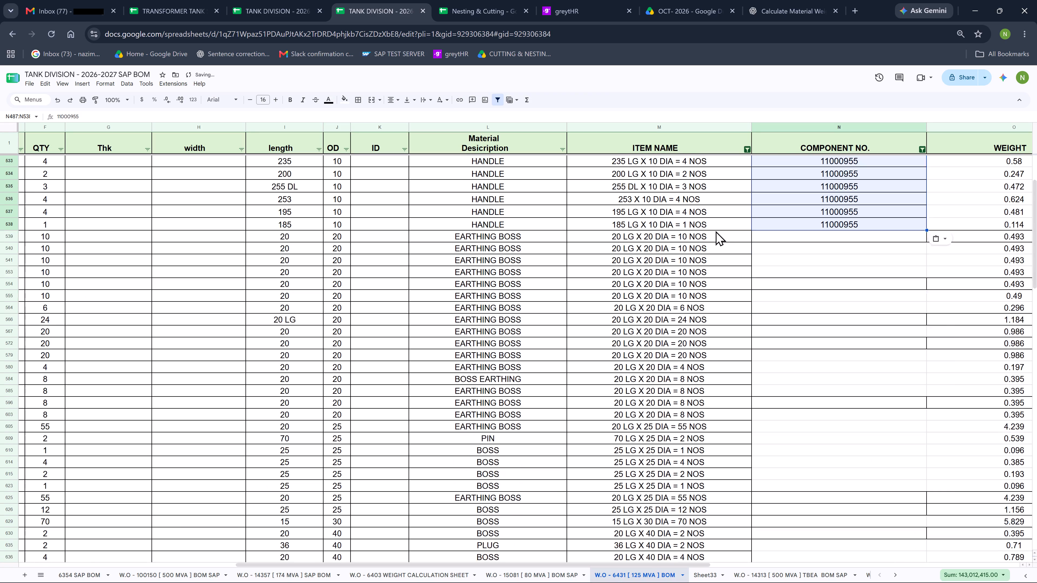
scroll(716, 231, "down", 1)
scroll(717, 249, "up", 1)
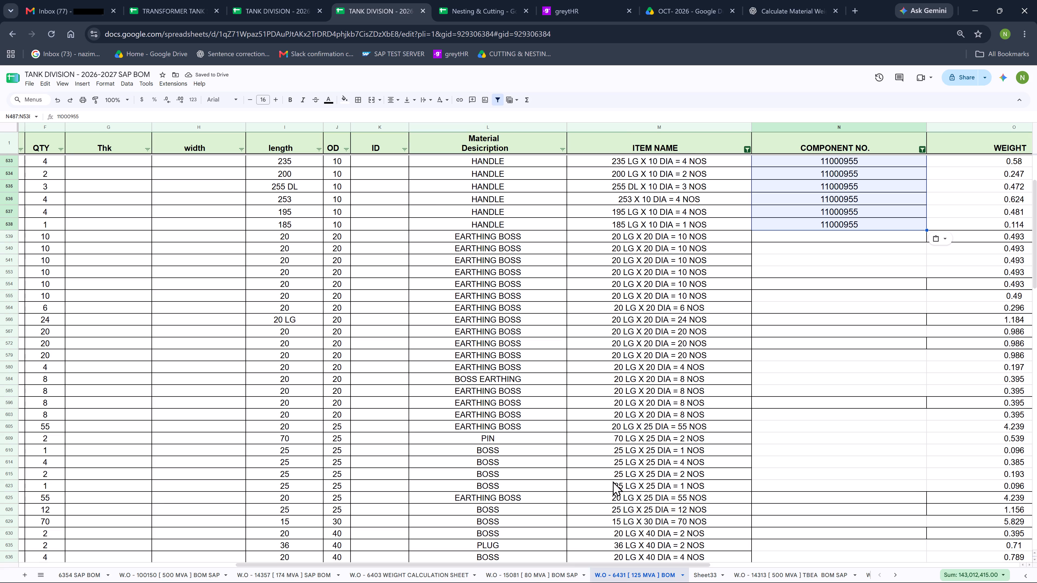
left_click(544, 574)
scroll(550, 228, "down", 1)
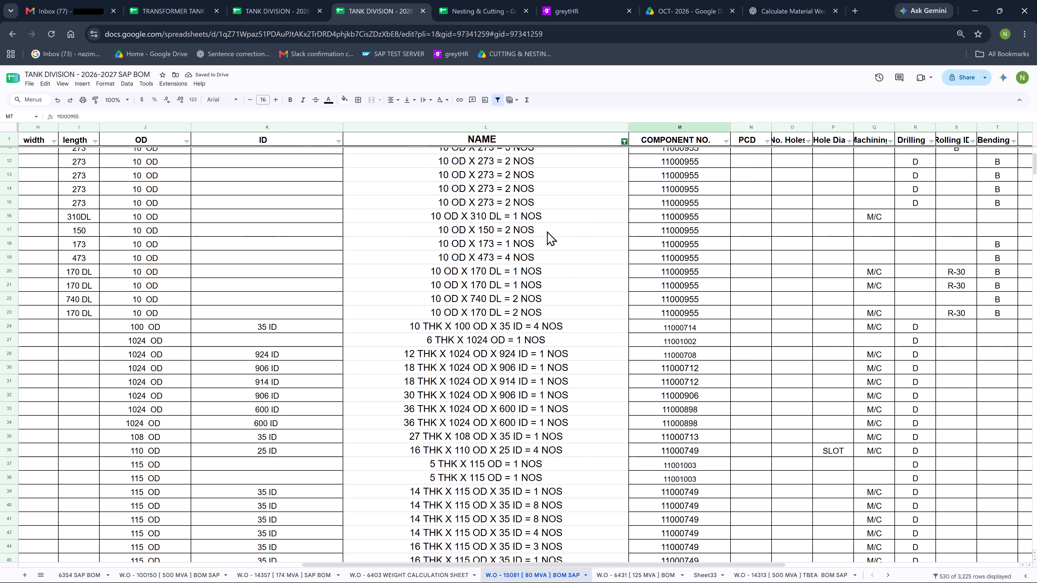
scroll(547, 231, "down", 1)
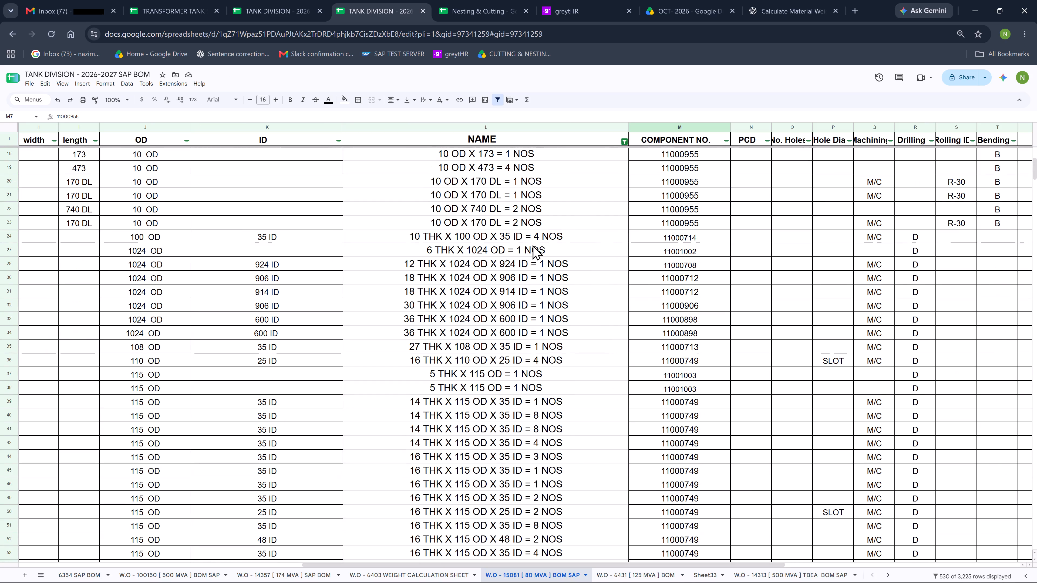
scroll(533, 245, "down", 4)
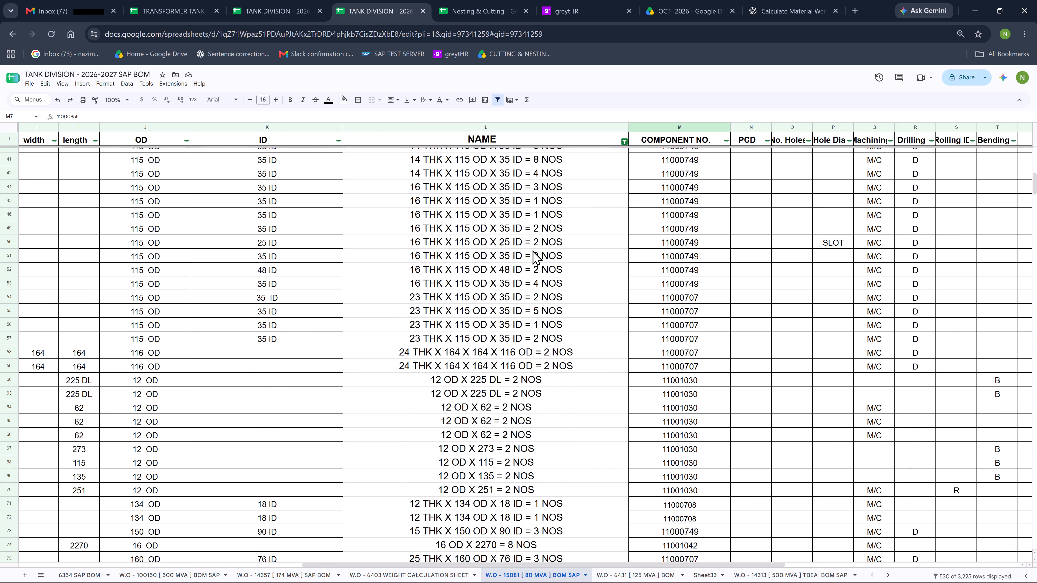
scroll(532, 251, "down", 5)
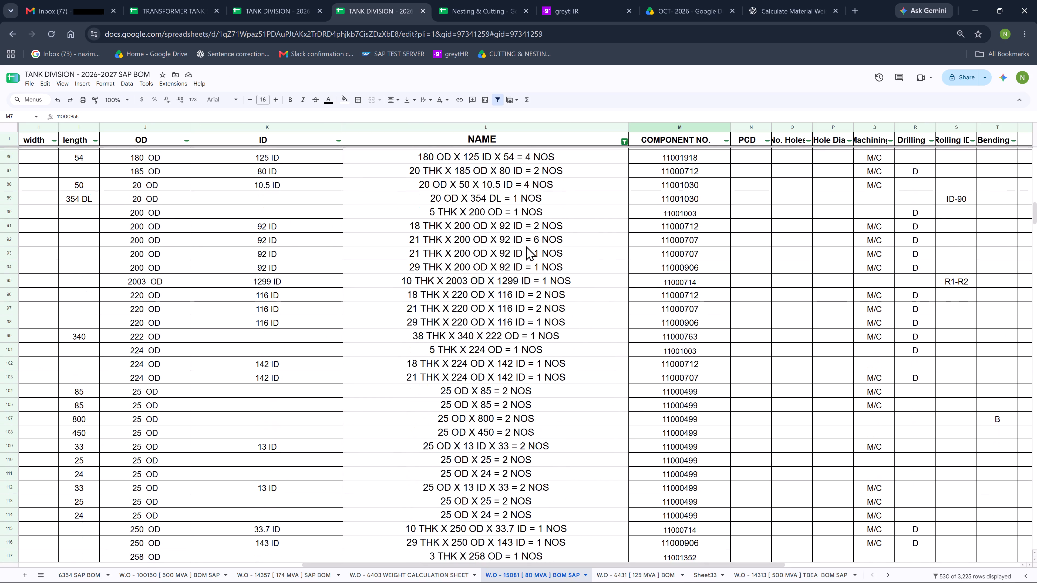
scroll(272, 286, "up", 17)
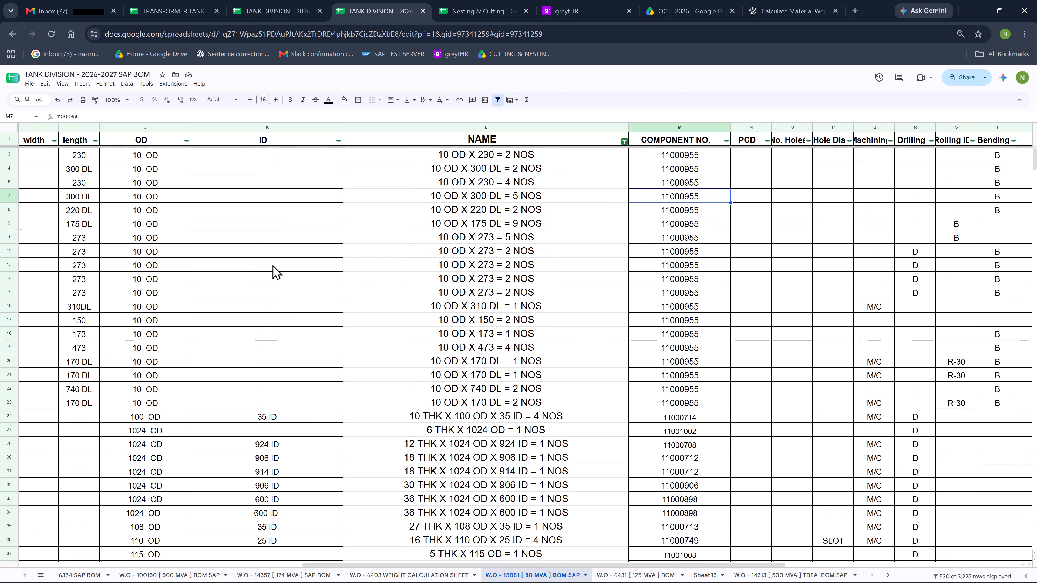
scroll(237, 289, "down", 14)
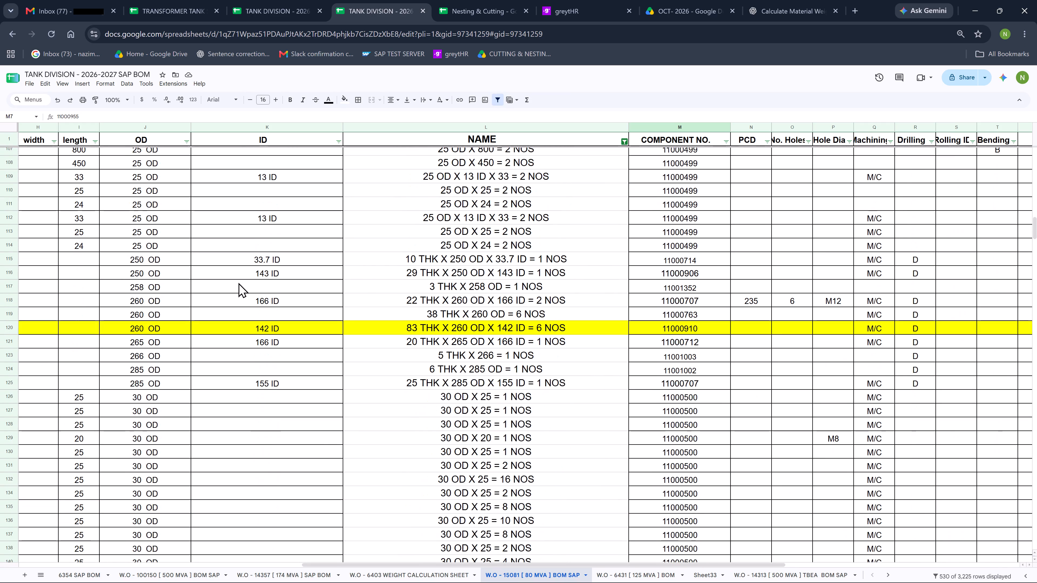
scroll(237, 274, "up", 1)
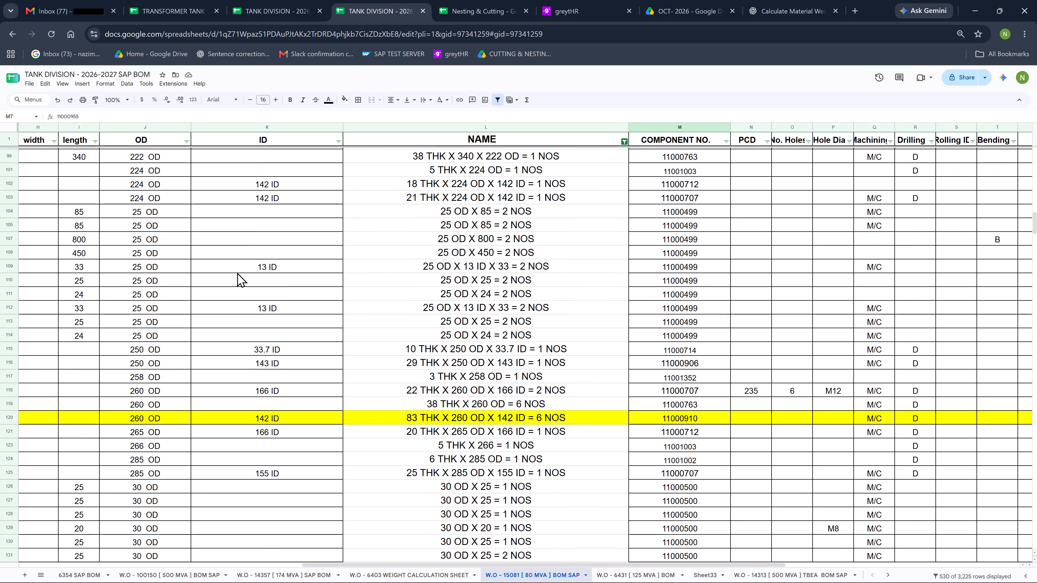
scroll(237, 273, "down", 2)
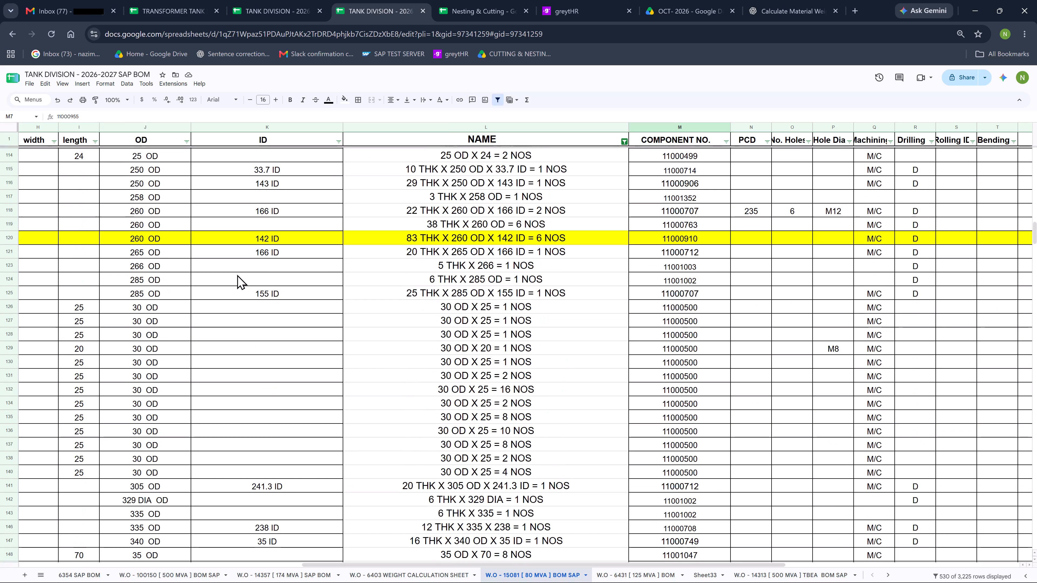
scroll(237, 274, "down", 6)
scroll(264, 288, "up", 4)
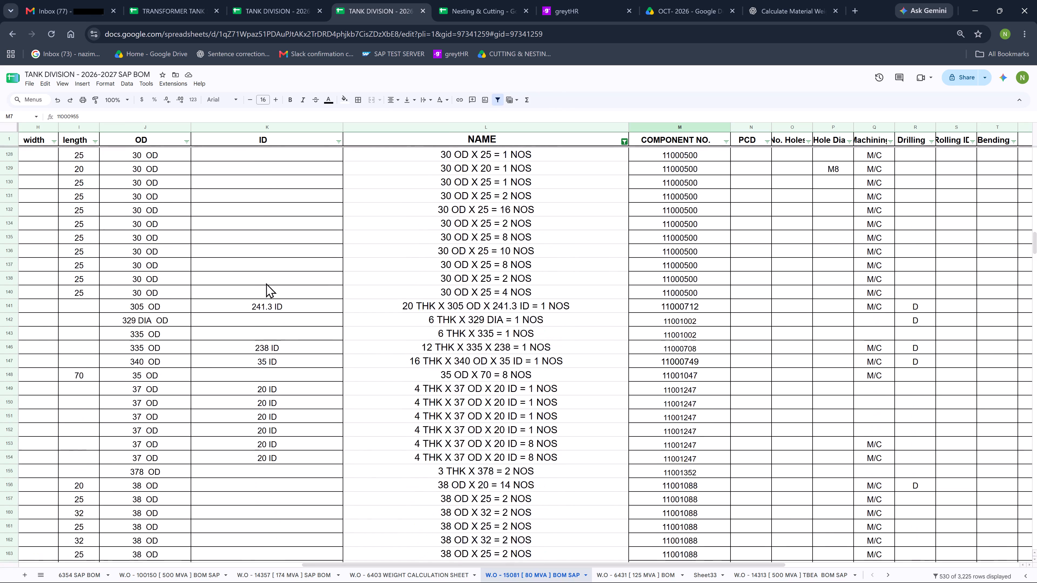
scroll(266, 283, "up", 20)
scroll(266, 283, "up", 10)
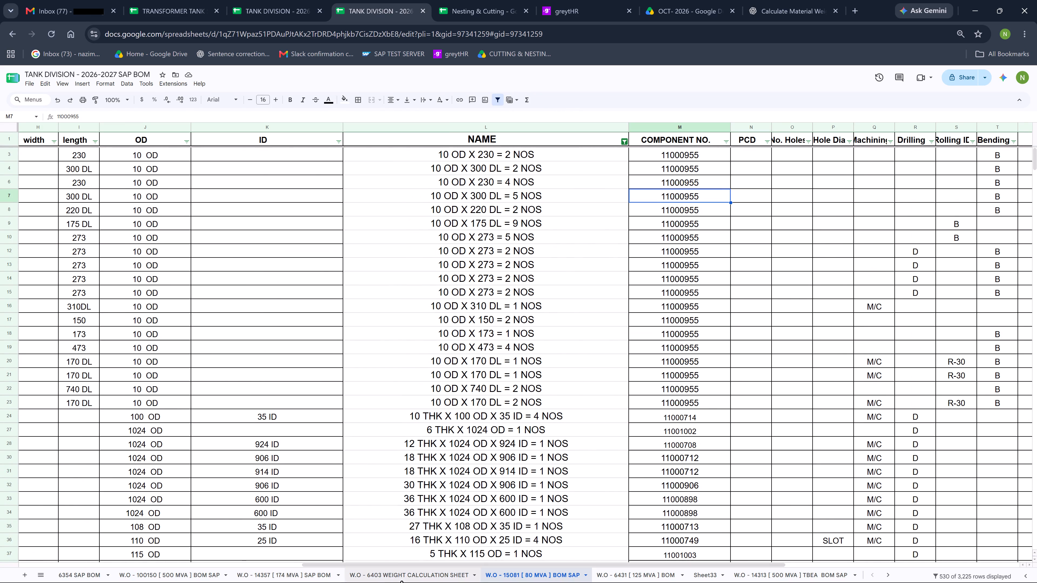
Move the W.O - 6403 WEIGHT CALCULATION SHEET ahead of the 6354 SAP BOM sheet.
left_click_drag(402, 580, 99, 579)
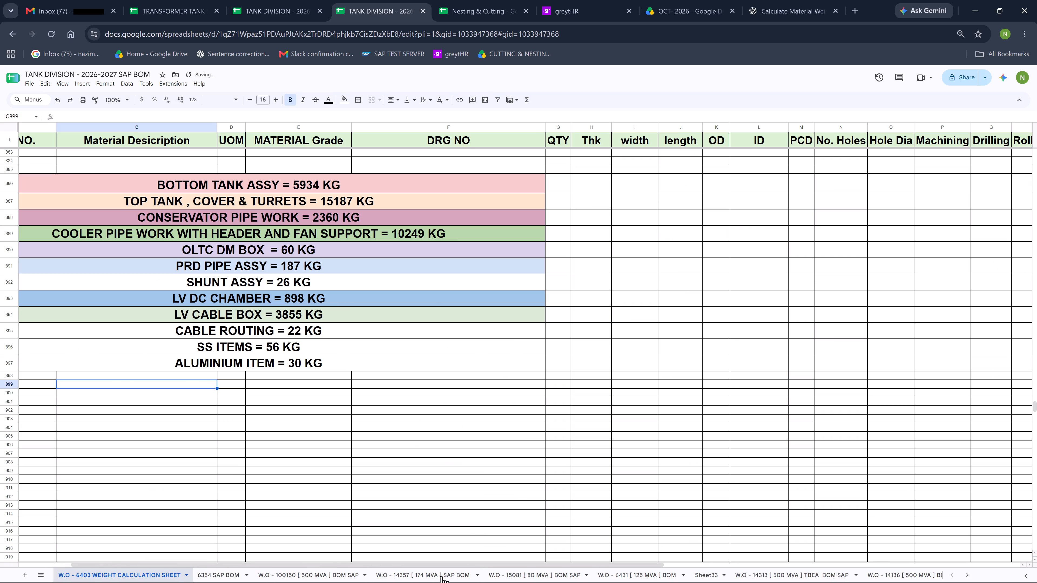
Clear the existing filter on the W.O - 100150 BOM sheet and create a new one over the whole sheet.
left_click(308, 573)
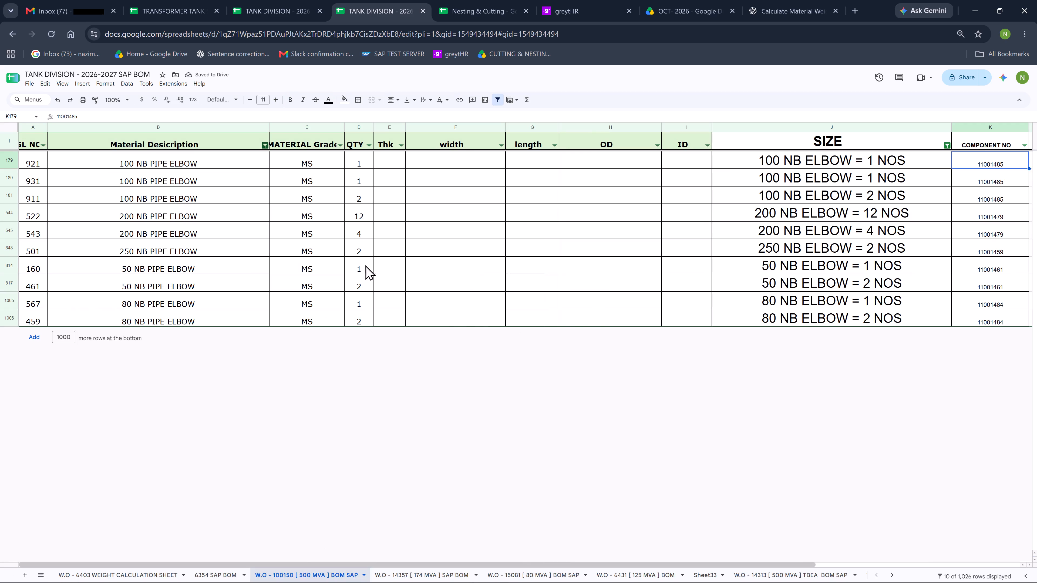
scroll(378, 375, "up", 1)
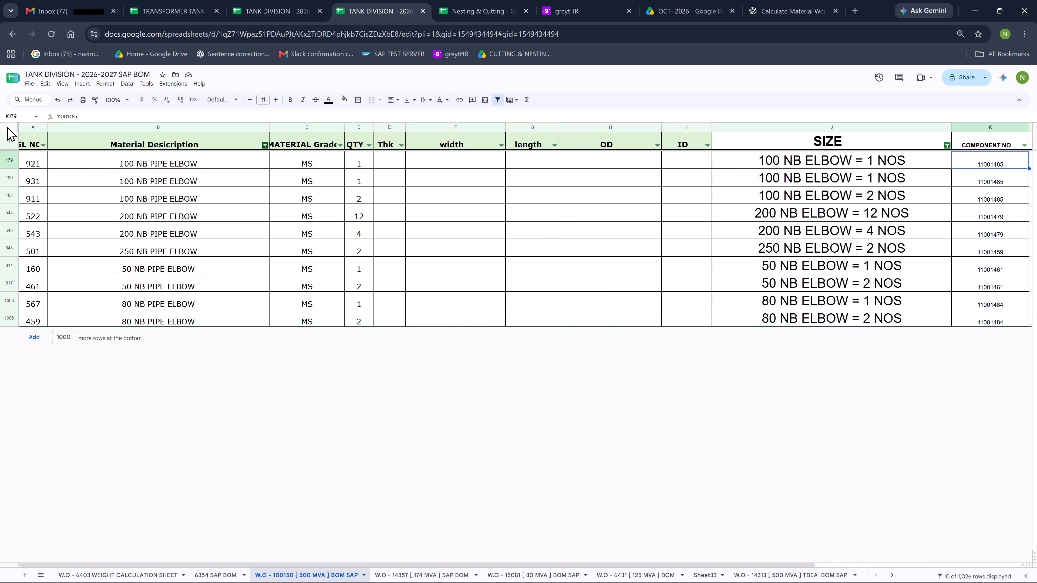
left_click(6, 128)
left_click(499, 98)
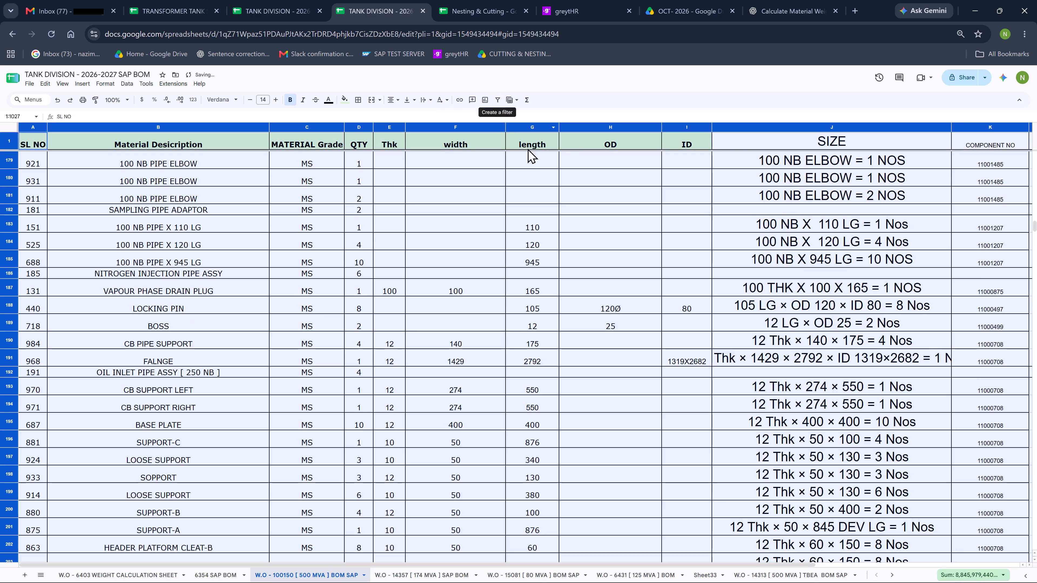
left_click(501, 101)
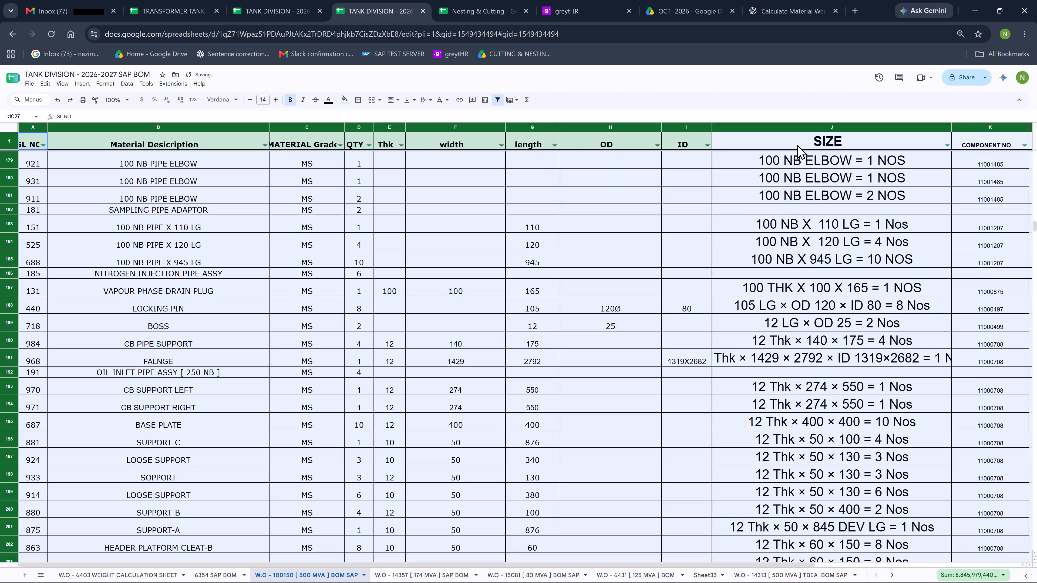
Exclude blank entries from the SIZE column on W.O - 100150.
left_click(944, 148)
left_click(900, 282)
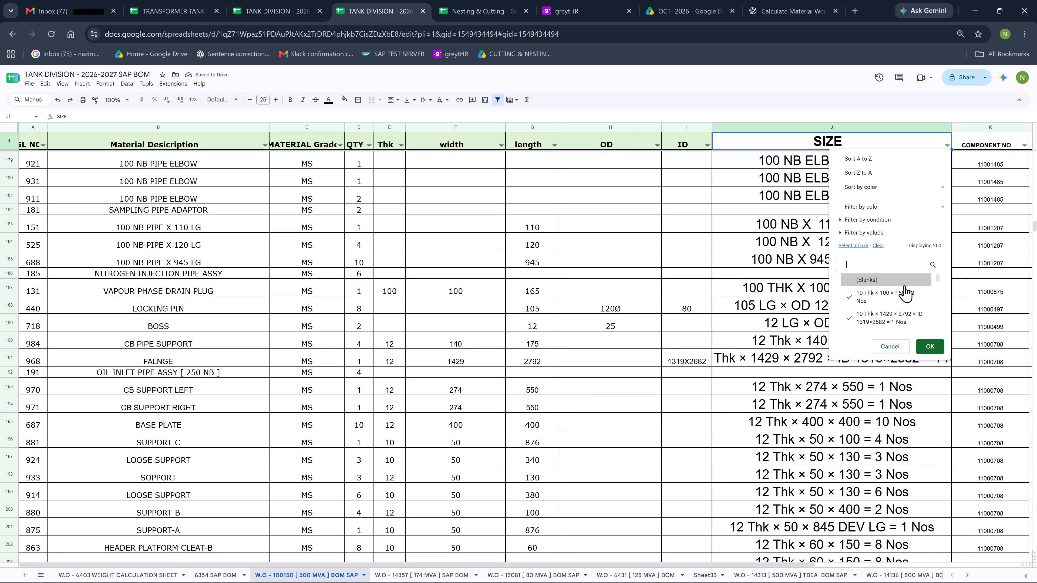
left_click(932, 343)
Sort the filtered W.O - 100150 rows by OD from A to Z.
left_click(662, 147)
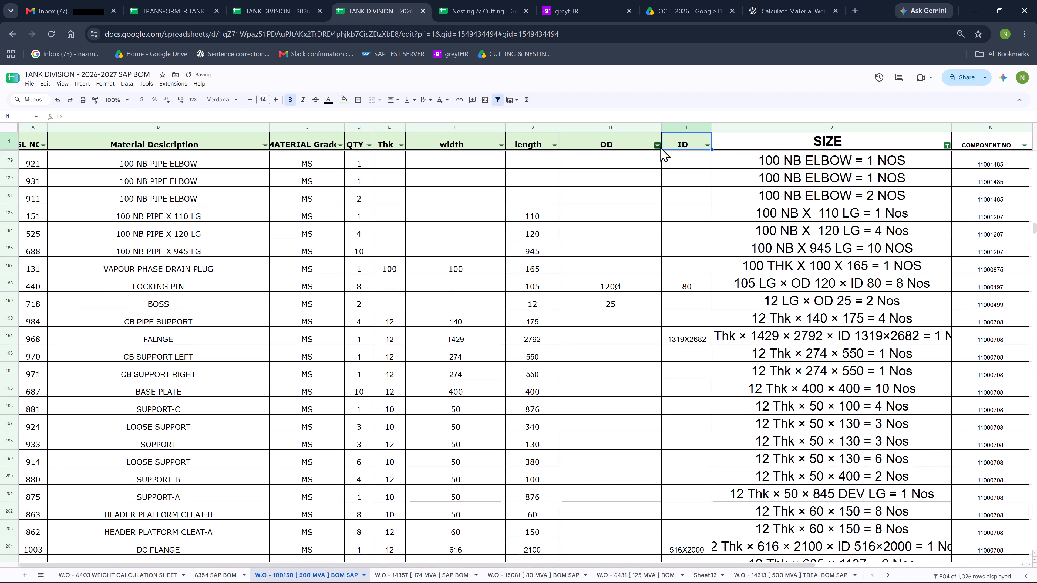
left_click(657, 145)
left_click(617, 158)
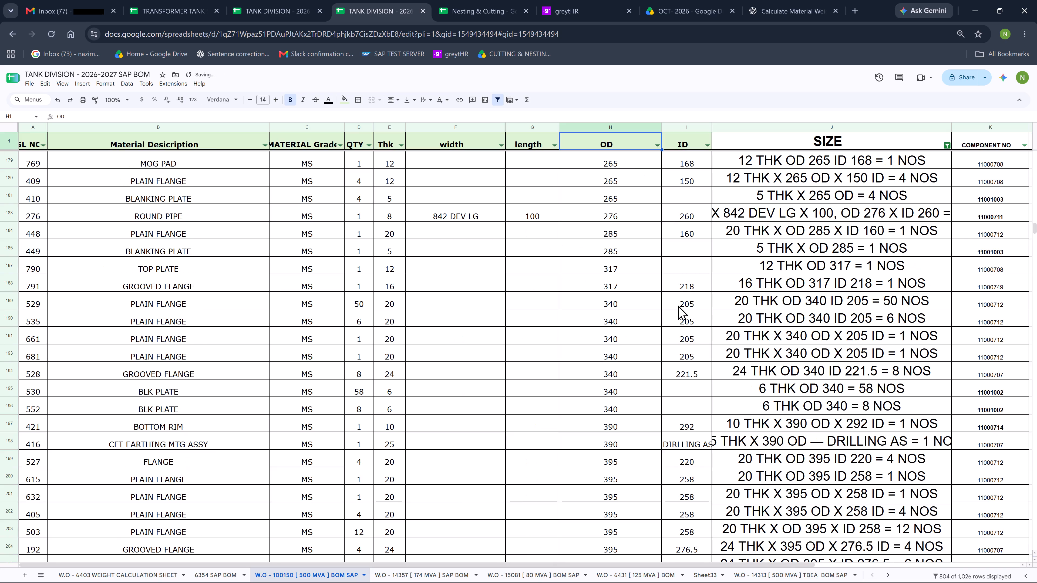
Copy the 20 OD HINGE-B component number 11001030 from W.O - 100150 into all the 20 OD EARTHING BOSS rows on W.O - 6431.
left_click_drag(1036, 226, 1027, 94)
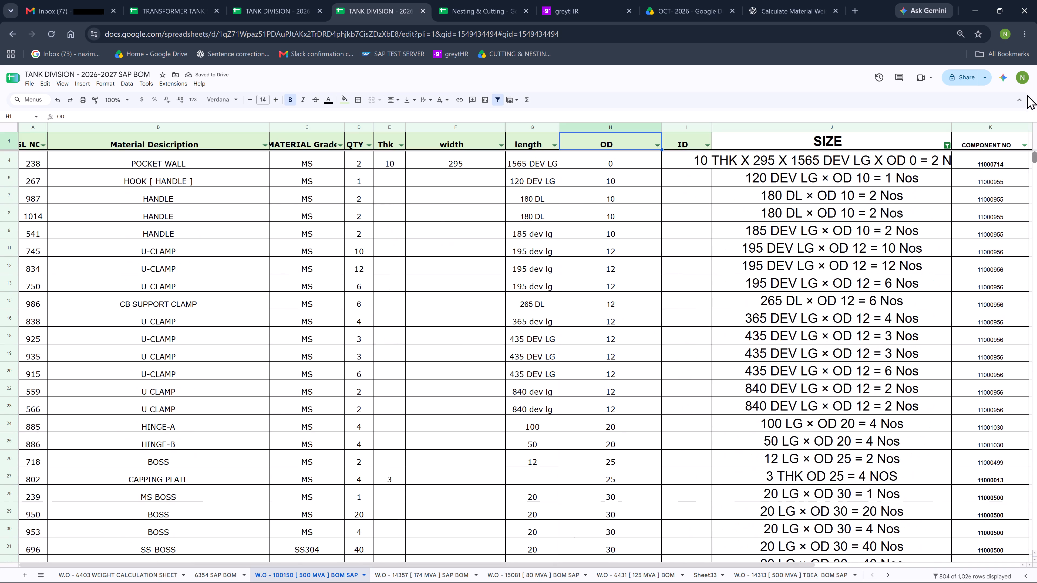
left_click_drag(1027, 94, 1026, 94)
scroll(622, 240, "up", 7)
scroll(608, 203, "down", 3)
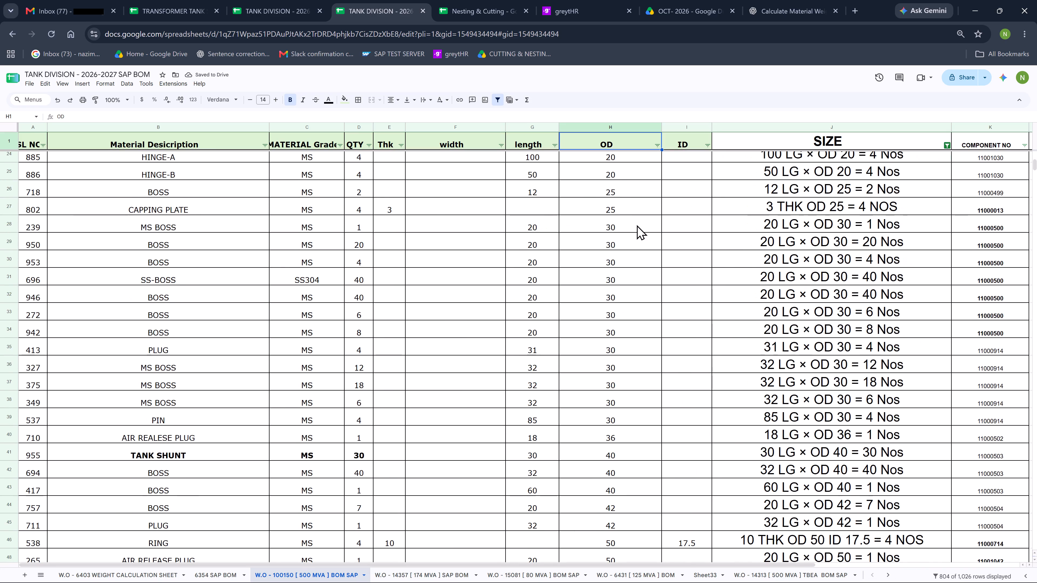
scroll(638, 224, "up", 1)
left_click(627, 256)
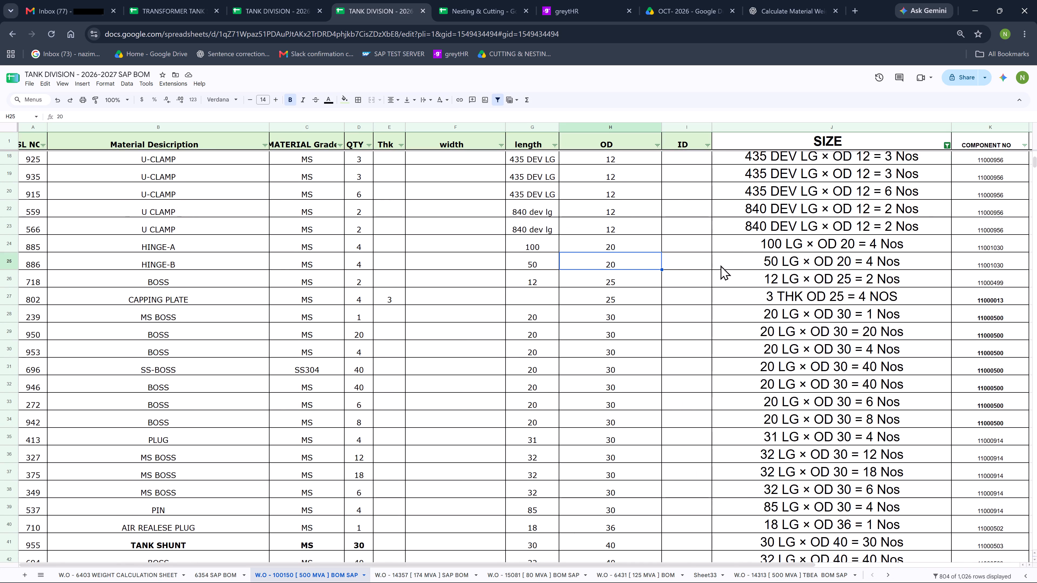
left_click(849, 263)
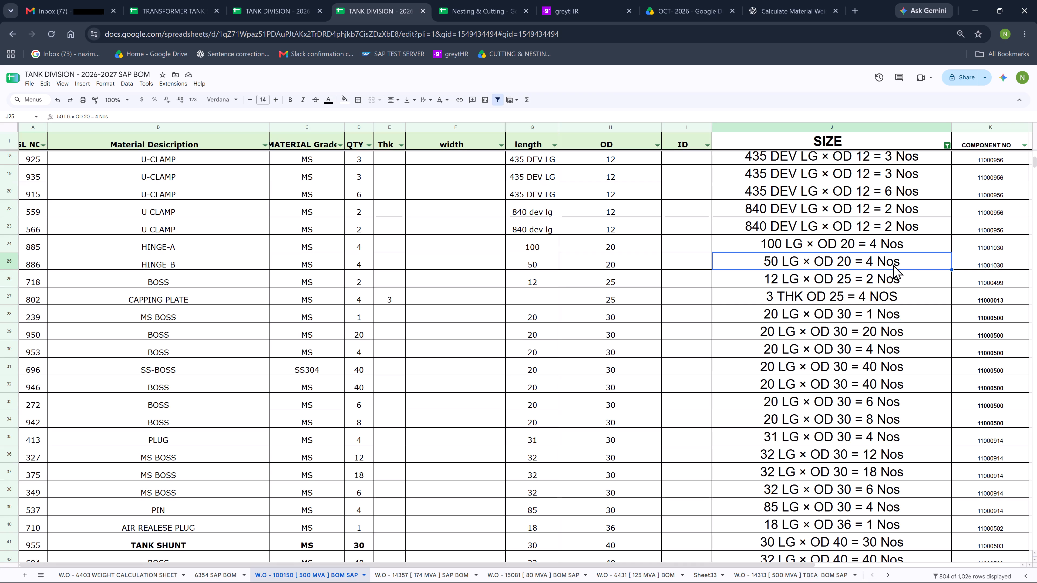
key("Right")
key("ctrl+c")
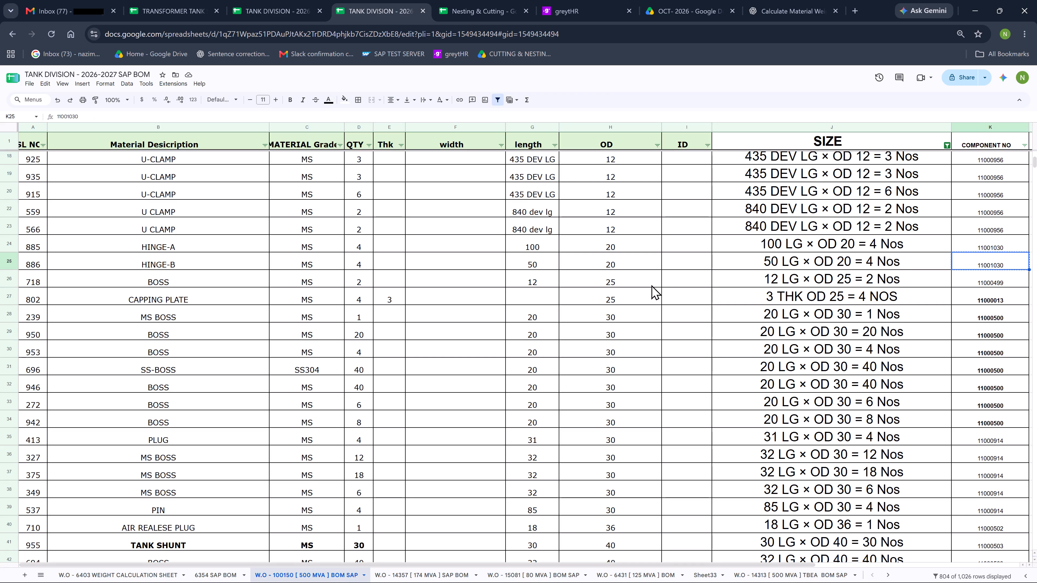
left_click(643, 574)
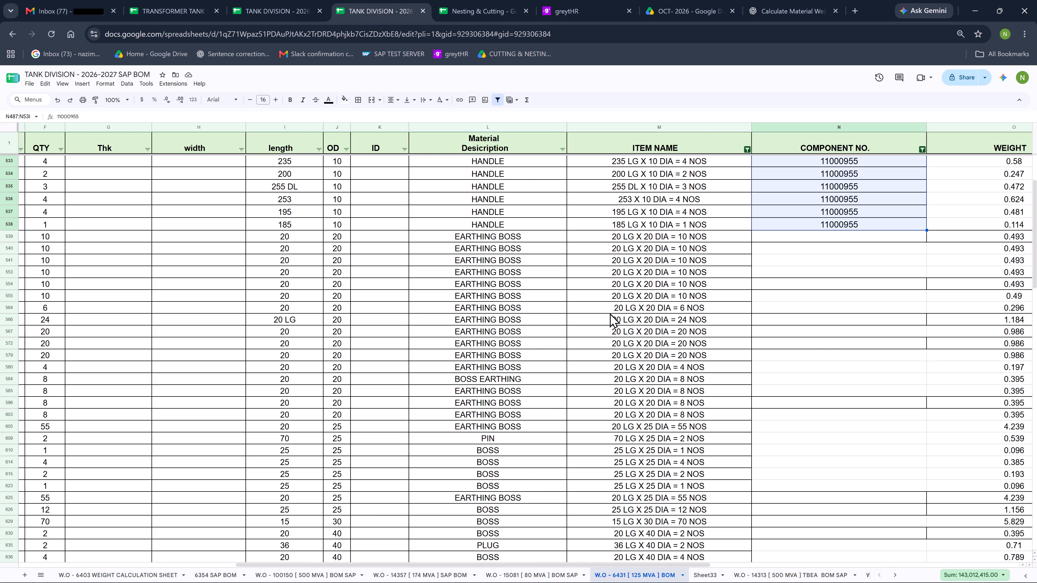
left_click_drag(786, 239, 794, 377)
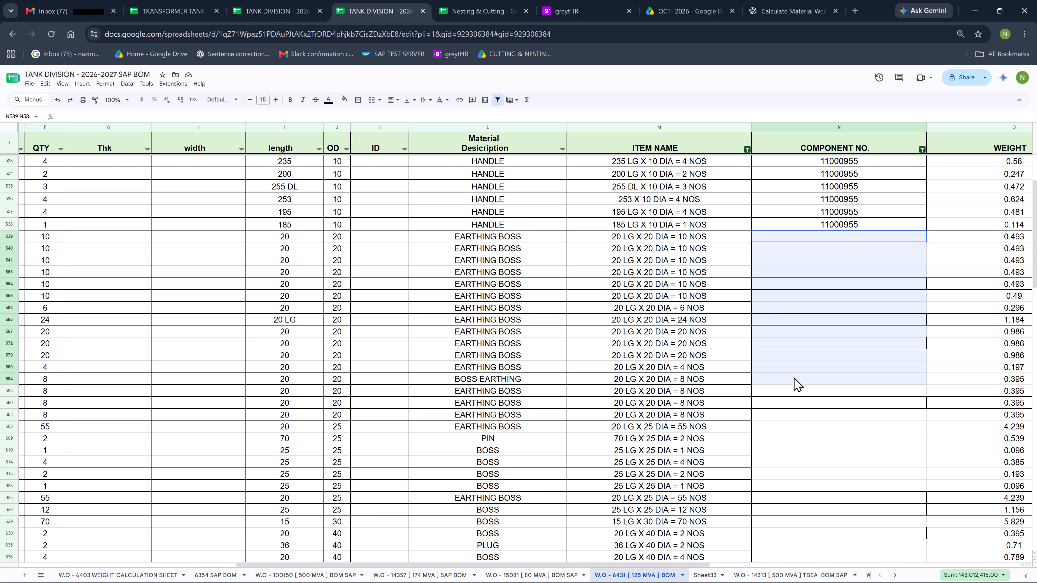
left_click_drag(794, 377, 787, 409)
key("ctrl+v")
key("ctrl+c")
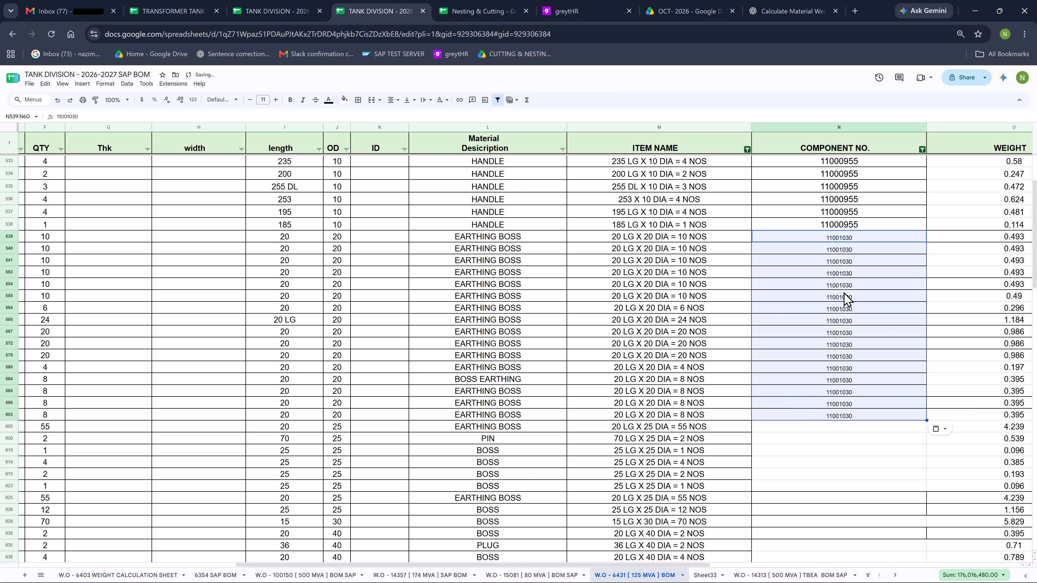
Copy the 25 OD component number 11000499 from W.O - 15081 into all the 25 OD boss and pin rows on W.O - 6431.
scroll(828, 287, "down", 2)
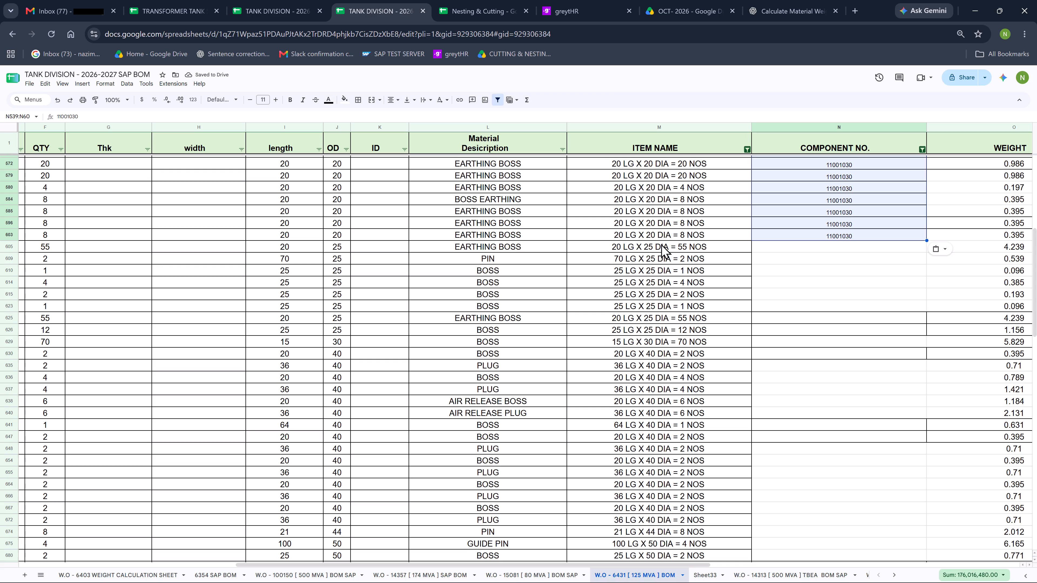
left_click(518, 573)
scroll(559, 321, "down", 2)
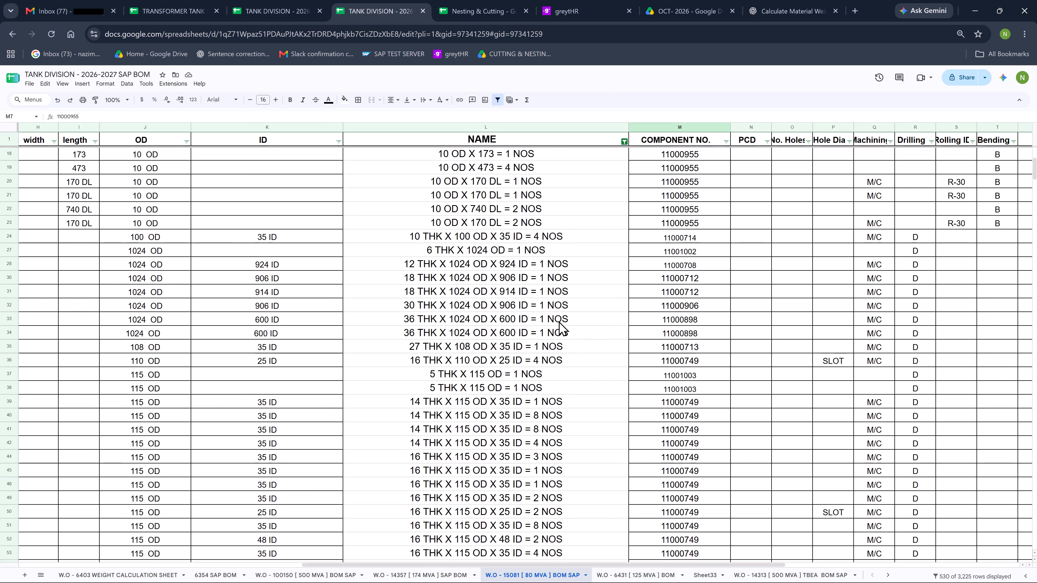
scroll(559, 321, "up", 7)
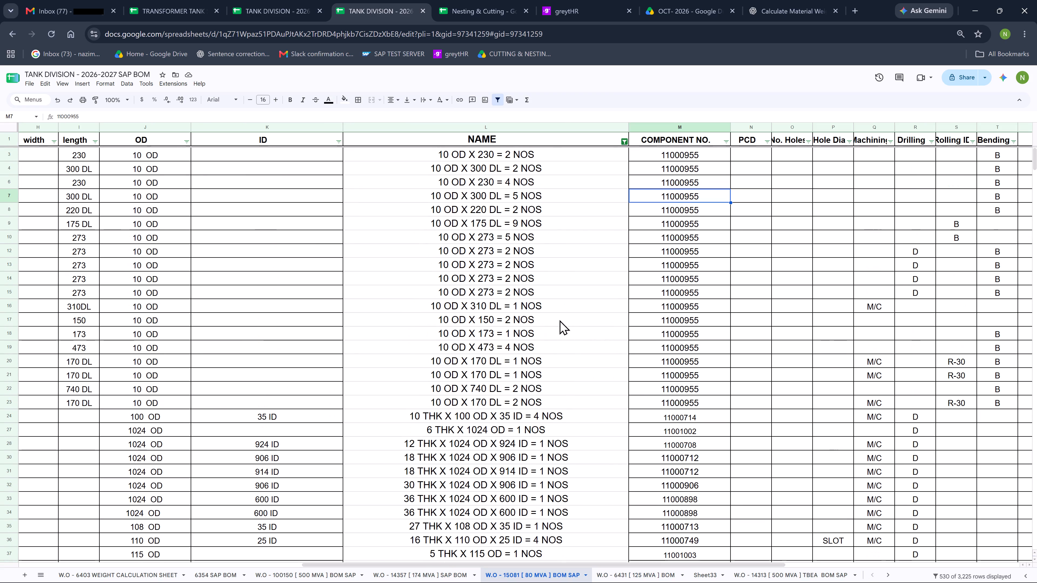
scroll(268, 339, "down", 2)
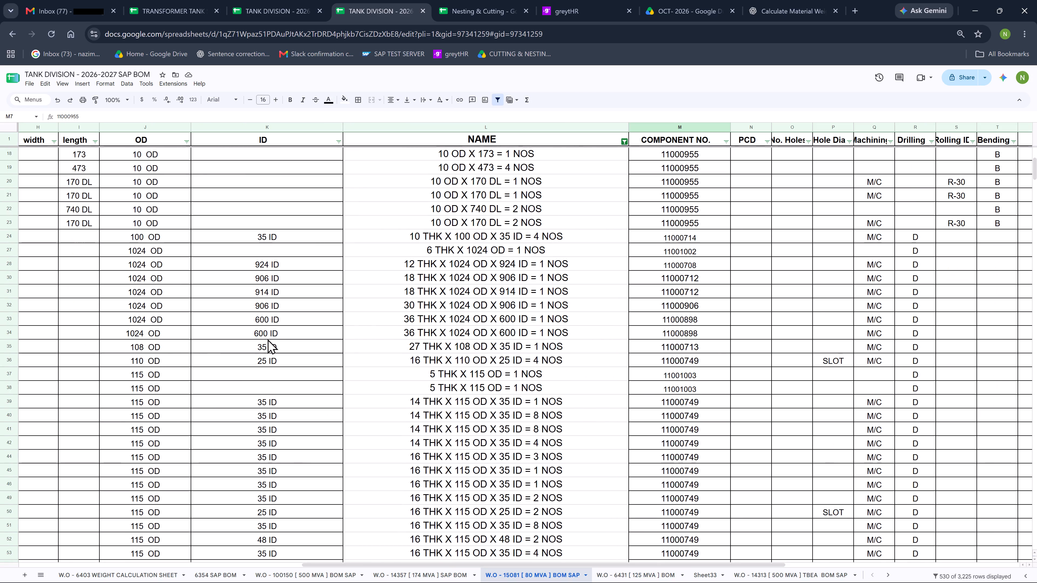
scroll(192, 348, "down", 5)
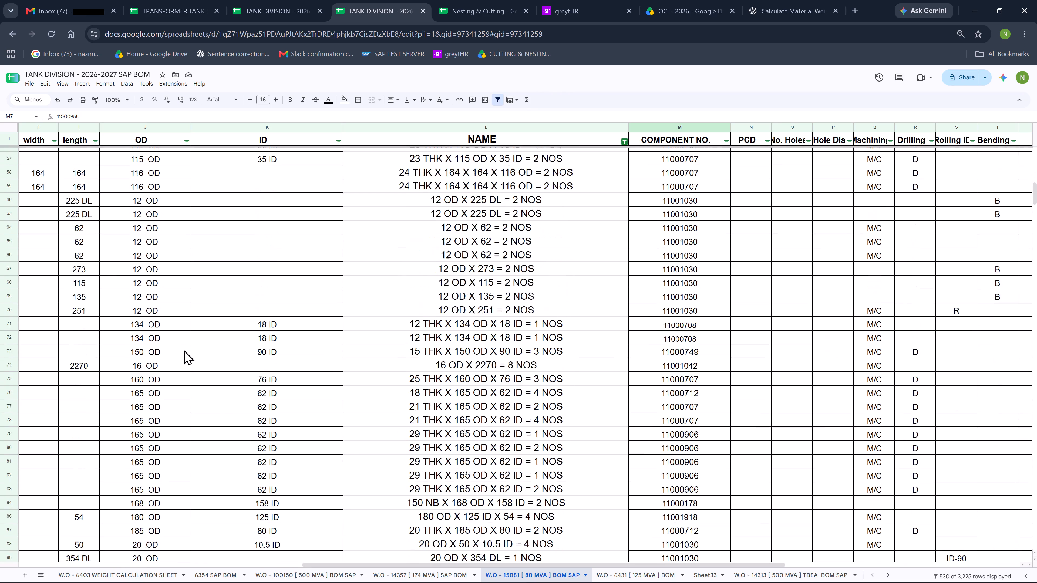
scroll(184, 350, "down", 3)
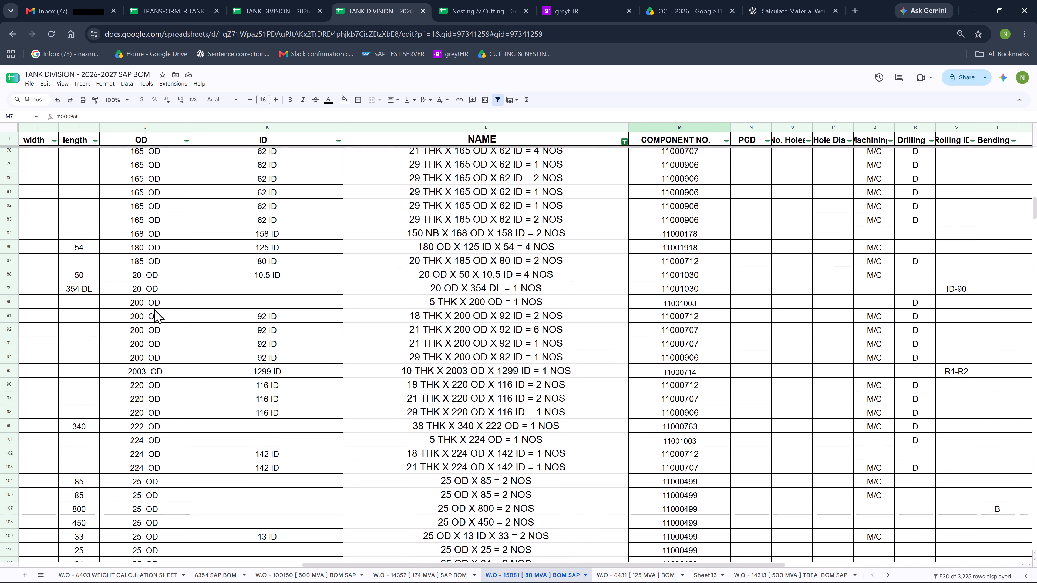
scroll(160, 335, "down", 3)
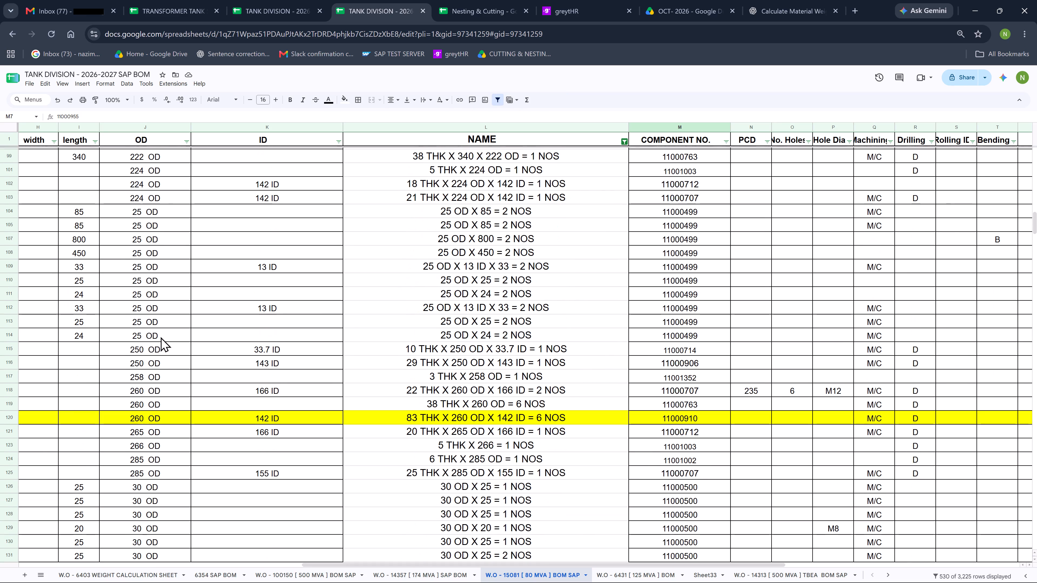
left_click(144, 319)
left_click(662, 318)
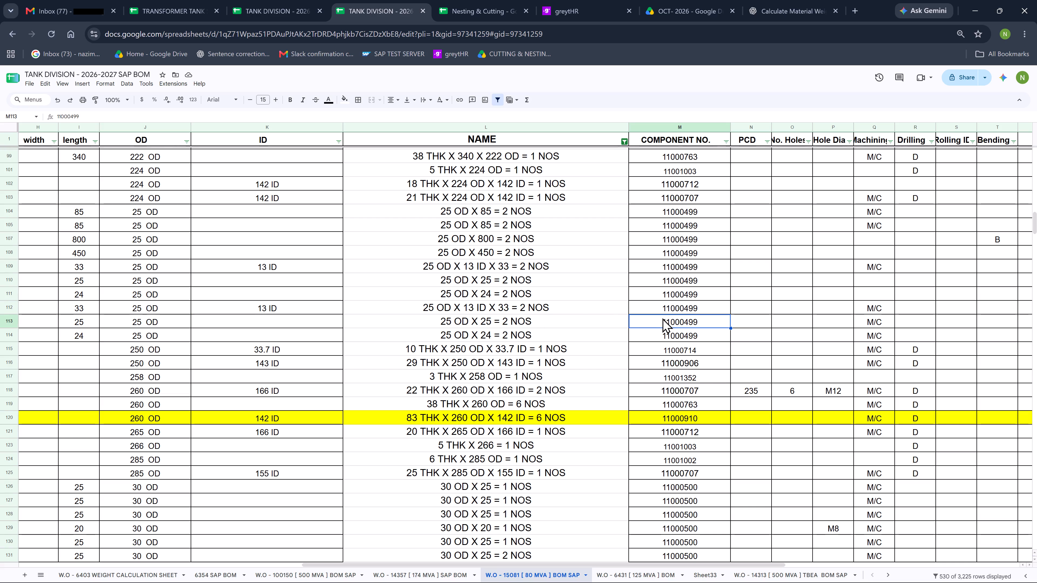
key("ctrl+c")
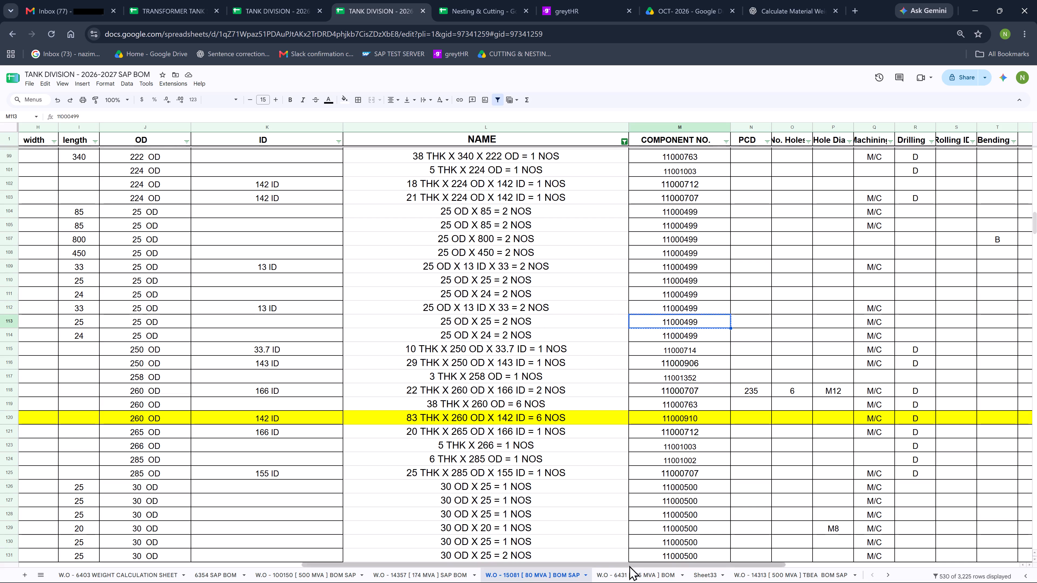
left_click(629, 576)
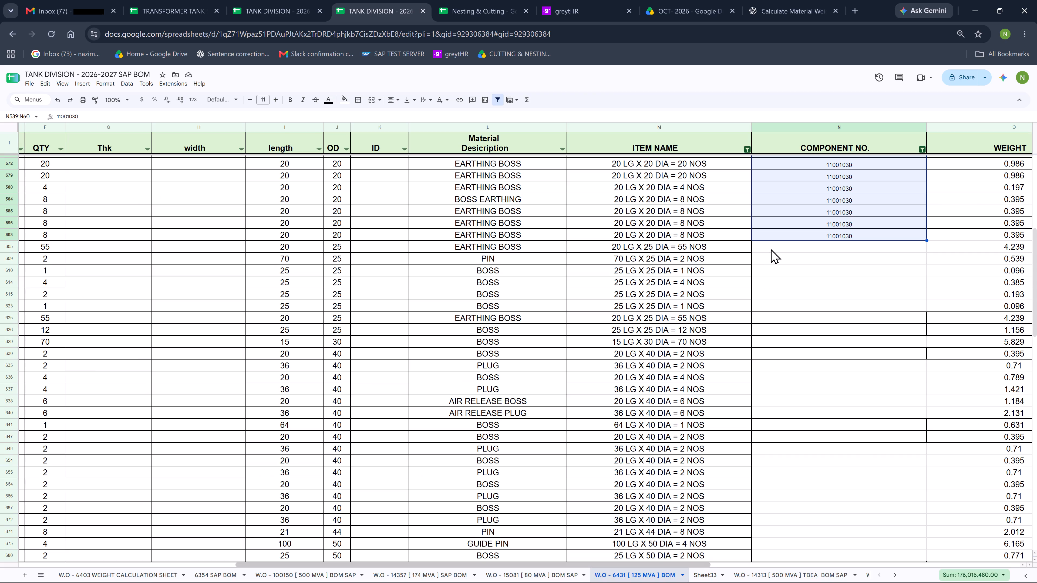
left_click_drag(772, 248, 774, 327)
key("ctrl+v")
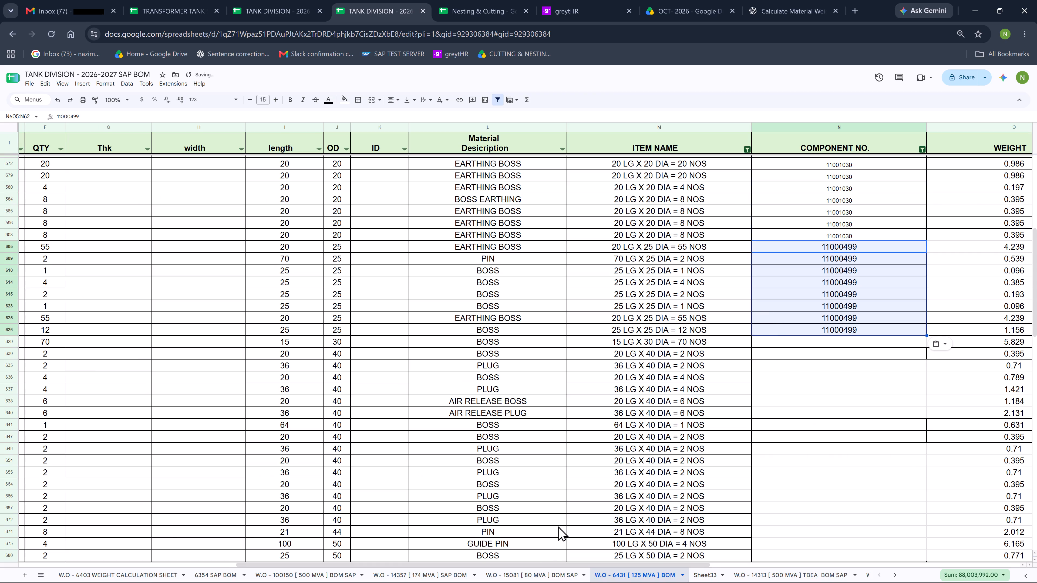
Copy the 30 OD component number 11000500 from W.O - 15081 into the 30 OD BOSS row on W.O - 6431.
left_click(522, 575)
scroll(518, 411, "down", 1)
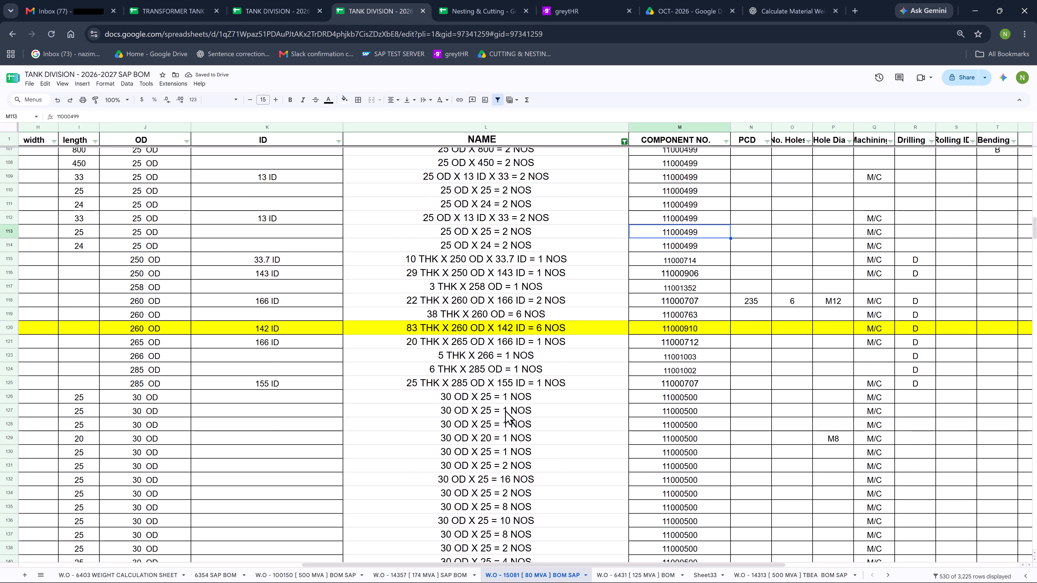
left_click(154, 398)
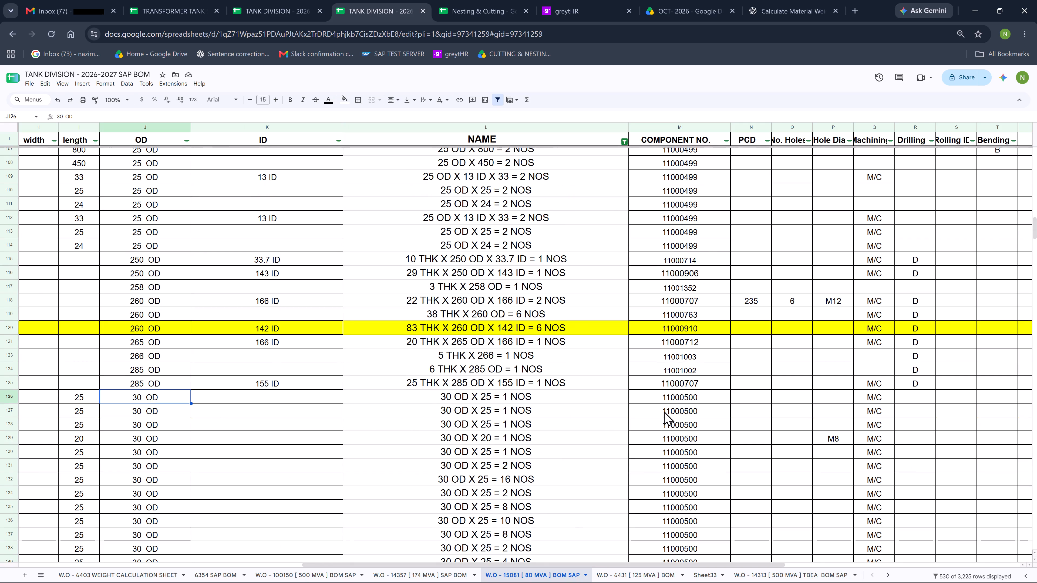
left_click(674, 406)
key("ctrl+c")
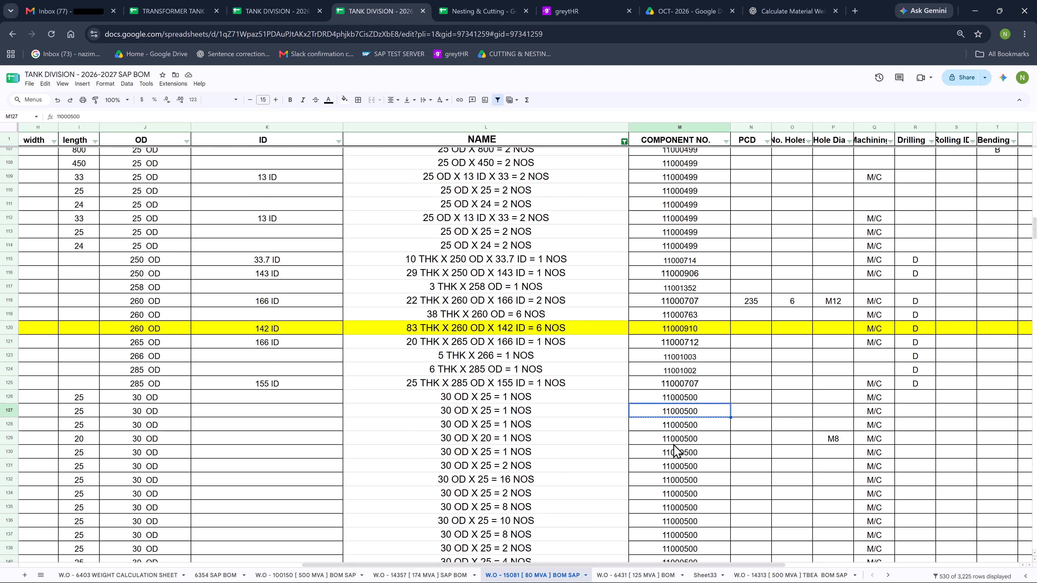
left_click(641, 575)
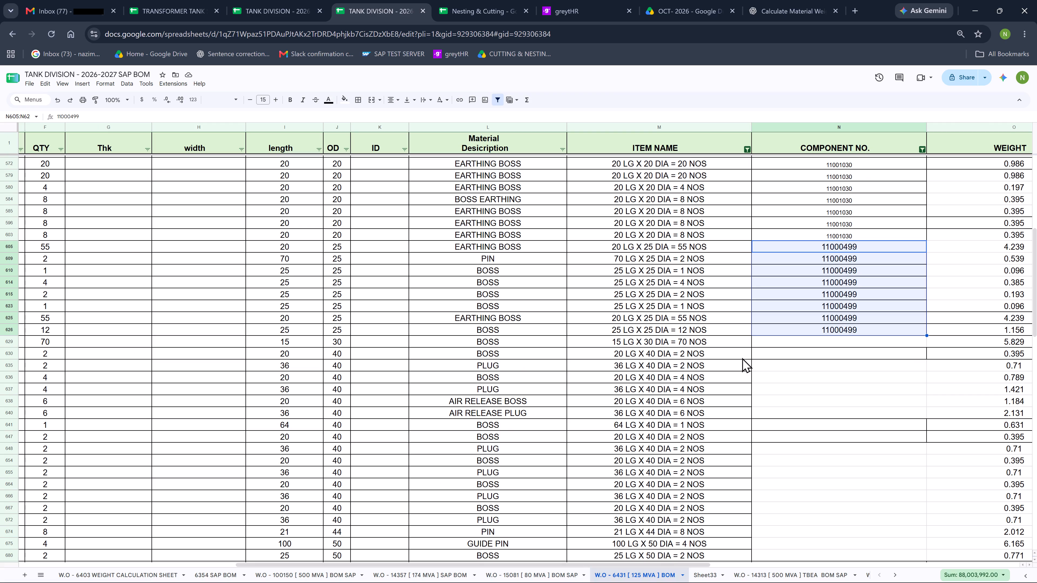
left_click(766, 341)
key("ctrl+v")
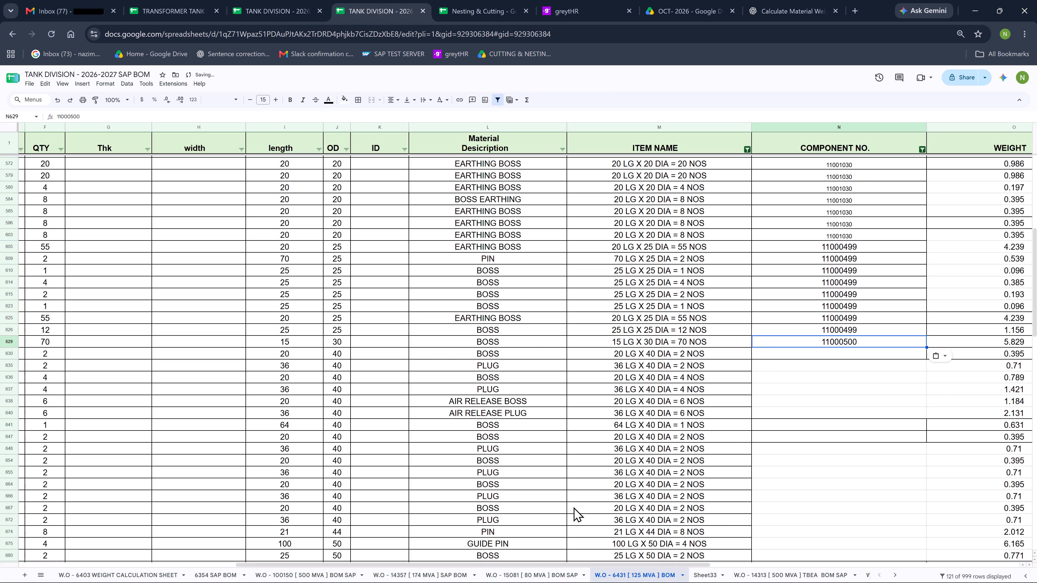
Copy the 40 OD BOSS component number 11000503 from W.O - 100150 into all the 40 OD boss and plug rows on W.O - 6431.
left_click(508, 574)
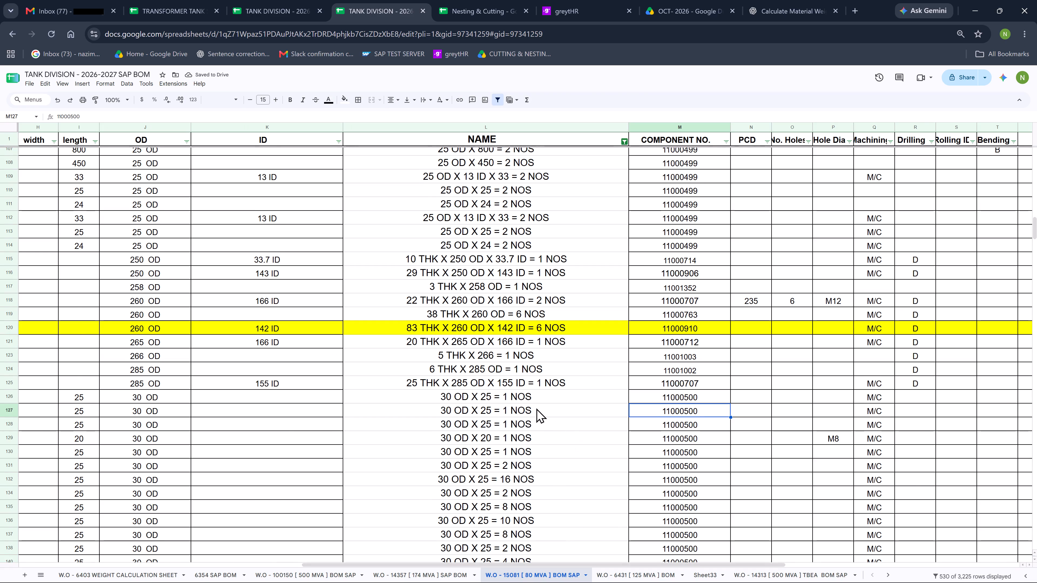
scroll(536, 408, "down", 1)
scroll(378, 432, "down", 2)
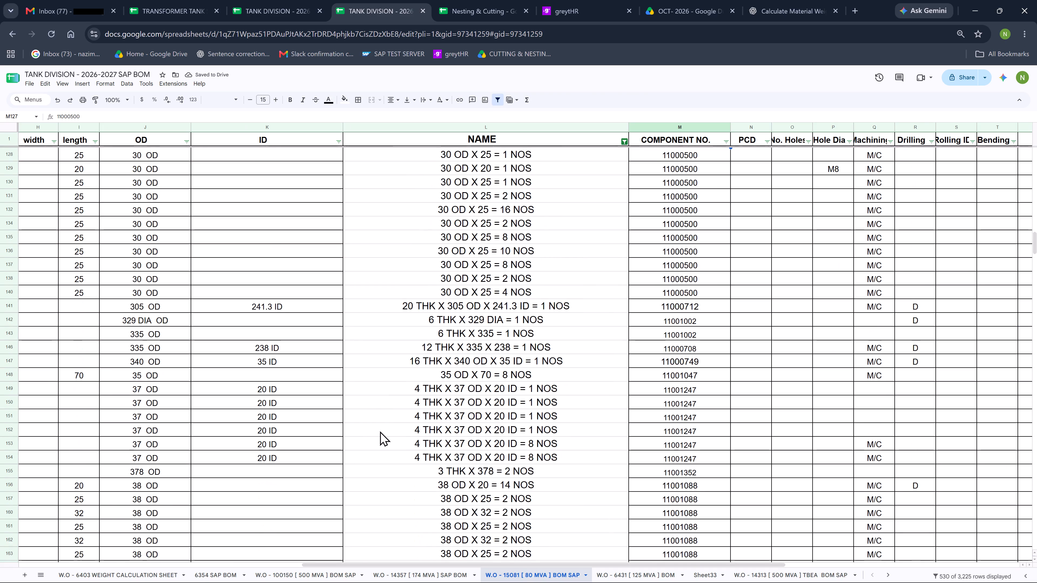
scroll(359, 430, "down", 2)
scroll(228, 372, "down", 1)
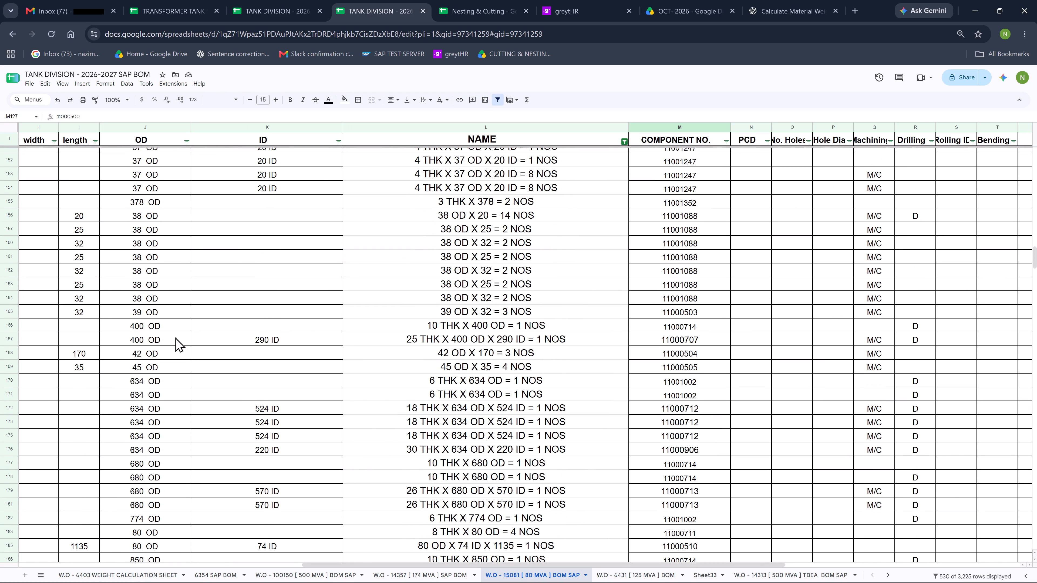
scroll(174, 338, "down", 2)
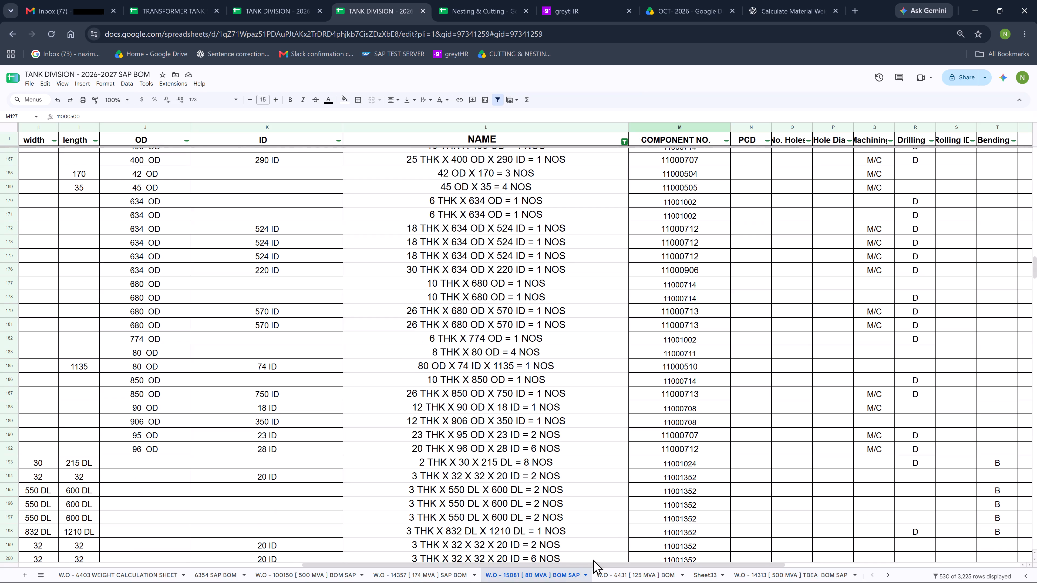
left_click(415, 575)
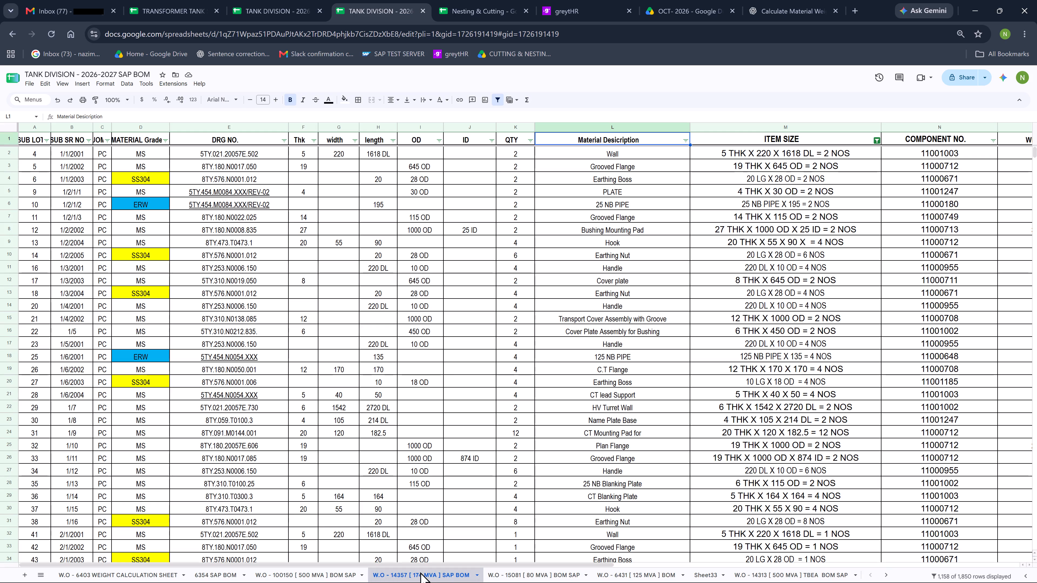
left_click(315, 567)
left_click(313, 571)
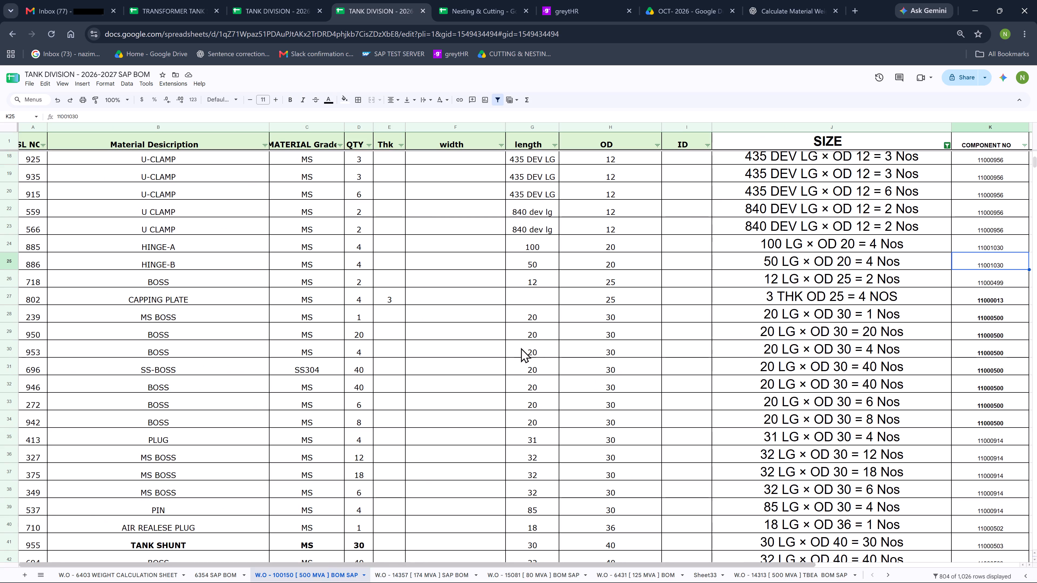
scroll(529, 348, "down", 3)
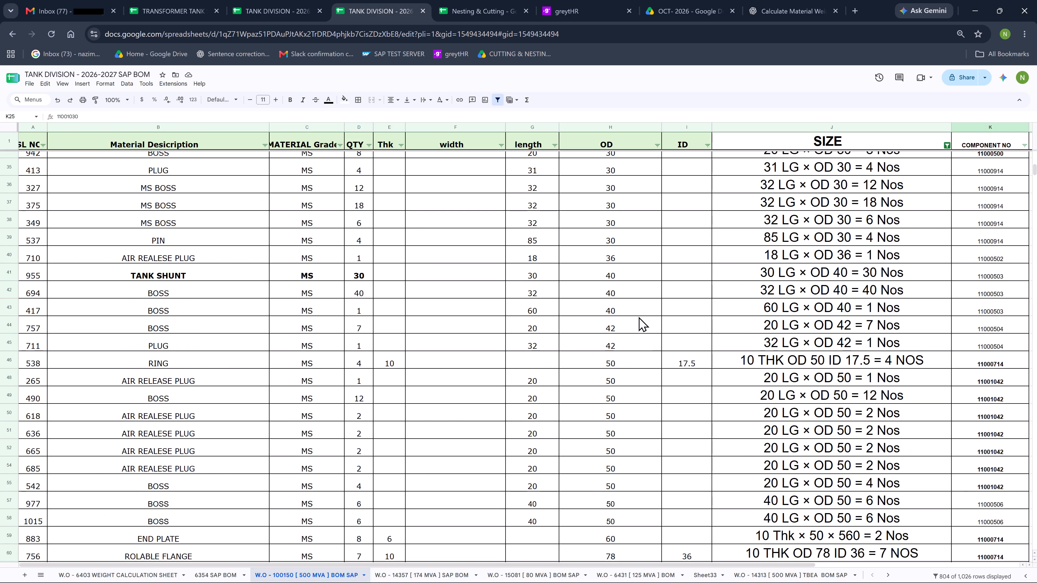
left_click(629, 306)
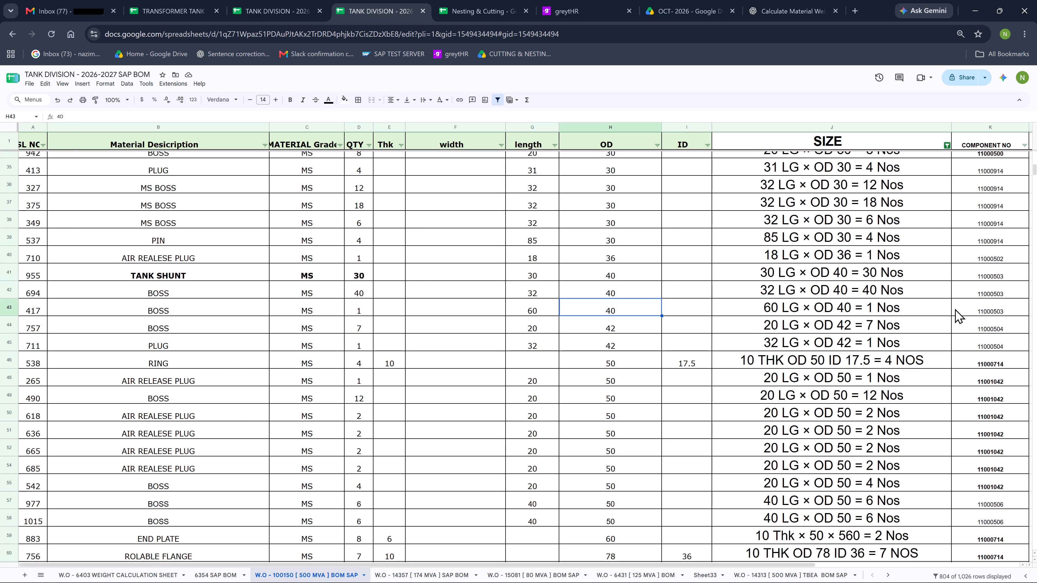
left_click(955, 309)
key("ctrl+c")
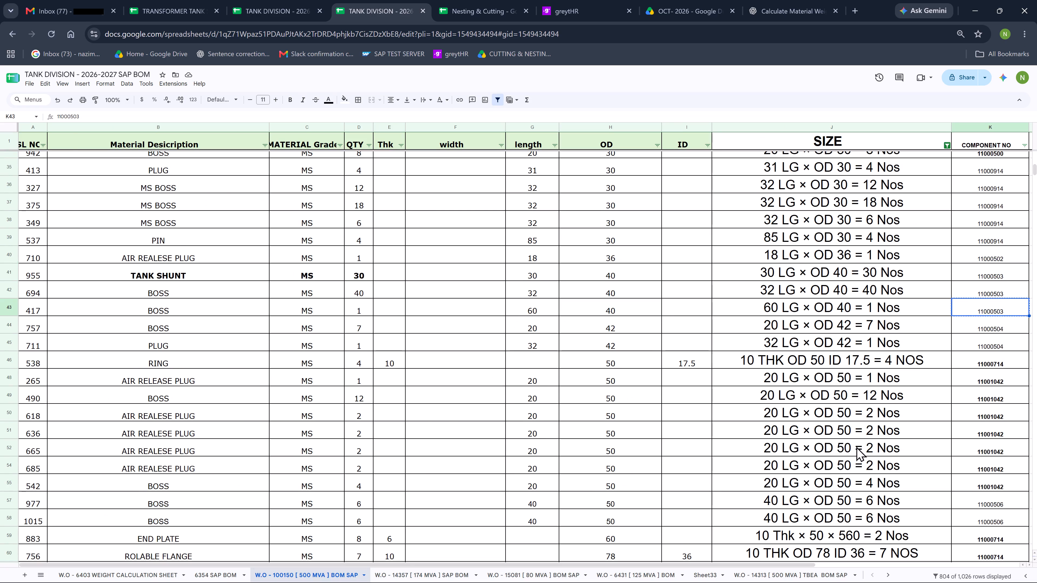
left_click(637, 576)
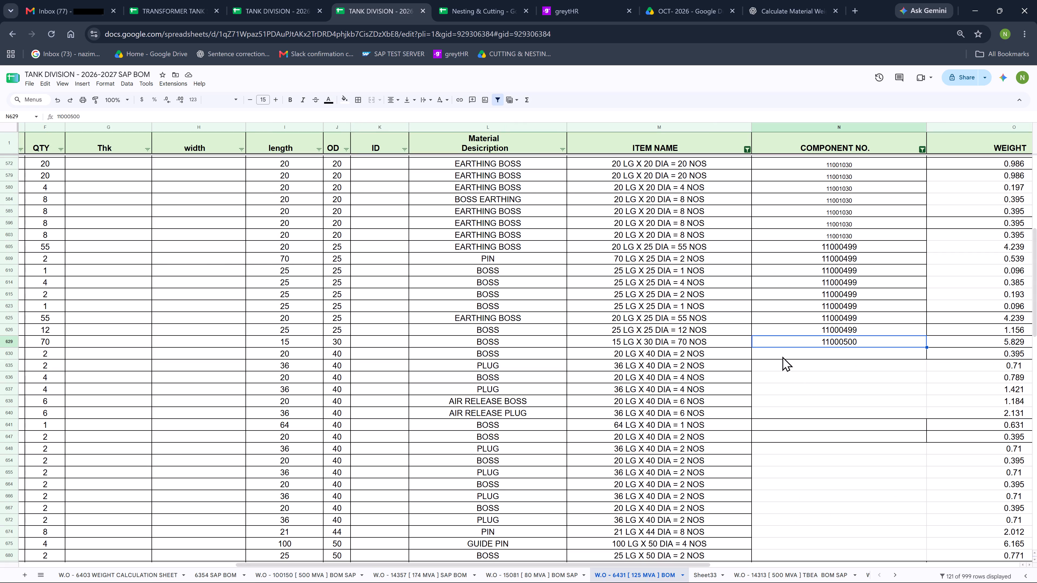
left_click_drag(781, 355, 785, 491)
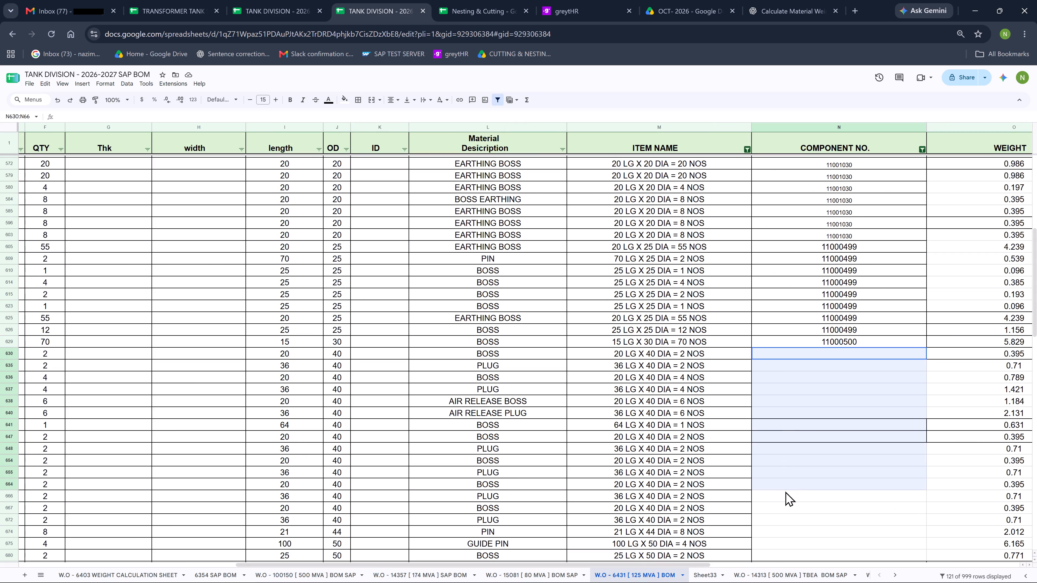
left_click_drag(785, 491, 781, 516)
key("ctrl+v")
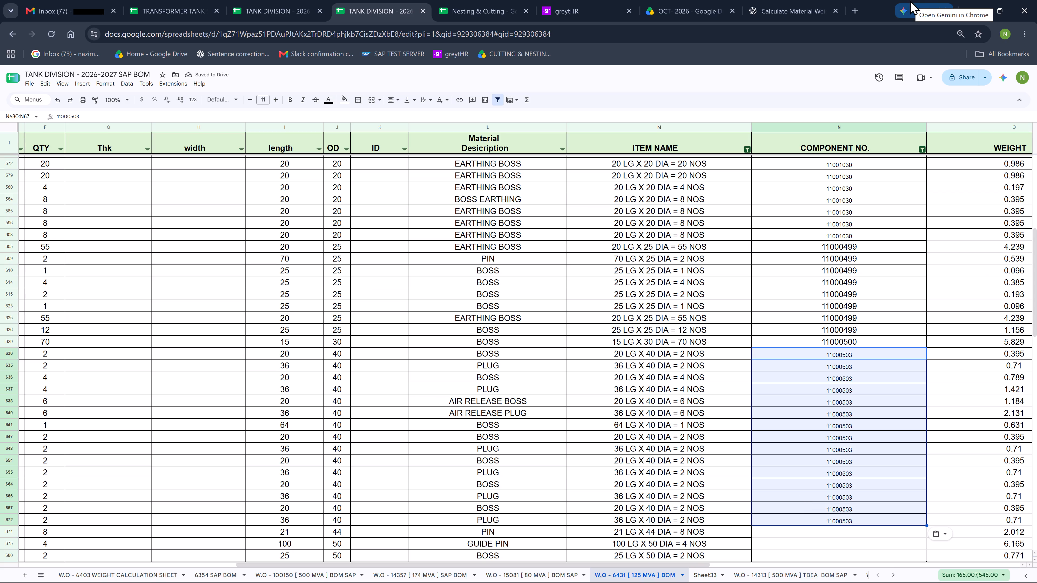
Copy the 50 OD BOSS component number 11001042 from W.O - 100150 into all the 50 OD guide pin, boss and plug rows on W.O - 6431.
scroll(777, 280, "down", 2)
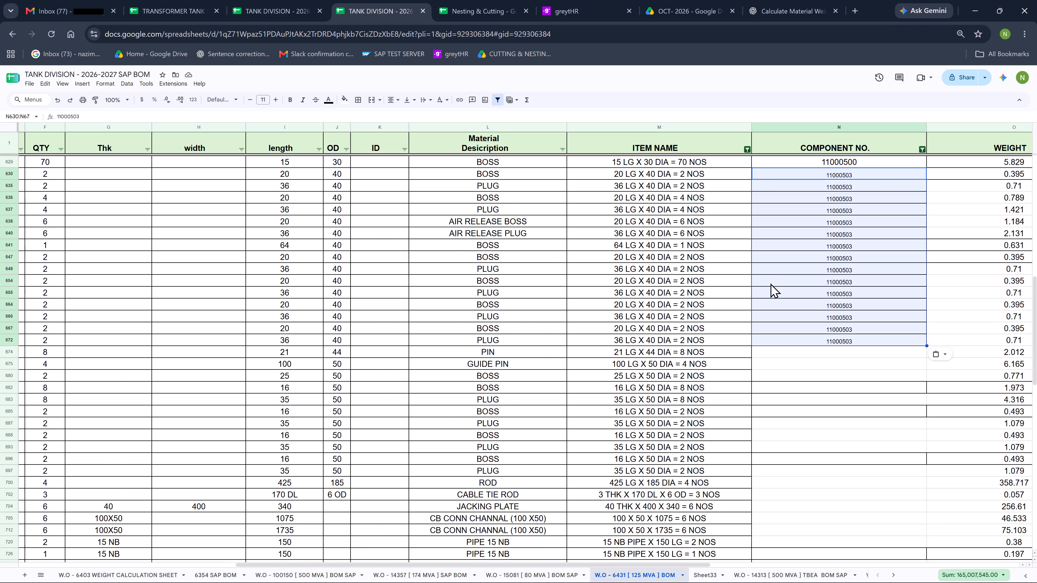
scroll(770, 283, "down", 2)
left_click(677, 173)
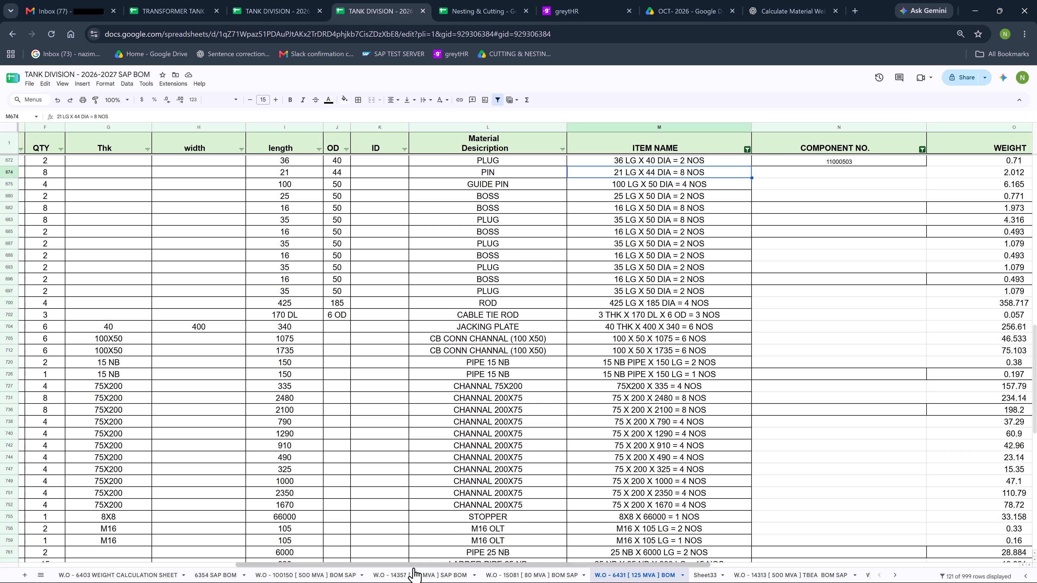
left_click(538, 579)
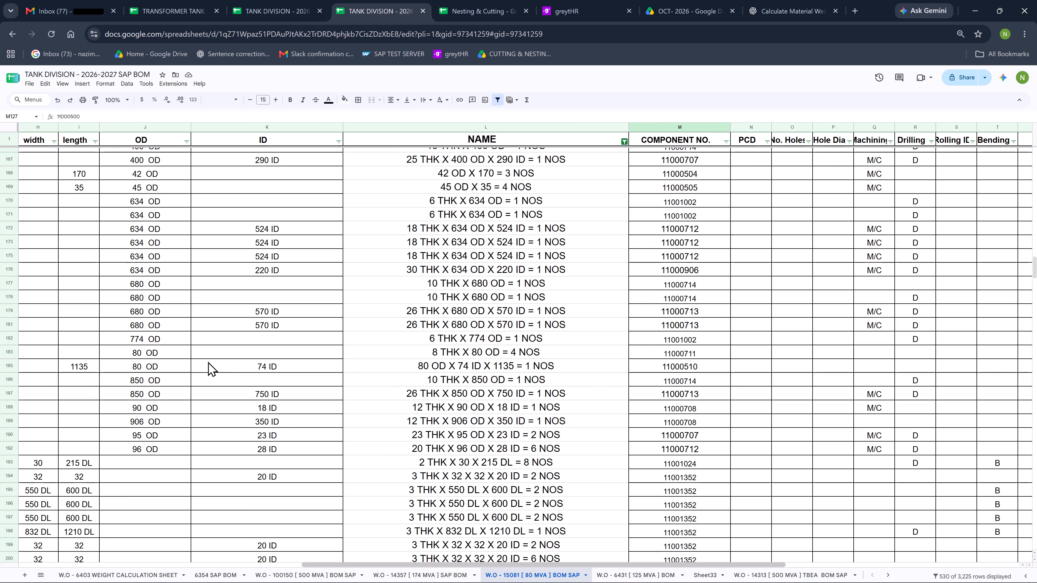
left_click(414, 579)
left_click(321, 574)
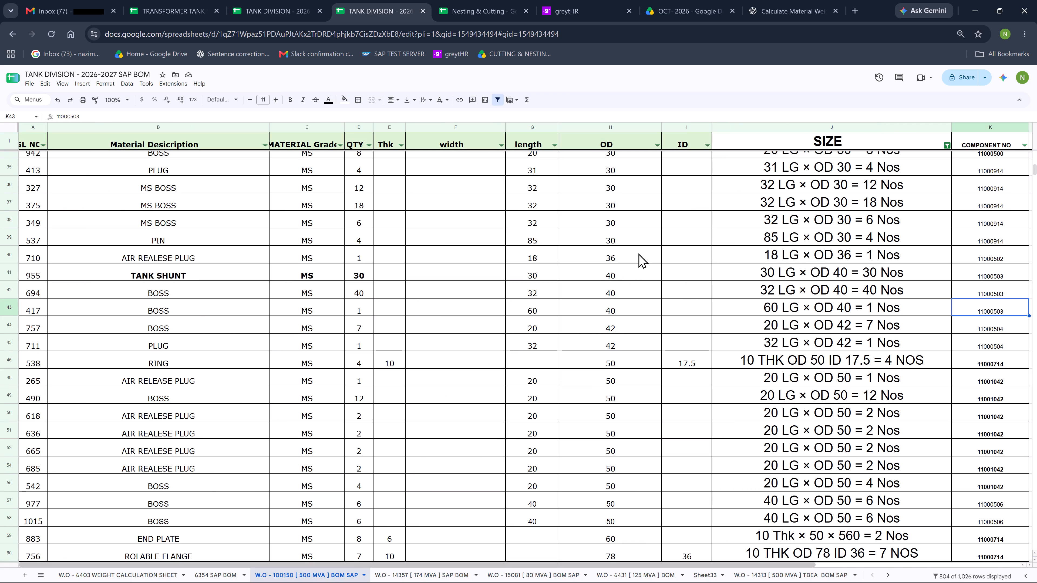
left_click(636, 402)
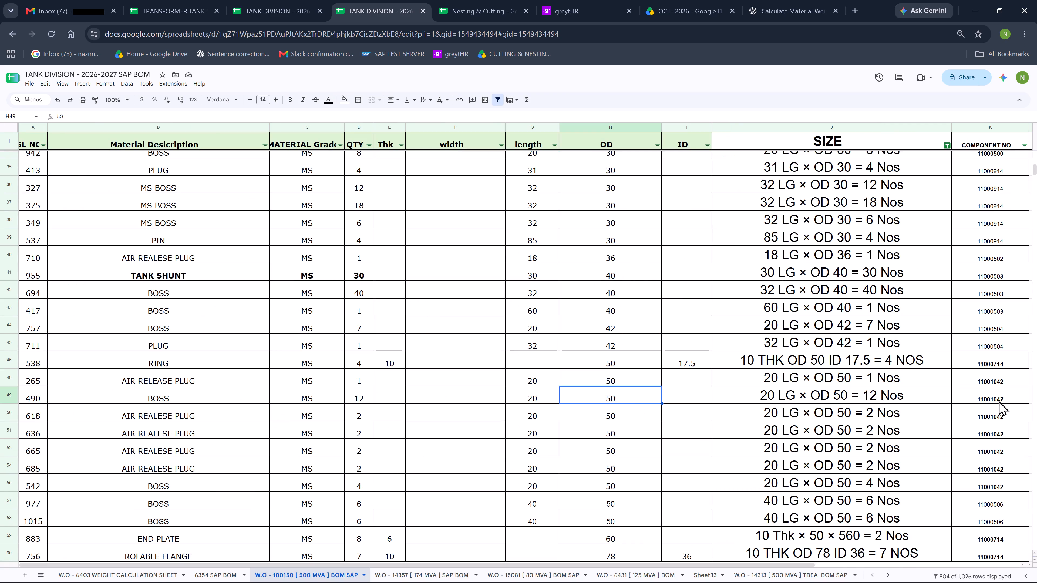
left_click(999, 398)
key("ctrl+c")
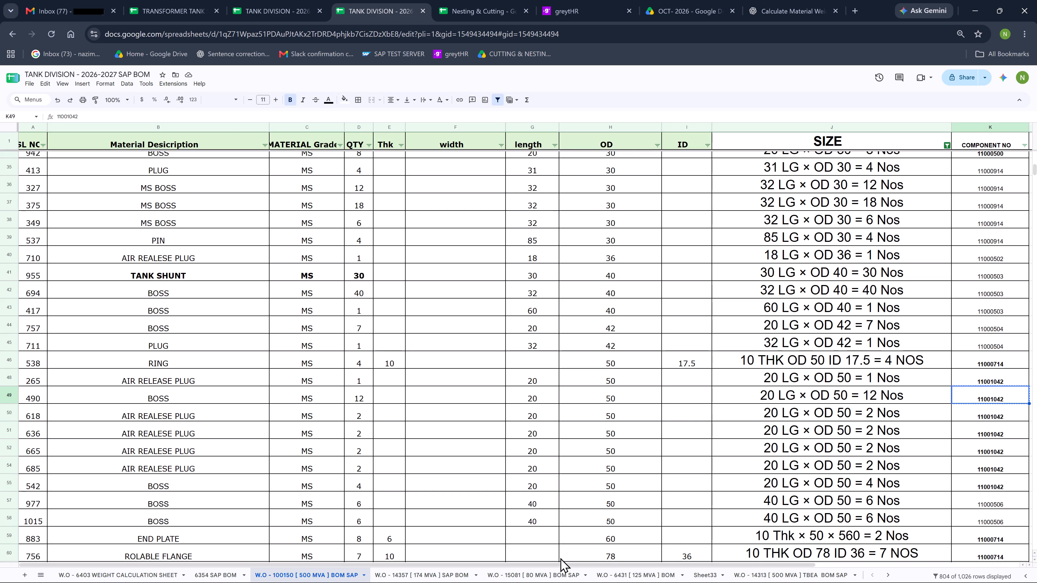
left_click(642, 571)
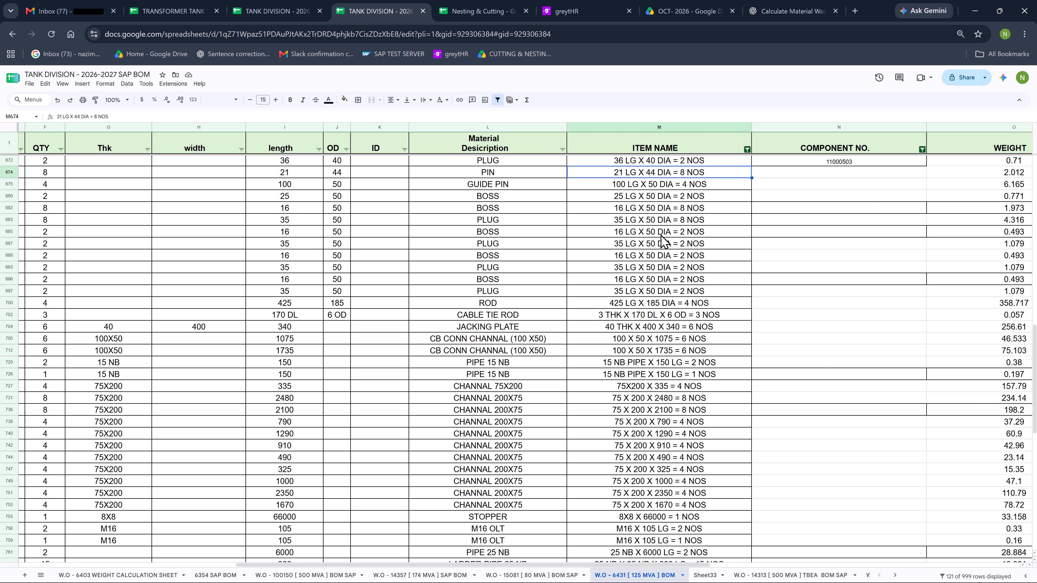
left_click_drag(764, 182, 761, 262)
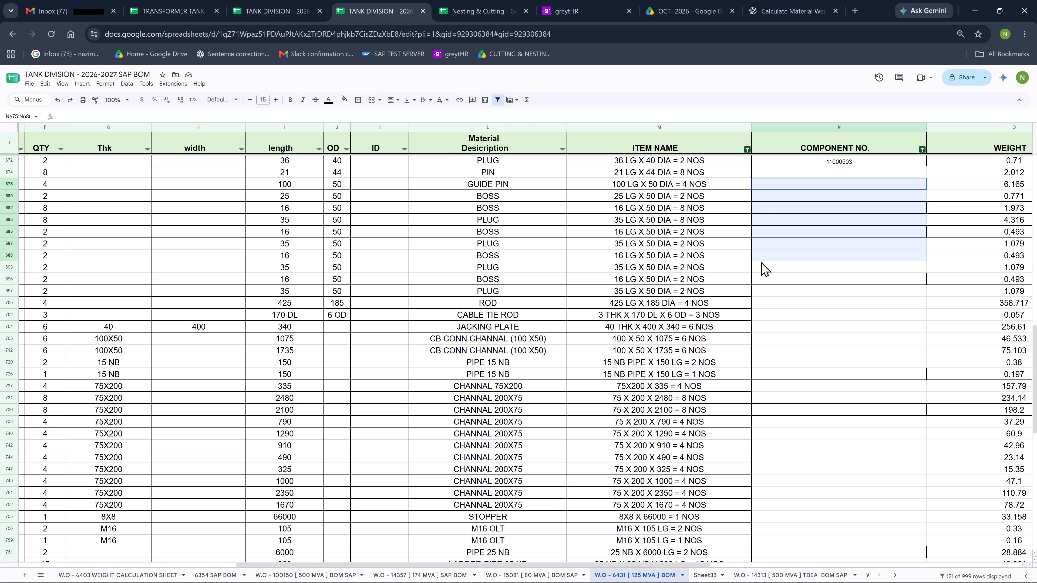
left_click_drag(761, 262, 759, 287)
key("ctrl+v")
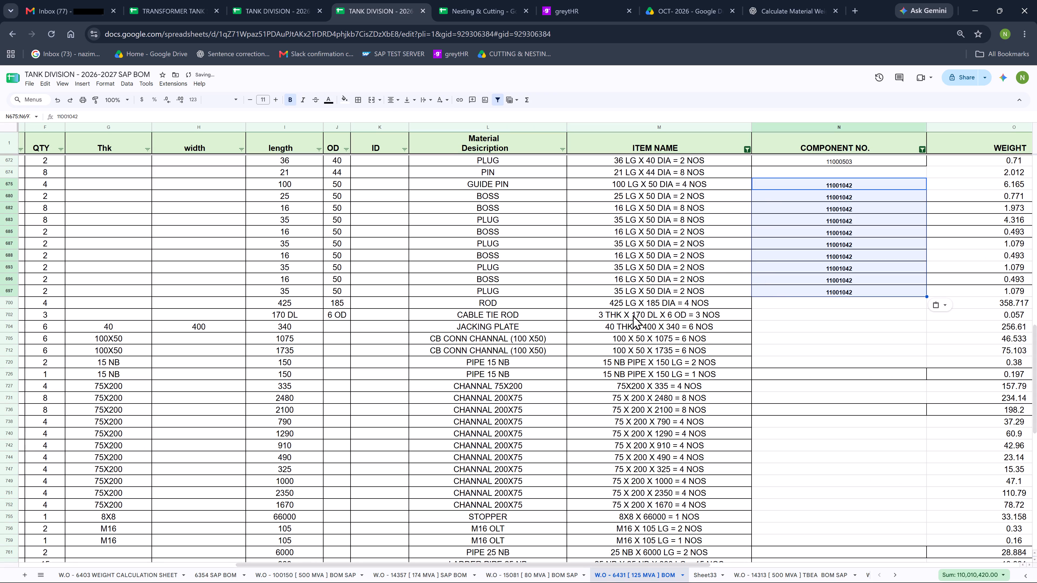
Filter the OD column on W.O - 15081 to 185 OD to look for an item matching the 185 OD ROD.
left_click(530, 574)
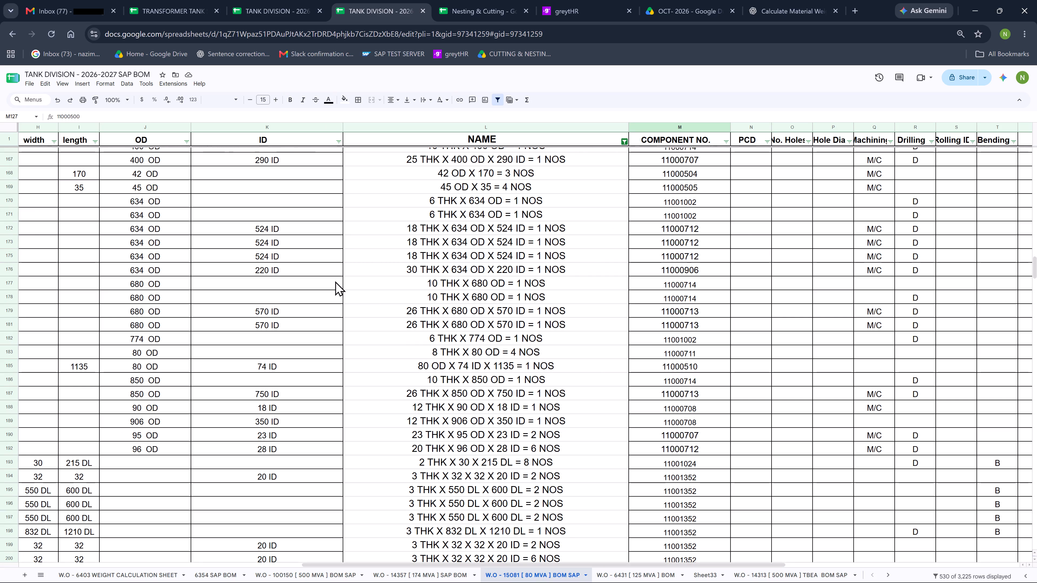
left_click(187, 143)
left_click(126, 261)
type("185")
left_click(174, 339)
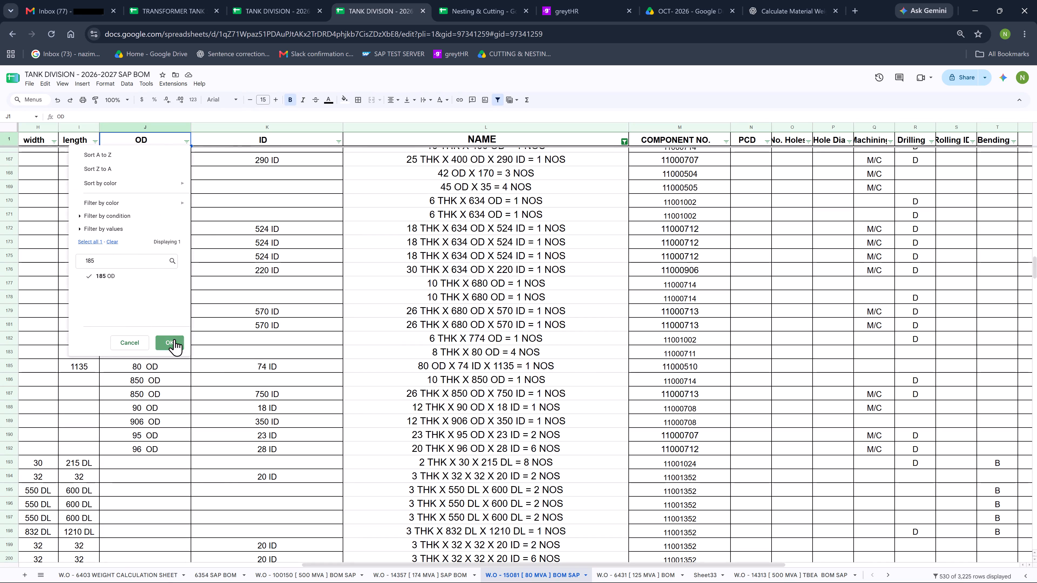
left_click(184, 138)
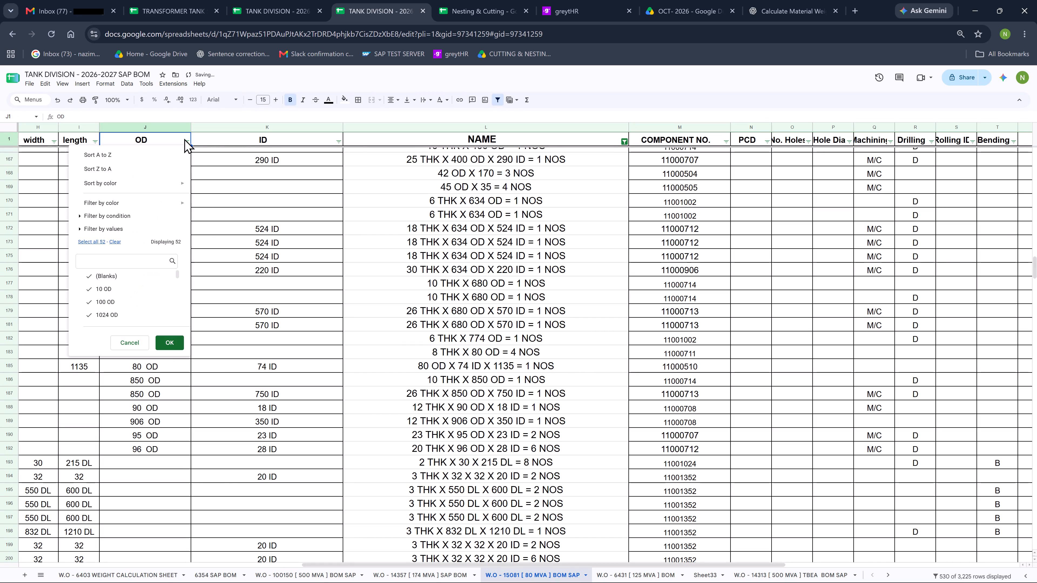
left_click(113, 240)
left_click(119, 257)
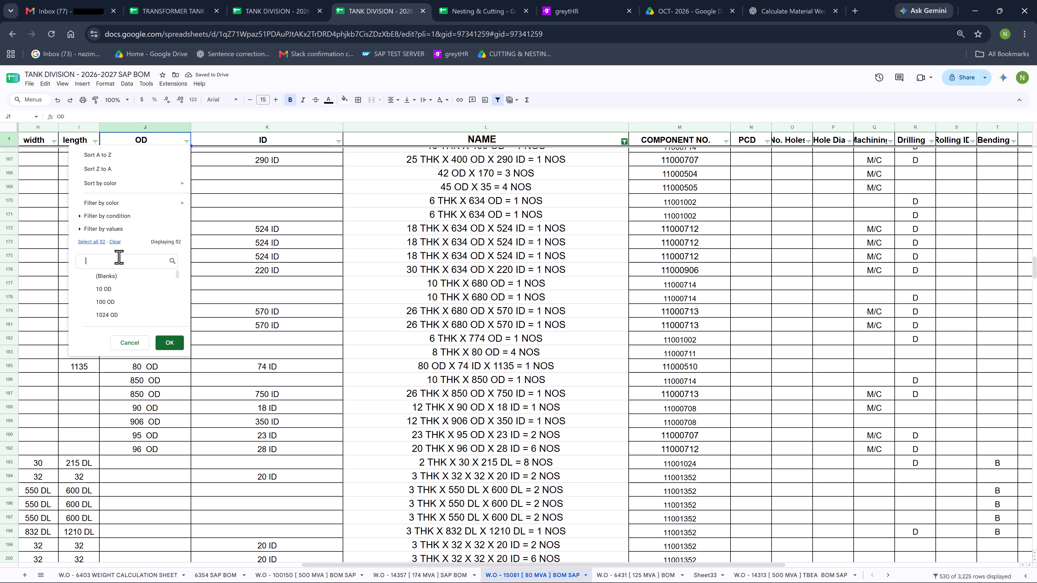
type("18/5")
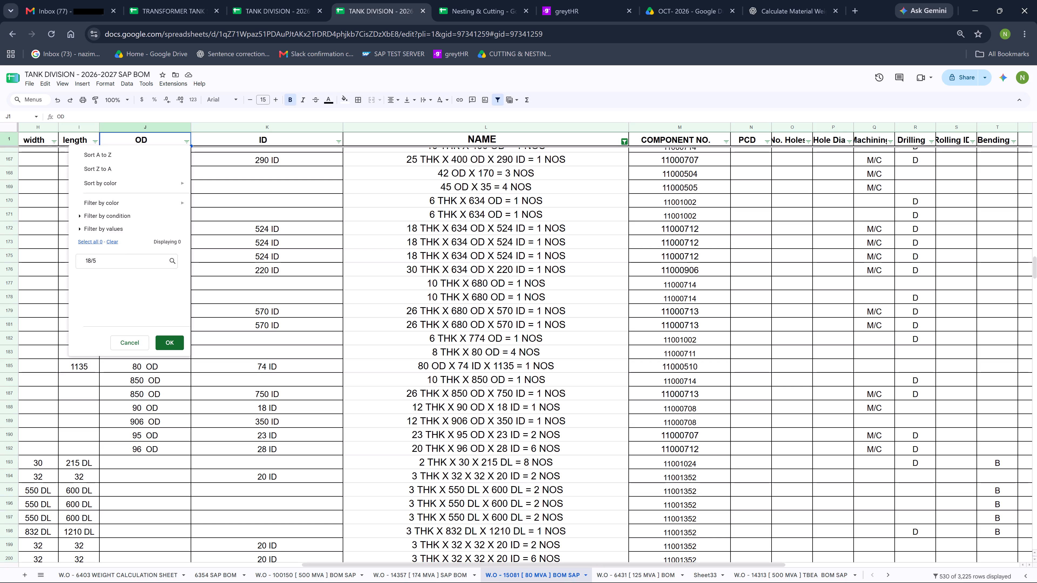
key("BackSpace")
key("BackSpace")
left_click(133, 287)
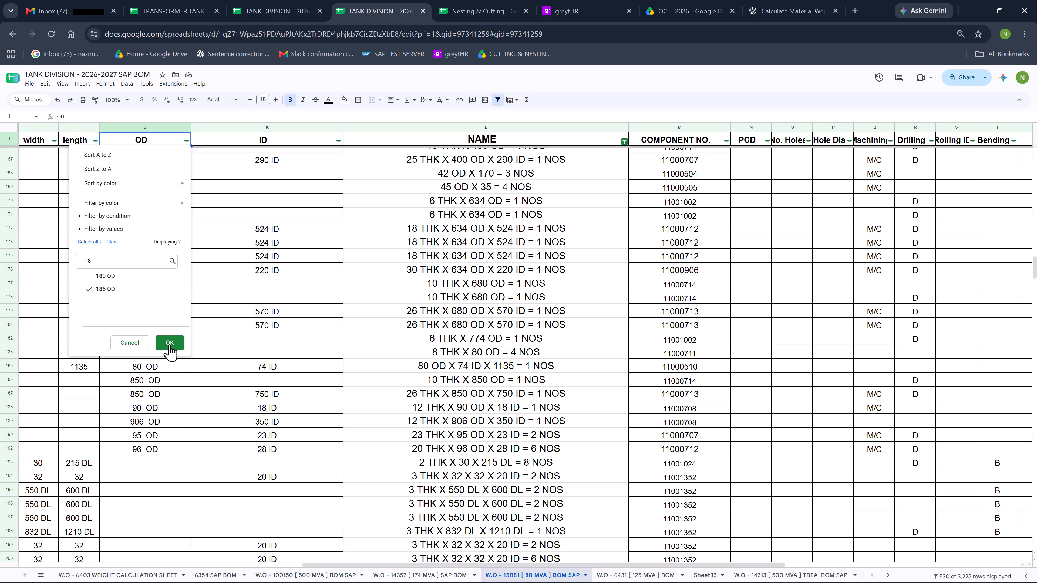
left_click(170, 345)
scroll(206, 255, "up", 6)
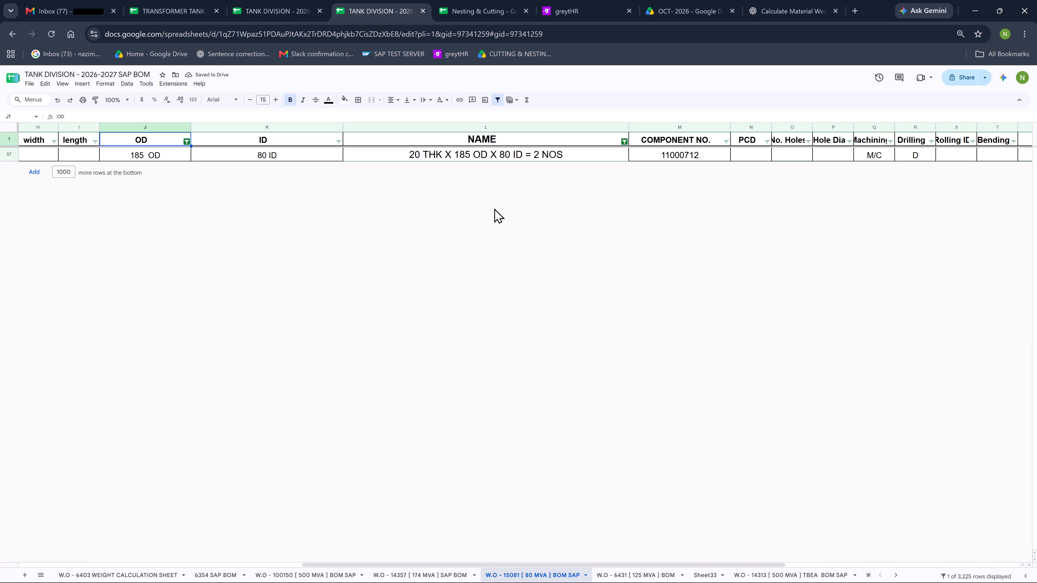
Reset the OD filter on W.O - 15081 to include all values.
left_click(184, 139)
left_click(95, 240)
left_click(166, 343)
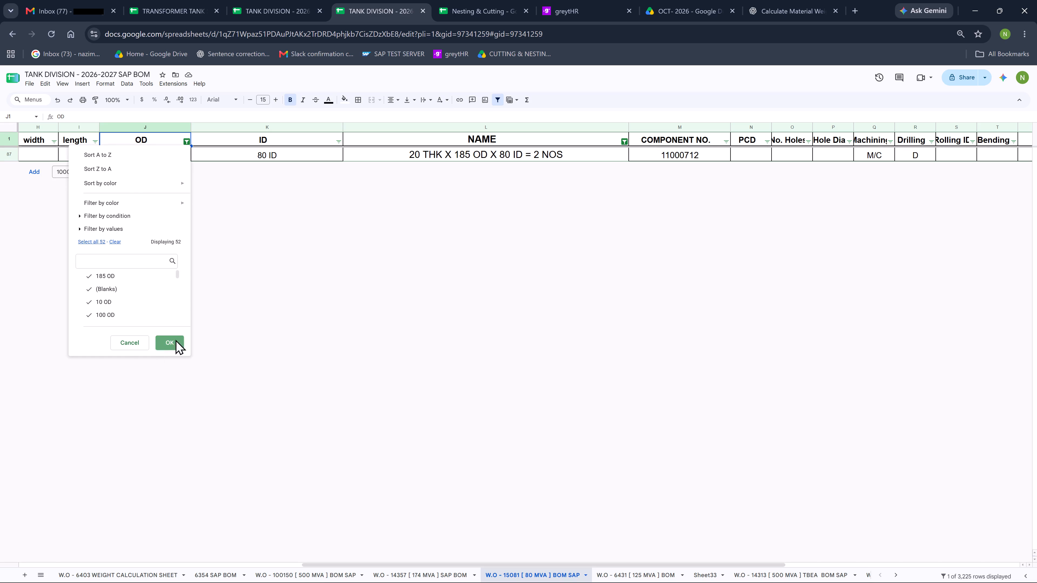
Switch to SAP S/4HANA, search Display Material for ERW 25 and copy material number 11000180 of MS ERW PIPE 25 NB (B-CLASS).
left_click(627, 573)
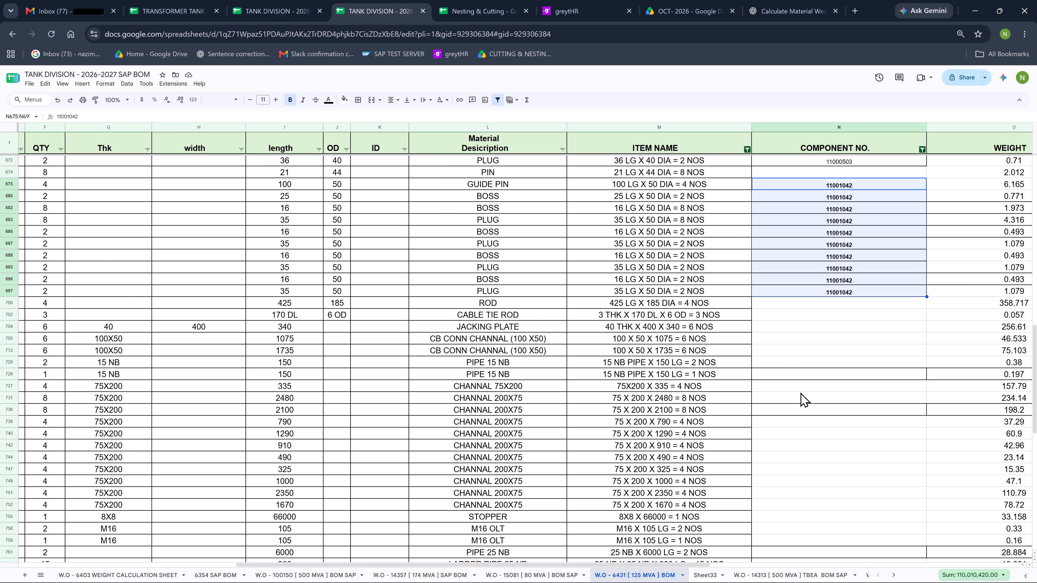
scroll(693, 351, "down", 2)
scroll(671, 339, "down", 2)
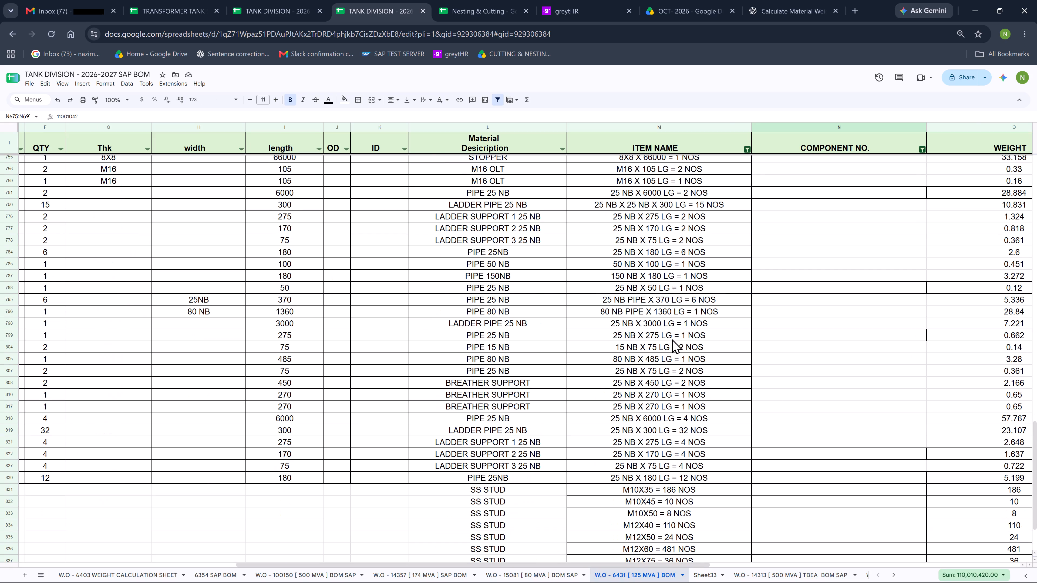
scroll(672, 339, "down", 3)
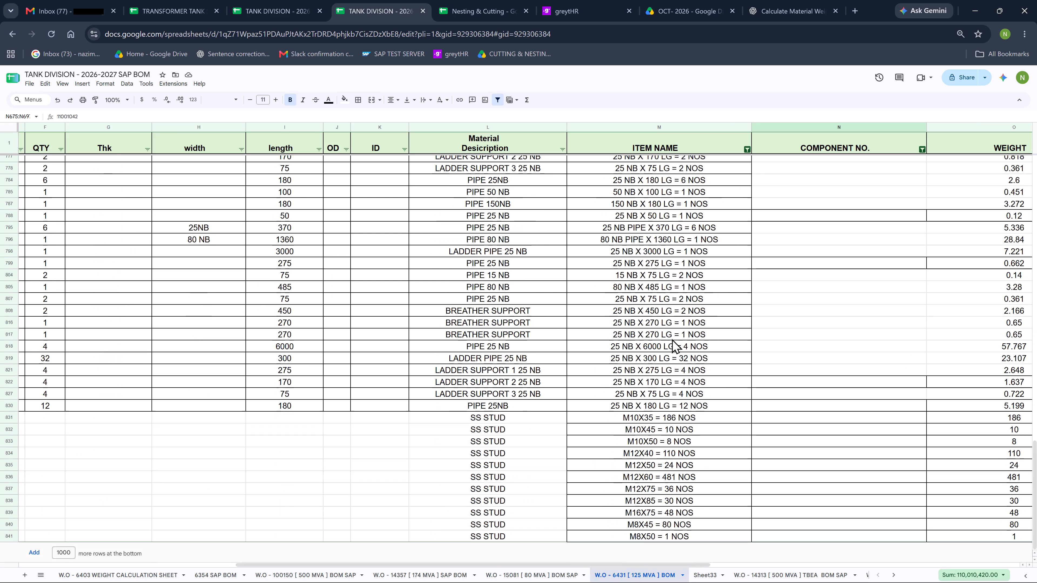
scroll(672, 339, "down", 4)
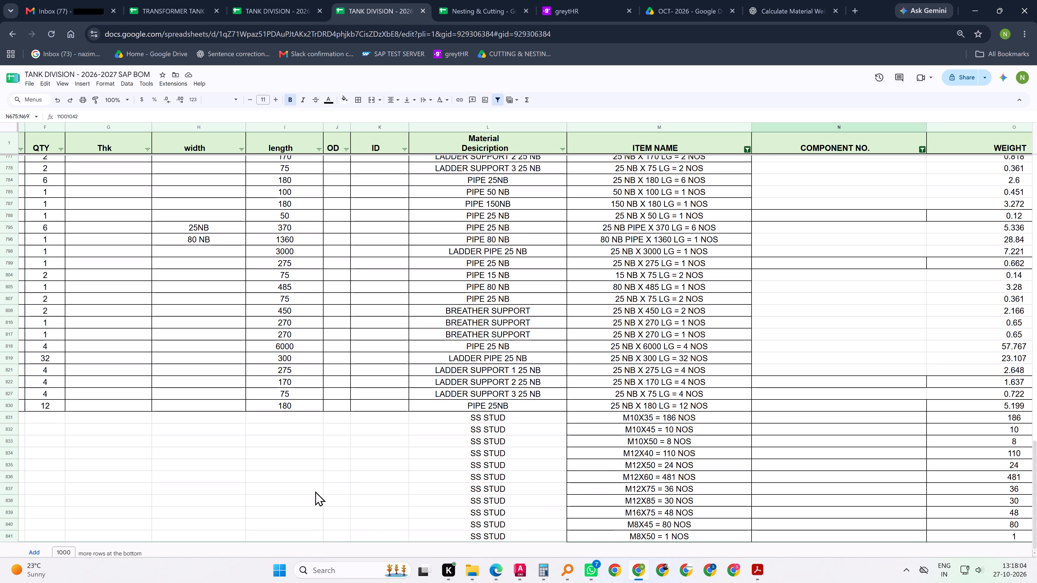
left_click(615, 566)
left_click(474, 371)
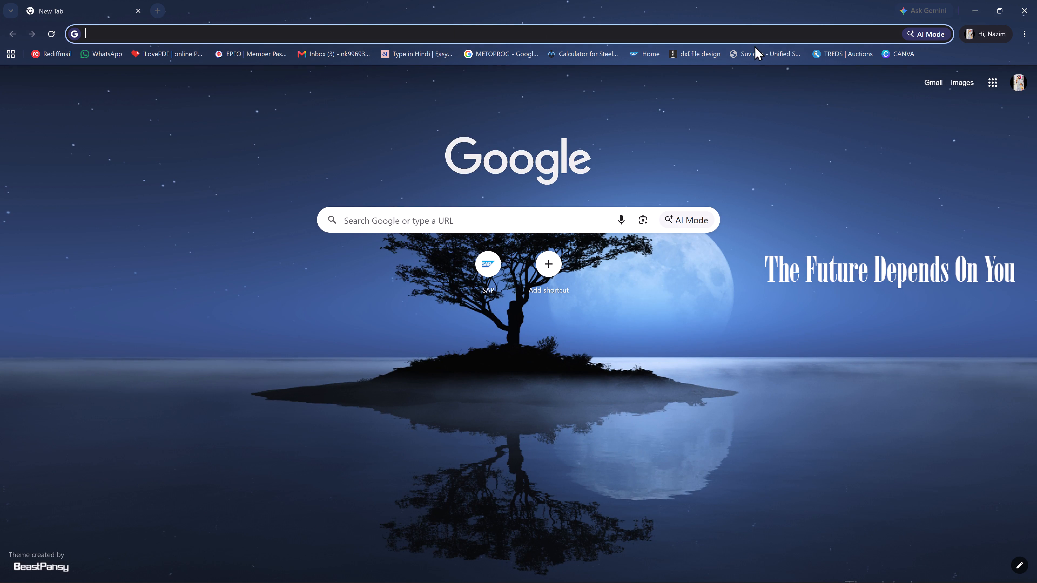
left_click(646, 55)
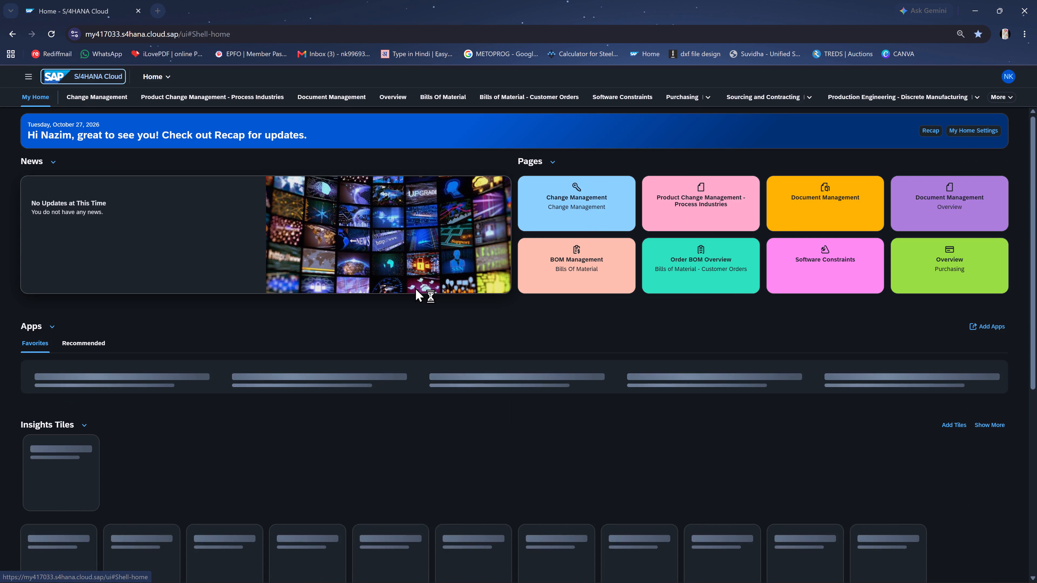
scroll(449, 205, "down", 1)
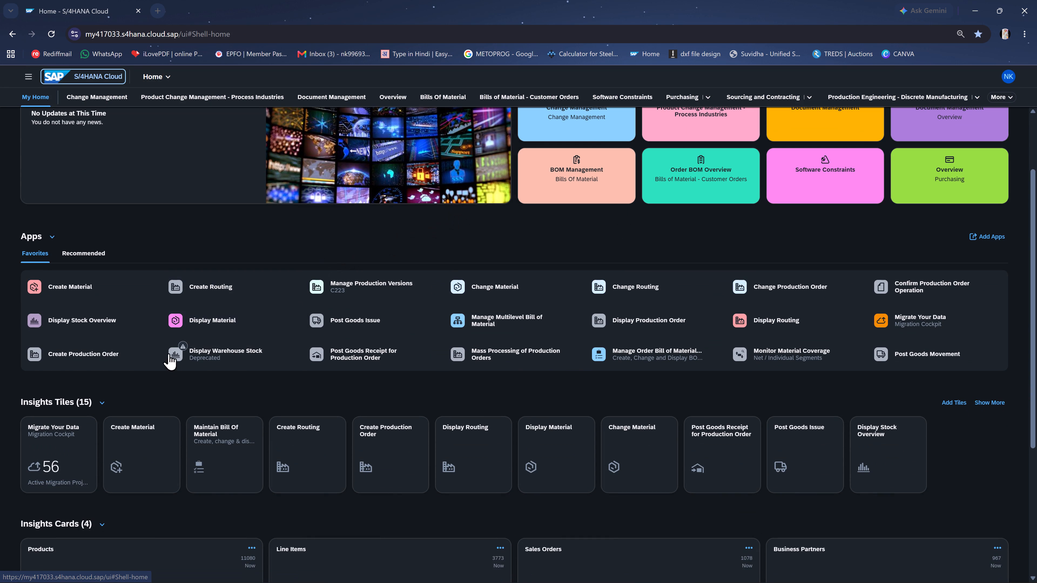
scroll(237, 361, "down", 1)
left_click(219, 224)
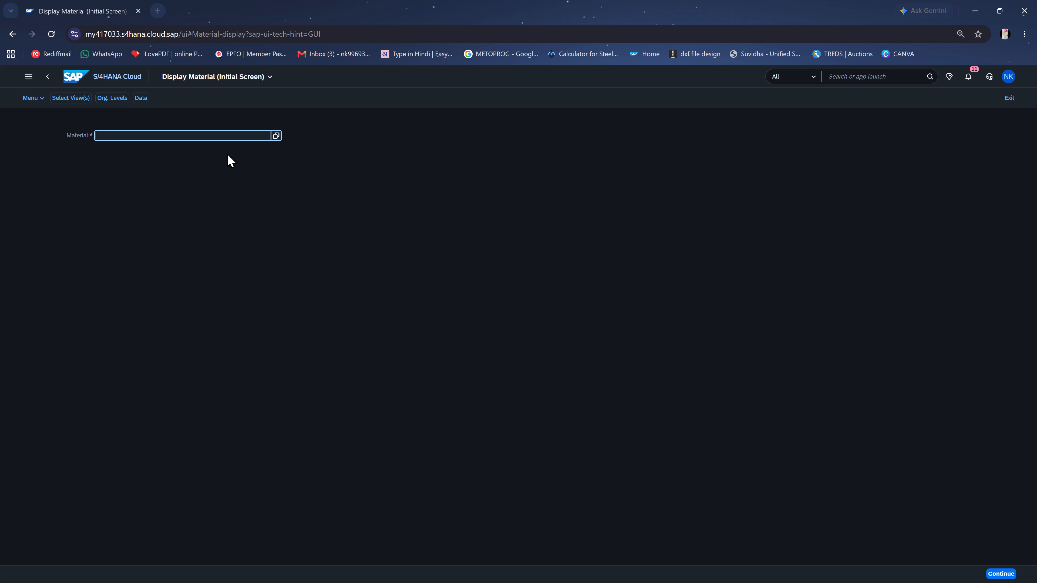
type("ERW 25")
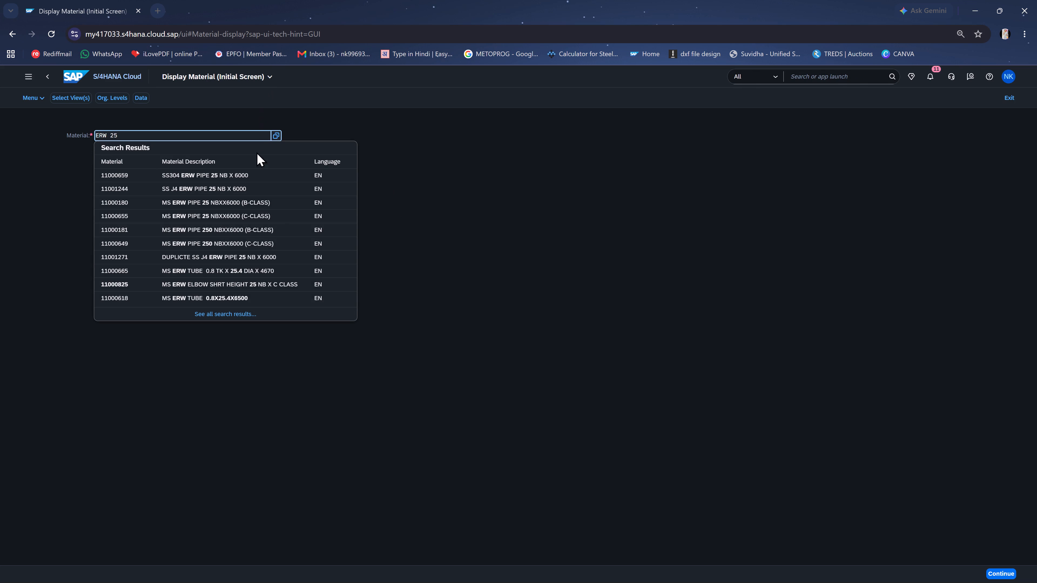
left_click(186, 200)
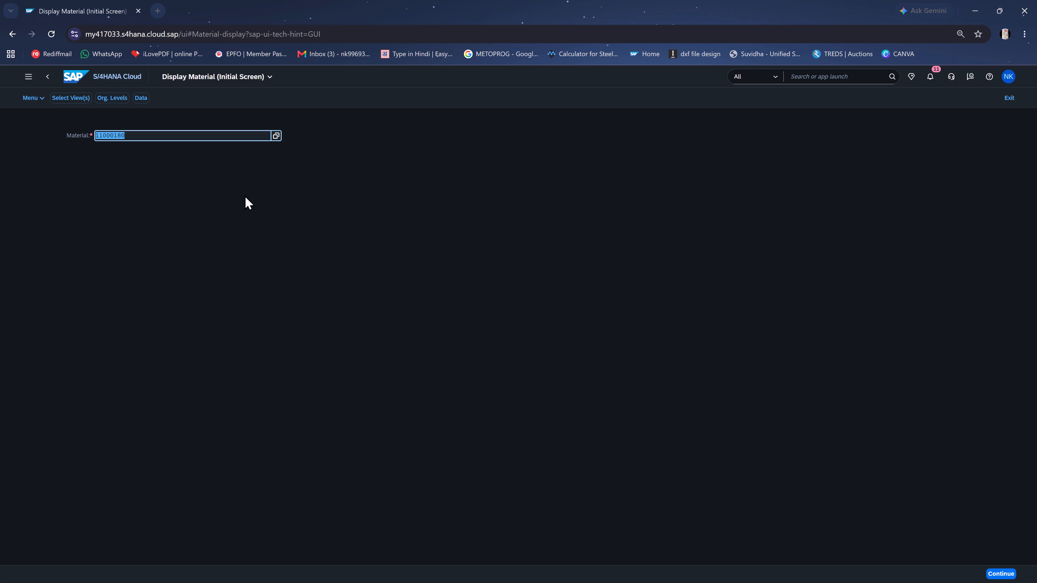
key("ctrl+c")
Paste component number 11000180 into the 25 NB pipe, ladder and breather support rows from 25 NB X 3000 LG downward on W.O - 6431.
left_click(982, 0)
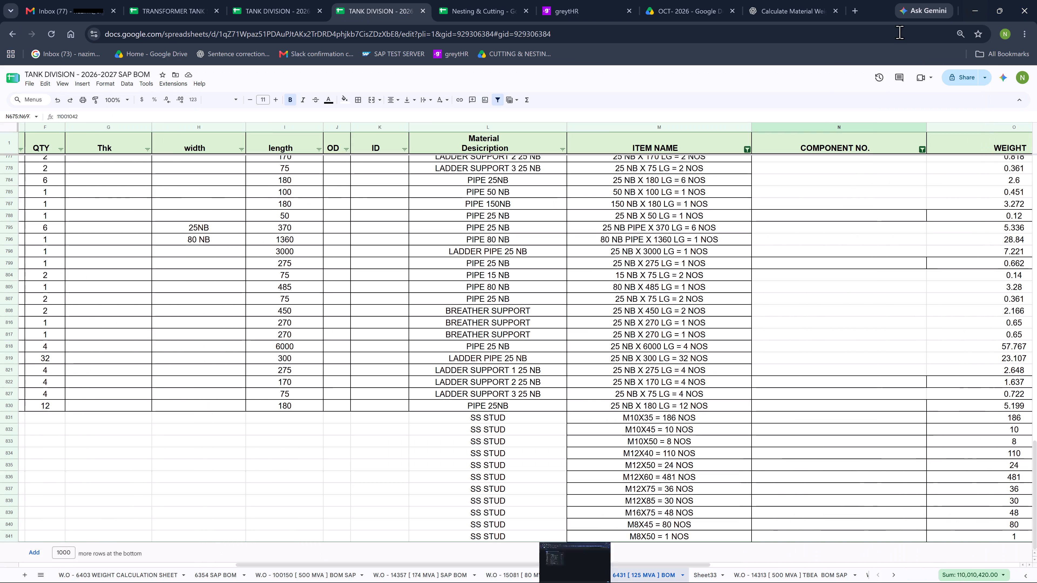
left_click(655, 251)
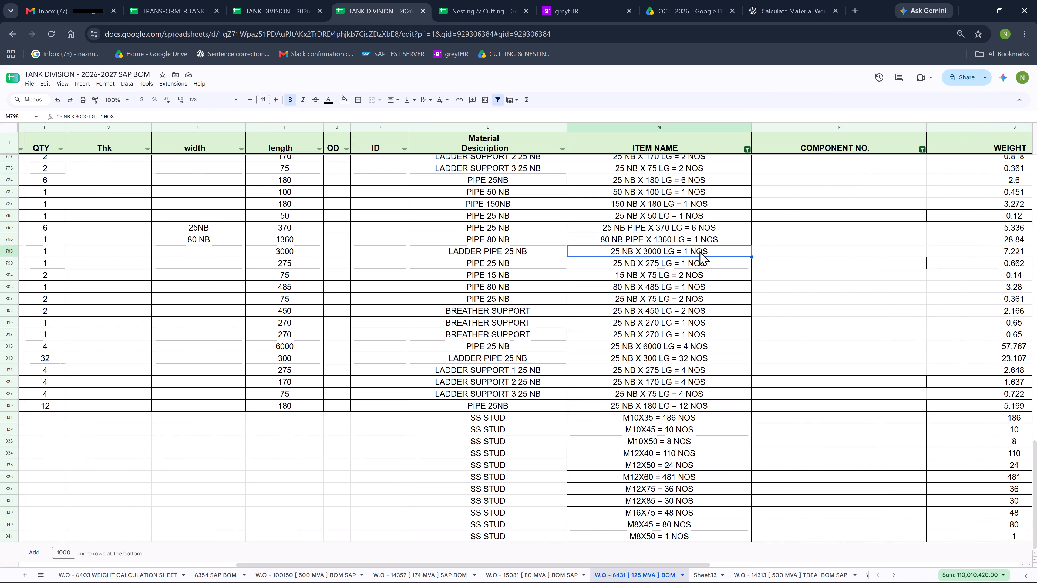
left_click(796, 252)
key("ctrl+v")
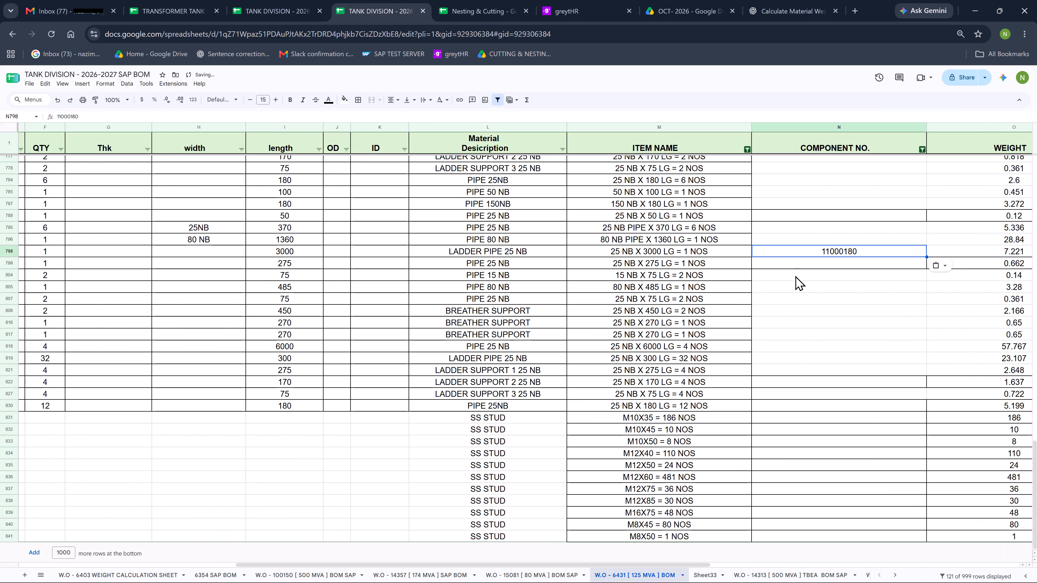
key("ctrl+c")
left_click(780, 261)
key("ctrl+v")
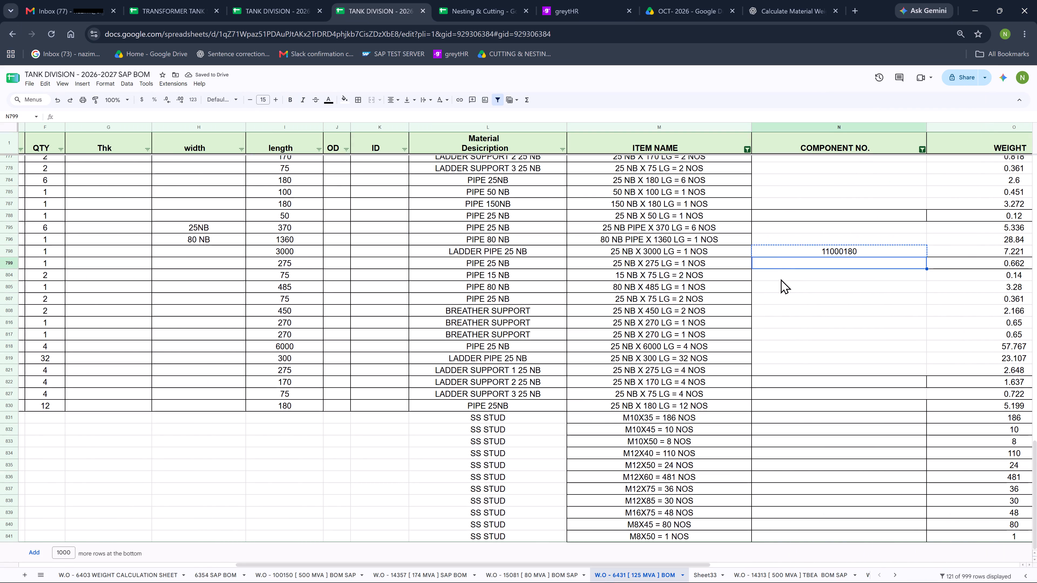
left_click_drag(768, 298, 771, 391)
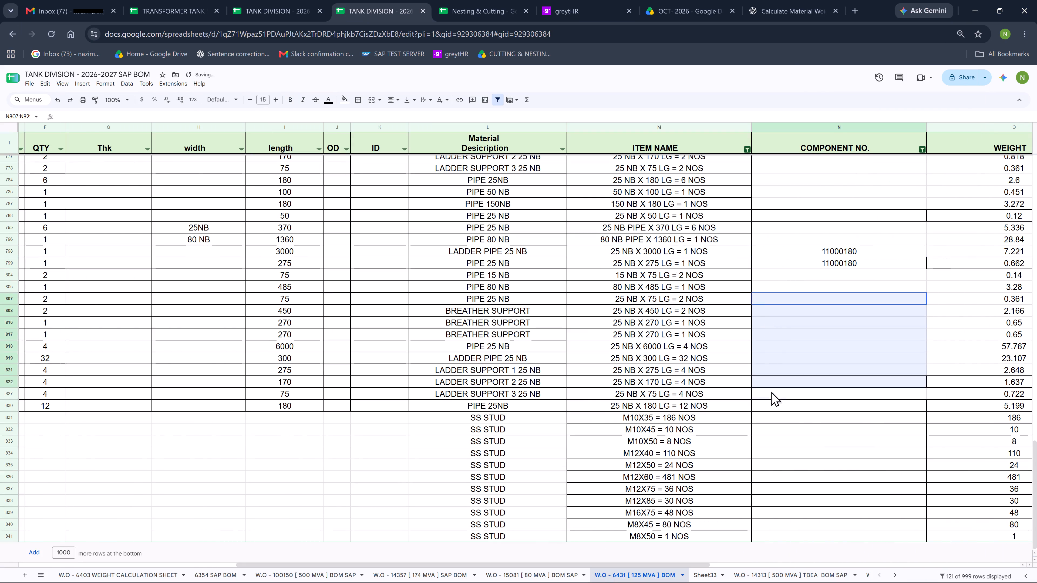
left_click_drag(771, 391, 777, 403)
key("ctrl+v")
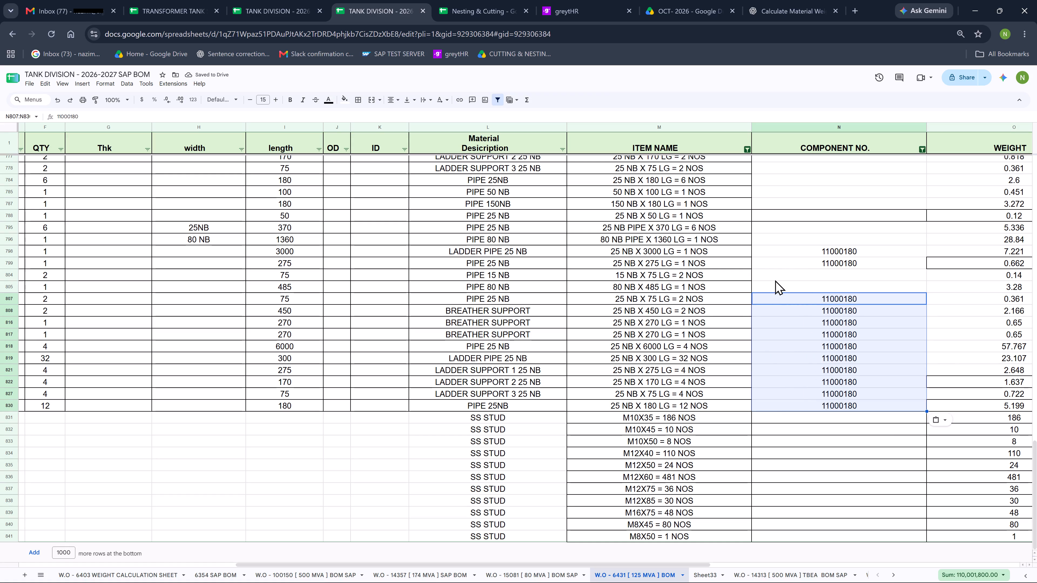
Filter the COMPONENT NO. column on W.O - 6431 to show only blank entries.
scroll(670, 311, "down", 2)
scroll(669, 325, "up", 3)
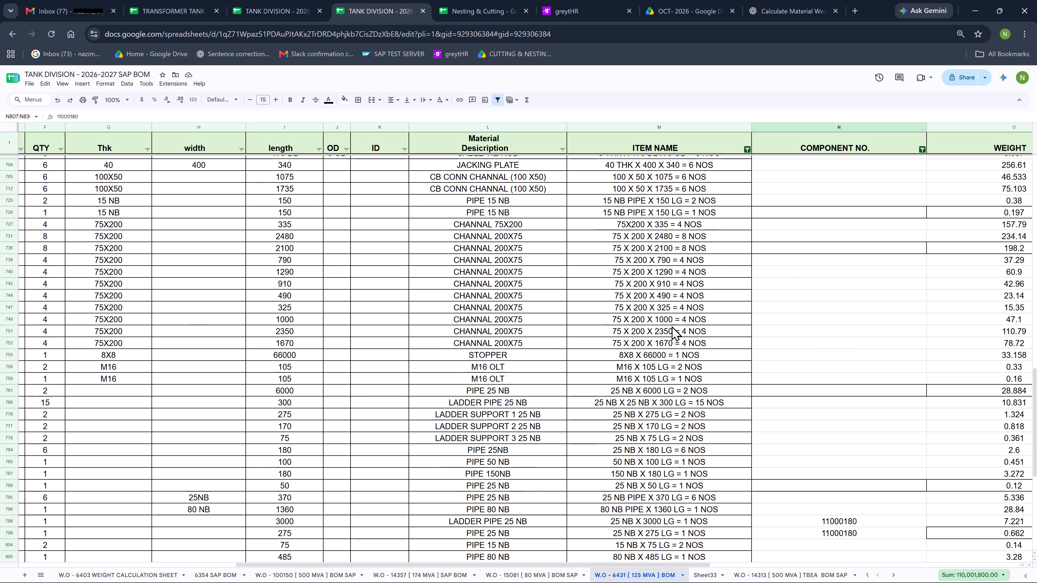
scroll(672, 326, "up", 5)
scroll(672, 326, "down", 3)
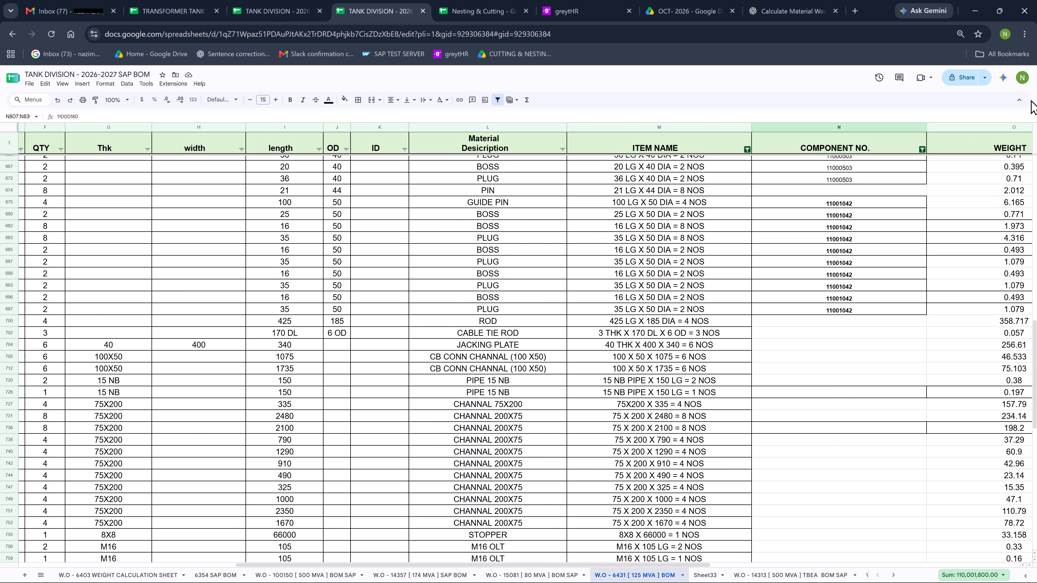
left_click(923, 148)
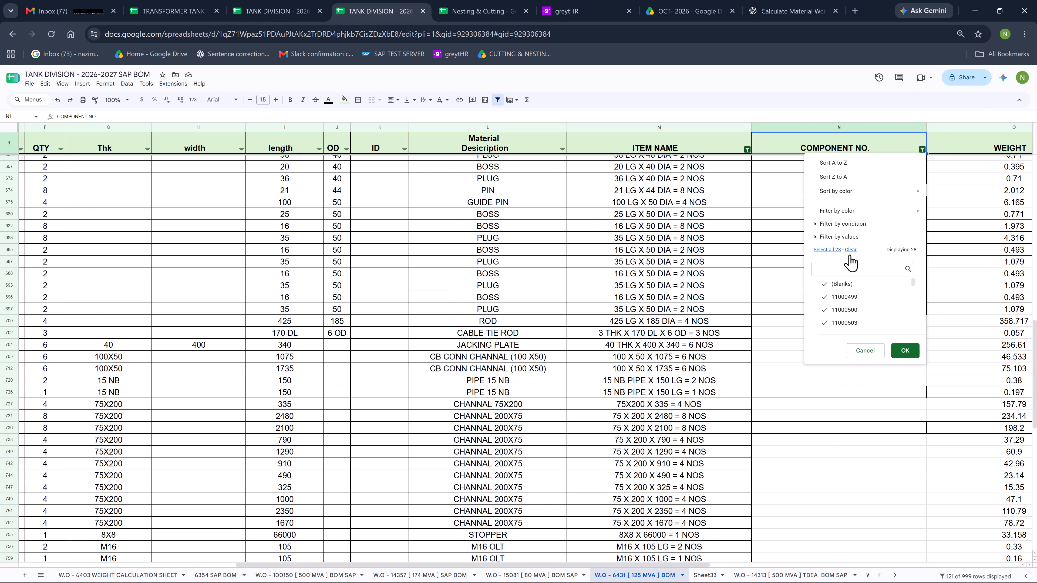
left_click(850, 250)
left_click(854, 281)
left_click(911, 357)
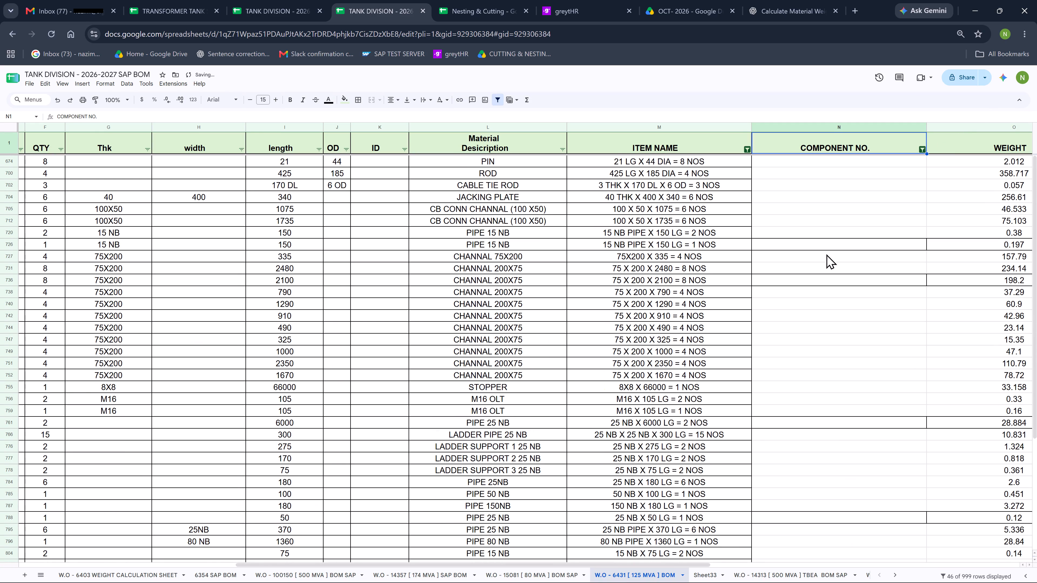
scroll(821, 249, "up", 5)
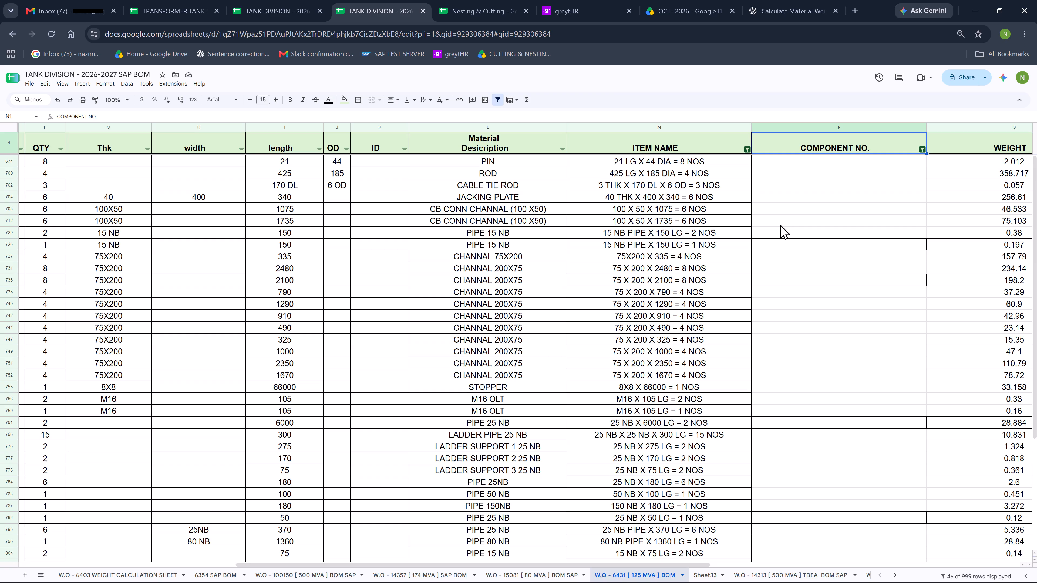
Switch to SAP S/4HANA, search Display Material for CHANNEL 75 and copy material number 11000166 of MS CHANNEL 200X75X6000.
left_click(612, 565)
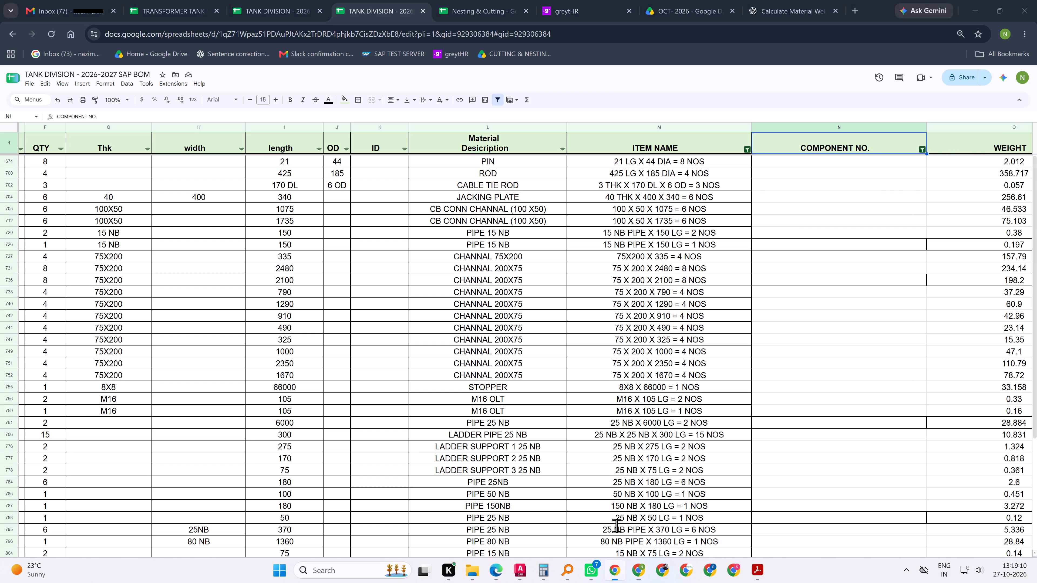
left_click(142, 134)
left_click_drag(144, 130, 54, 134)
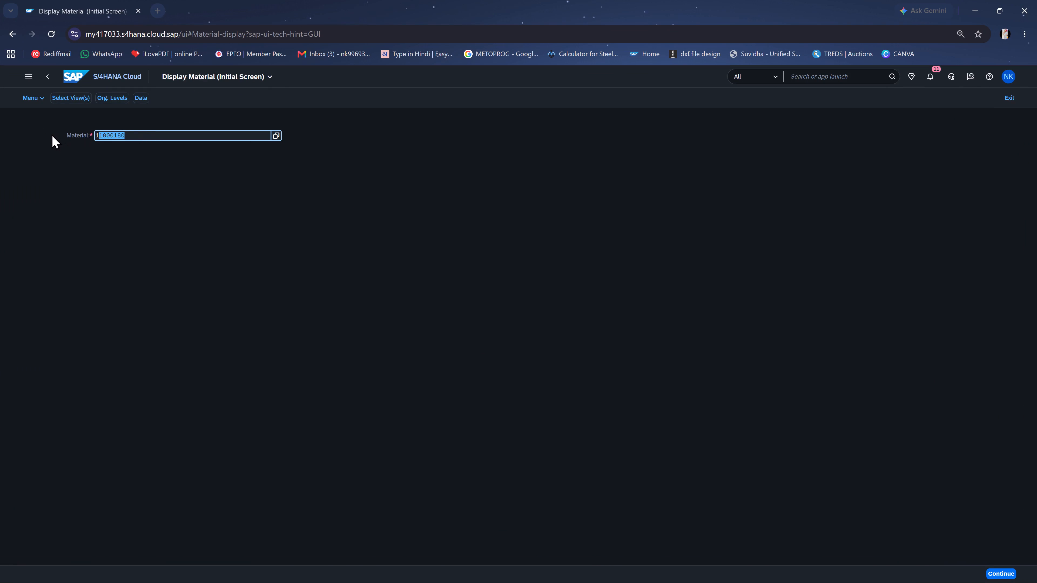
type("CHAS")
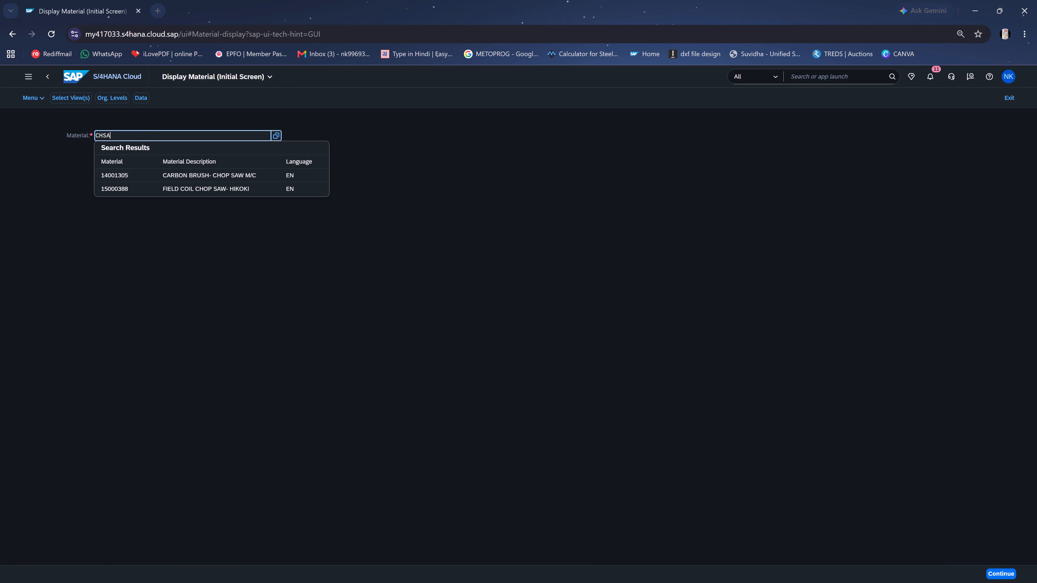
key("BackSpace")
key("BackSpace")
type("ANNEL 75")
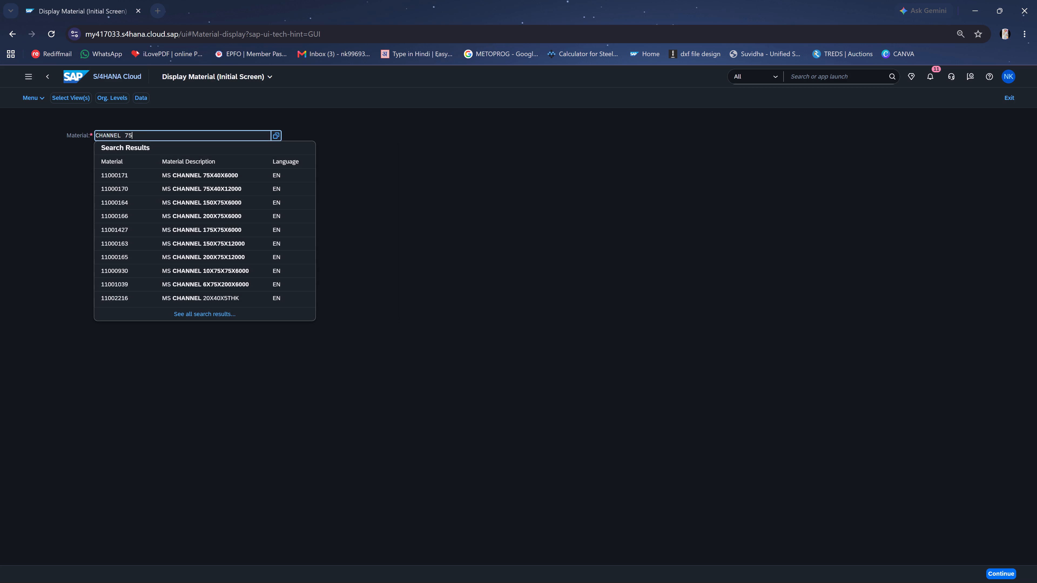
left_click(210, 216)
key("ctrl+c")
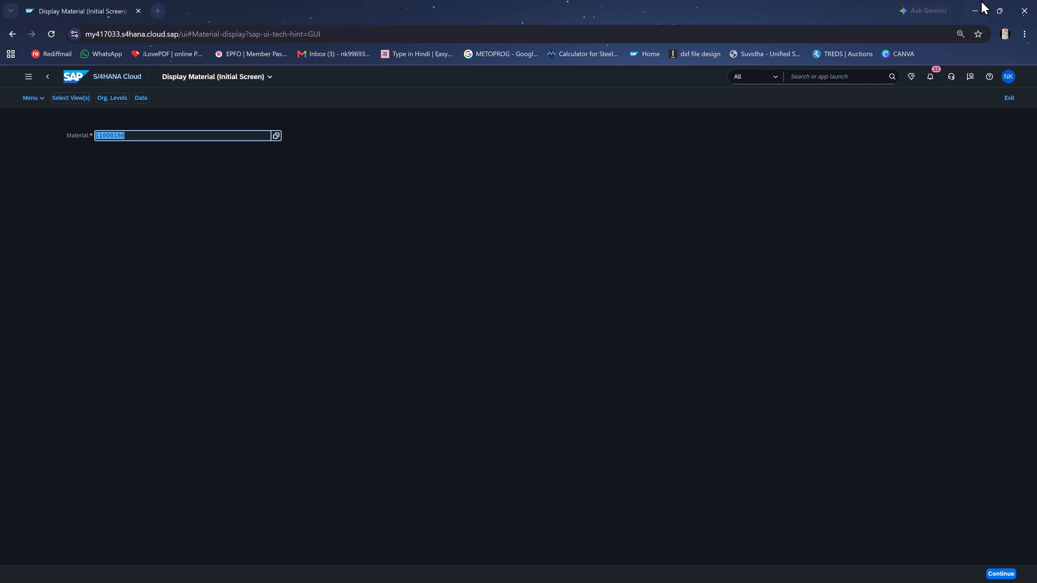
Paste component number 11000166 into all 75X200 channel rows on W.O - 6431, from length 335 down to 1670.
left_click(982, 0)
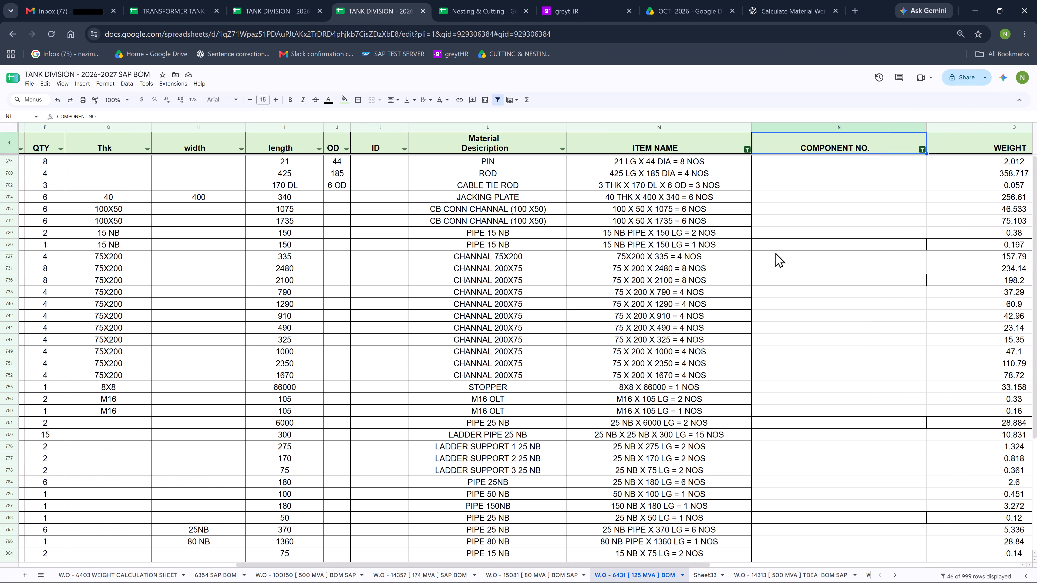
left_click_drag(781, 252, 783, 371)
key("ctrl+v")
left_click(827, 252)
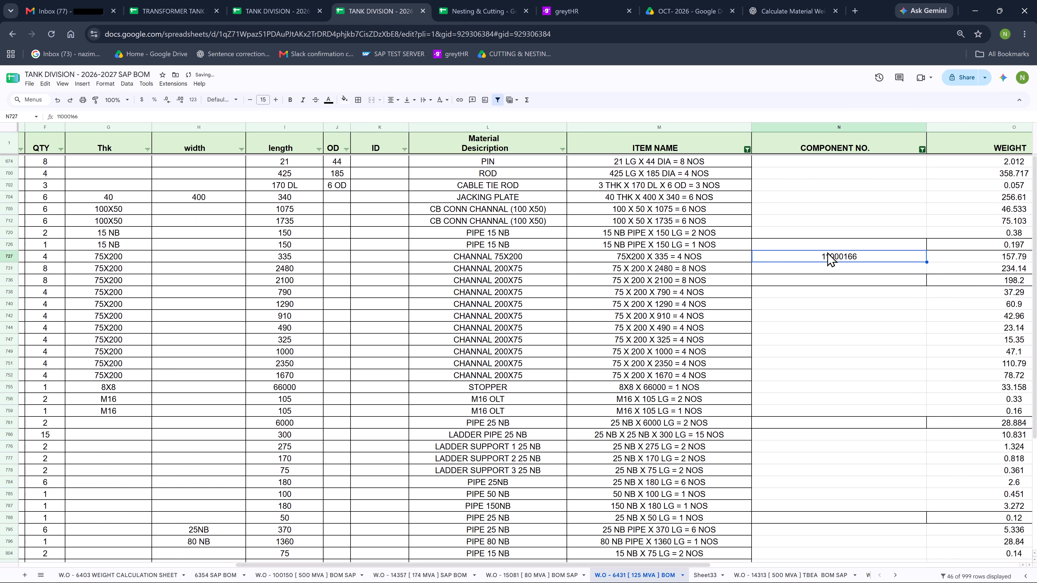
key("ctrl+c")
left_click_drag(790, 267, 796, 364)
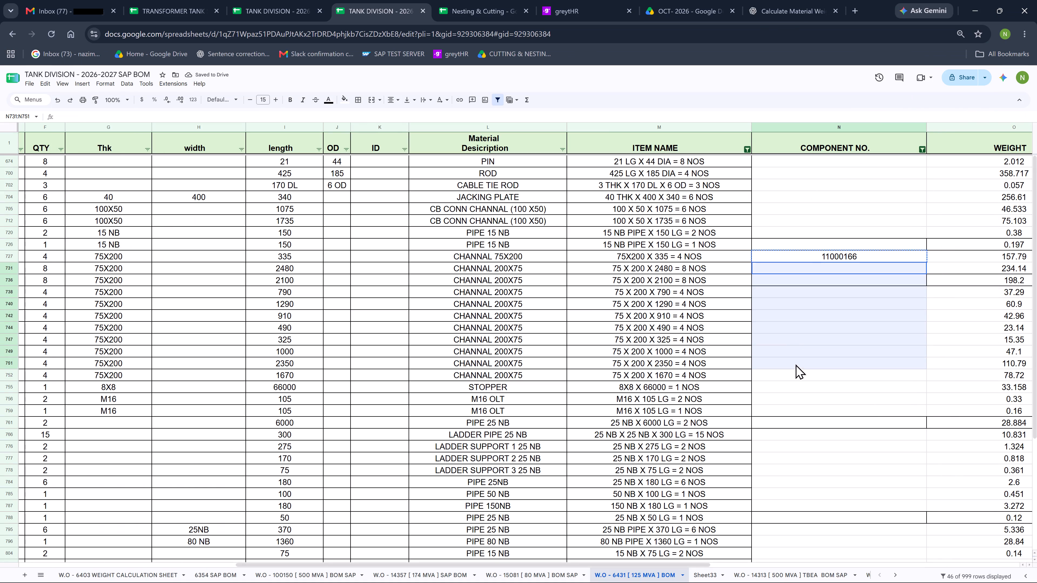
left_click_drag(796, 364, 796, 374)
key("ctrl+v")
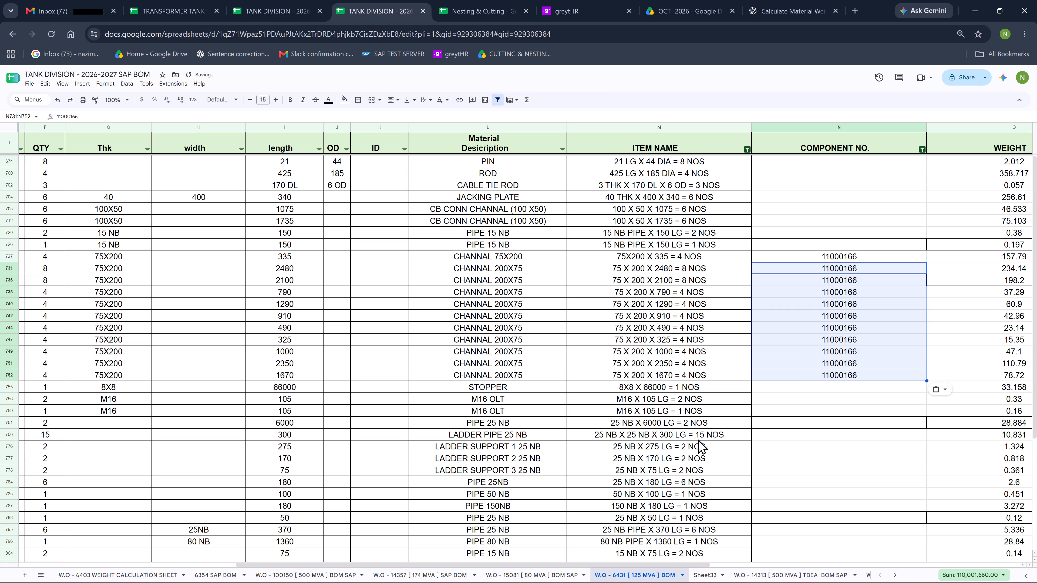
Switch to SAP S/4HANA and search Display Material for 8X8.
left_click_drag(662, 534, 657, 569)
left_click(617, 575)
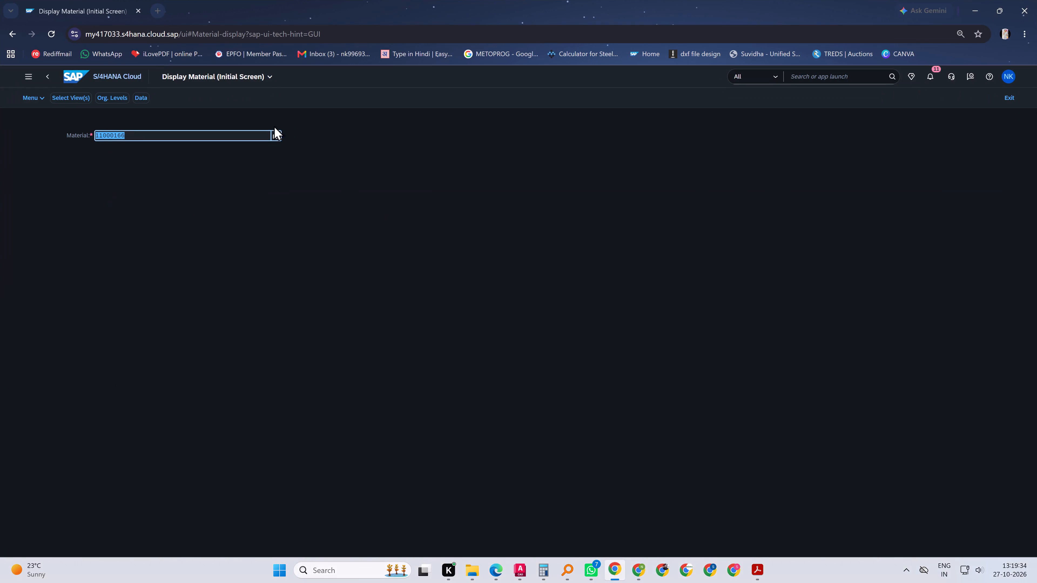
left_click(132, 136)
left_click_drag(138, 135, 46, 145)
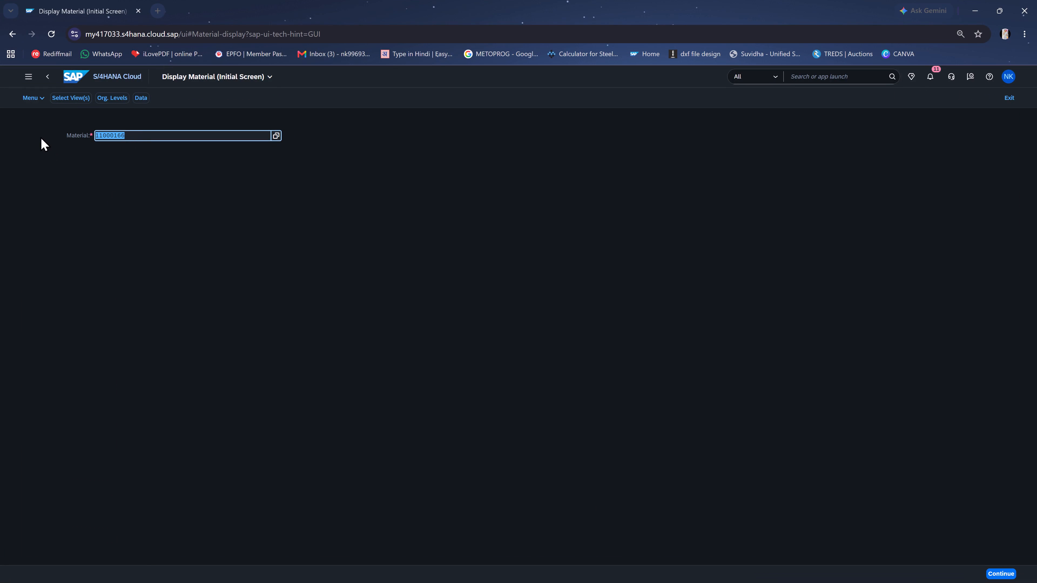
type("8X8")
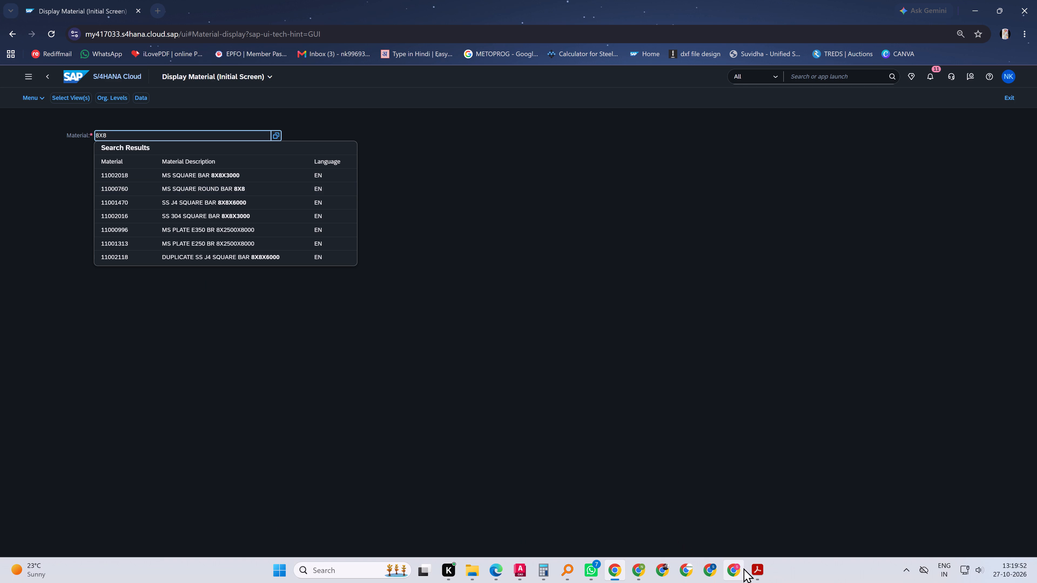
Return to W.O - 6431 and examine the 8X8 X 66000 STOPPER row across its columns.
left_click(633, 570)
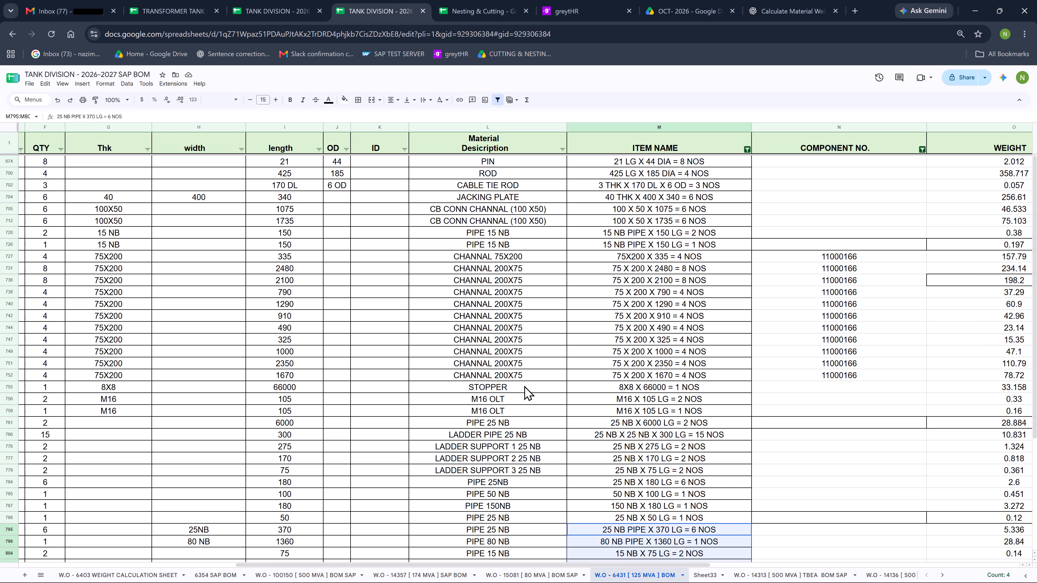
left_click(507, 385)
key("Left")
key("Left")
key("Left")
key("Left")
key("Left")
key("Left")
key("Left")
key("Left")
key("Left")
key("Left")
key("Left")
key("Left")
key("Left")
key("Left")
key("Left")
key("Left")
key("Left")
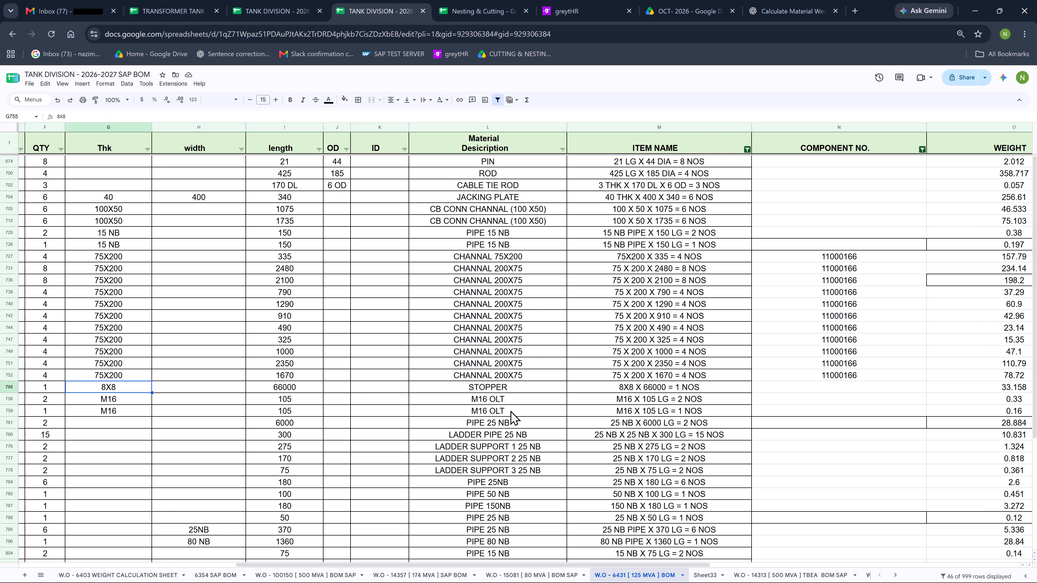
key("Right")
key("Right")
key("Right")
key("Right")
key("Right")
key("Right")
key("Right")
key("Right")
key("Right")
key("Right")
key("Right")
key("Right")
key("Right")
key("Right")
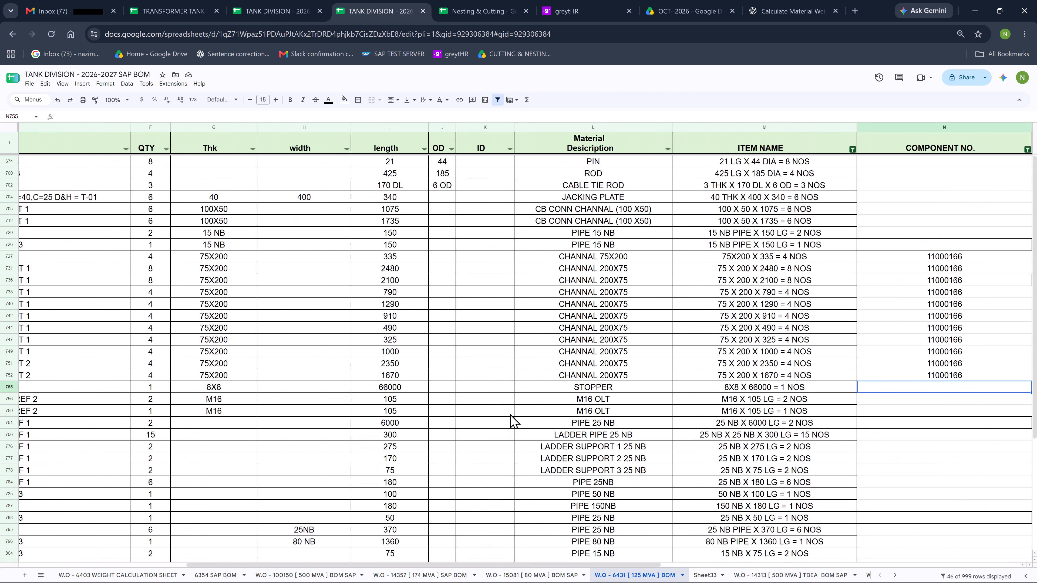
Back in SAP S/4HANA, bring up the 8X8 search results and copy material number 11000760 of MS SQUARE ROUND BAR 8X8.
left_click(981, 6)
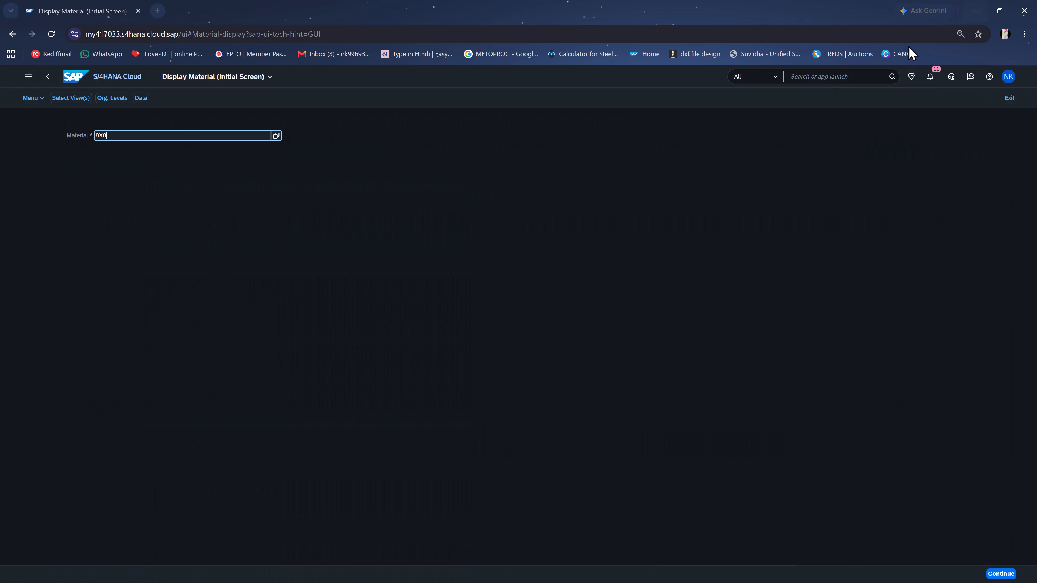
key("space")
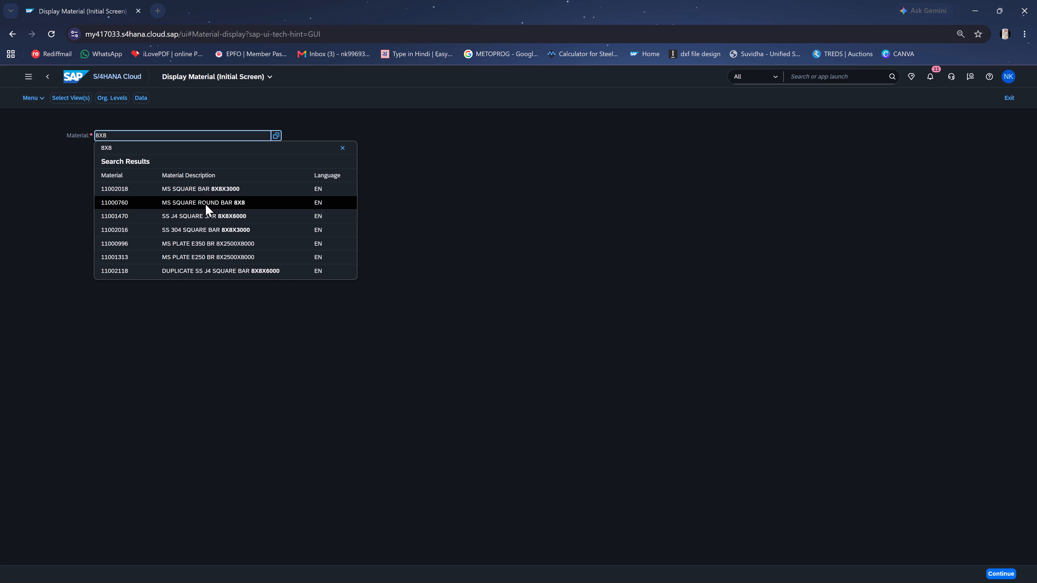
left_click(205, 203)
key("ctrl+c")
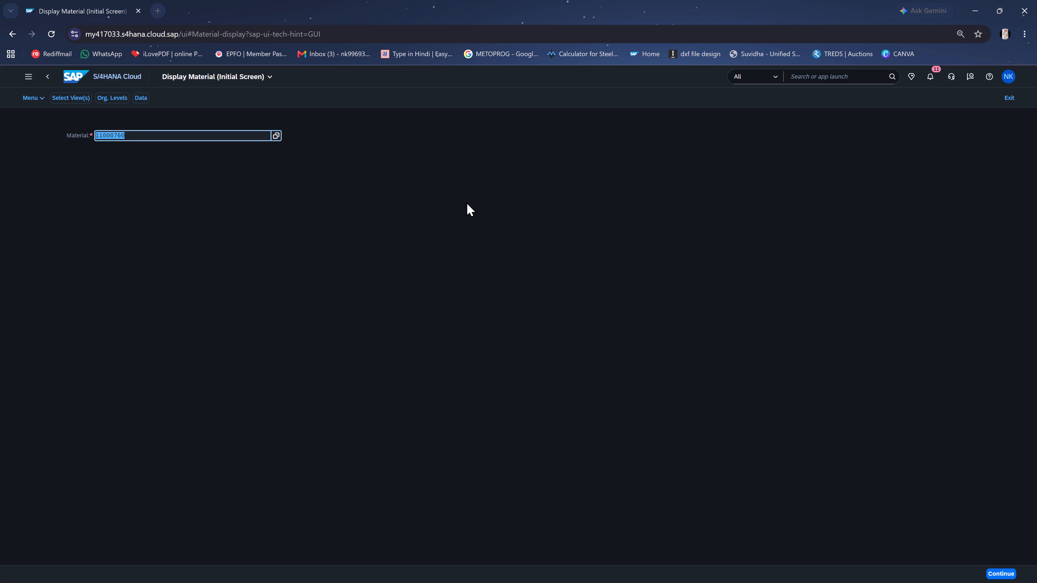
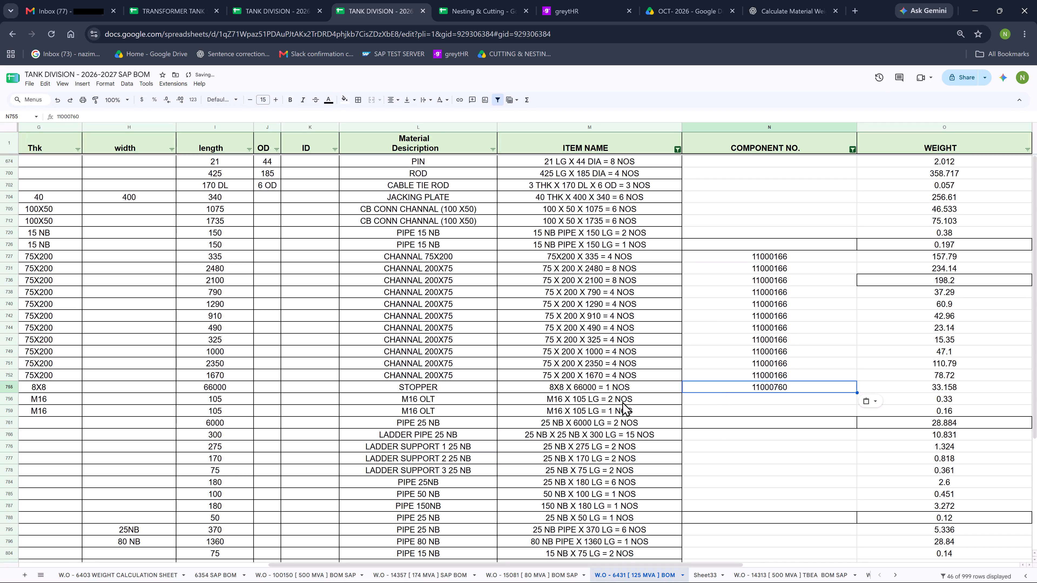
Switch to SAP Display Material, search for BOLT M16 in the full results and copy the MS BOLT 16*150 number, 12000222.
left_click(612, 401)
scroll(653, 250, "down", 1)
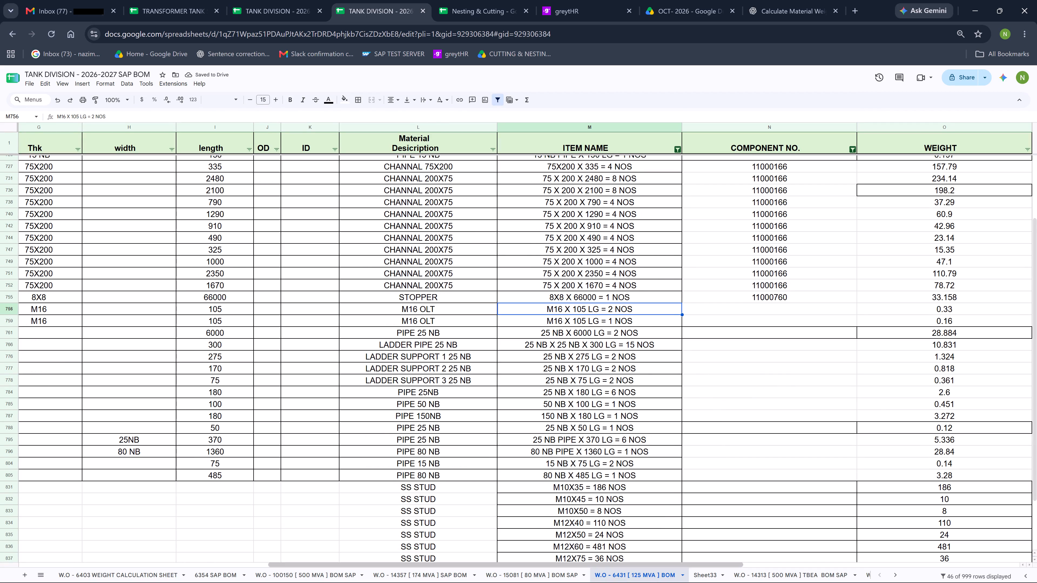
left_click(620, 575)
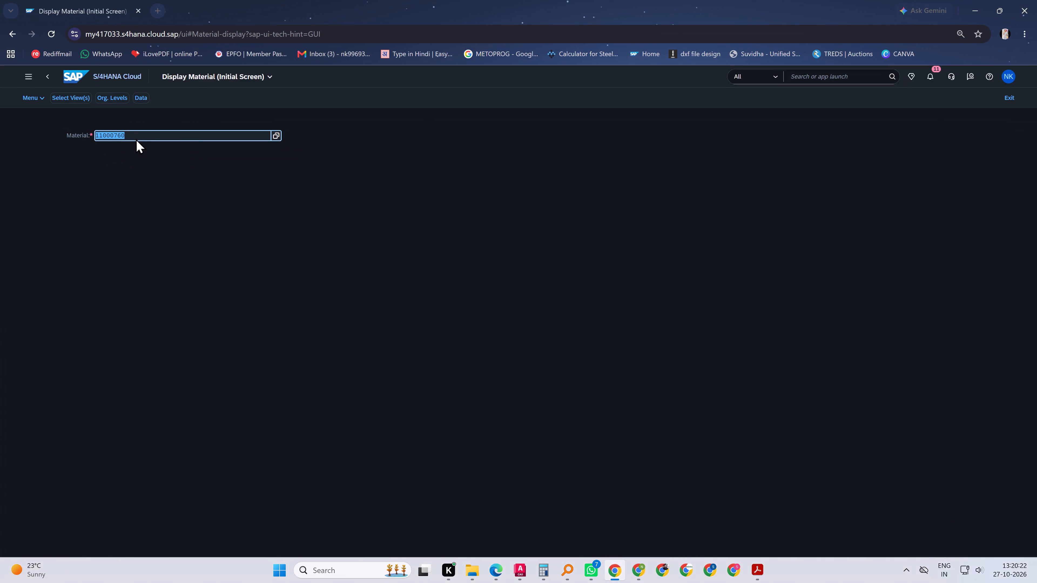
left_click(131, 138)
left_click(135, 135)
left_click_drag(137, 135, 63, 135)
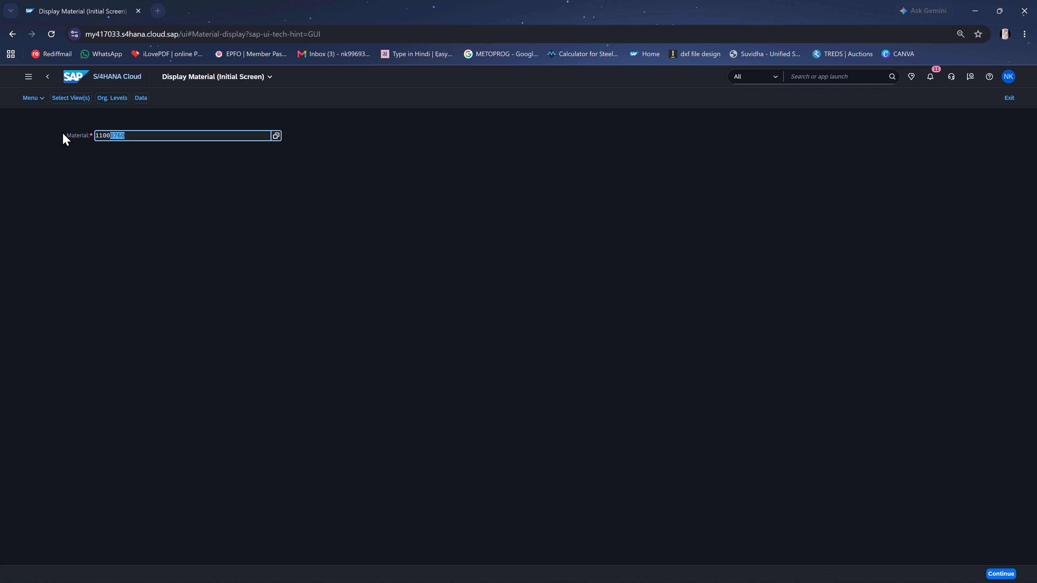
type("BOLT")
key("space")
type("M16")
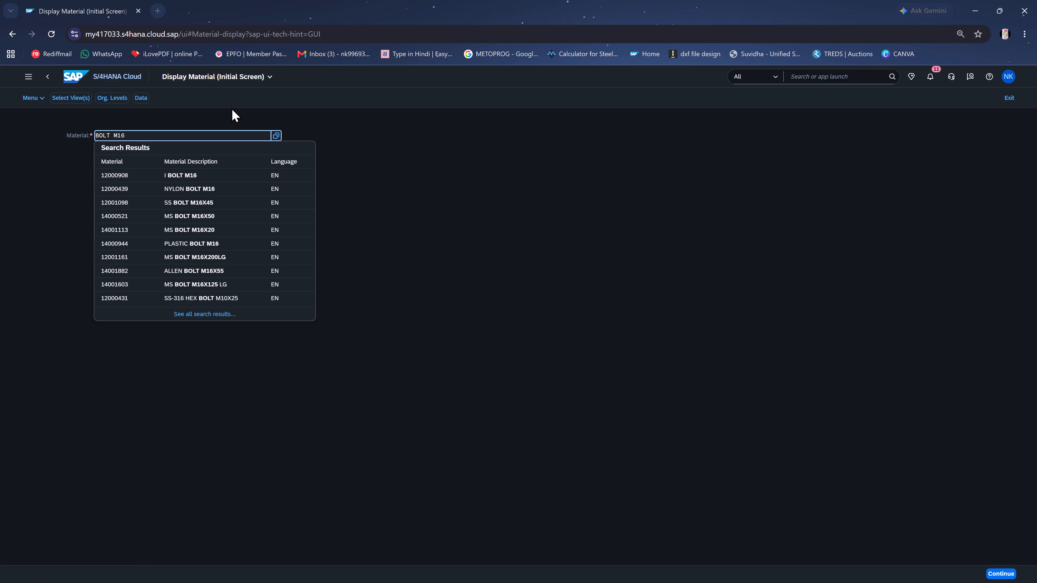
left_click(641, 572)
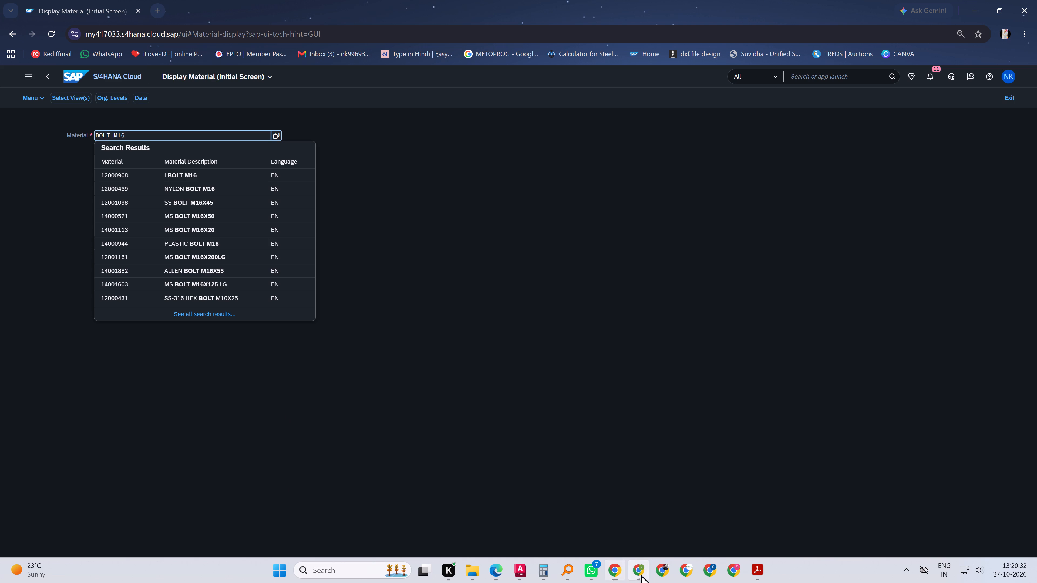
left_click(641, 575)
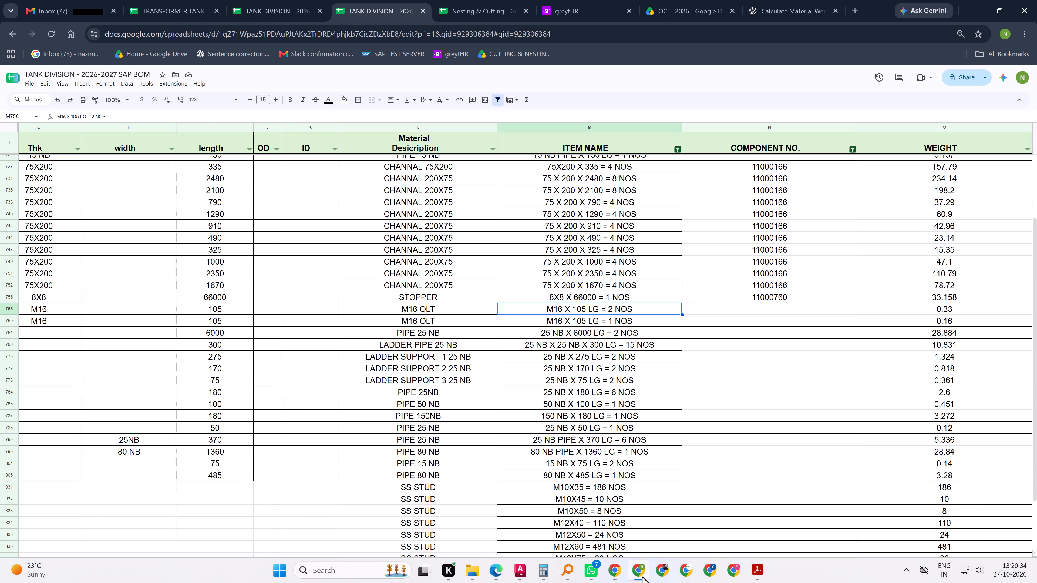
left_click(642, 575)
left_click(133, 133)
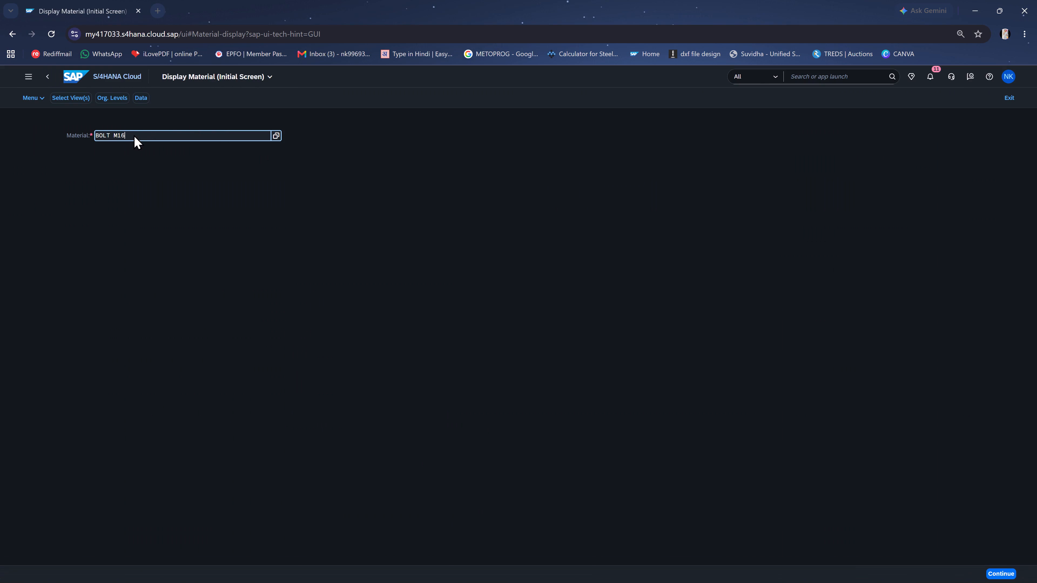
key("space")
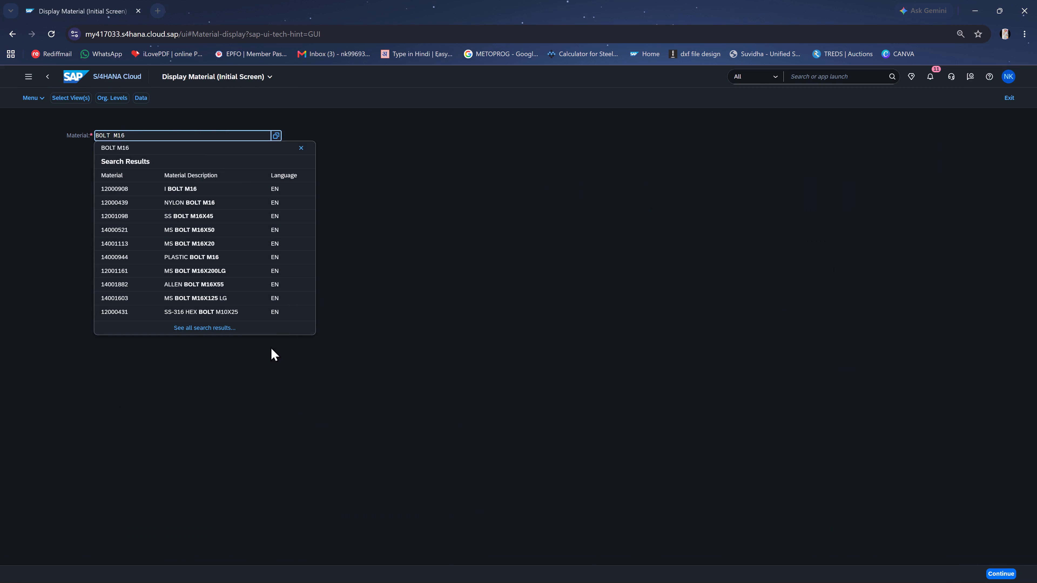
left_click(241, 327)
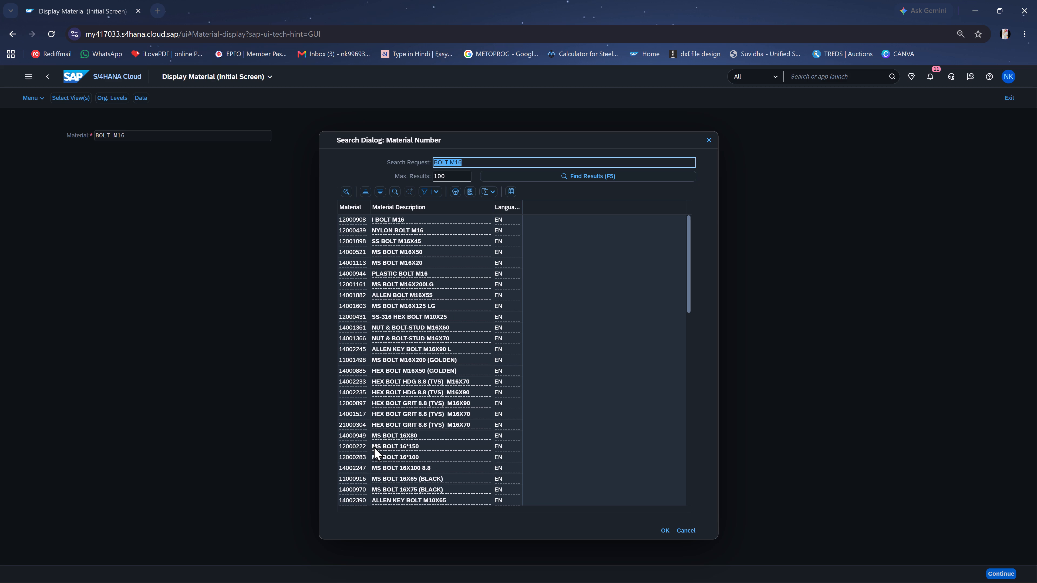
double_click(361, 443)
left_click_drag(130, 135, 89, 132)
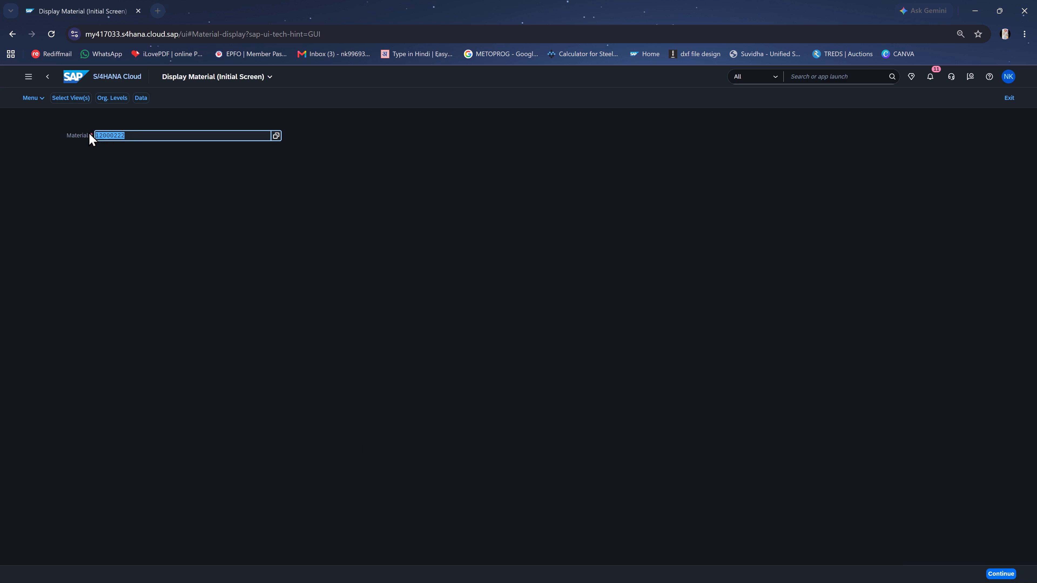
left_click_drag(89, 132, 86, 132)
key("ctrl+c")
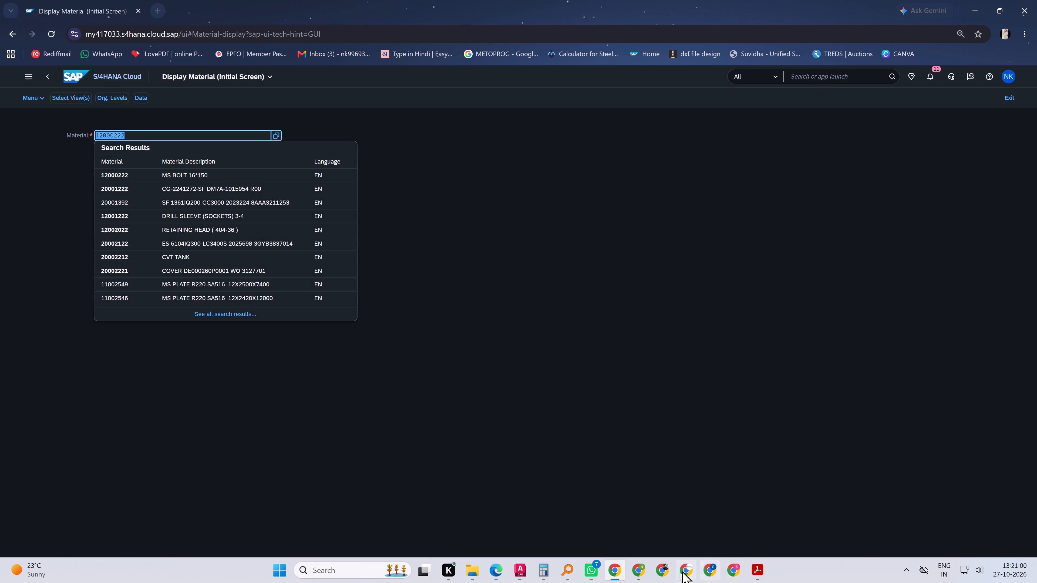
Back in the BOM sheet, enter component number 12000222 for both M16 X 105 LG rows.
left_click(642, 572)
left_click(699, 308)
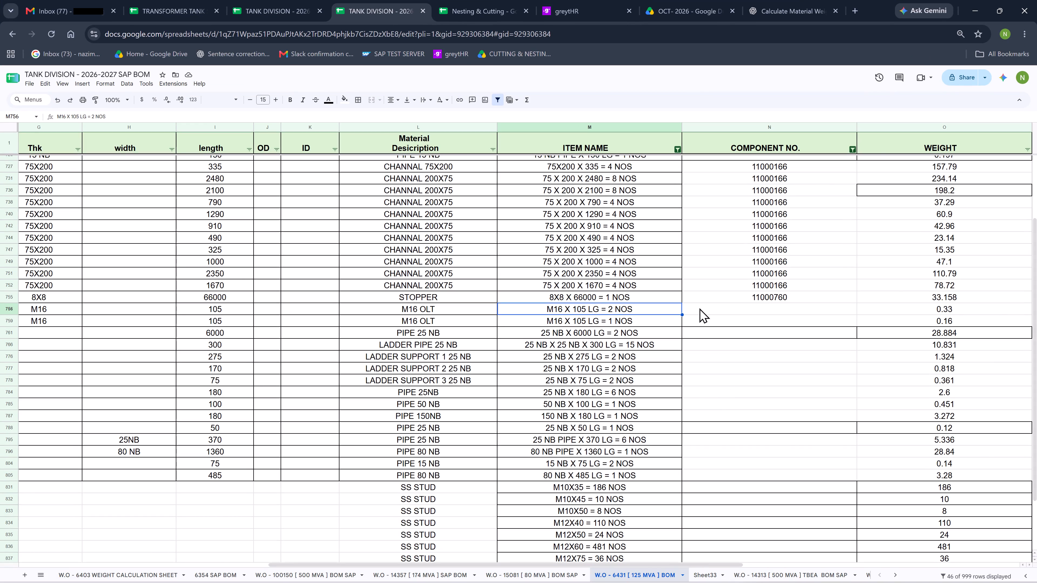
key("ctrl+v")
left_click(699, 320)
key("ctrl+v")
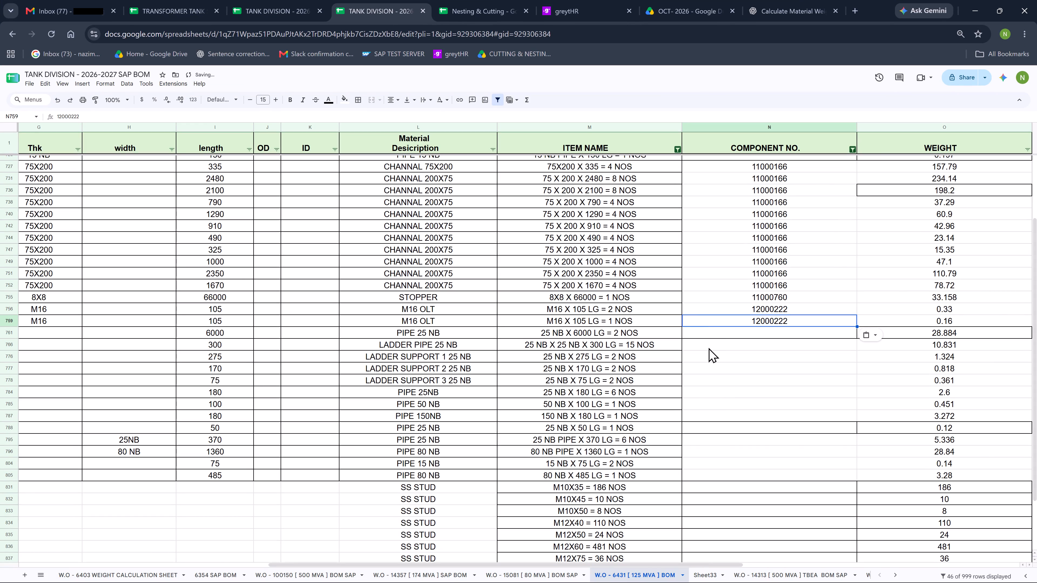
Search SAP materials for ERW 25 NB and copy number 11000180 of the MS ERW PIPE 25 NBXX6000 (B-CLASS).
left_click(645, 333)
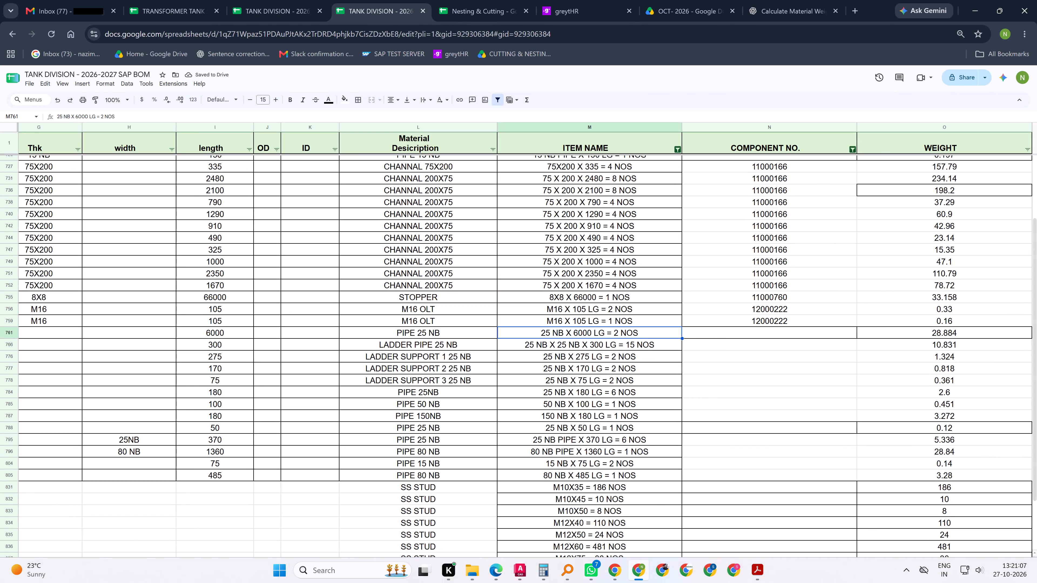
scroll(661, 410, "down", 3)
scroll(660, 407, "up", 2)
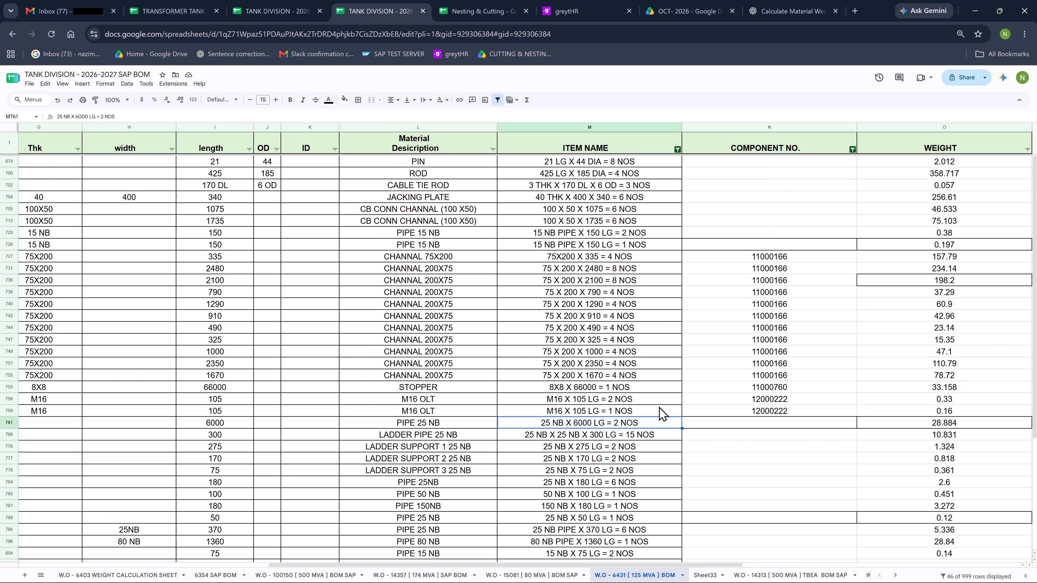
scroll(659, 406, "down", 2)
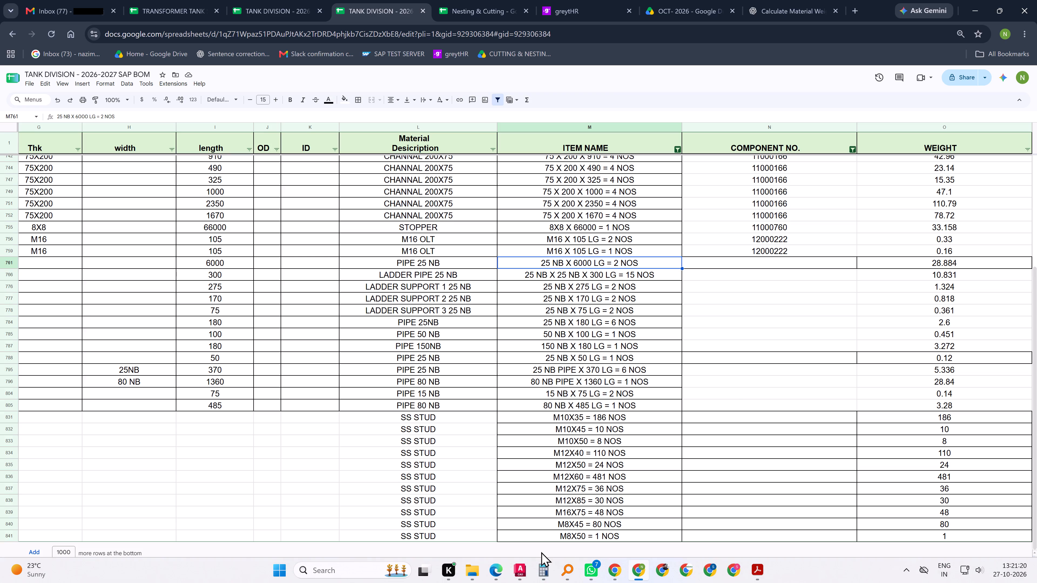
left_click(615, 566)
left_click(136, 136)
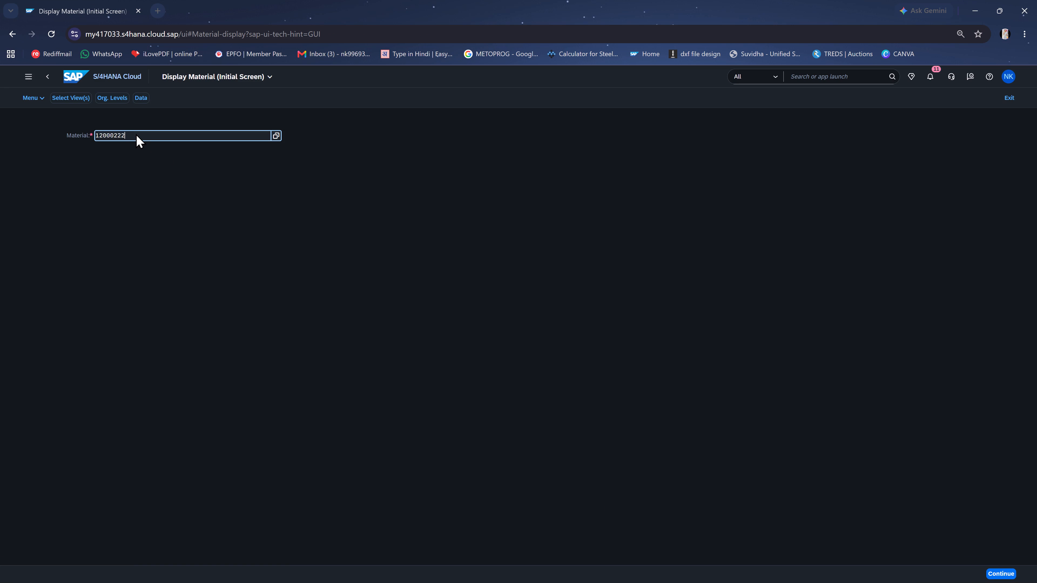
left_click_drag(136, 134, 69, 134)
type("ERW 25 NB")
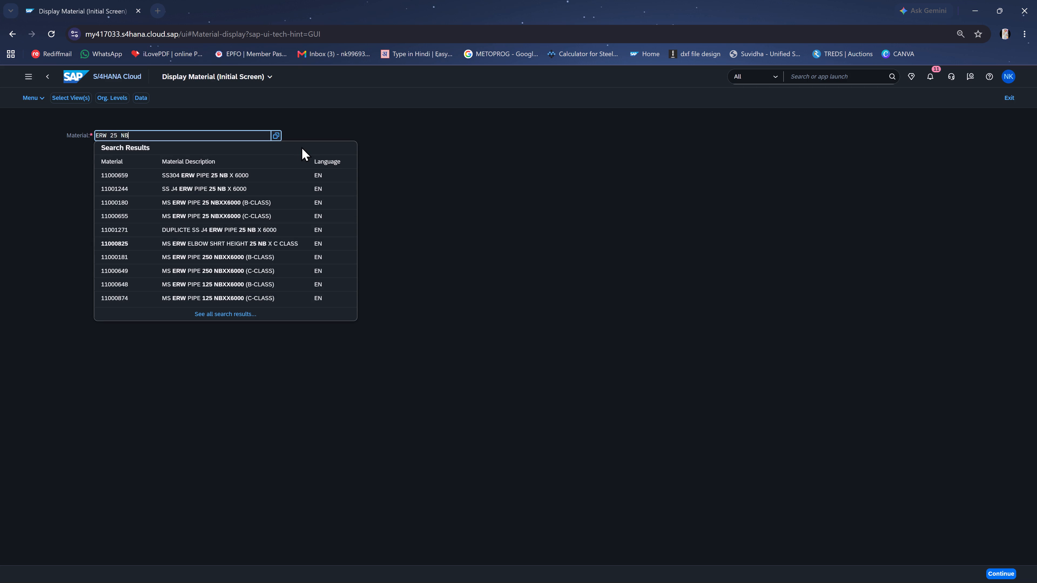
left_click(185, 202)
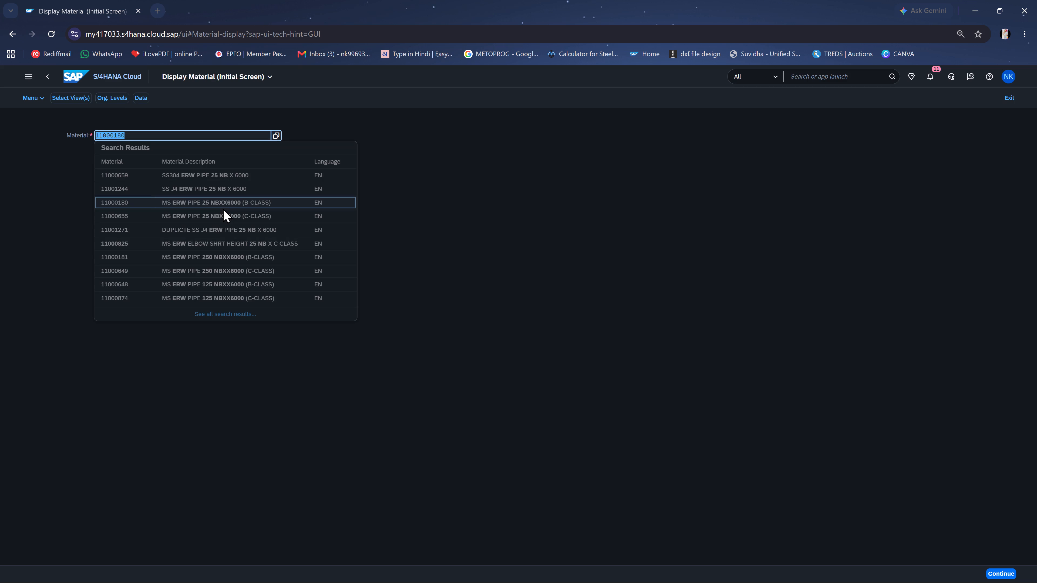
key("ctrl+c")
In the BOM sheet, enter component number 11000180 for the consecutive 25 NB pipe and ladder rows, from 6000 LG through 180 LG.
left_click(978, 4)
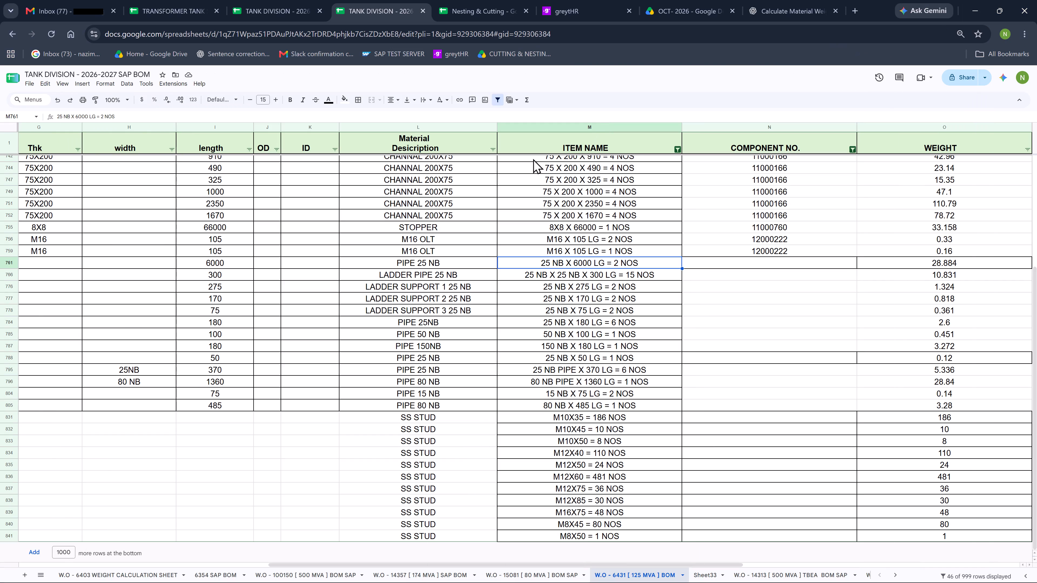
left_click(706, 264)
key("ctrl+v")
left_click(706, 273)
key("ctrl+v")
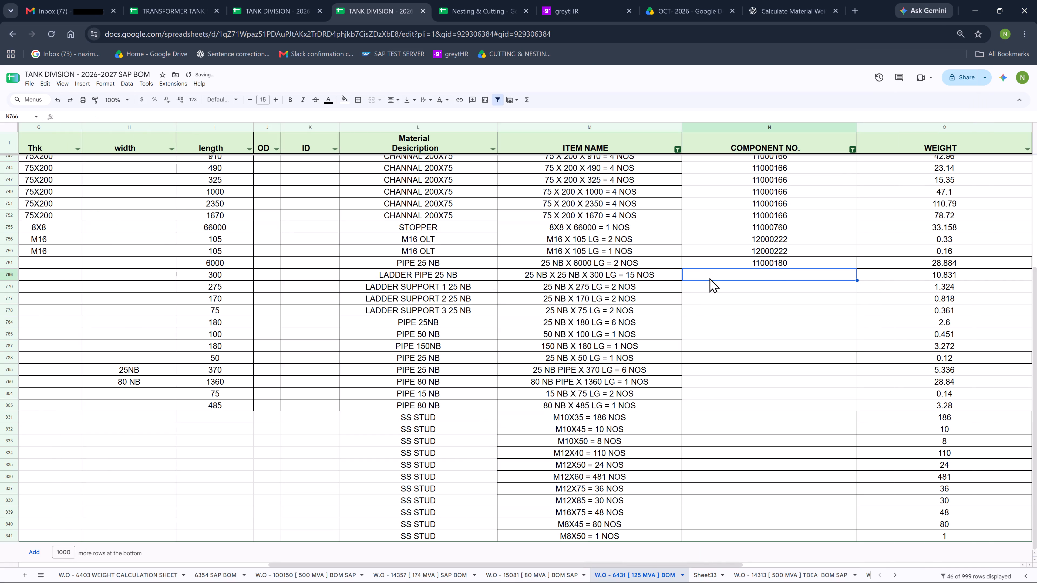
left_click_drag(706, 284, 708, 325)
key("ctrl+v")
left_click(707, 290)
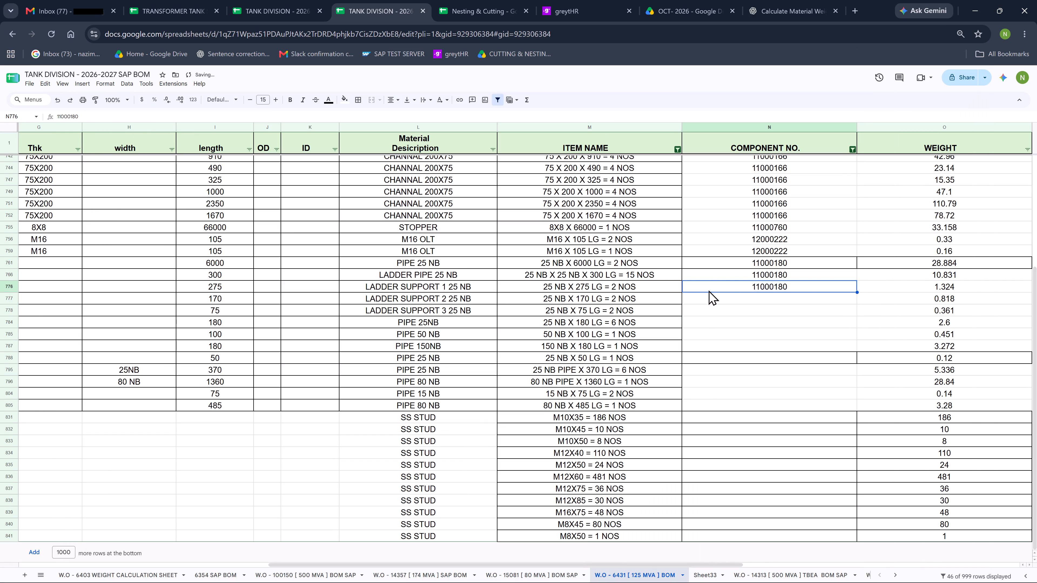
key("ctrl+c")
left_click_drag(705, 298, 705, 319)
key("ctrl+v")
Enter component number 11000180 for the 25 NB X 50 LG and 25 NB PIPE X 370 LG rows.
left_click(596, 335)
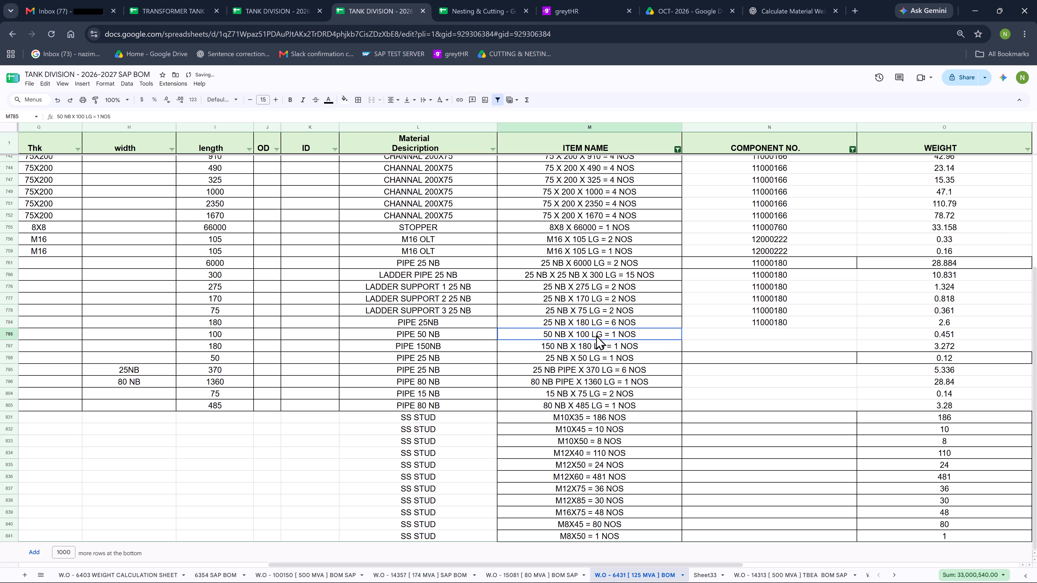
left_click(692, 360)
key("ctrl+v")
left_click(703, 372)
key("ctrl+v")
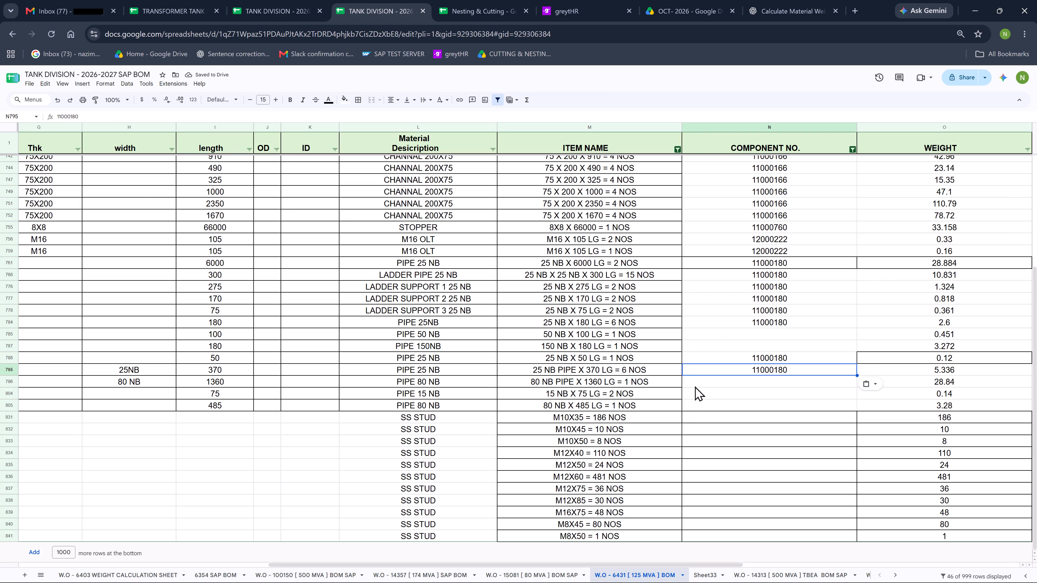
Search SAP for ERW 50 and enter the B-CLASS 50 NB pipe number, 11000183, in the BOM sheet's 50 NB X 100 LG row.
scroll(734, 378, "up", 4)
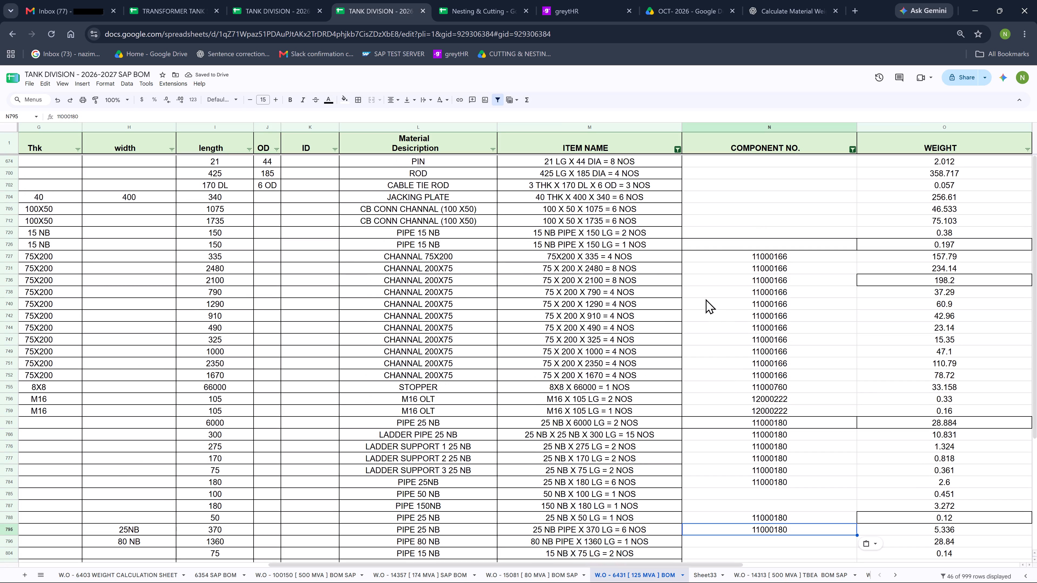
scroll(705, 300, "down", 2)
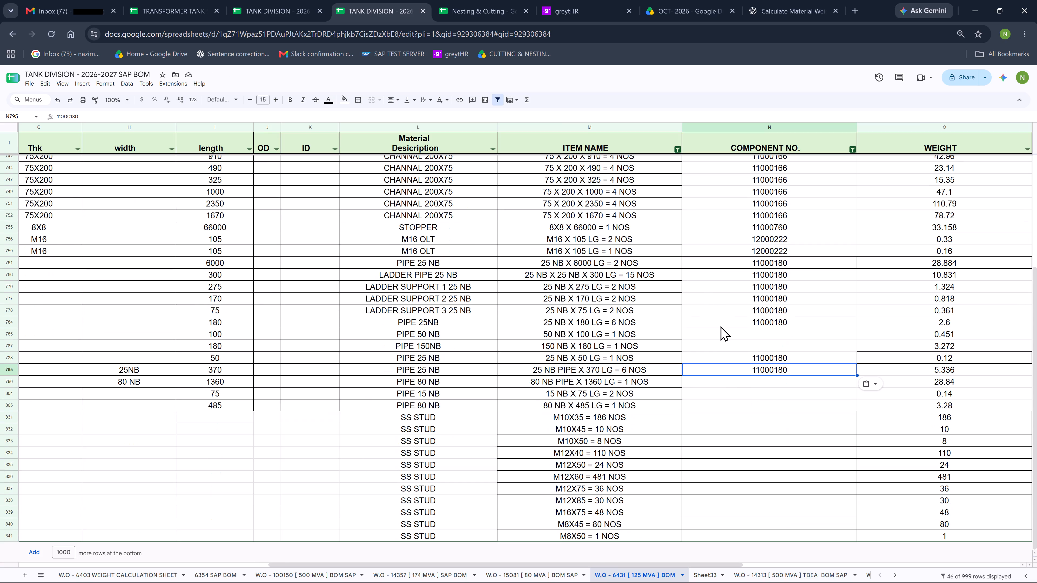
scroll(720, 326, "down", 2)
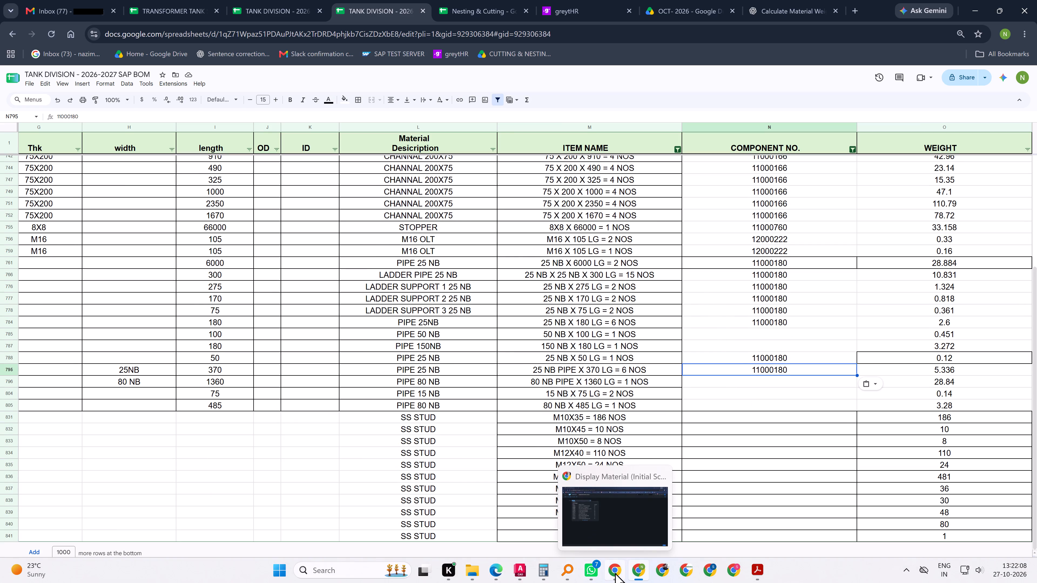
left_click(615, 572)
left_click(134, 136)
left_click_drag(142, 134, 79, 134)
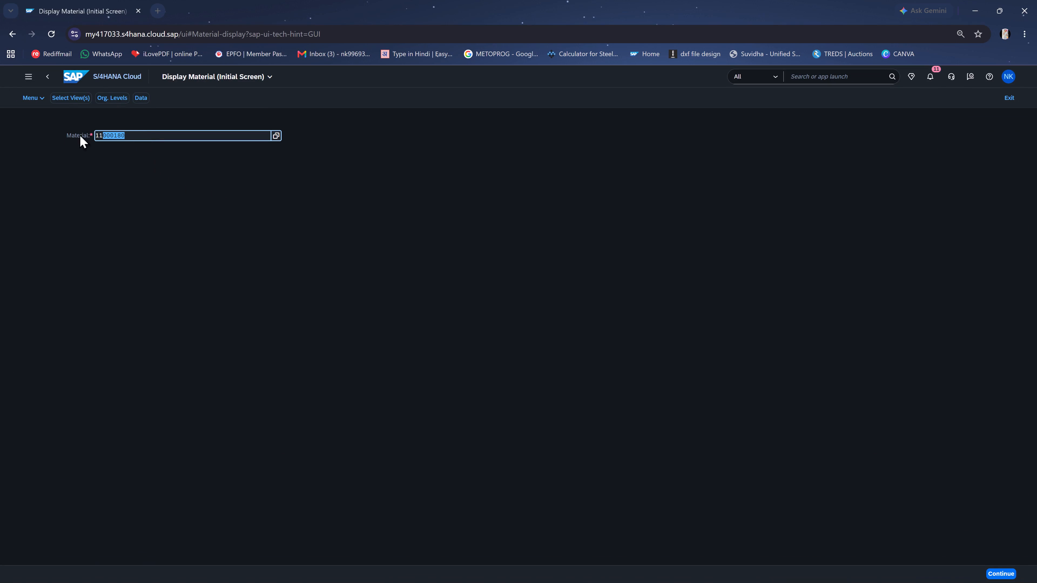
left_click_drag(79, 134, 64, 134)
type("ERW 50")
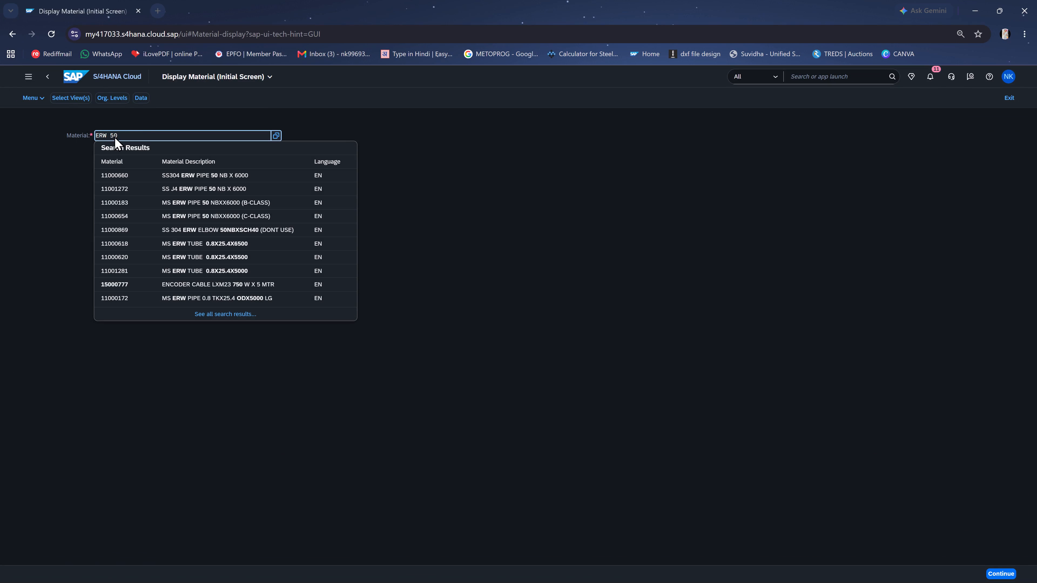
left_click(210, 204)
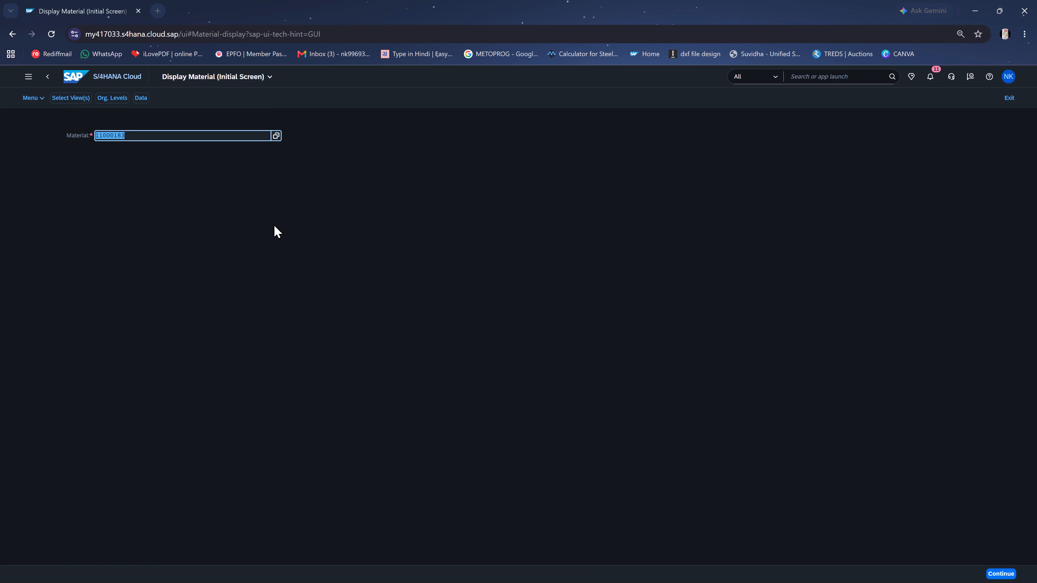
key("ctrl+c")
left_click(969, 4)
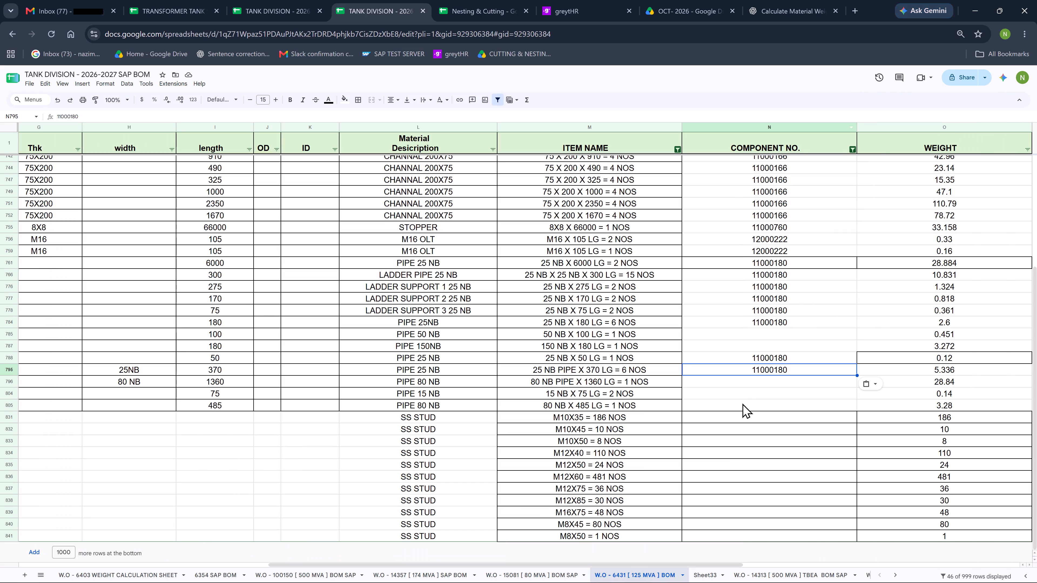
left_click(703, 334)
key("ctrl+v")
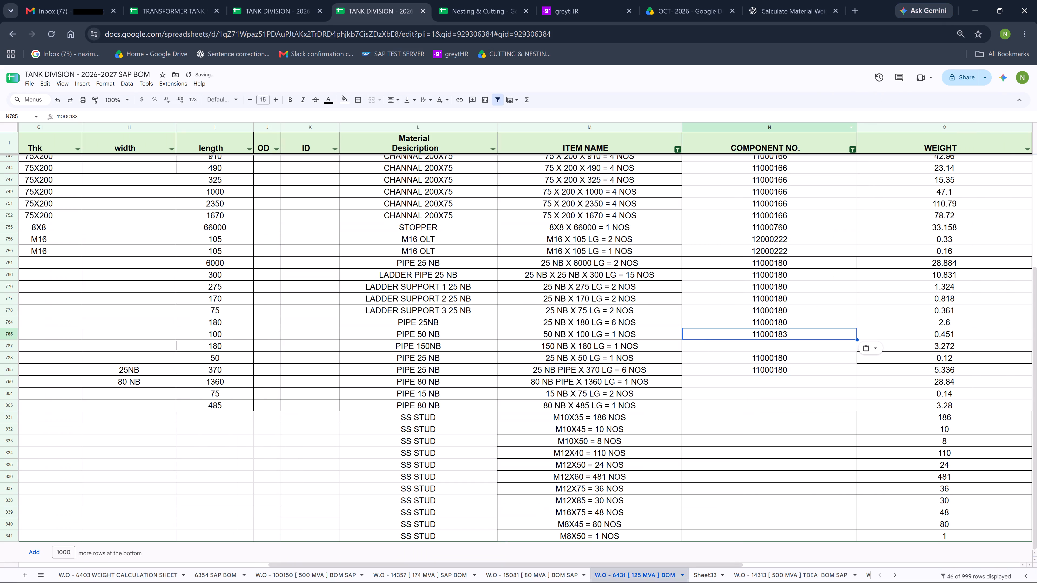
Search SAP for ERW 150 and enter the B-CLASS 150 NB pipe number, 11000178, in the BOM sheet's 150 NB X 180 LG row.
left_click(619, 574)
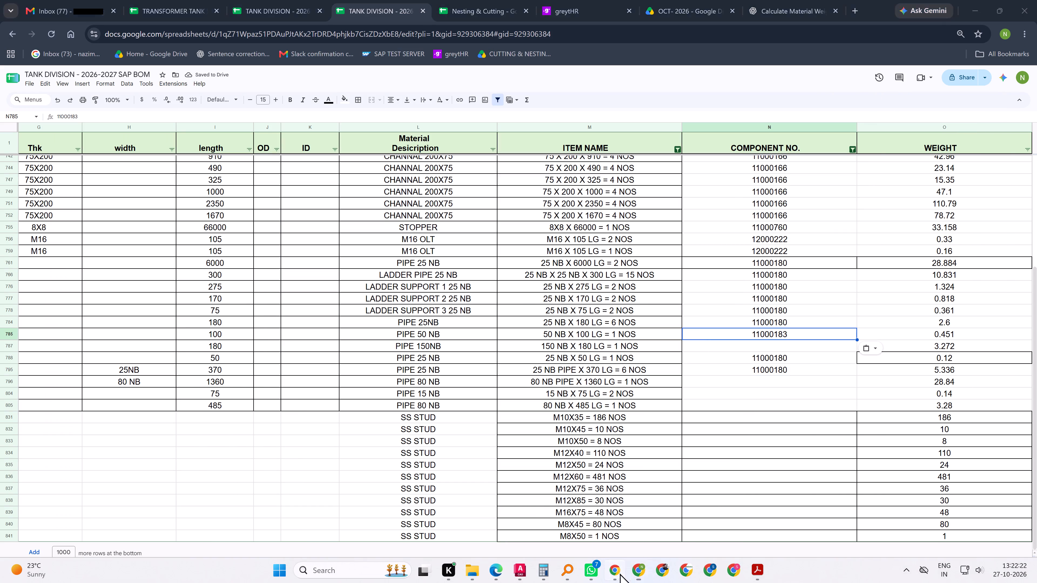
left_click(141, 134)
left_click_drag(144, 132, 62, 140)
type("ERWE 150")
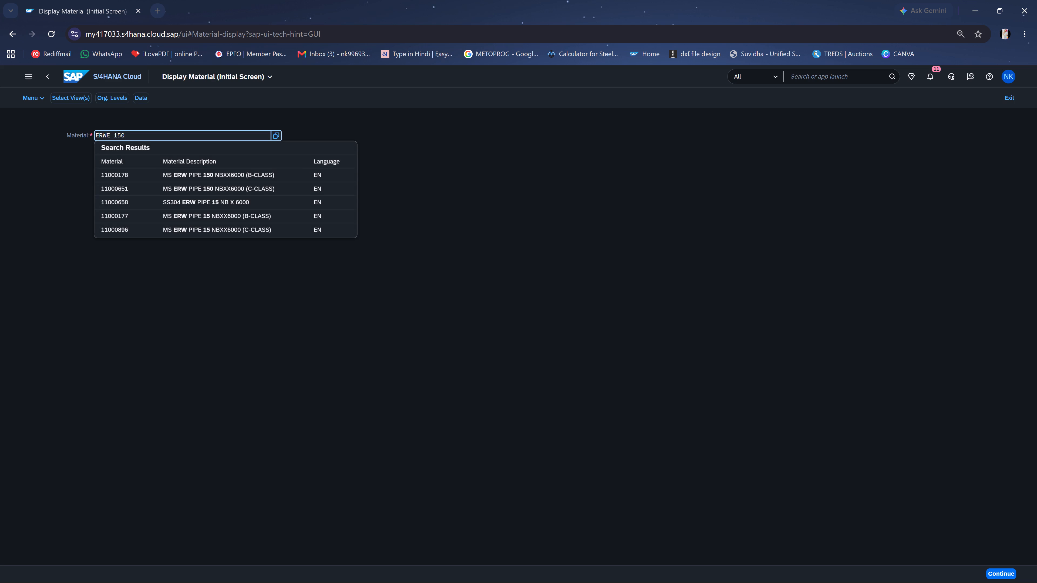
left_click(108, 135)
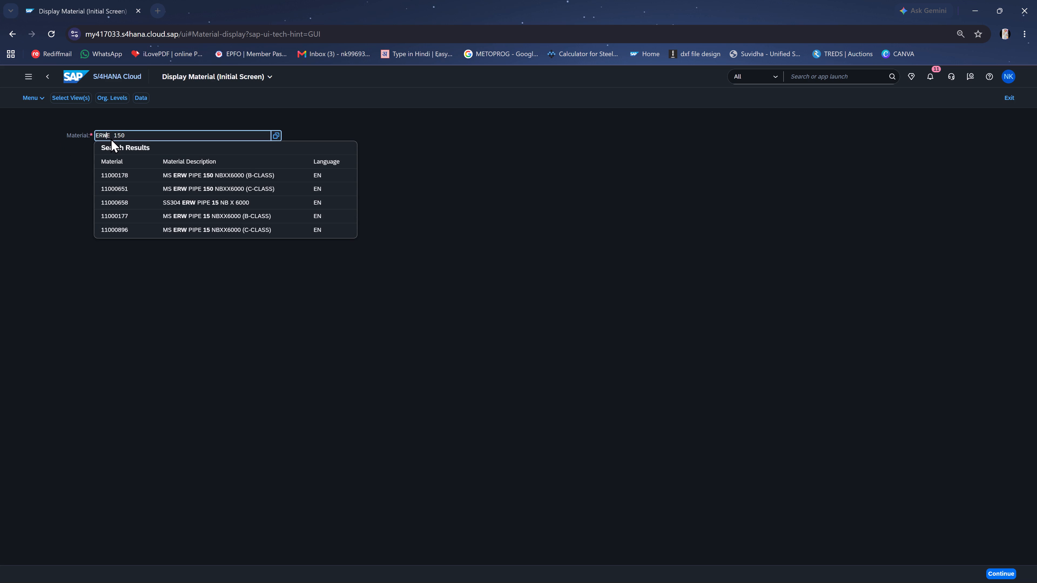
key("Delete")
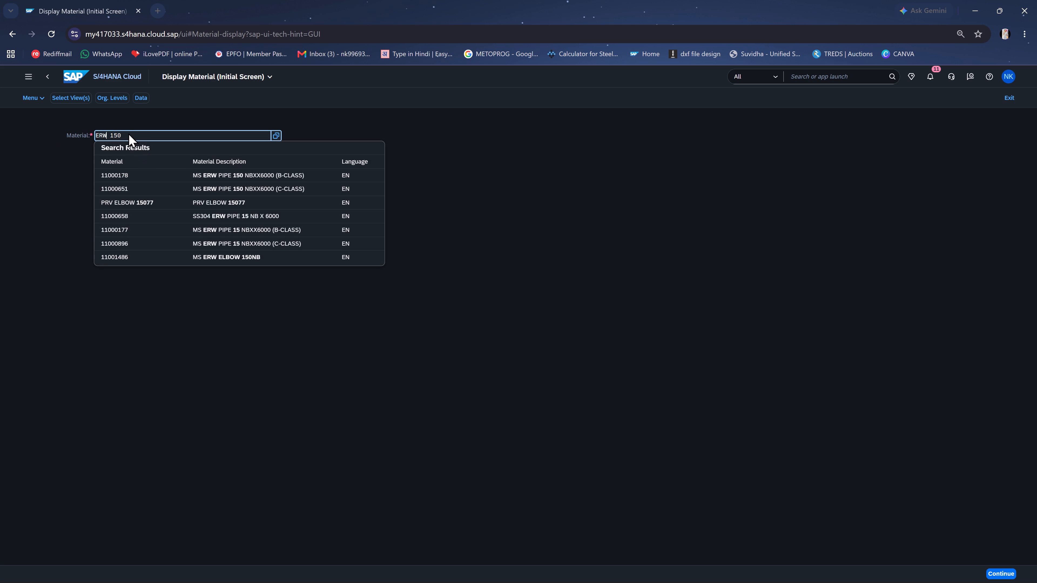
left_click(128, 133)
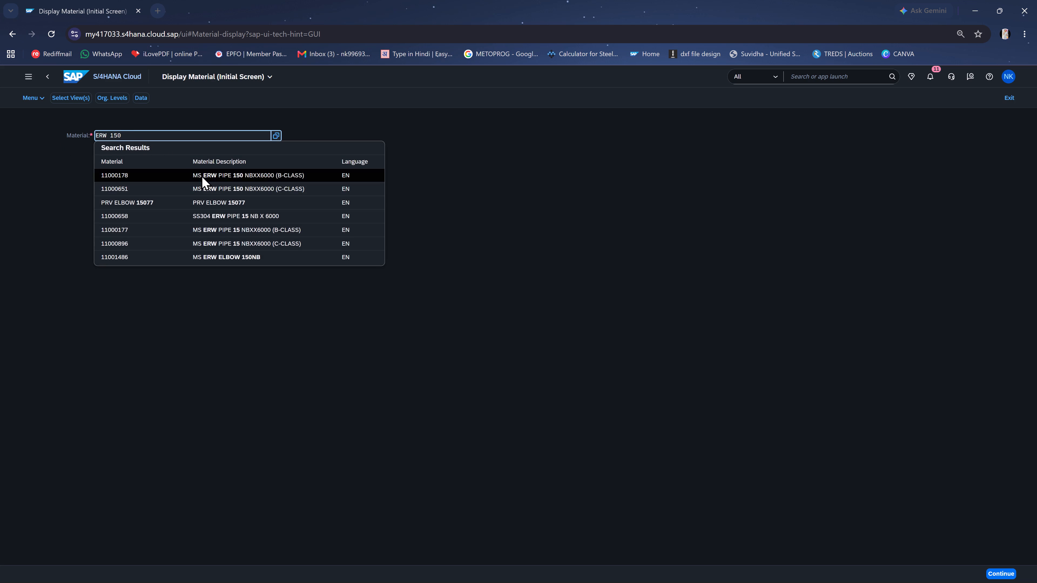
left_click(201, 175)
key("ctrl+c")
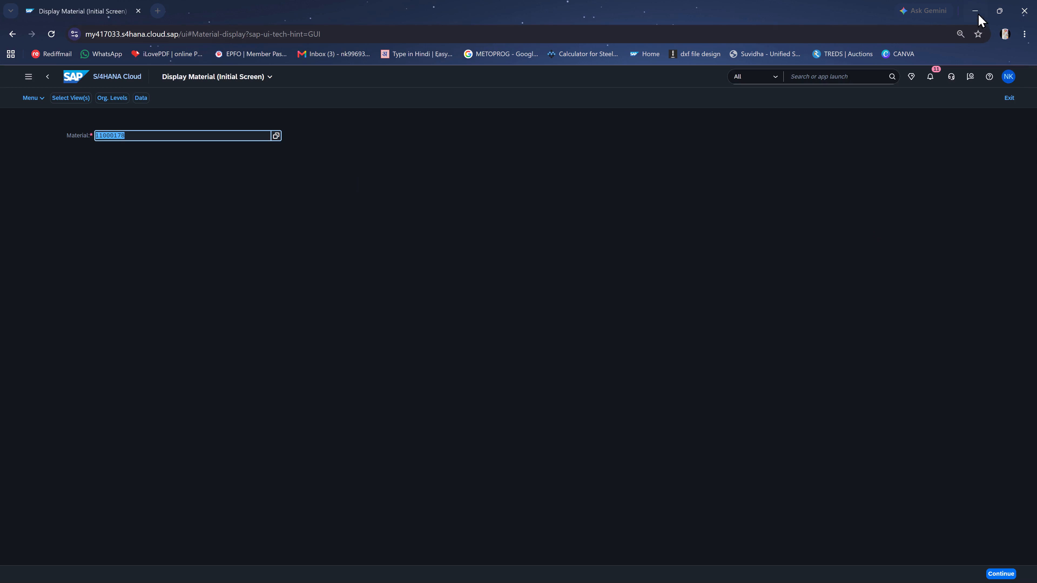
left_click(976, 0)
left_click(718, 348)
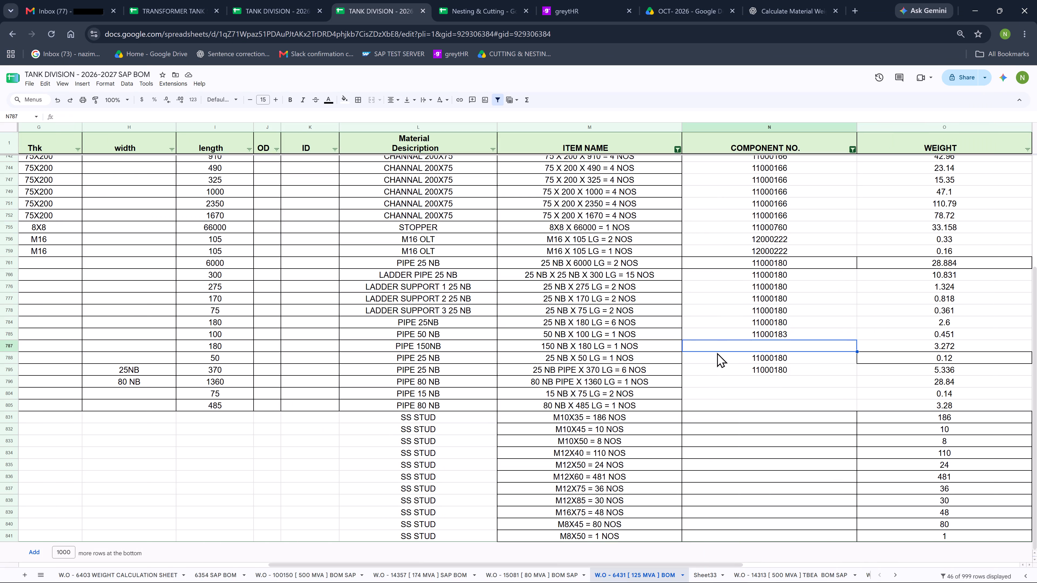
key("ctrl+v")
Search SAP materials for ERW 80 and copy number 11000184 of the MS ERW PIPE 80 NBXX6000 (B-CLASS).
left_click(635, 381)
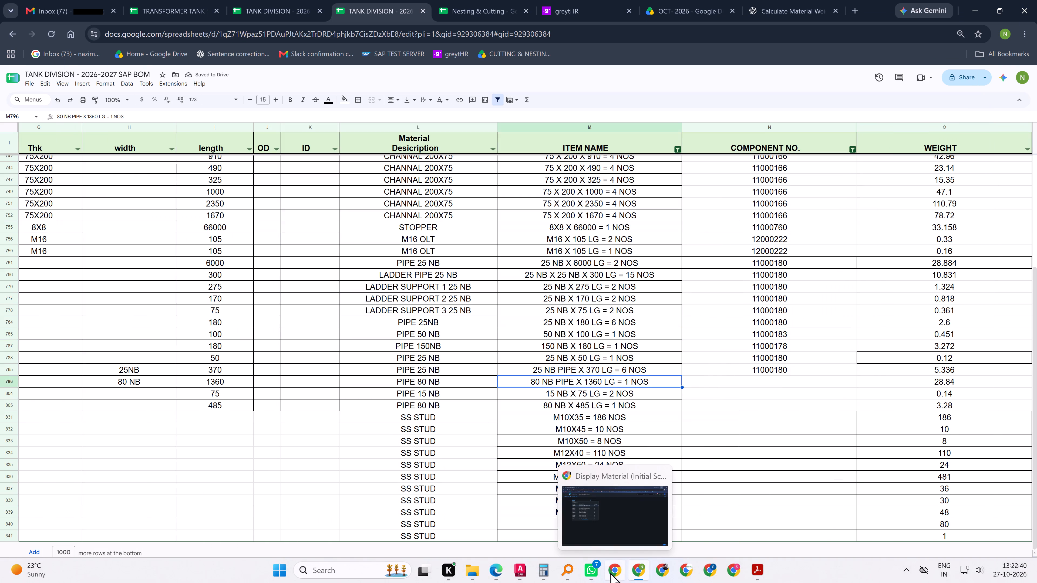
left_click(613, 574)
left_click(131, 134)
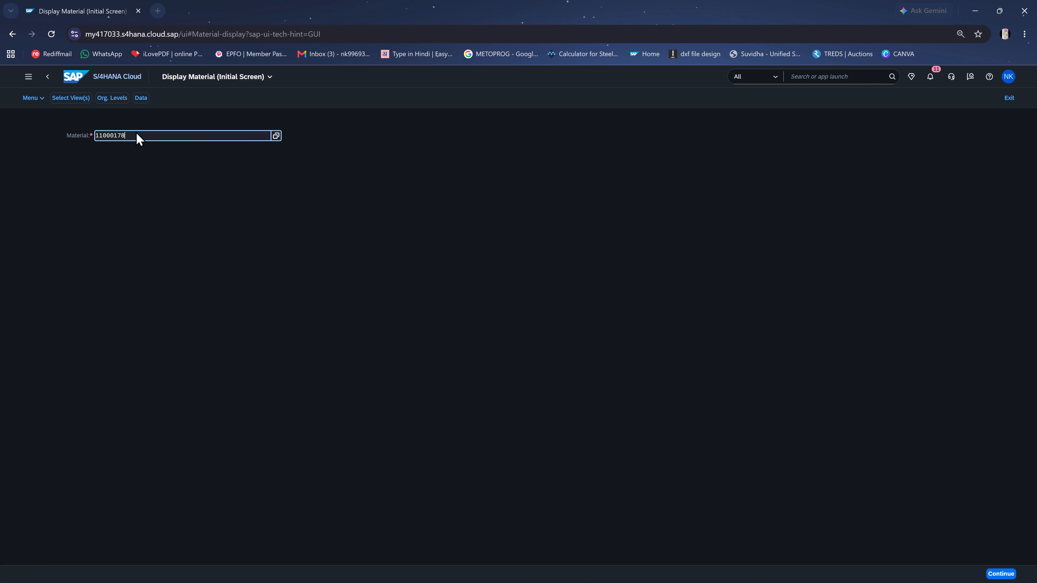
left_click_drag(136, 133, 67, 135)
type("ERW 80")
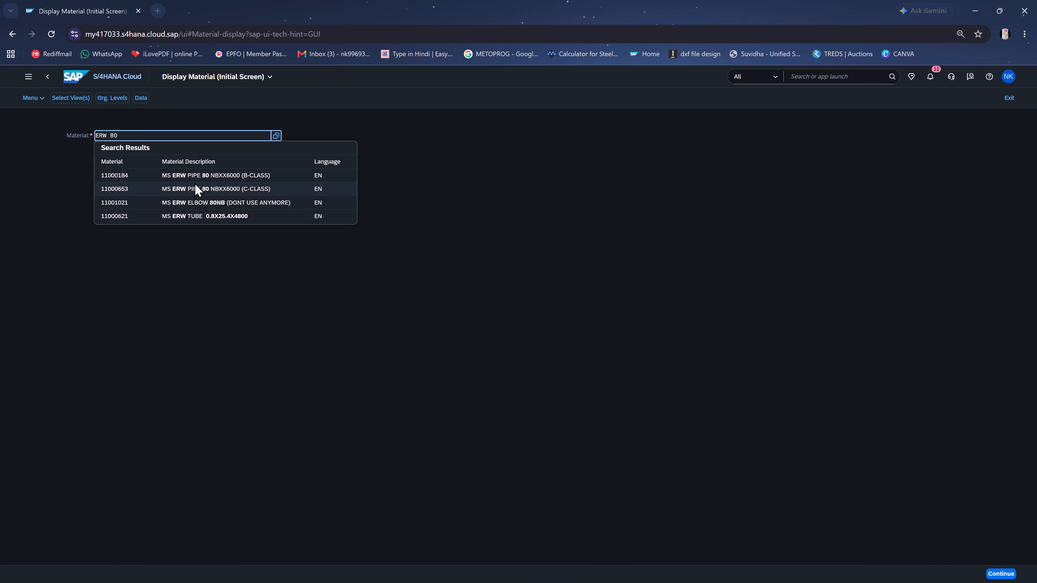
left_click(191, 173)
key("ctrl+c")
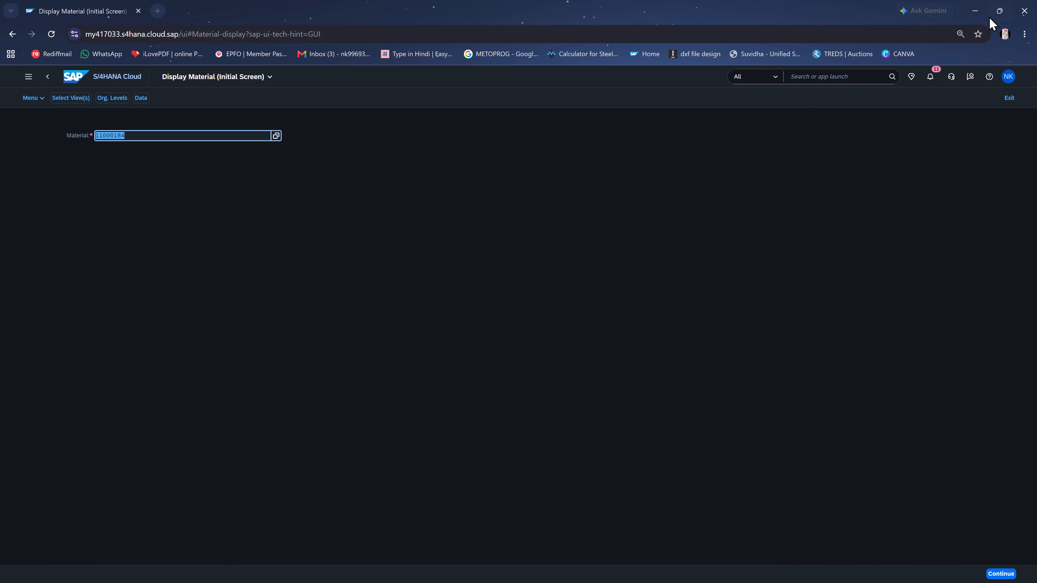
Arrange the SAP material window and the BOM sheet side by side, with the item name and component number columns in view.
key("super+Left")
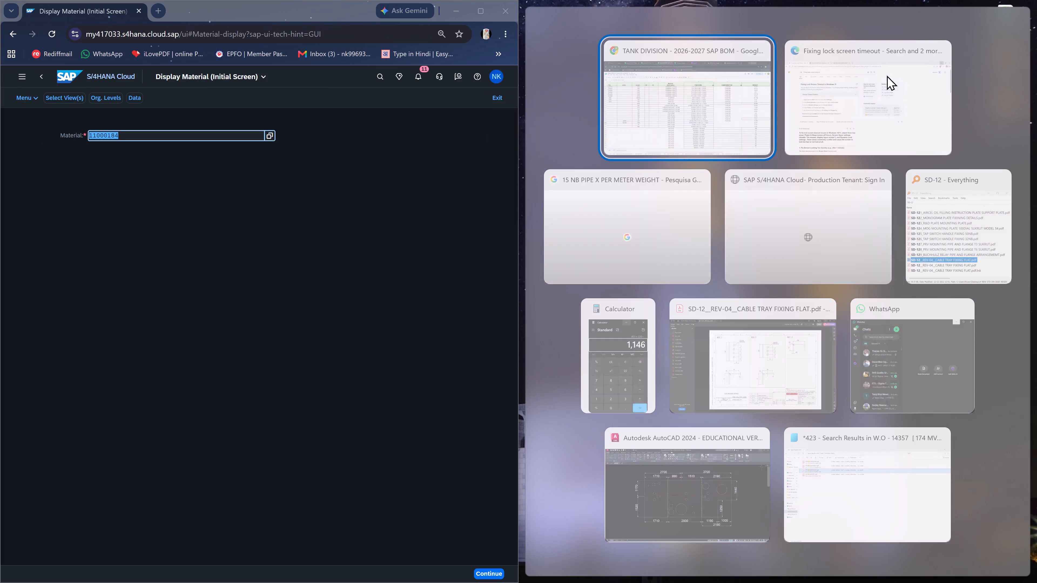
left_click(746, 100)
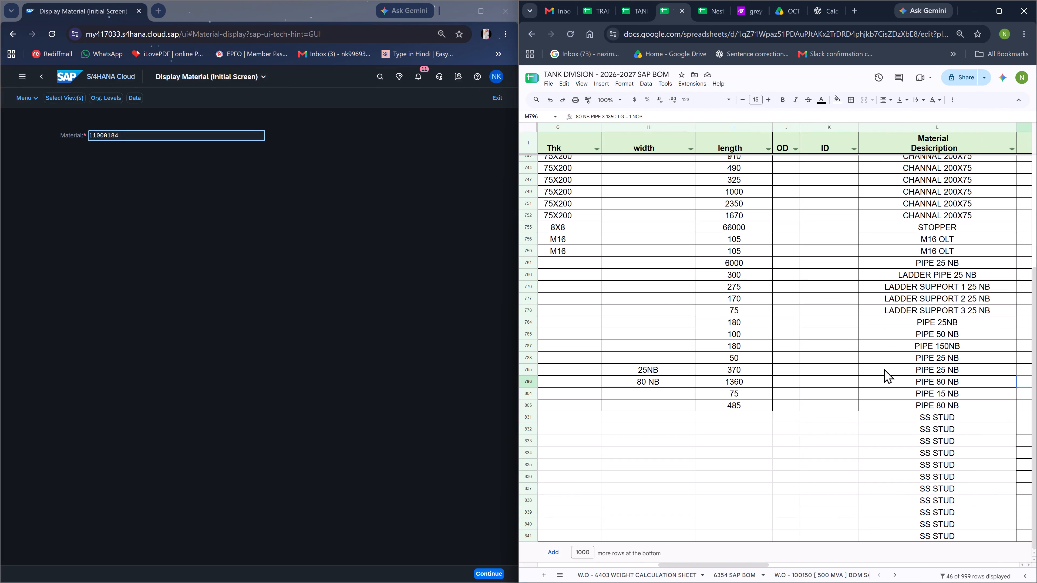
left_click_drag(695, 564, 762, 564)
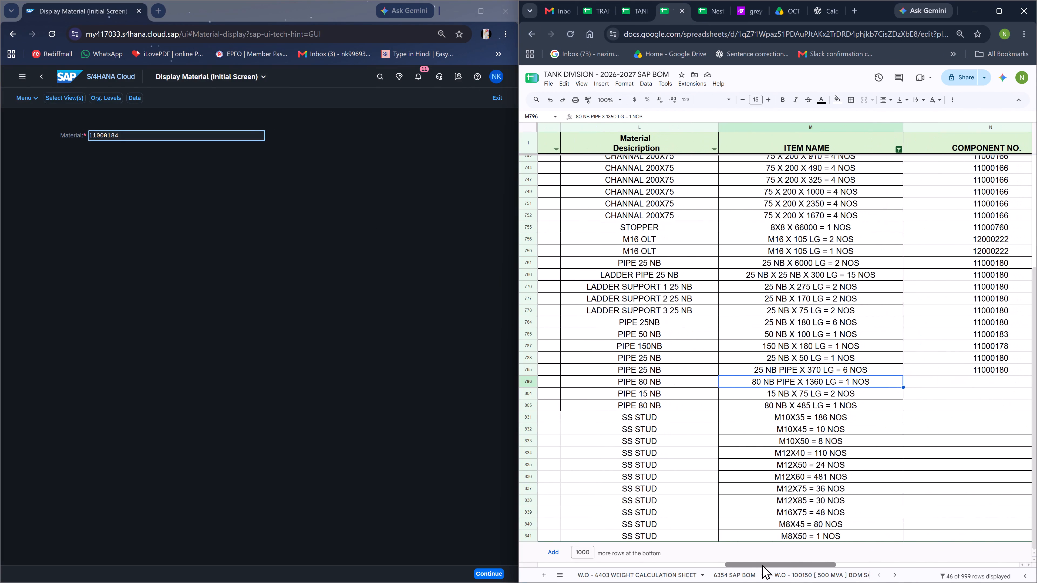
left_click_drag(762, 564, 785, 553)
Copy material number 11000184 from SAP into the BOM sheet's 80 NB PIPE X 1360 LG row.
left_click_drag(134, 134, 62, 135)
key("ctrl+c")
left_click(831, 379)
key("ctrl+v")
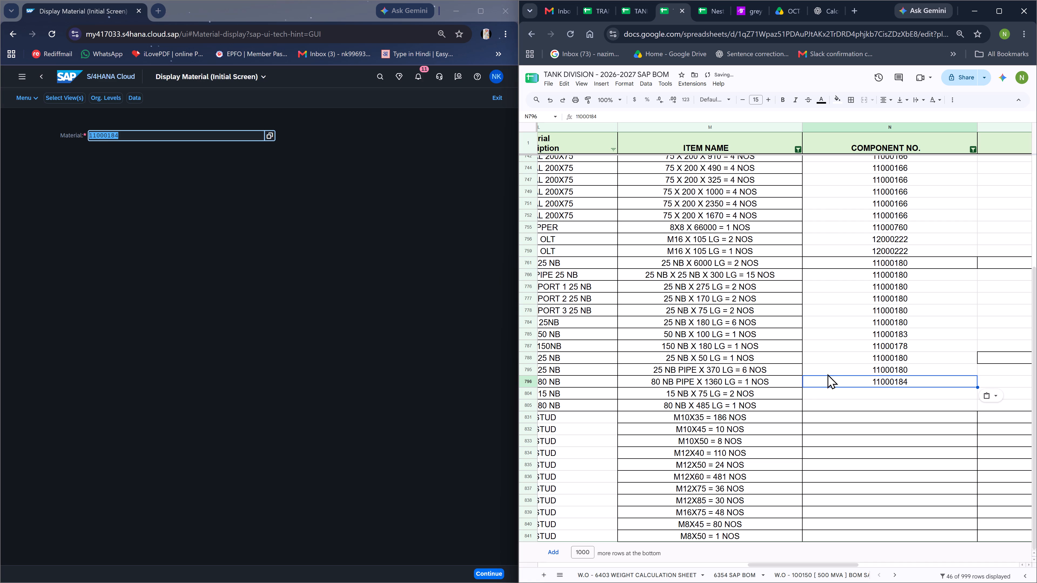
Search SAP for ERW 15 and enter the B-CLASS 15 NB pipe number, 11000177, in the 15 NB X 75 LG row.
scroll(799, 258, "down", 4)
left_click(125, 136)
left_click_drag(128, 133, 80, 138)
type("ERW 15")
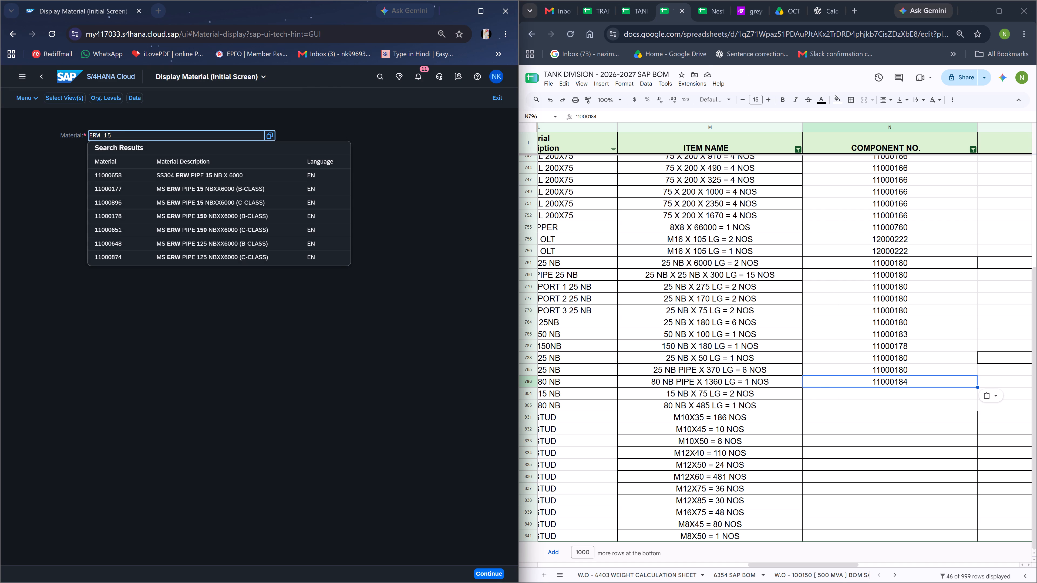
left_click(176, 187)
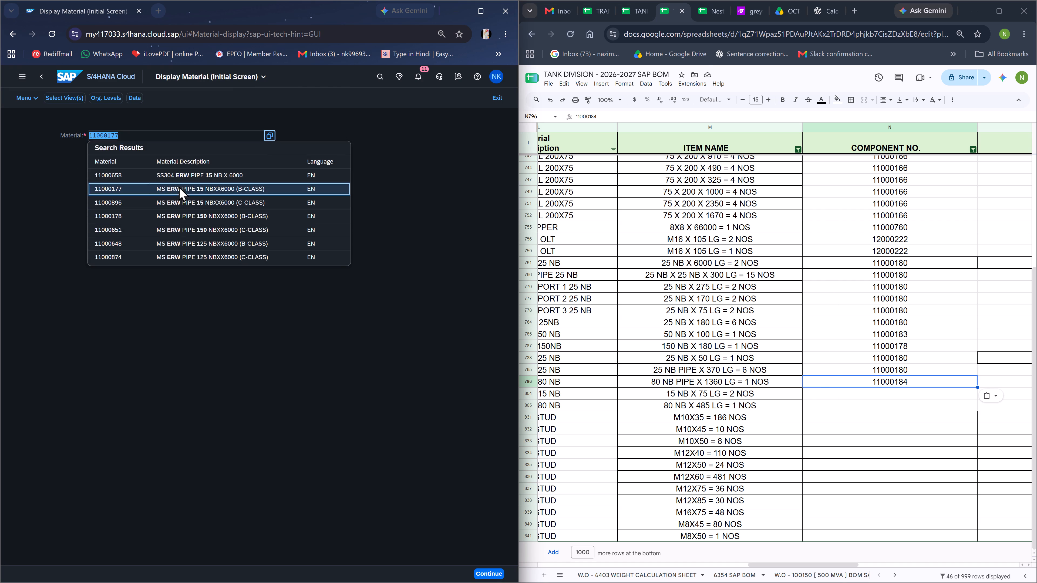
key("ctrl+c")
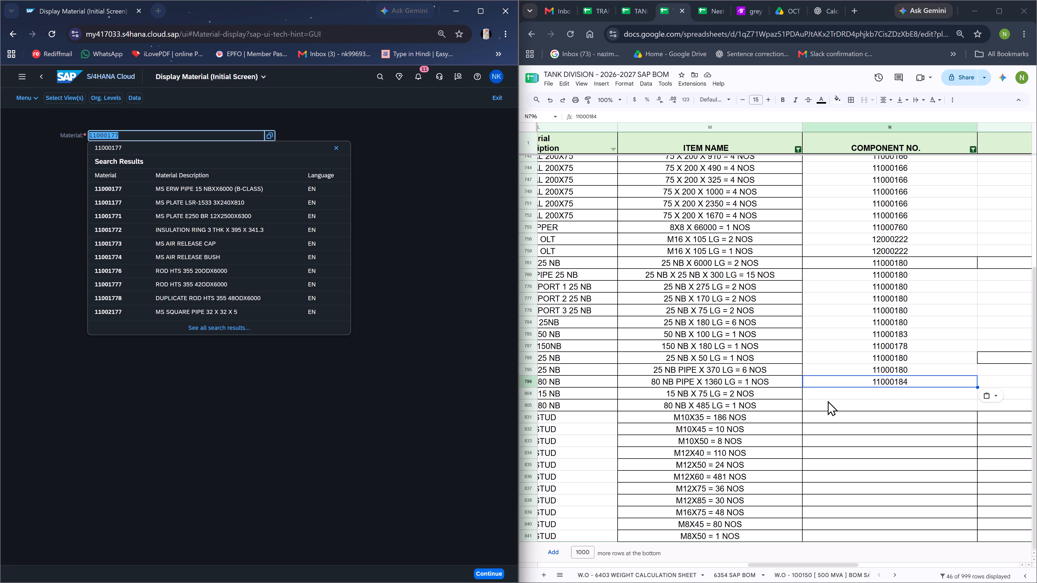
left_click(821, 391)
key("ctrl+v")
Search SAP for ERW 80 and enter the B-CLASS 80 NB pipe number, 11000184, in the 80 NB X 485 LG row.
left_click(126, 136)
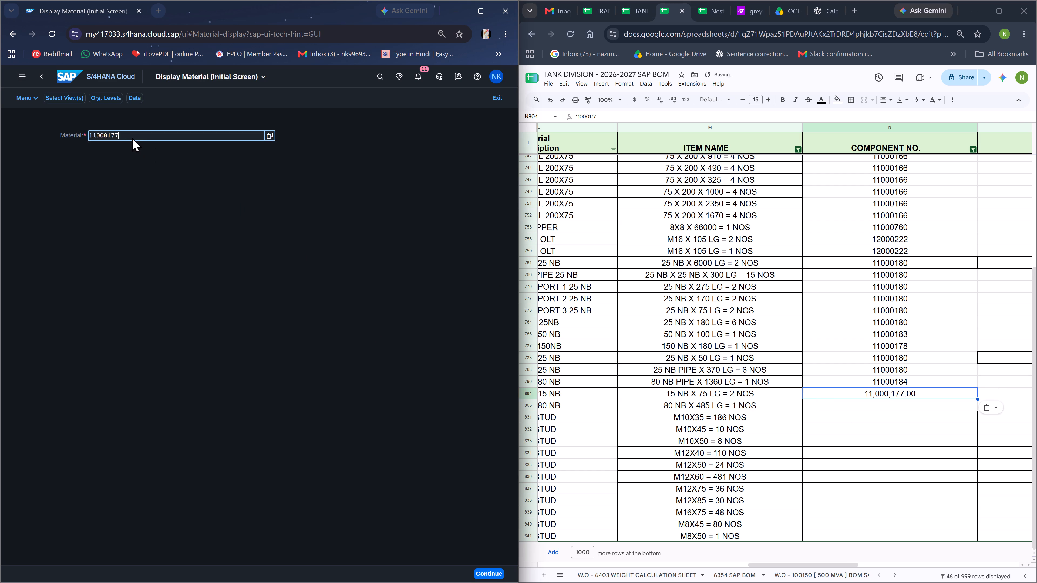
left_click_drag(132, 137, 68, 141)
type("ERW 0")
key("BackSpace")
type("80")
left_click(207, 176)
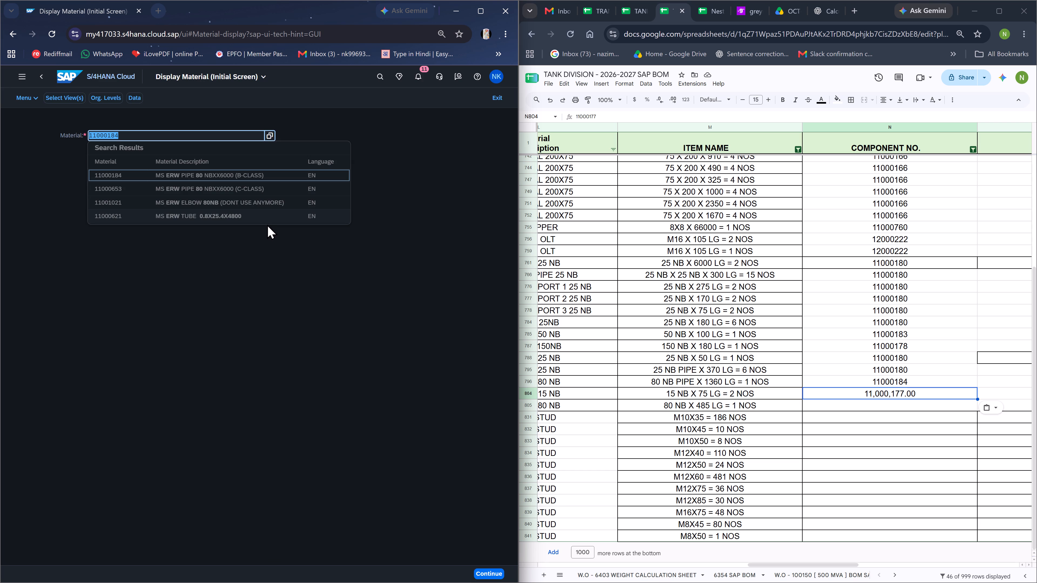
key("ctrl+c")
left_click(824, 407)
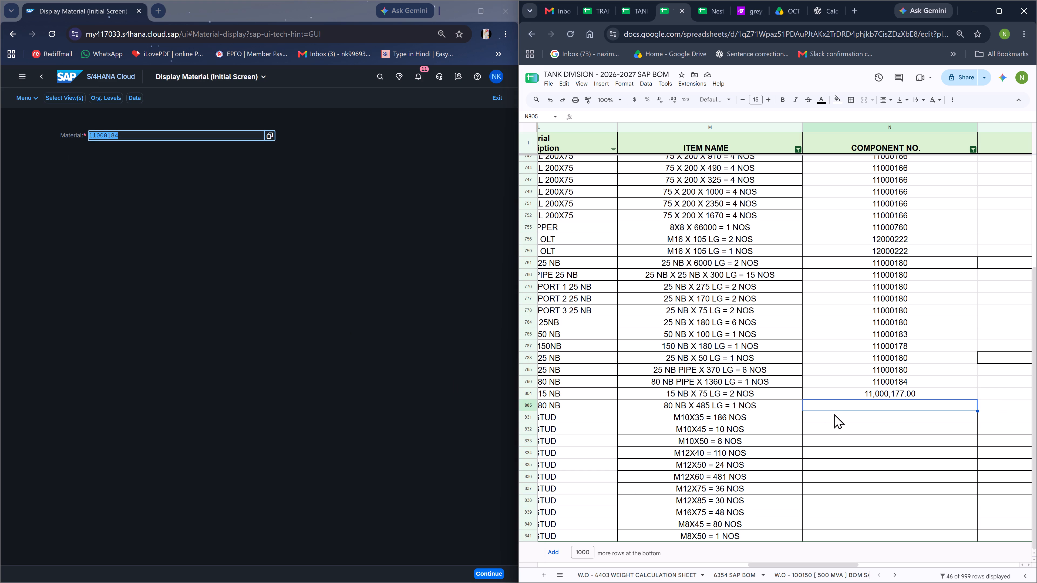
key("ctrl+v")
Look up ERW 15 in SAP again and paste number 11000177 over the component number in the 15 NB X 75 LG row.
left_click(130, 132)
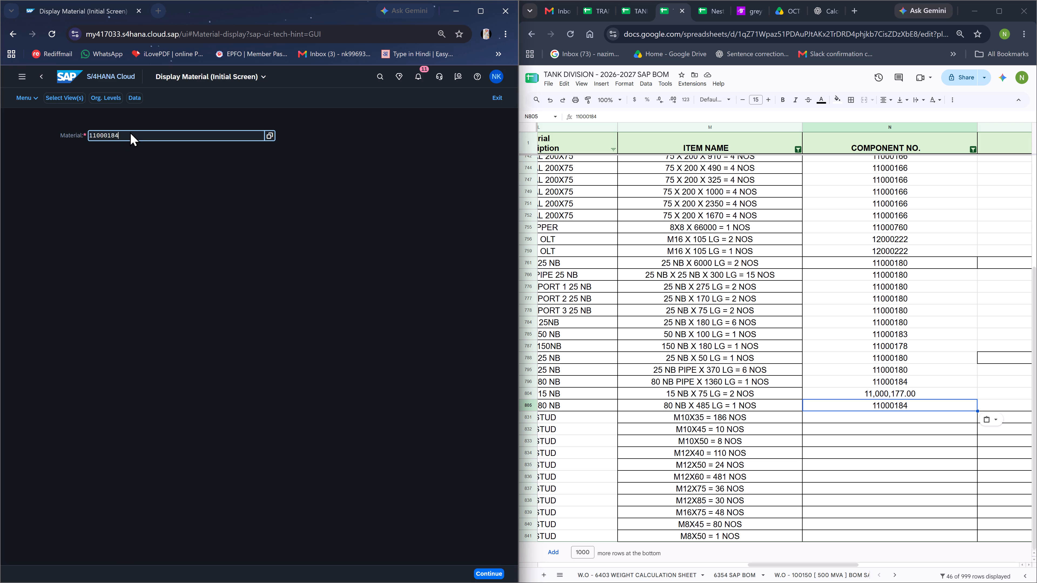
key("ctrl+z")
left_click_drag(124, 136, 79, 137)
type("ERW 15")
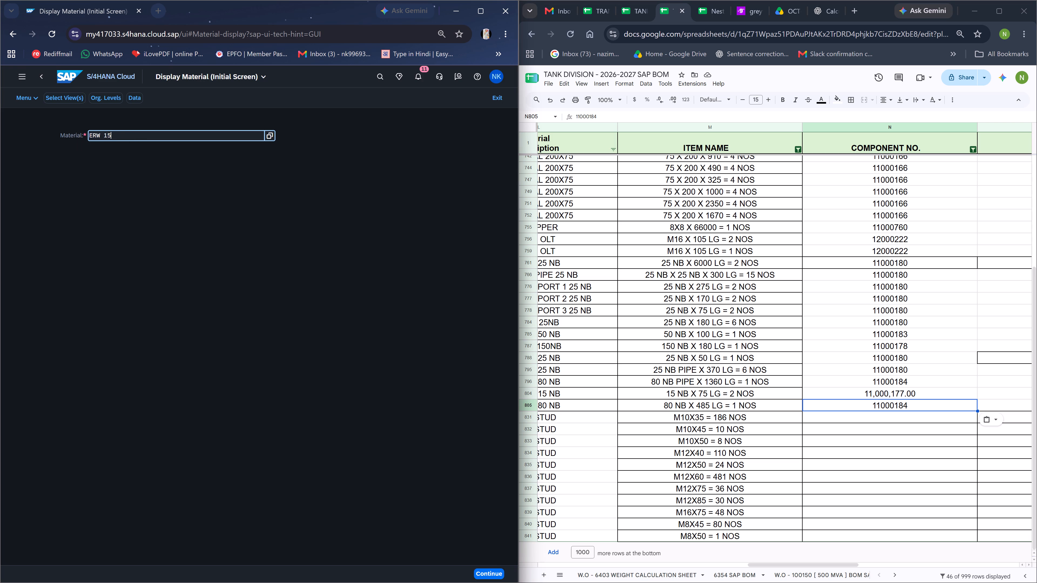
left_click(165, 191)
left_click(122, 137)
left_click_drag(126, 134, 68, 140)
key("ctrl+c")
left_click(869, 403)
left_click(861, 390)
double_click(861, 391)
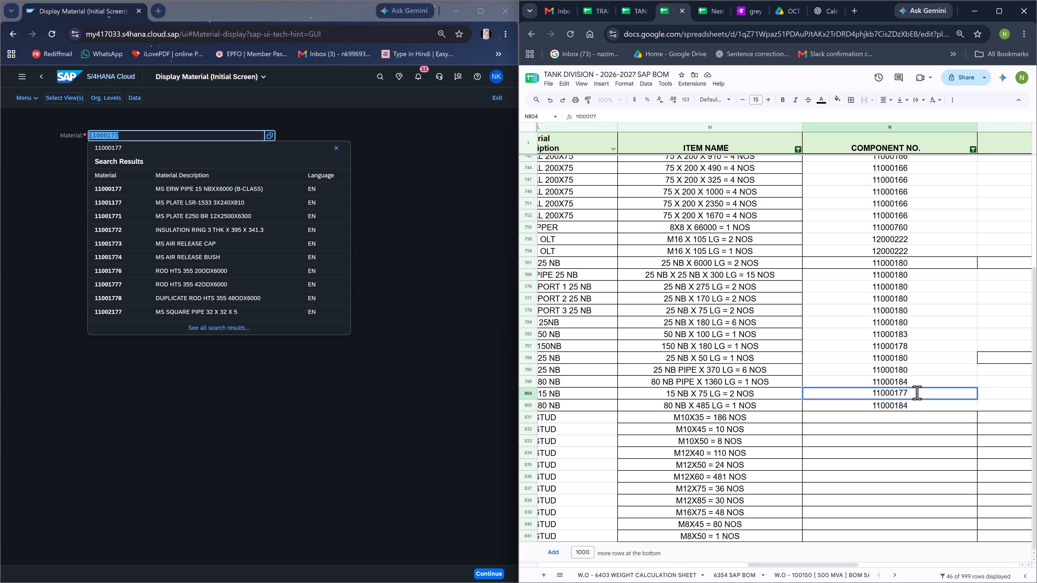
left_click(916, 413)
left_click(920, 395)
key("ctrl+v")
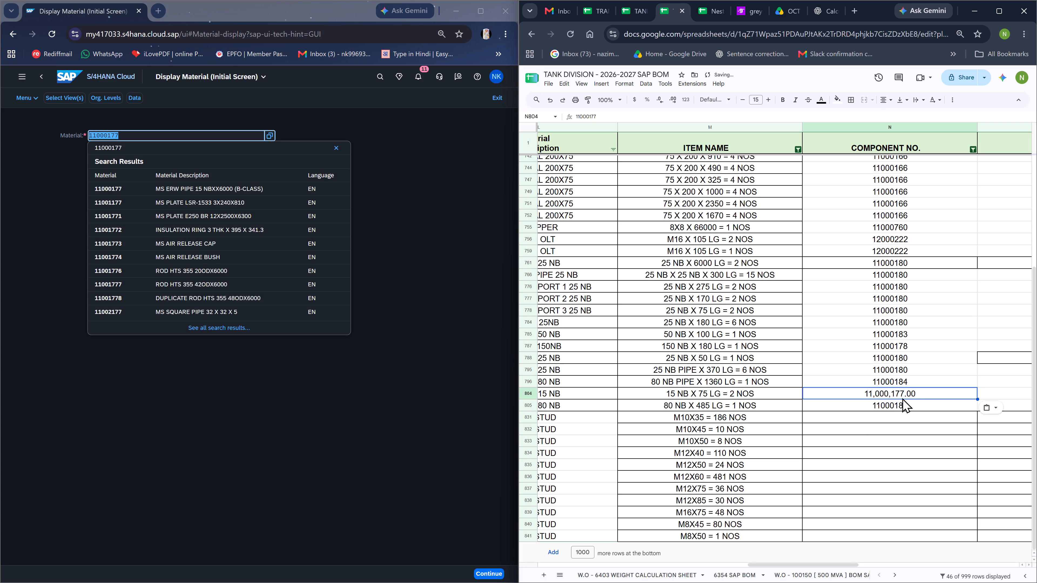
Copy the 80 NB X 485 LG component cell onto the 15 NB X 75 LG row and replace its number with 11000177.
left_click(898, 407)
key("ctrl+c")
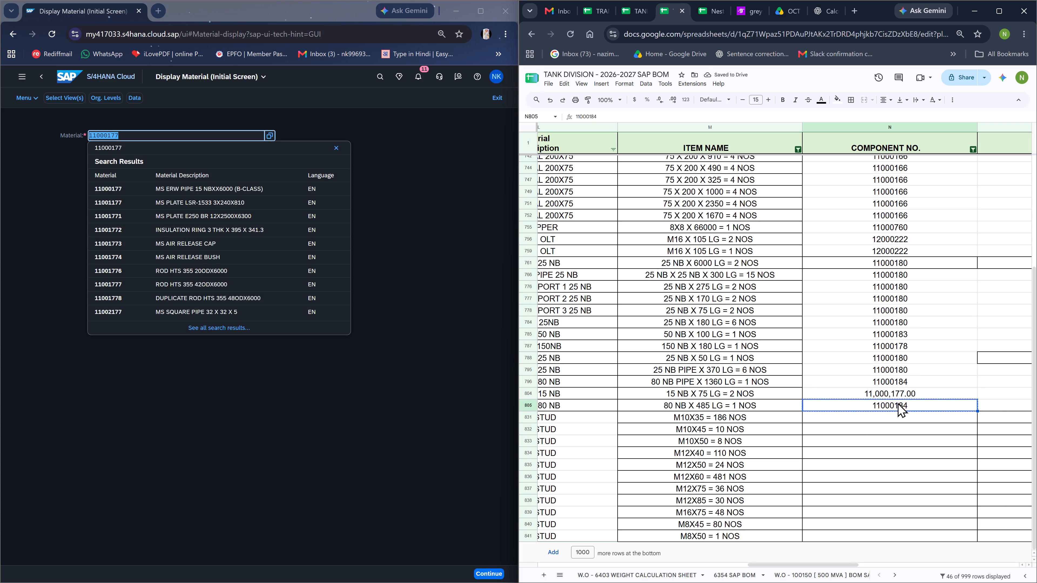
left_click(894, 394)
key("ctrl+v")
left_click(891, 393)
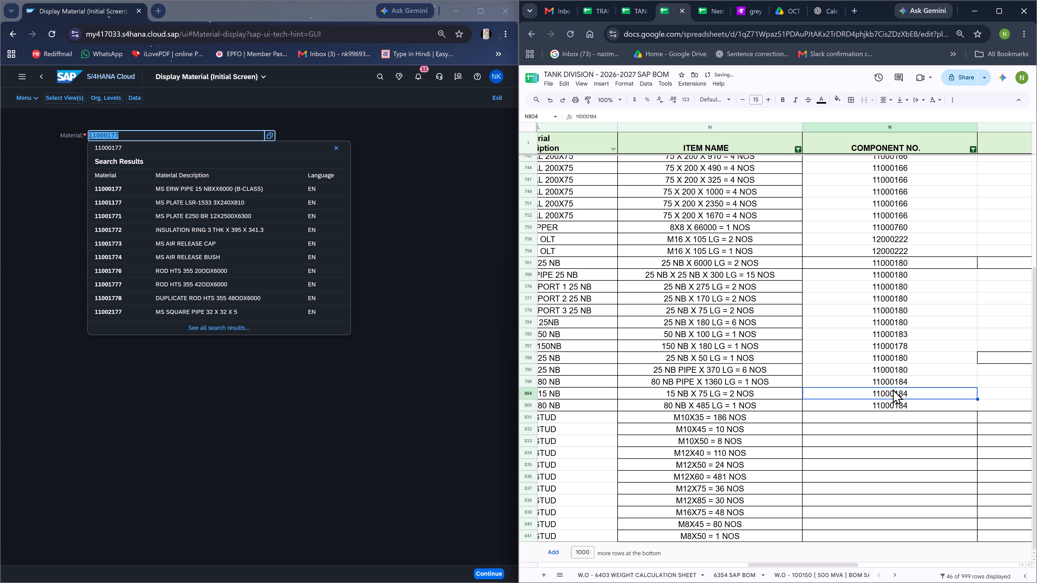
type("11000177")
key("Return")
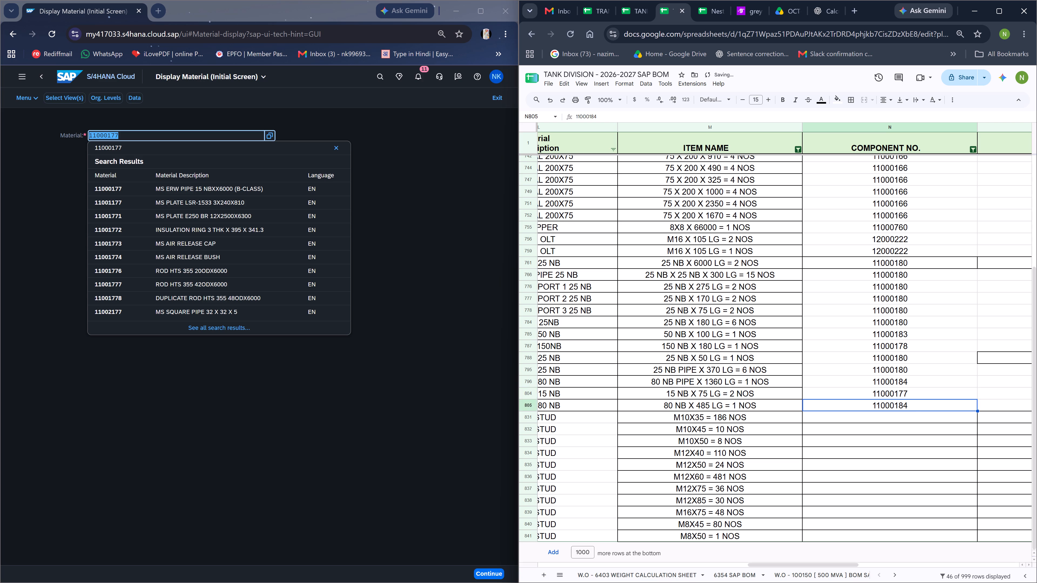
Filter the COMPONENT NO. column of the BOM sheet to show only the blank rows.
left_click(891, 409)
scroll(870, 382, "up", 8)
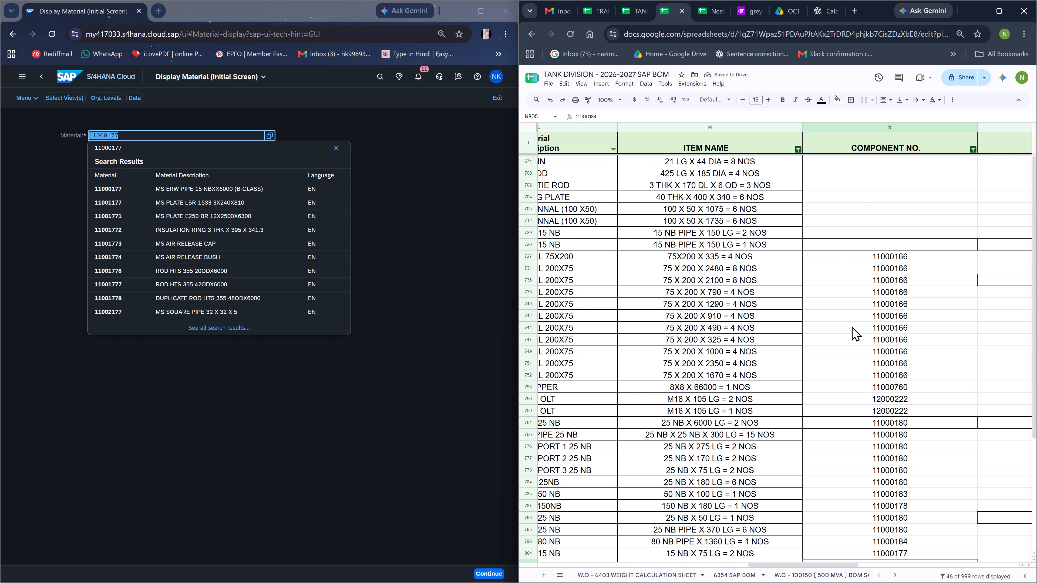
scroll(842, 255, "down", 5)
left_click(976, 150)
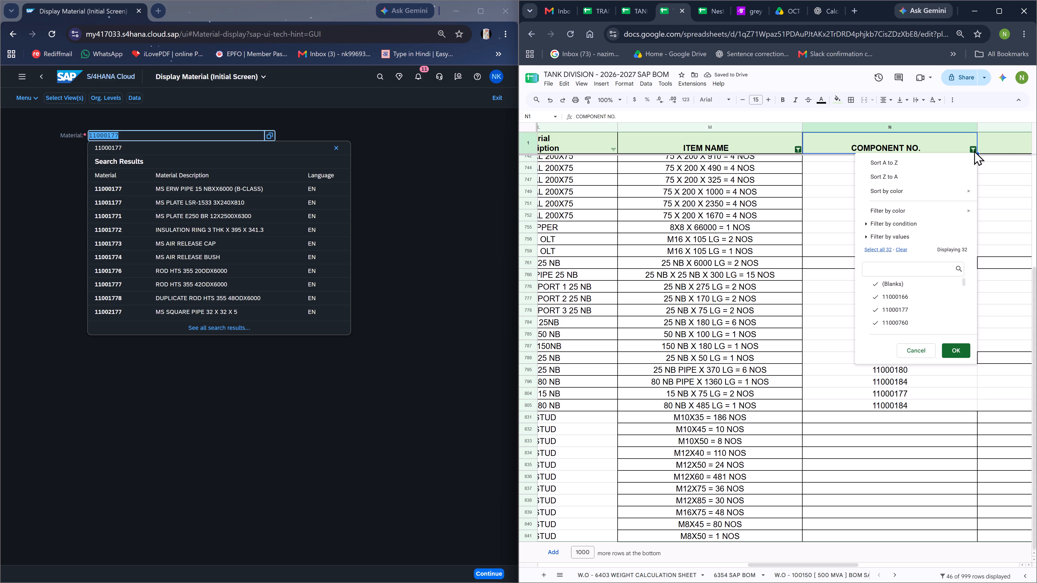
left_click(903, 249)
left_click(910, 280)
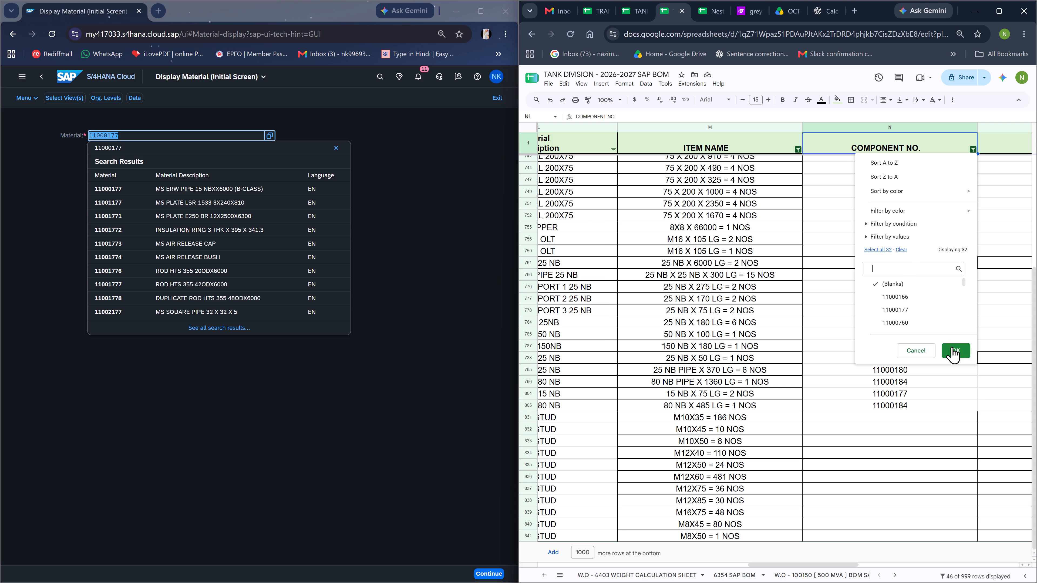
left_click(952, 347)
scroll(906, 271, "up", 6)
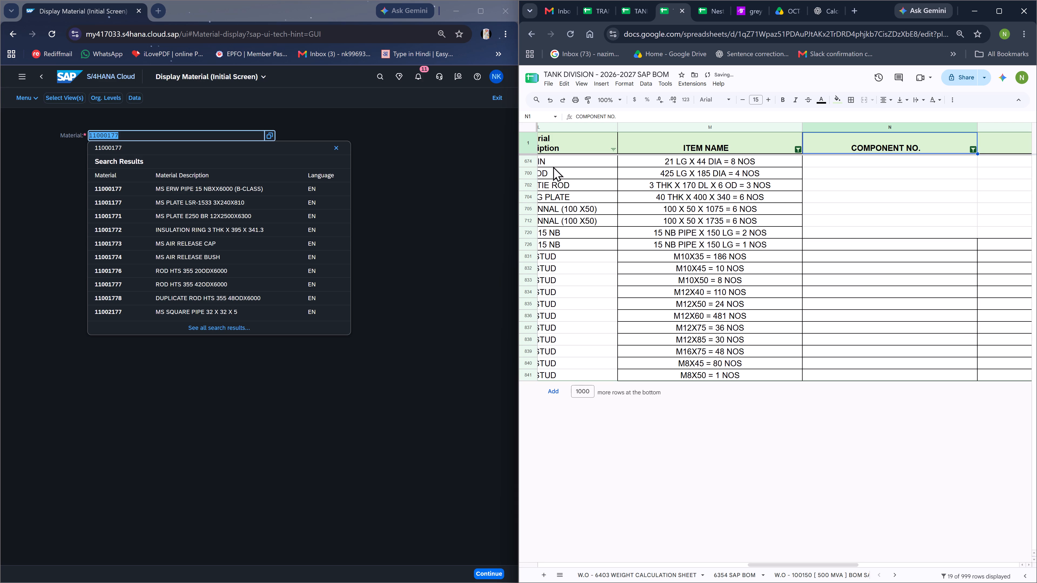
Search SAP for MS ROD 44 and enter the MS ROD 45 DIA number, 11000505, in the 21 LG X 44 DIA row.
left_click(126, 138)
left_click_drag(124, 134, 69, 135)
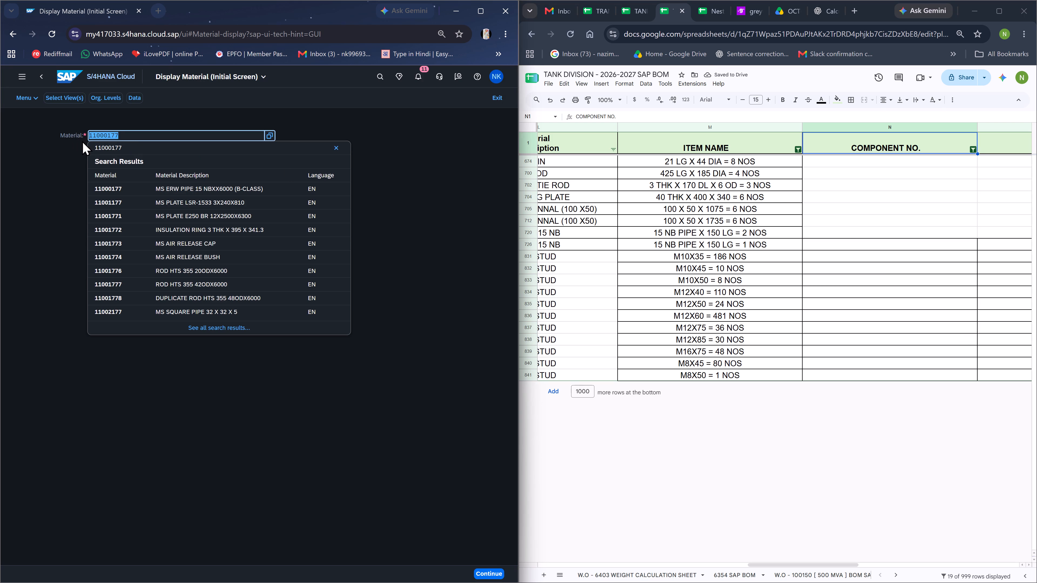
type("ROD 44")
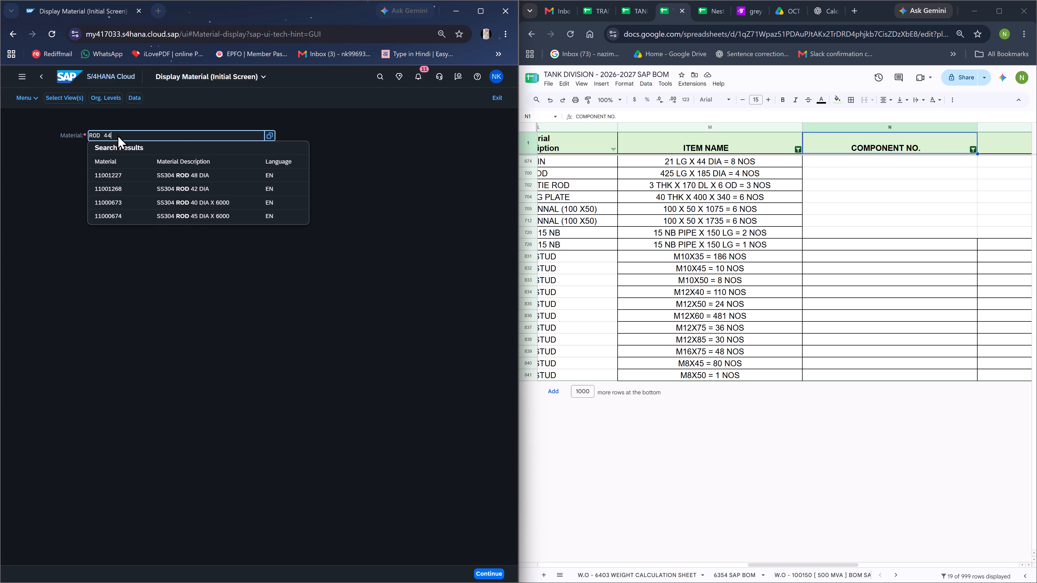
left_click(89, 135)
type("MS")
key("space")
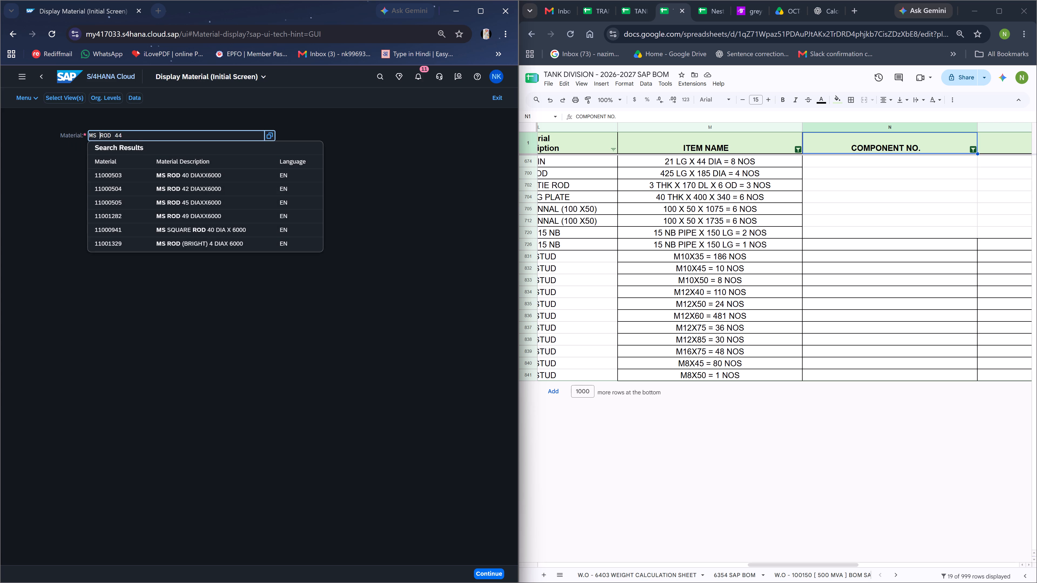
left_click(189, 198)
key("ctrl+c")
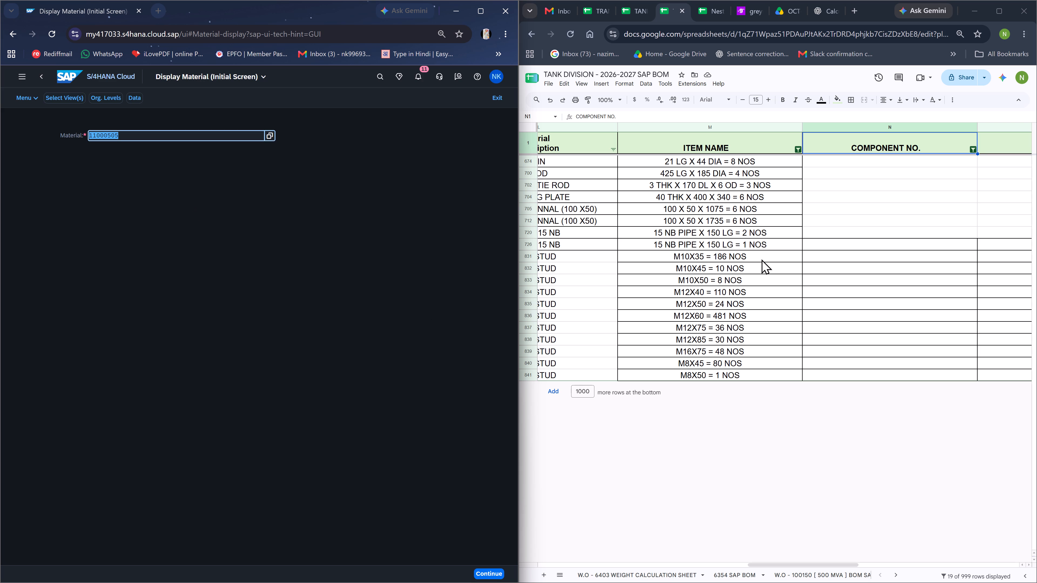
left_click(813, 175)
left_click(814, 165)
key("ctrl+v")
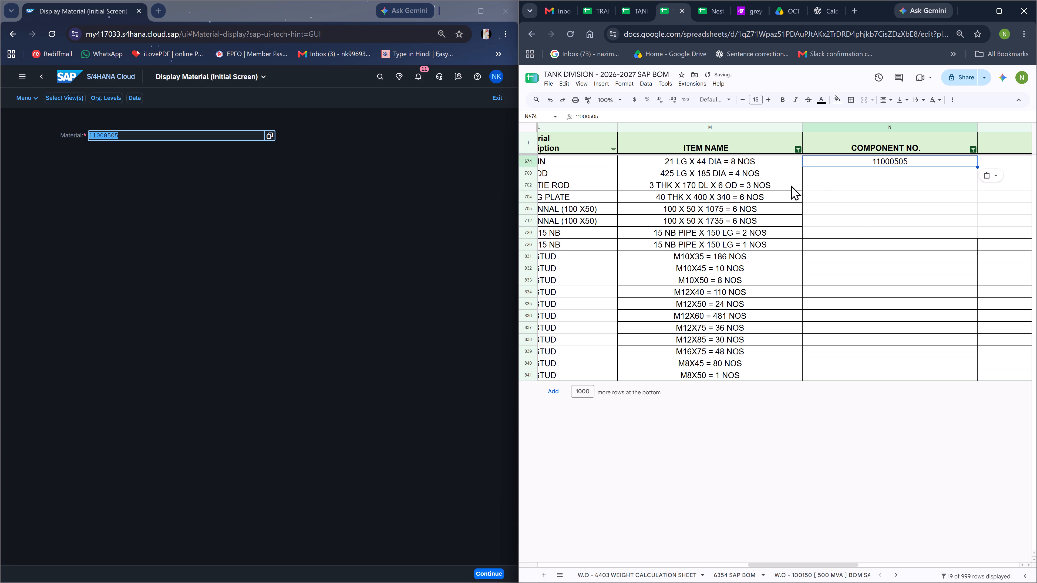
Search SAP for ROD 185 and enter the MS ROD X185 number, 11000512, in the 425 LG X 185 DIA row.
left_click(120, 140)
left_click(128, 134)
left_click_drag(128, 132, 66, 133)
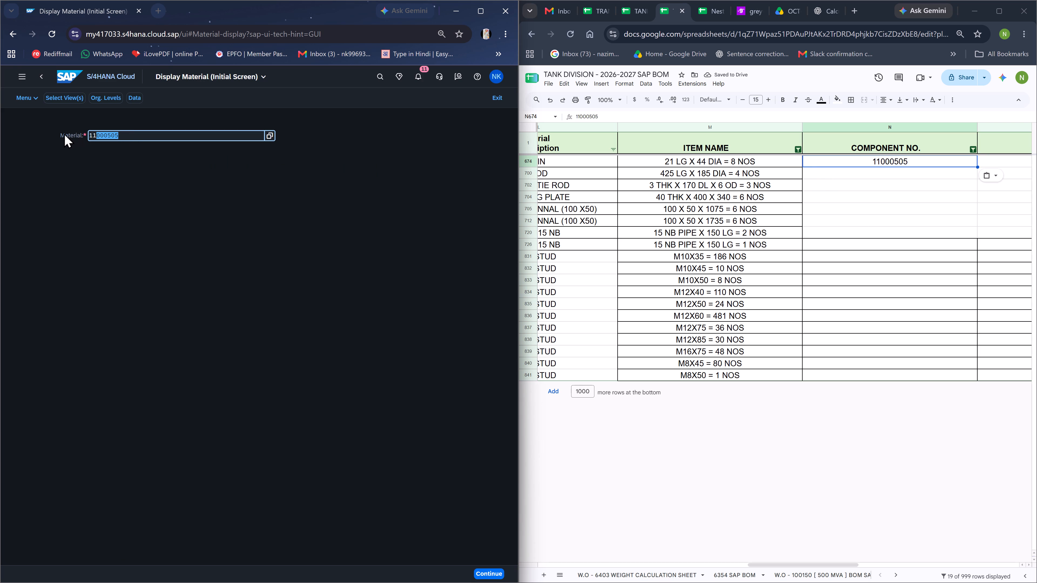
type("ROD 185")
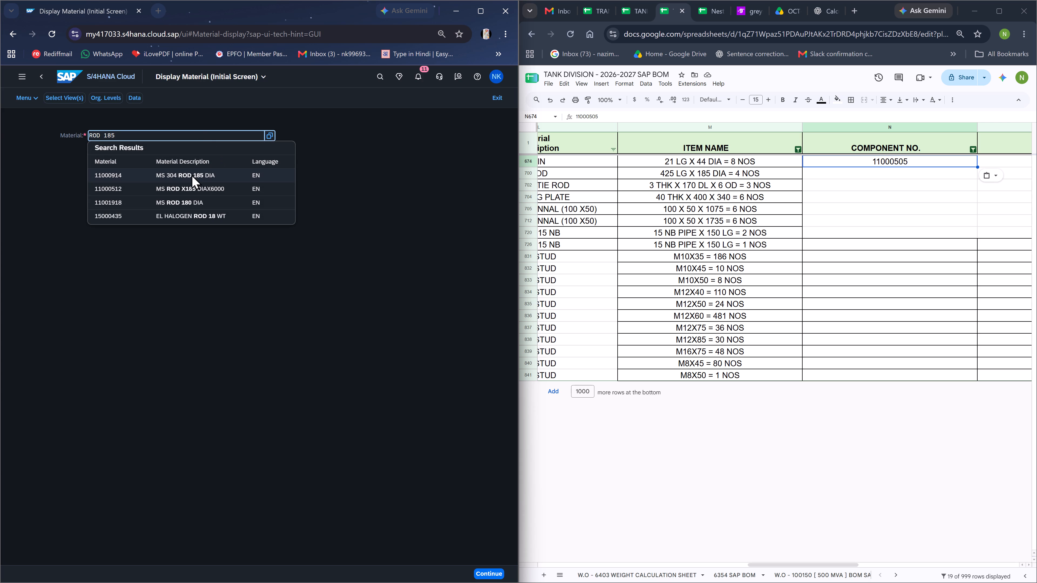
left_click(177, 187)
key("ctrl+c")
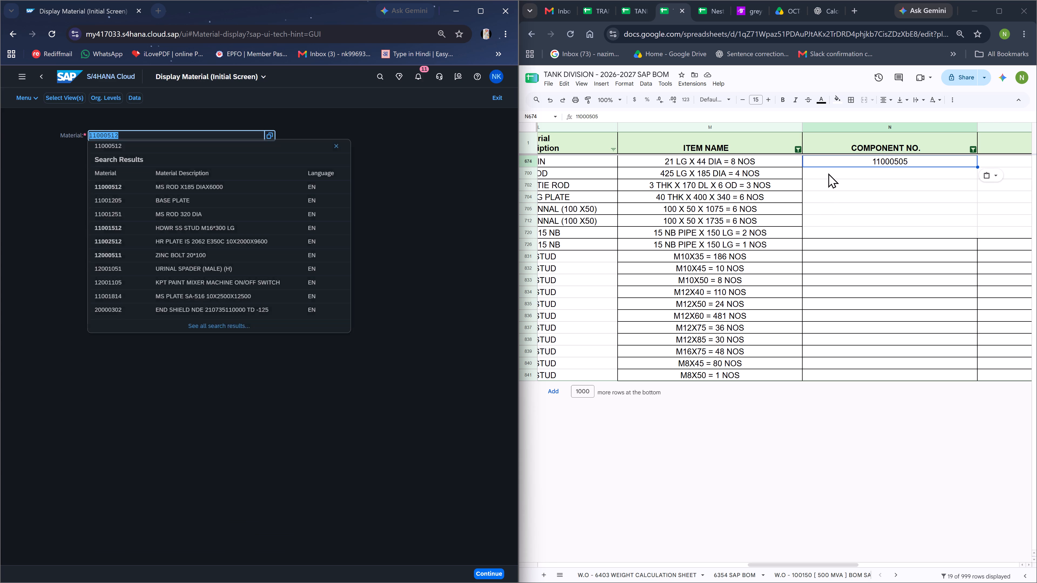
left_click(828, 173)
key("ctrl+v")
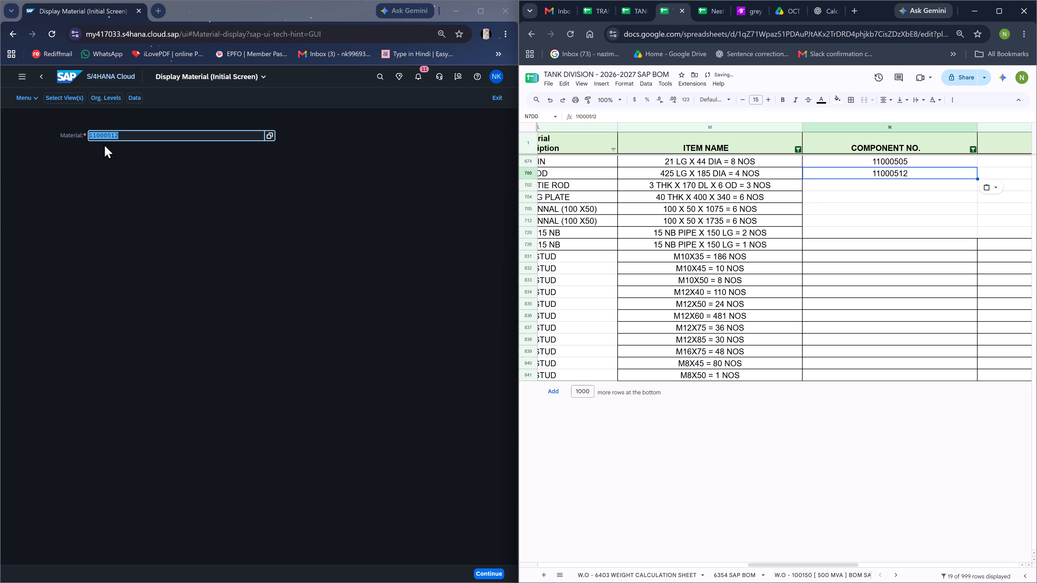
Search SAP for E250 BR 3 and enter the 3X1500X6300 plate number, 11000013, in the 3 THK X 170 DL X 6 OD row.
left_click(120, 132)
left_click_drag(128, 133, 79, 138)
type("E250 BR 3")
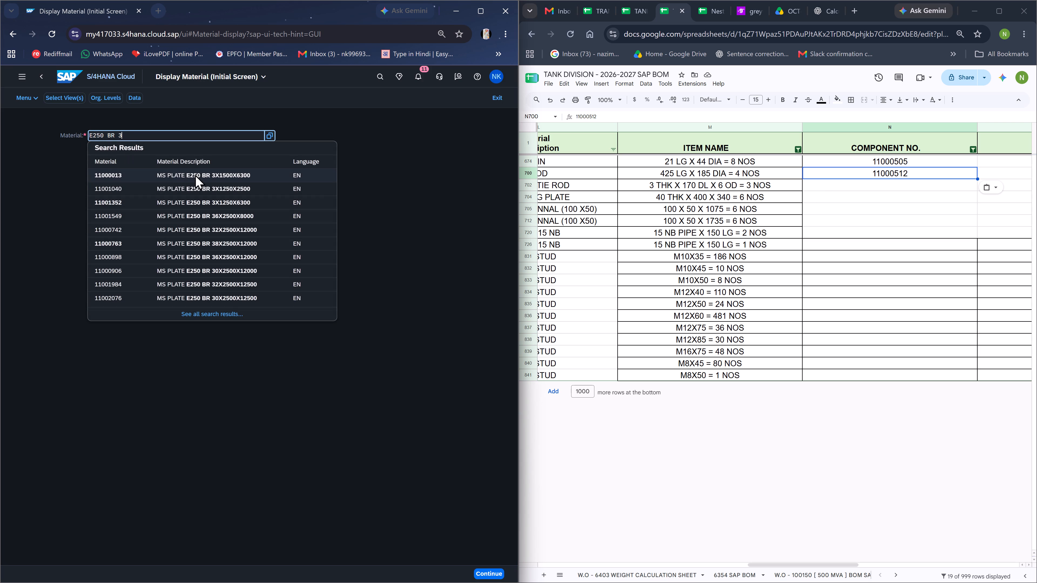
left_click(195, 174)
key("ctrl+c")
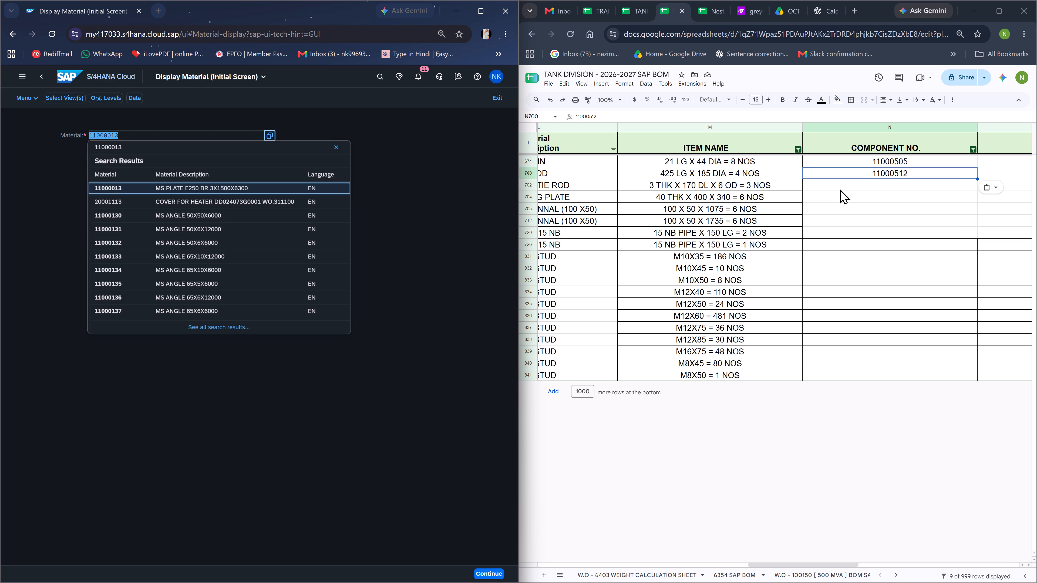
left_click(834, 186)
key("ctrl+v")
Search SAP for E250 BR 40 and enter the 40X2500X12000 plate number, 11000710, in the 40 THK X 400 X 340 row.
left_click(122, 137)
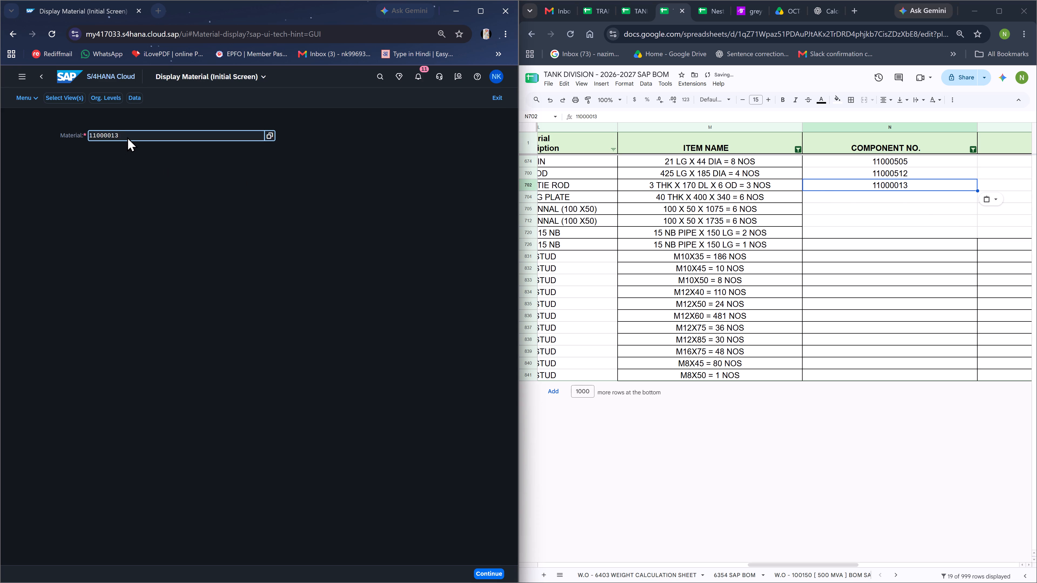
key("space")
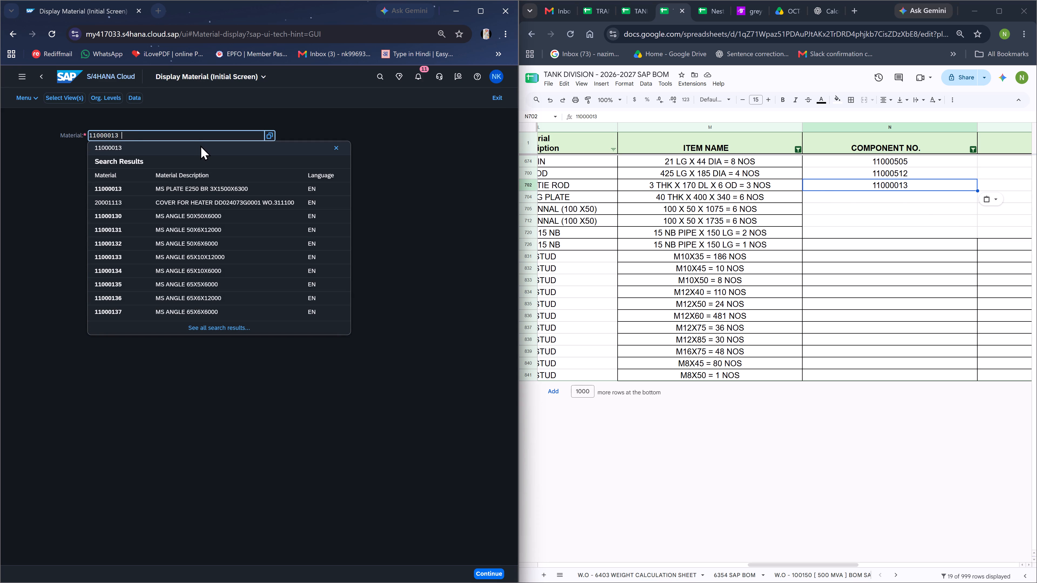
left_click_drag(129, 136, 77, 134)
type("E250 BR 40")
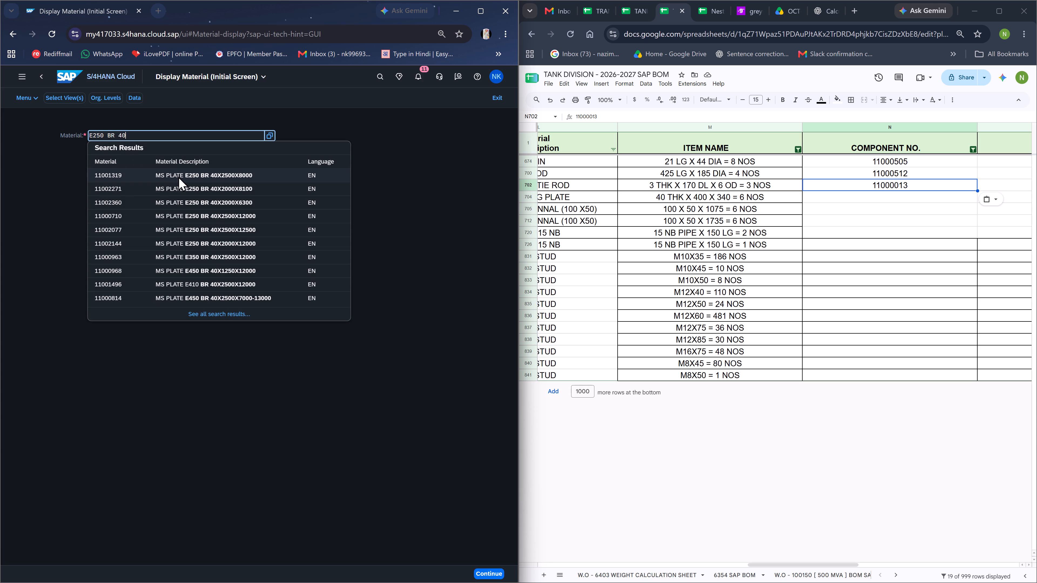
left_click(189, 215)
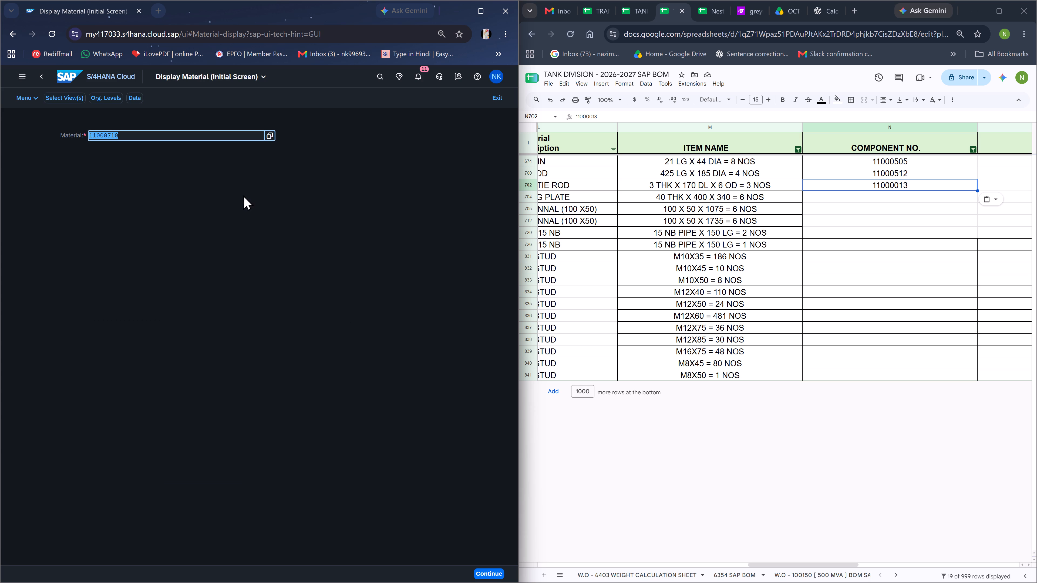
key("ctrl+c")
left_click(818, 194)
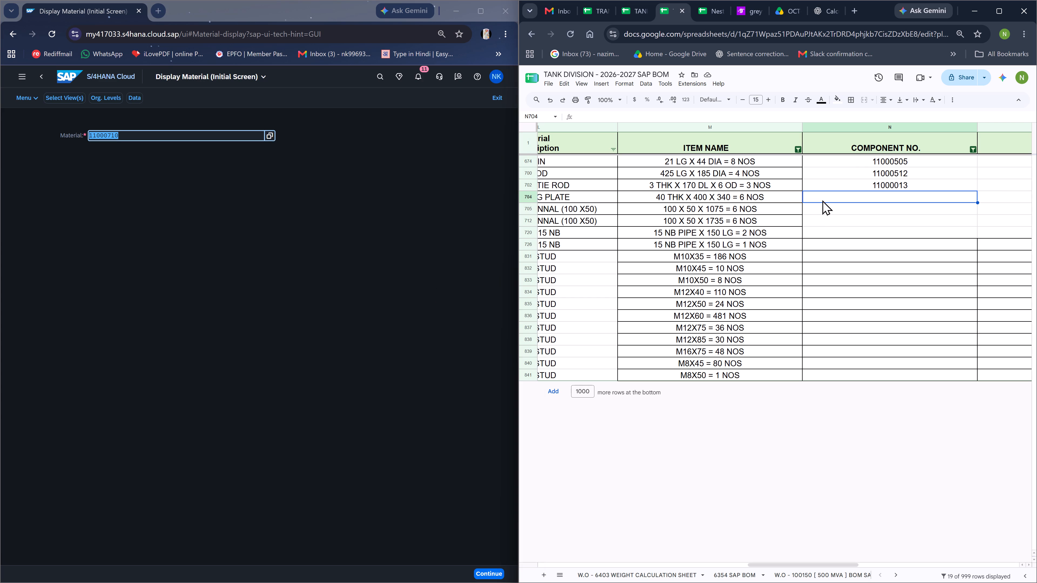
key("ctrl+v")
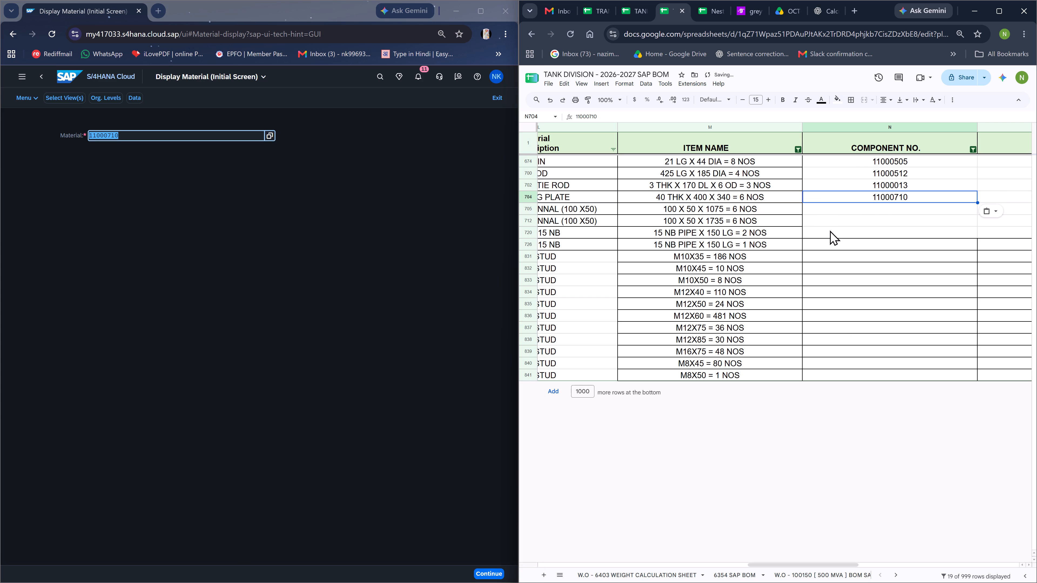
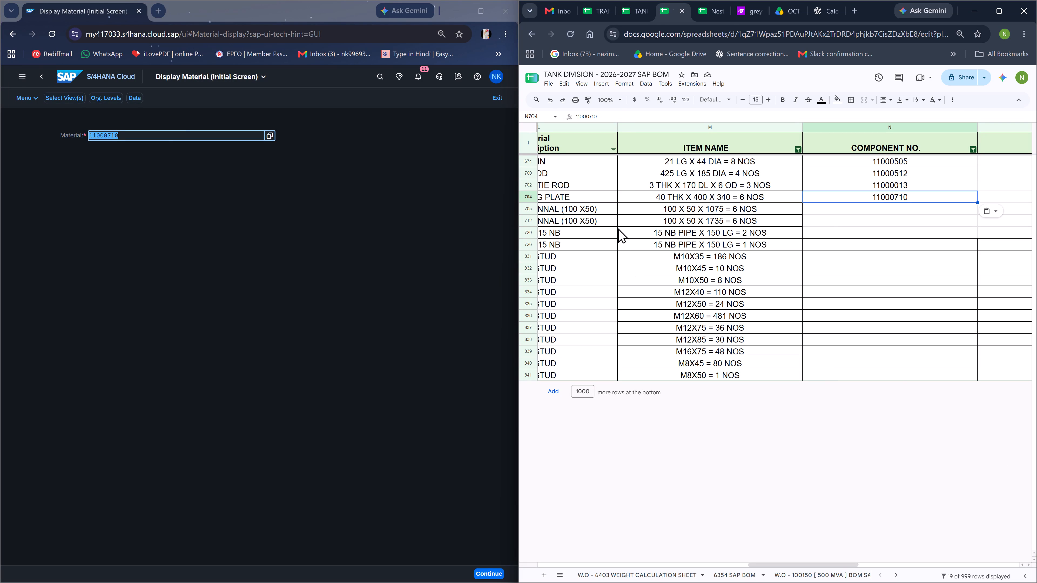
Search SAP for CHANNEL 50 X 100 and enter the MS CHANNEL 100X50X6000 number, 11000160, in both 100 X 50 channel rows.
left_click(125, 136)
left_click_drag(129, 133, 73, 128)
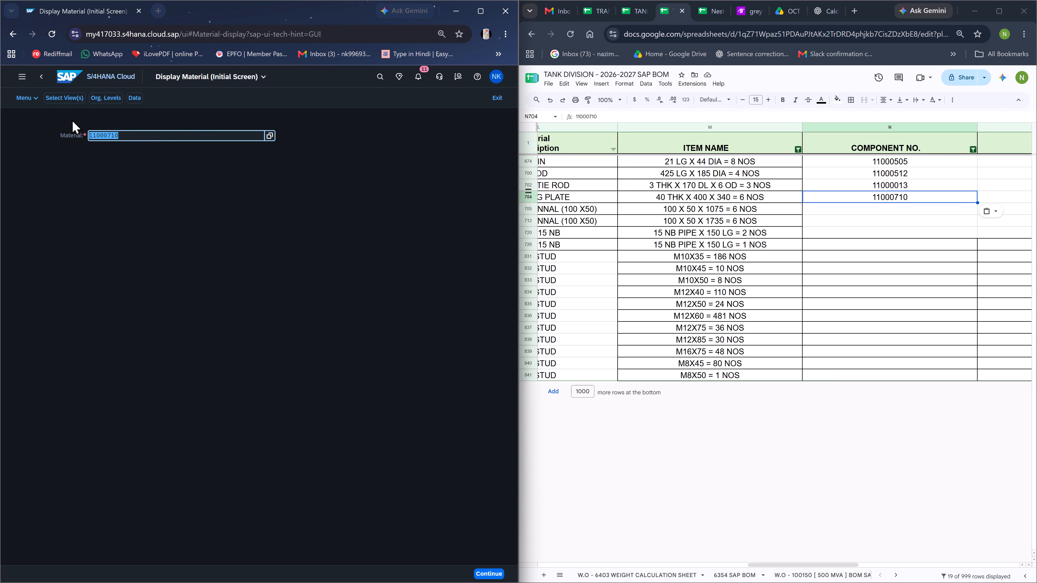
type("CHANNEL")
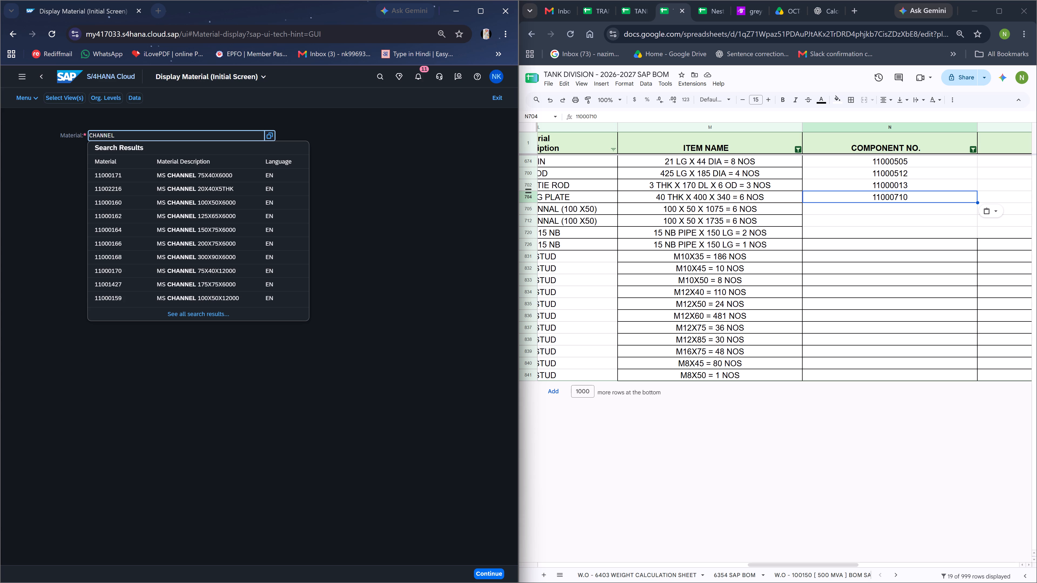
key("space")
type("50")
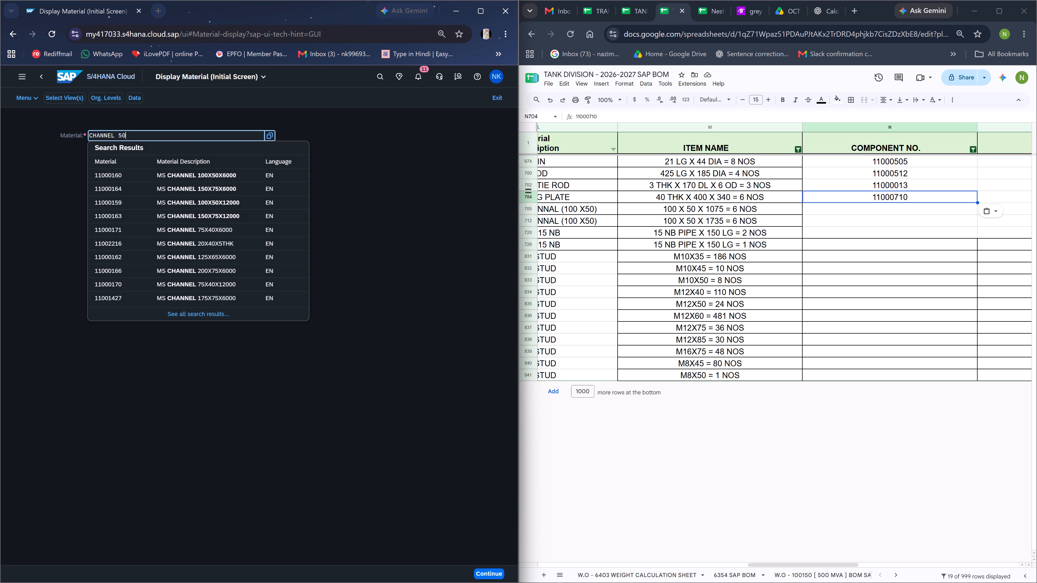
key("space")
type("X 100")
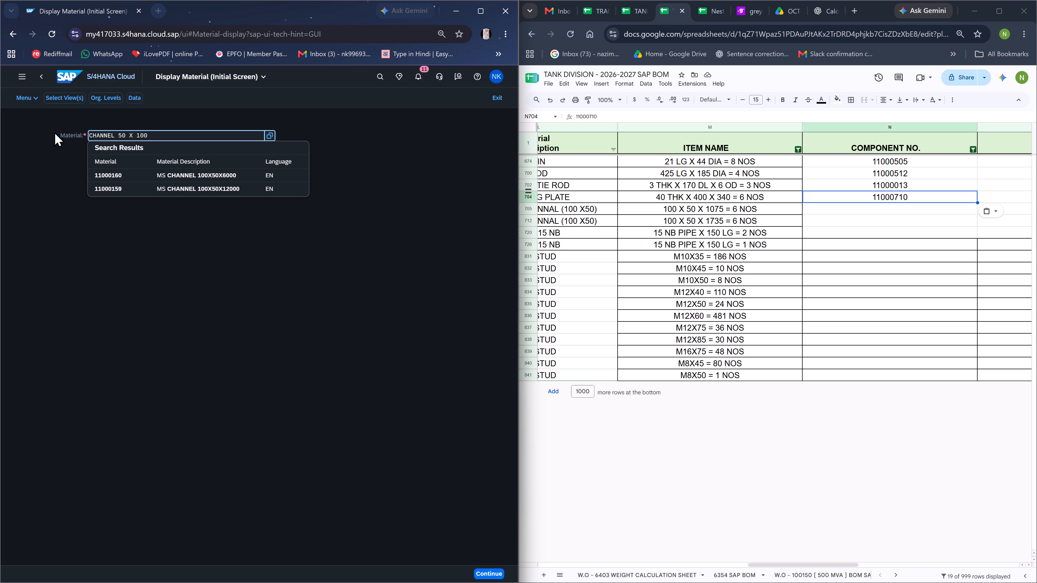
left_click(191, 178)
key("ctrl+c")
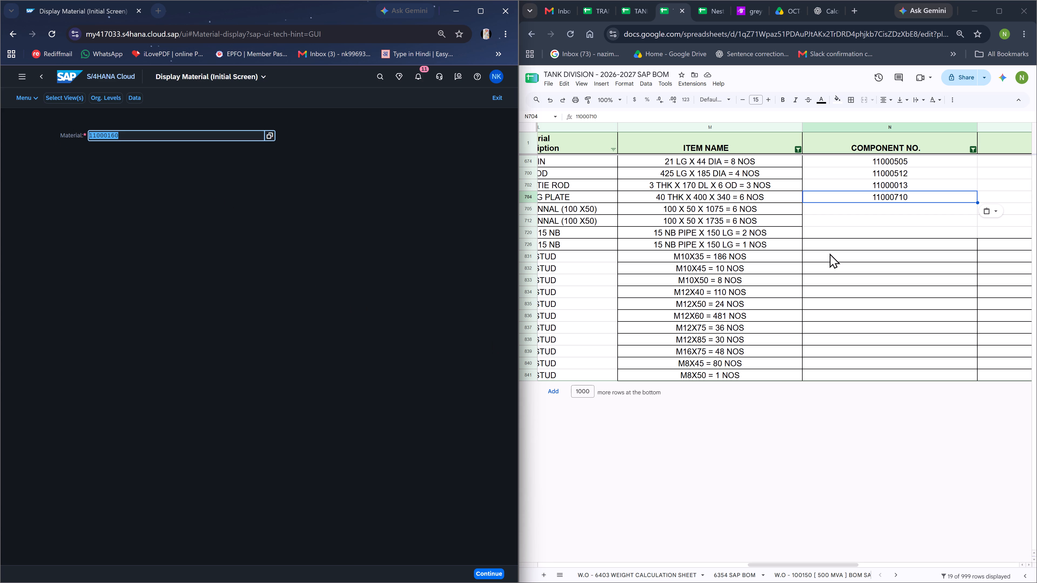
left_click(818, 209)
key("ctrl+v")
left_click(830, 221)
key("ctrl+v")
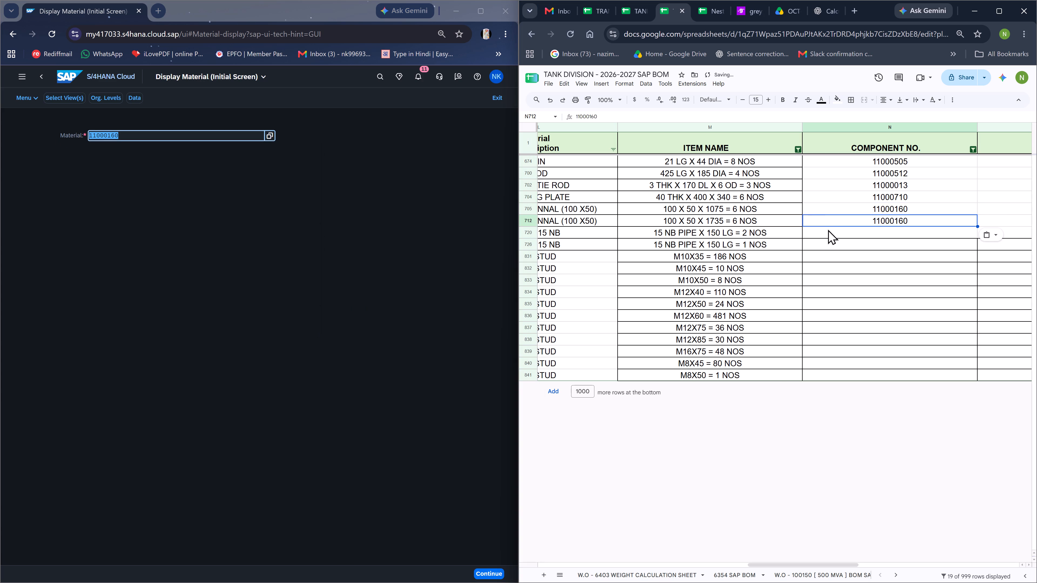
Search SAP for ERW 15 NB and enter the B-class 15 NB pipe number, 11000177, in both 15 NB PIPE X 150 LG rows.
left_click(684, 228)
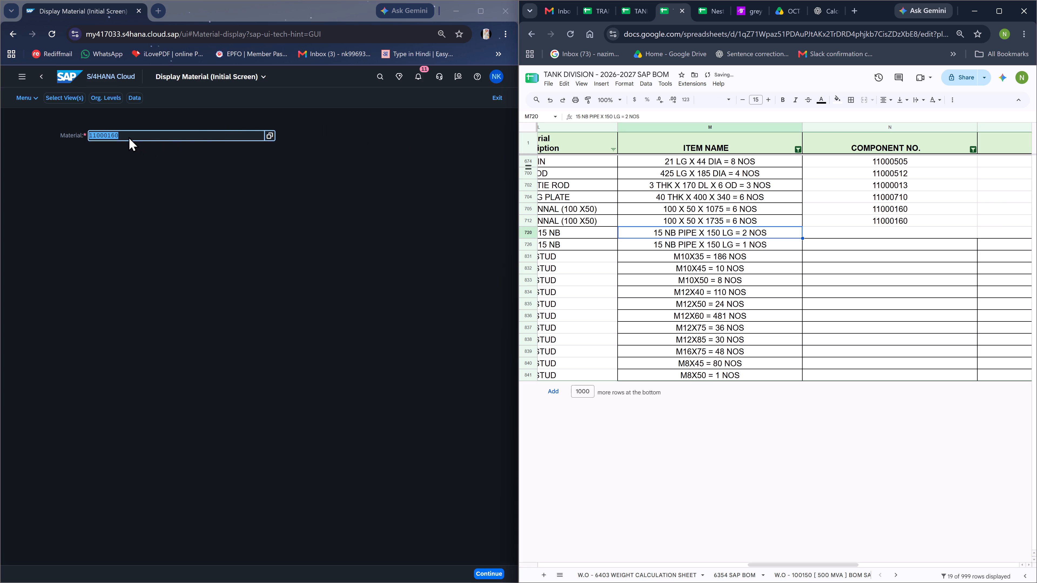
left_click(128, 137)
left_click_drag(129, 134, 69, 132)
type("ERW 15 NB")
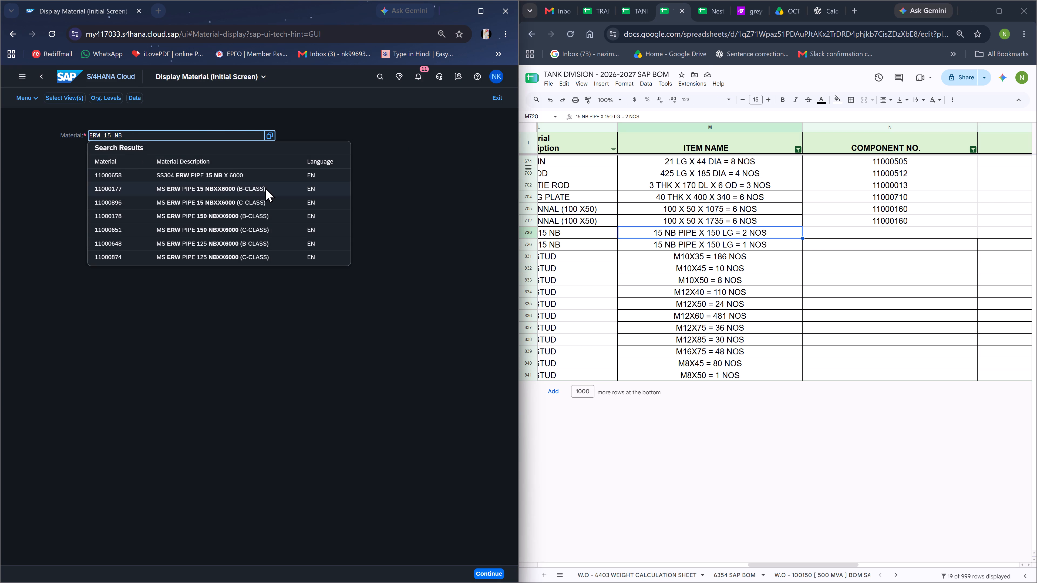
left_click(179, 185)
key("ctrl+c")
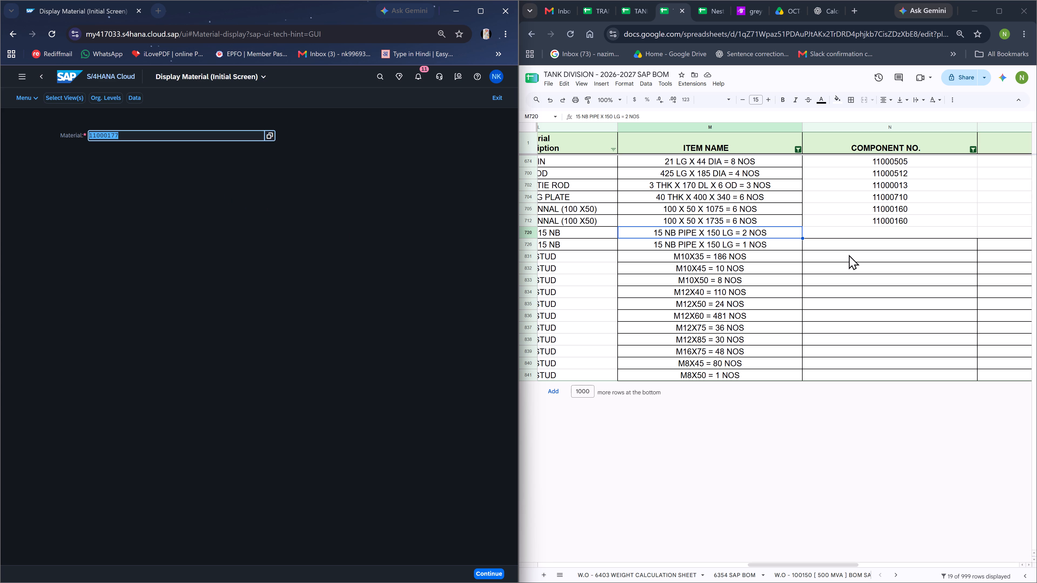
left_click(837, 232)
key("ctrl+v")
left_click(823, 242)
key("ctrl+v")
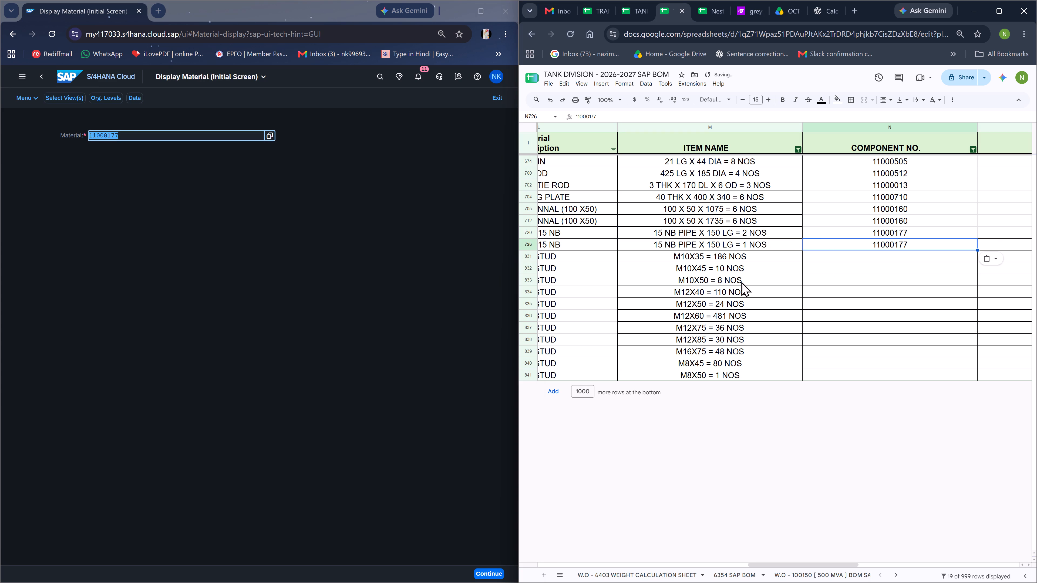
Recreate the filter on the 6354 SAP BOM sheet and limit Material Description to all values containing SS STUD.
left_click(122, 136)
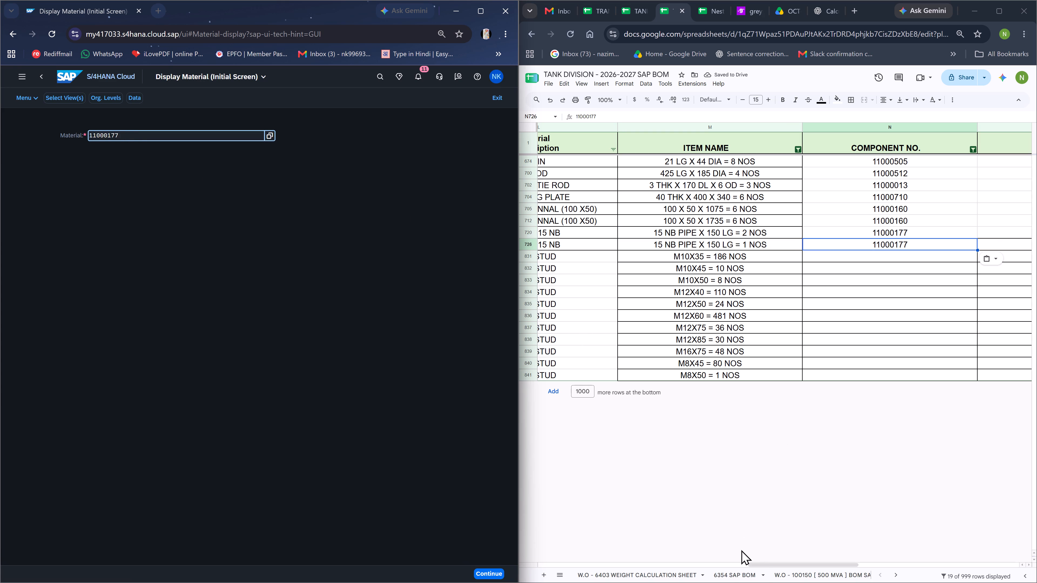
left_click(733, 572)
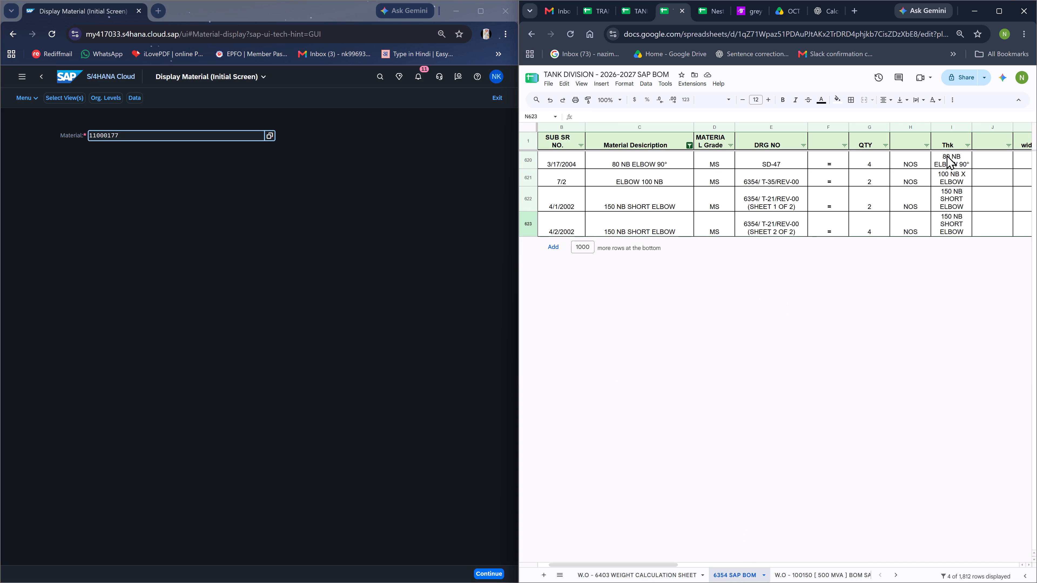
left_click(1001, 9)
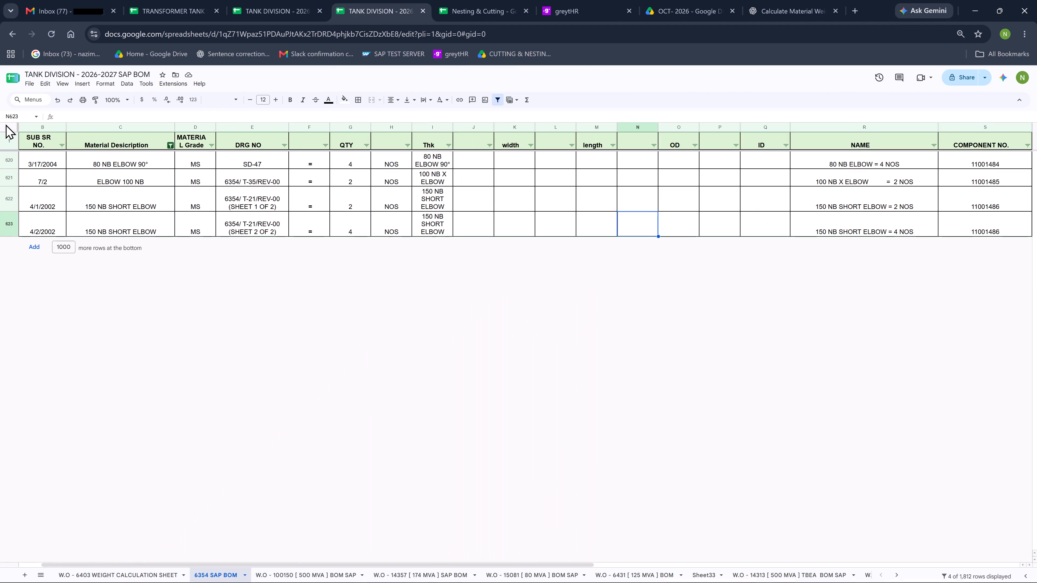
left_click(6, 124)
left_click(500, 97)
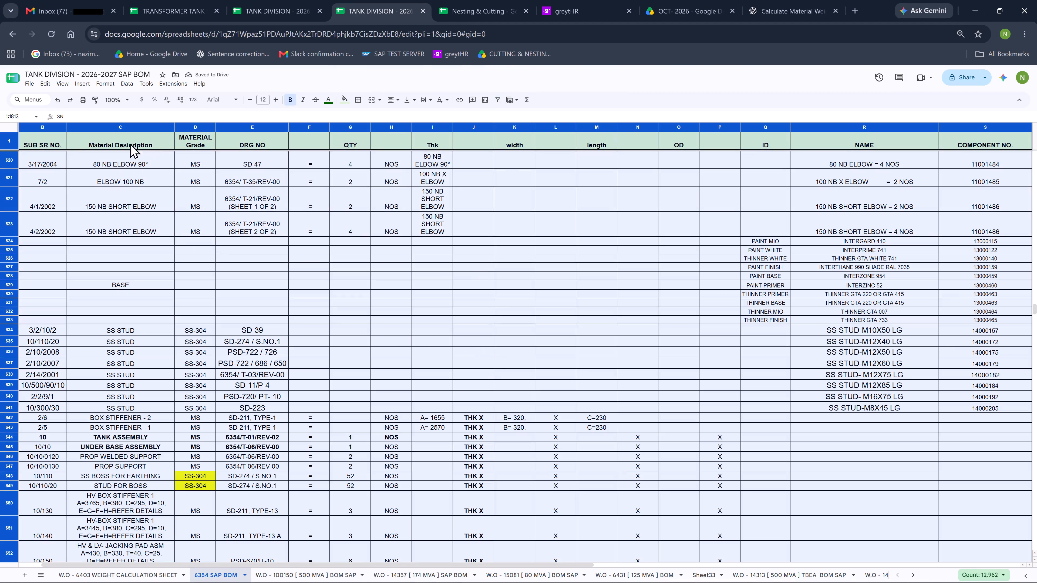
left_click(496, 98)
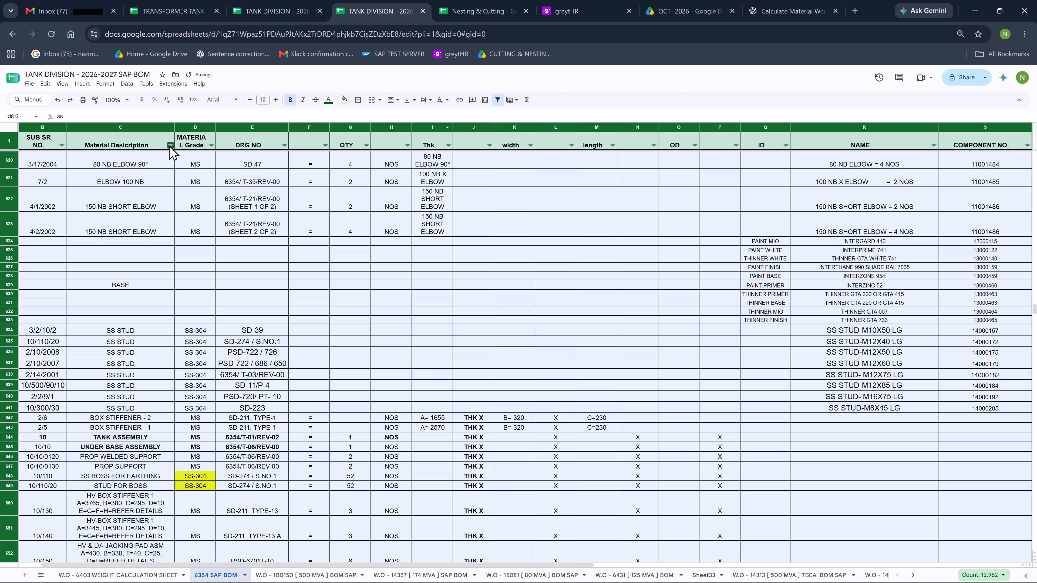
left_click(171, 144)
left_click(103, 245)
left_click(103, 260)
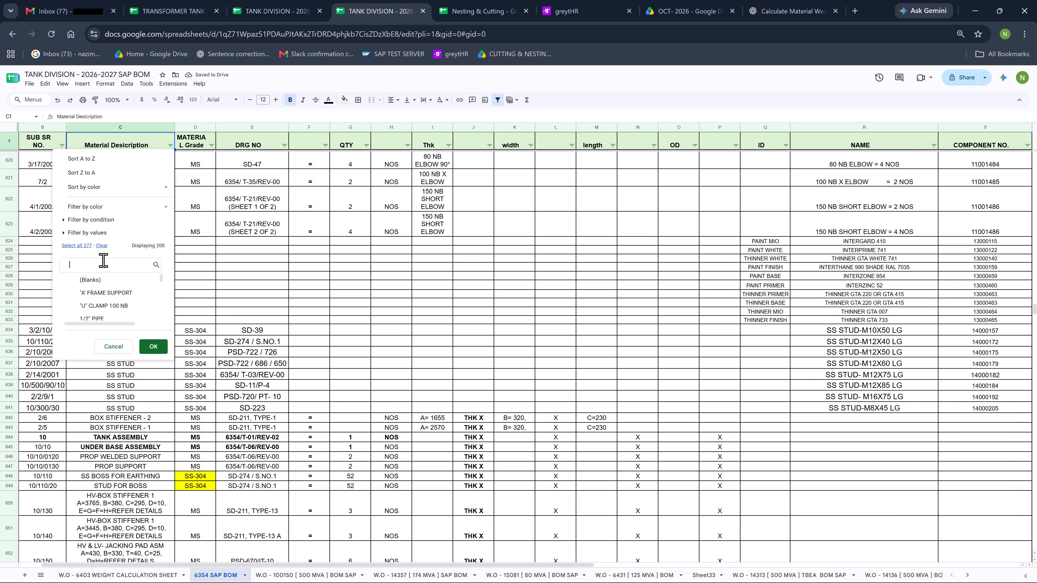
type("SS")
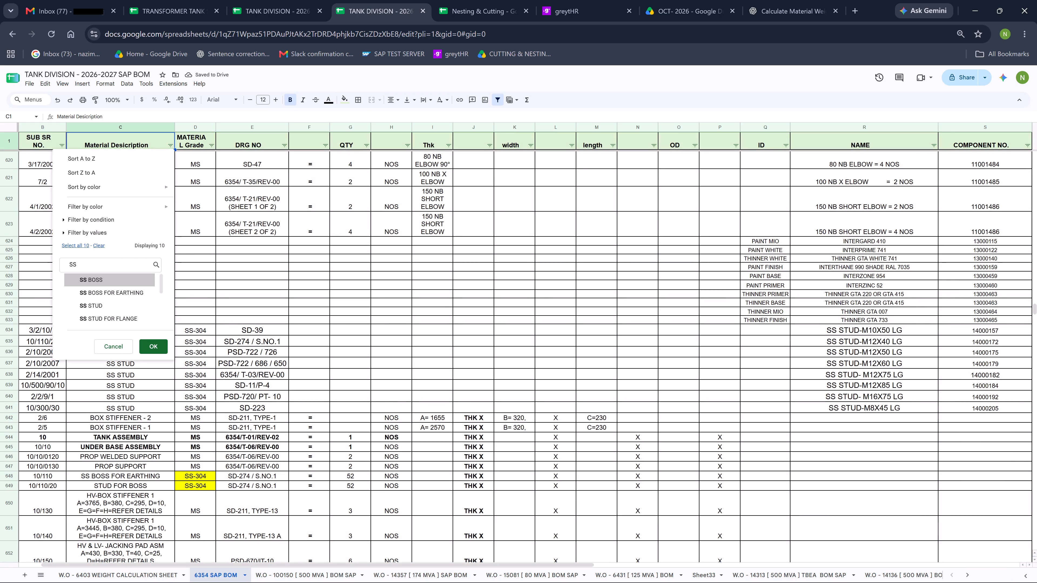
key("s")
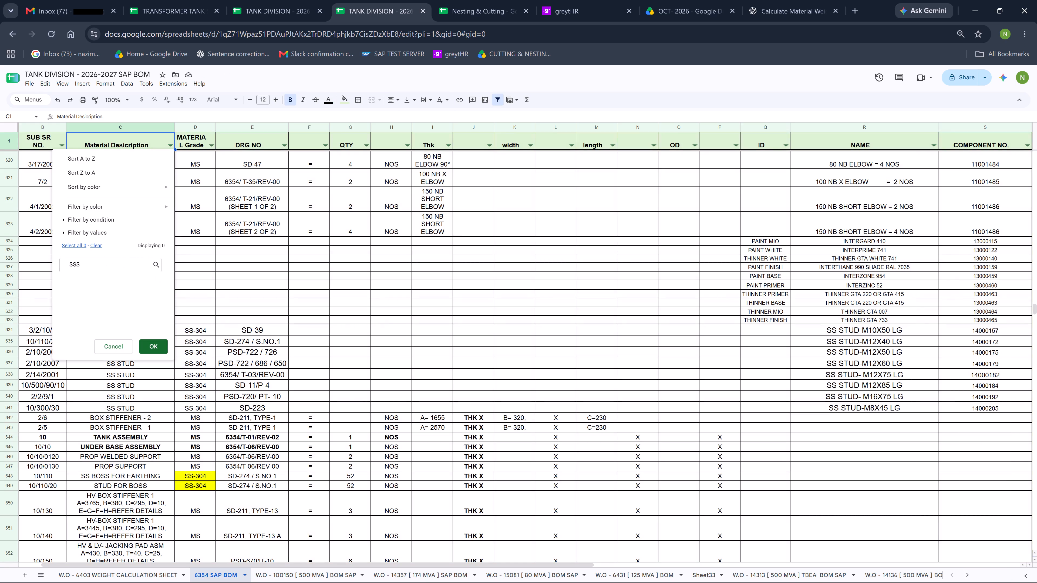
key("BackSpace")
key("space")
type("STUD")
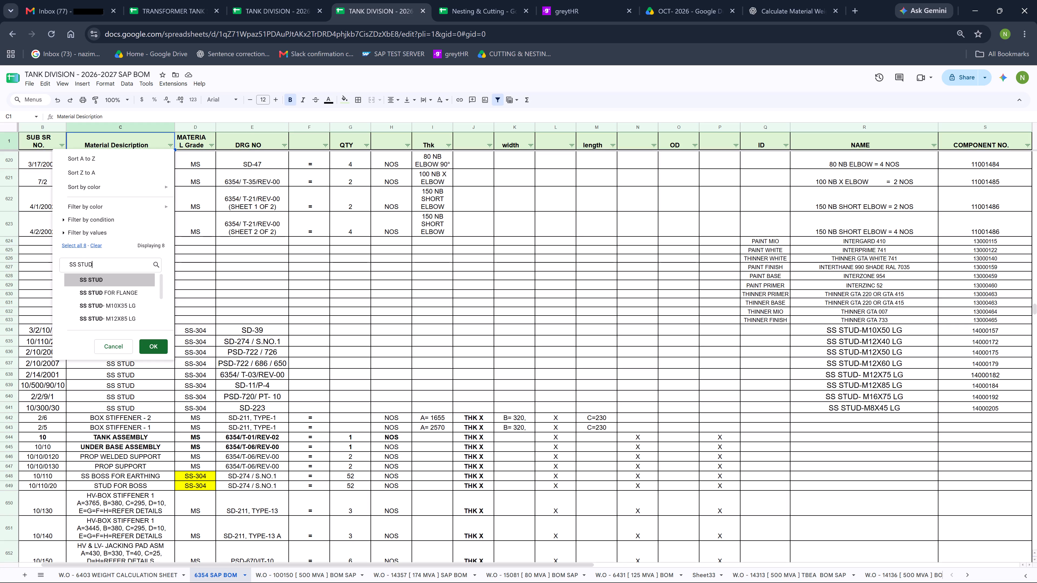
left_click(72, 250)
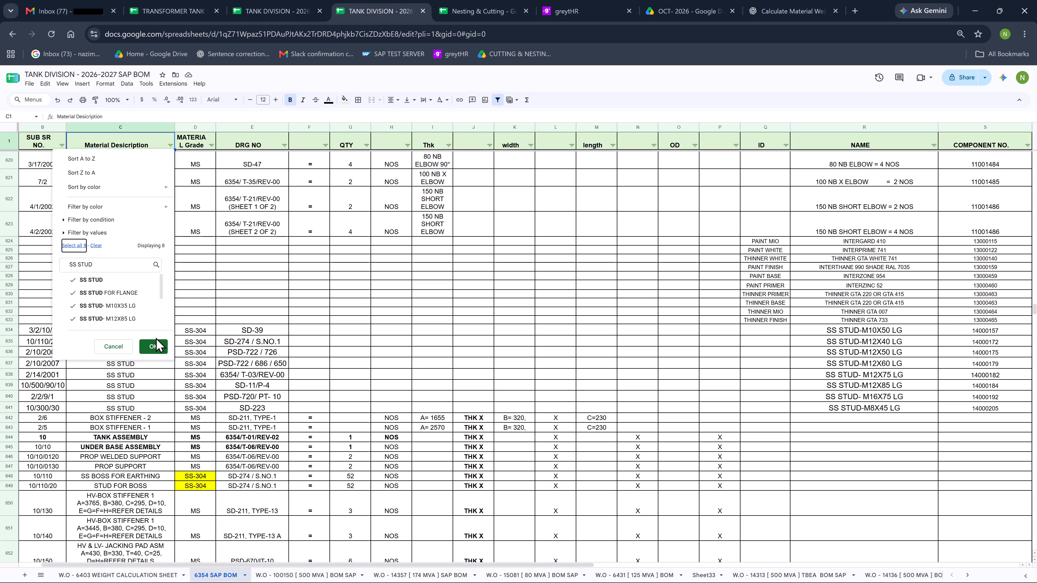
left_click(156, 344)
Copy the SS STUD-M10X35 component number, 11000915, from 6354 SAP BOM into the M10X35 row of the W.O - 6431 [125 MVA] BOM sheet.
scroll(352, 410, "up", 4)
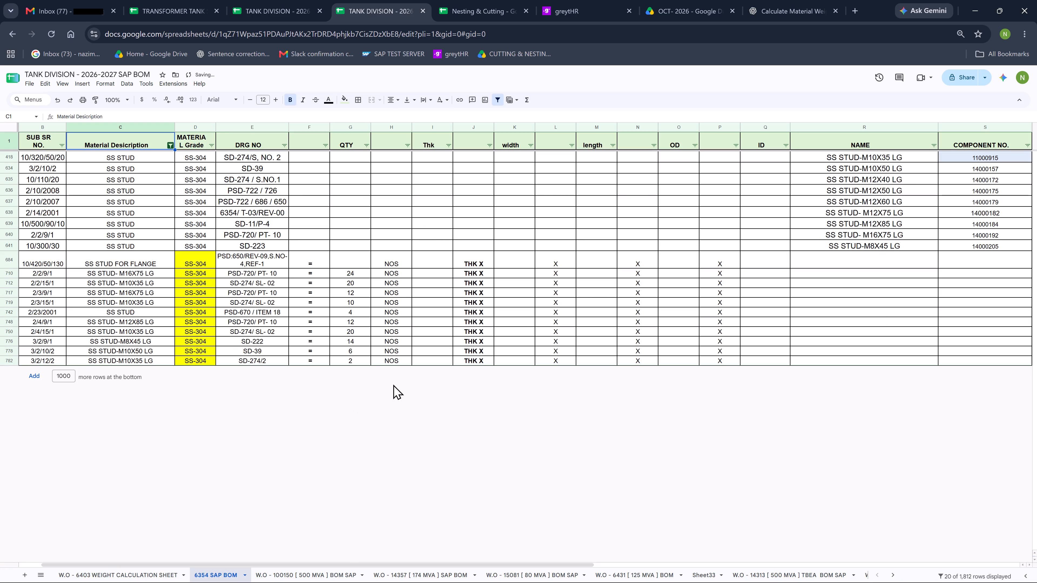
left_click_drag(470, 563, 683, 561)
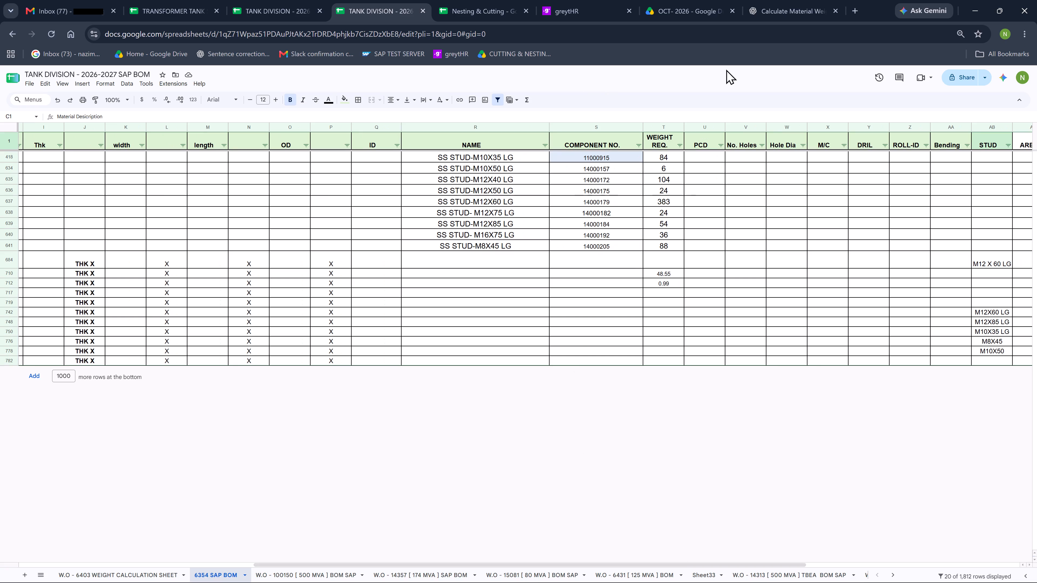
left_click(628, 574)
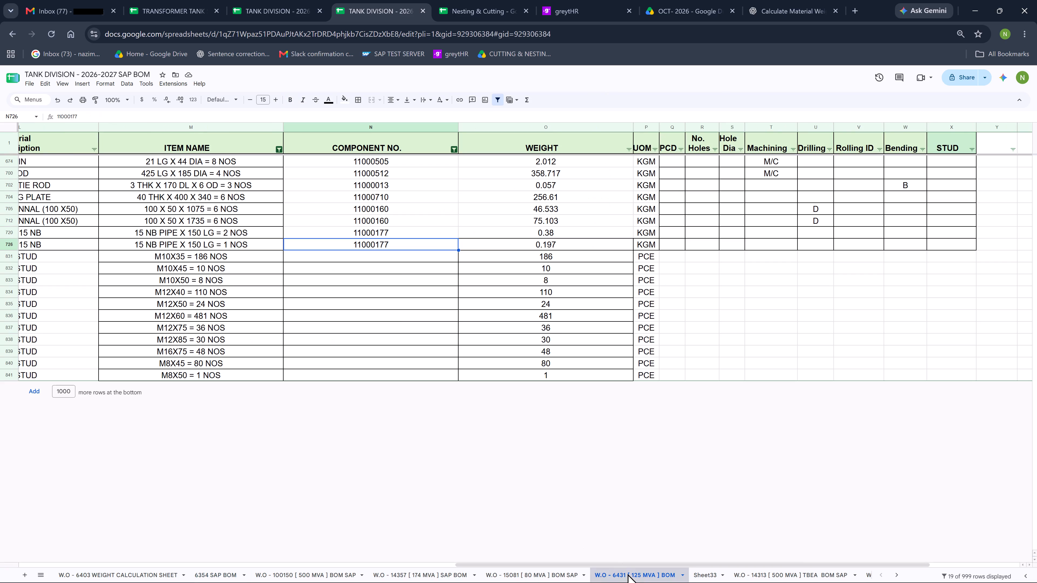
left_click(214, 576)
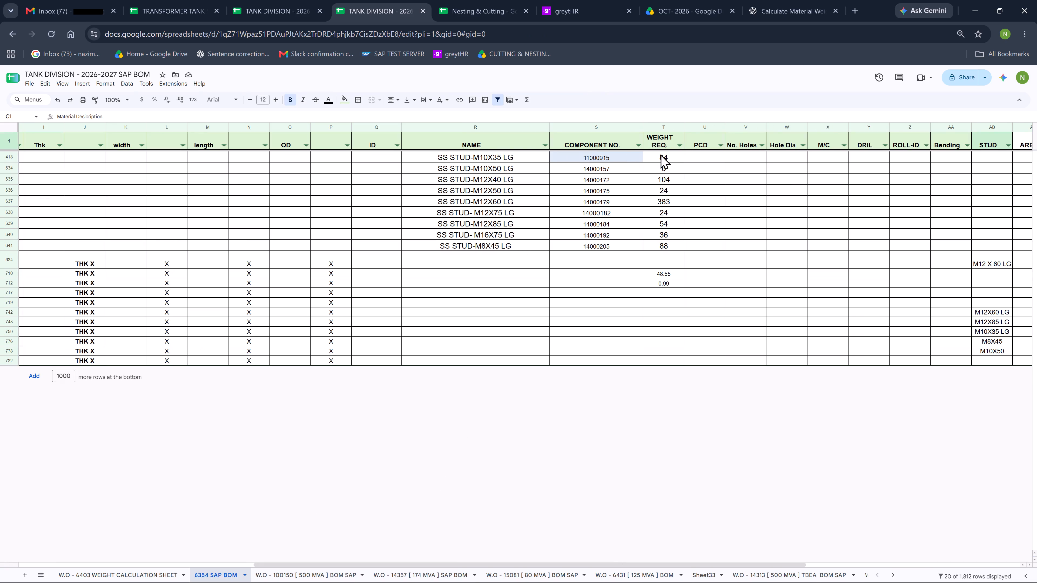
left_click(619, 158)
key("ctrl+c")
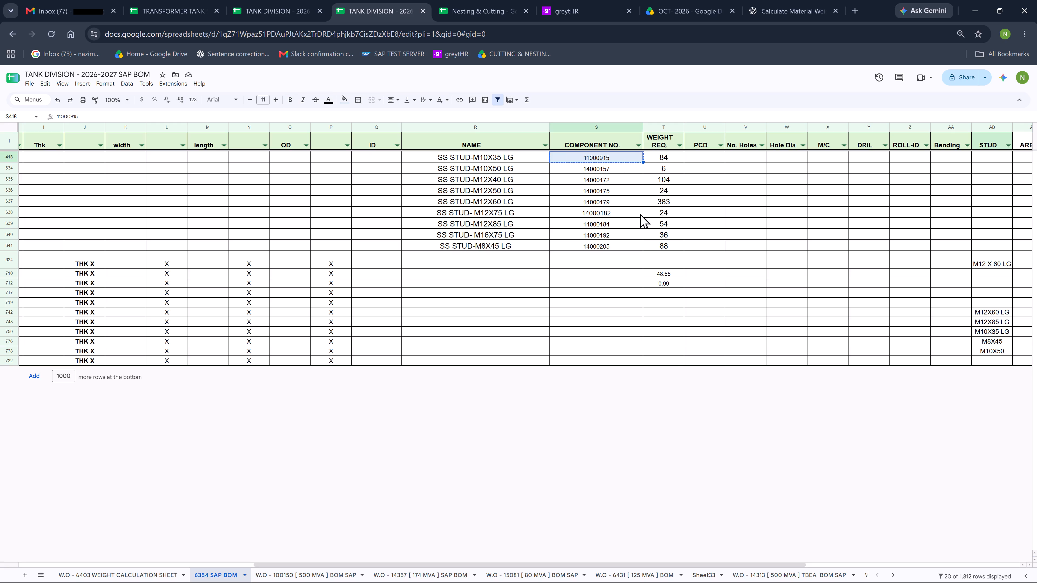
left_click(647, 577)
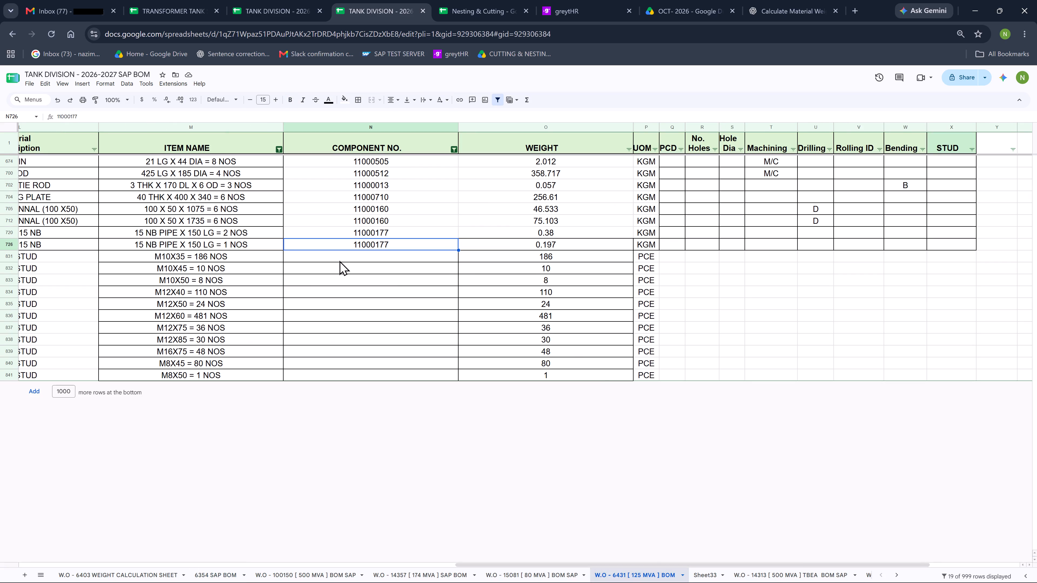
left_click(288, 256)
key("ctrl+v")
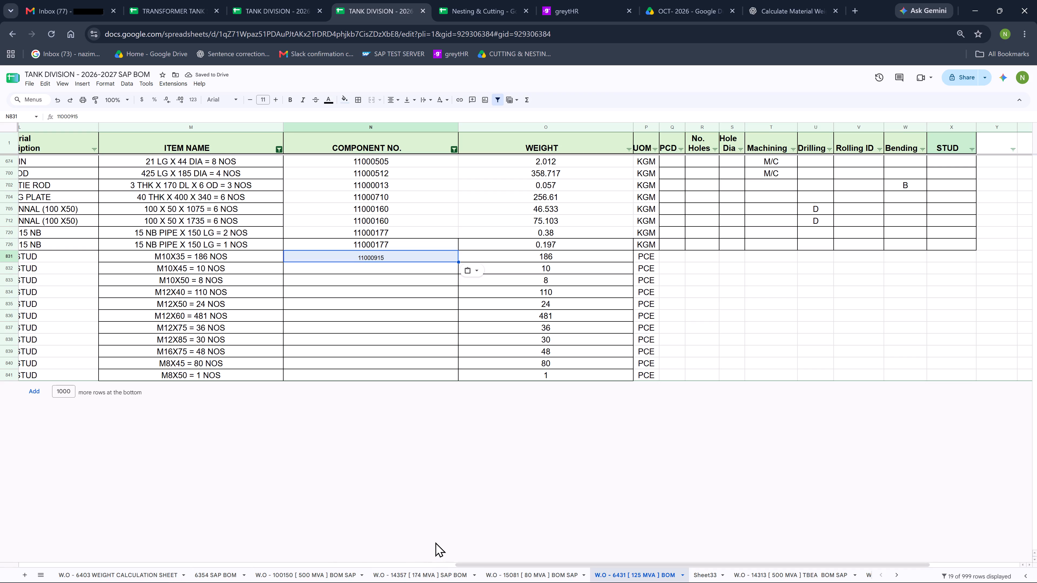
Copy the SS STUD-M10X50 component number, 14000157, from 6354 SAP BOM into the M10X45 row of the W.O - 6431 [125 MVA] BOM sheet.
left_click(214, 579)
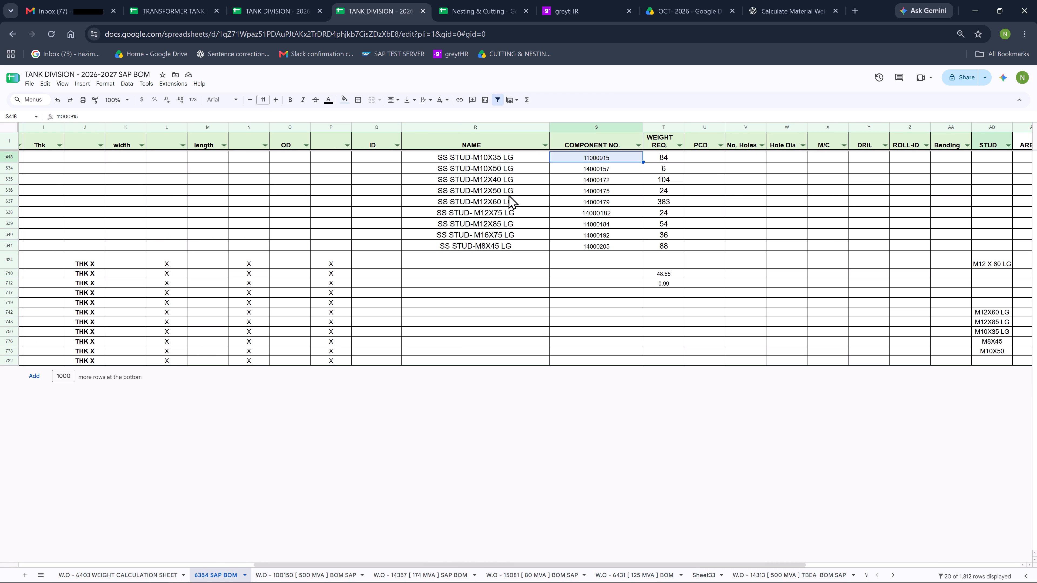
left_click(636, 574)
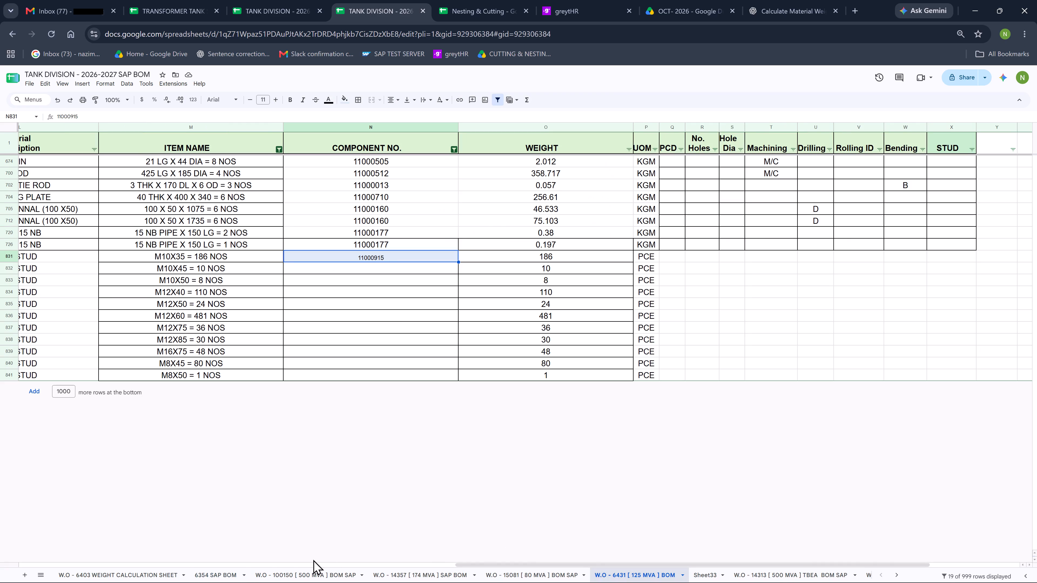
left_click(210, 578)
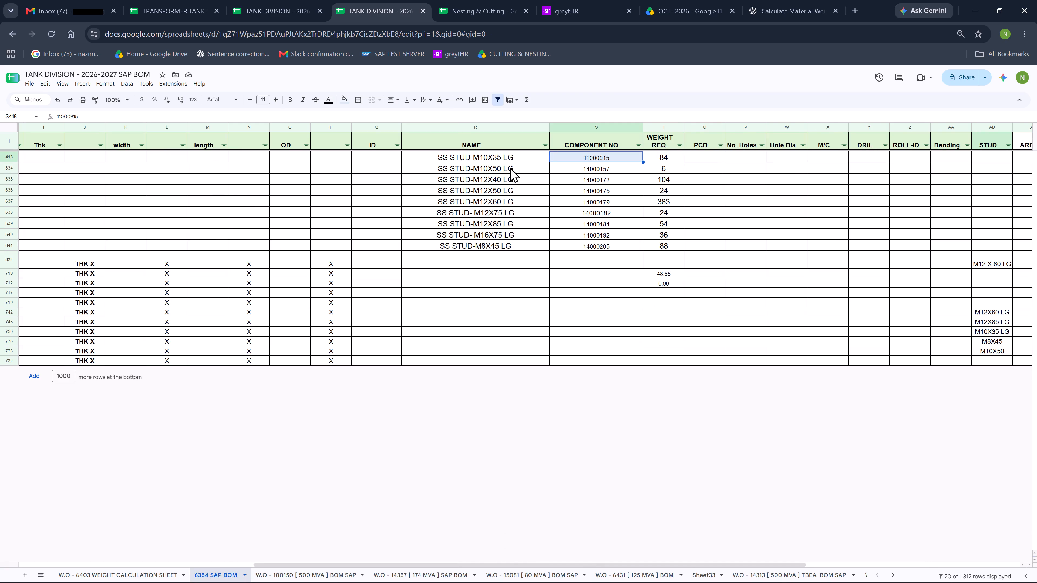
left_click(510, 167)
left_click(605, 170)
key("ctrl+c")
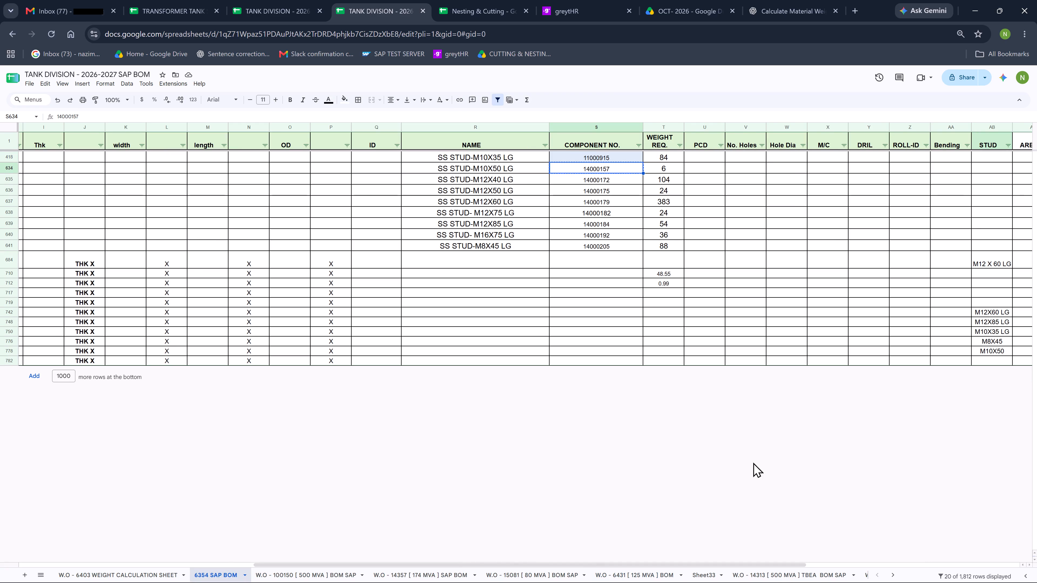
left_click(630, 576)
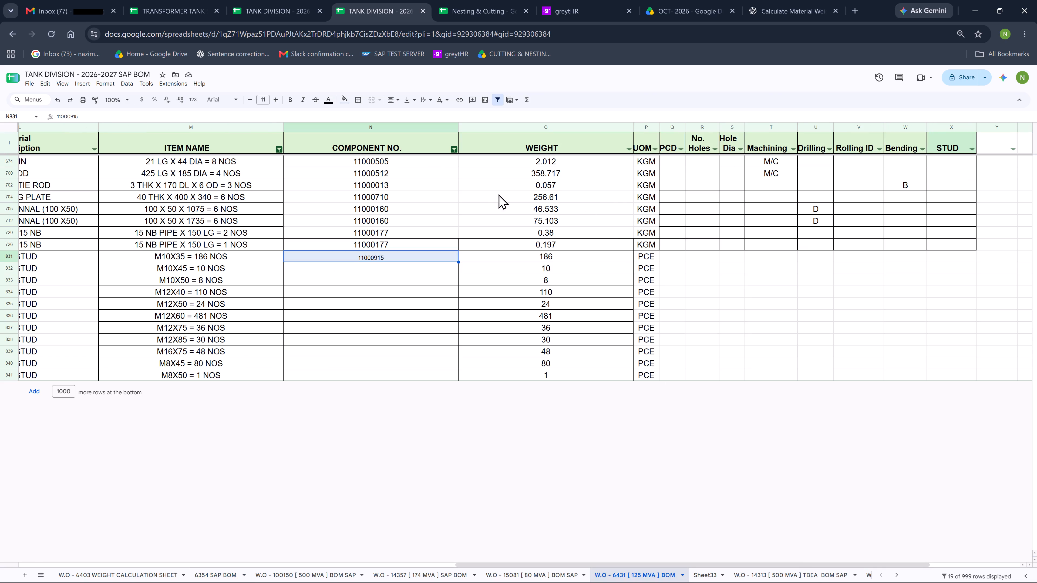
left_click(302, 269)
key("ctrl+v")
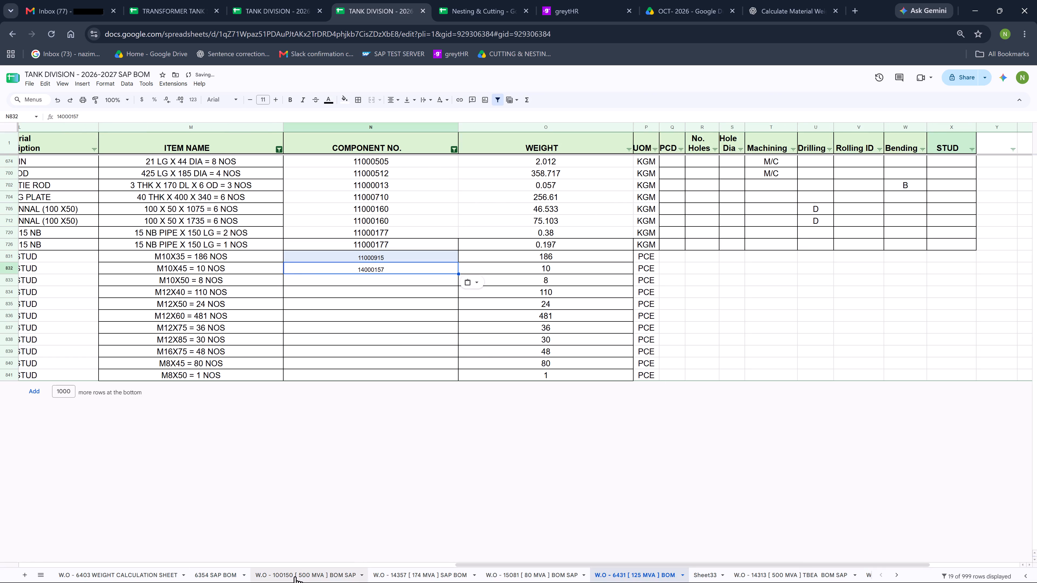
Enter component number 14000157 in the M10X50 row of the W.O - 6431 [125 MVA] BOM sheet and clear it from the M10X45 row.
left_click(223, 576)
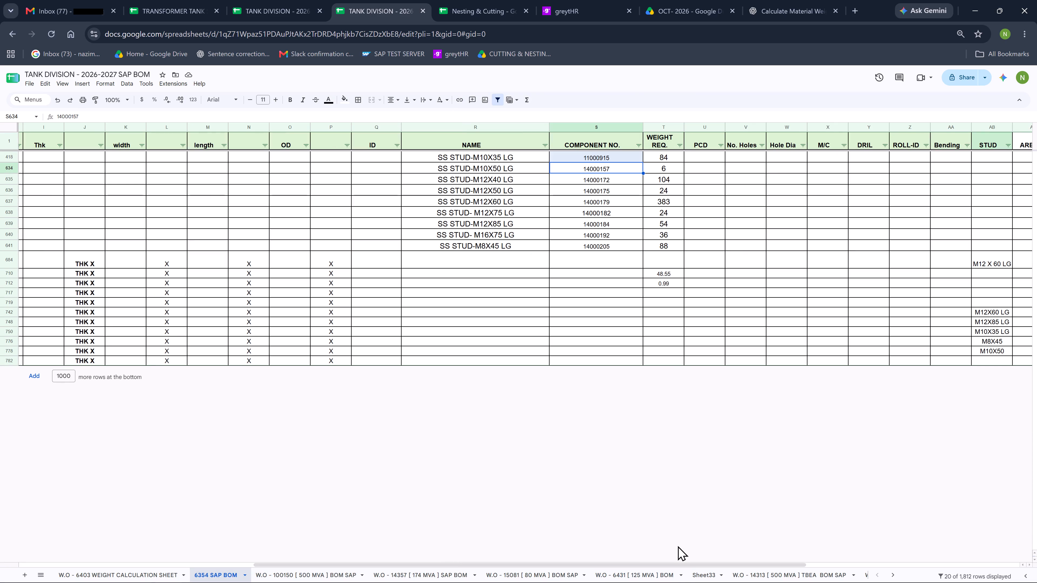
left_click(641, 578)
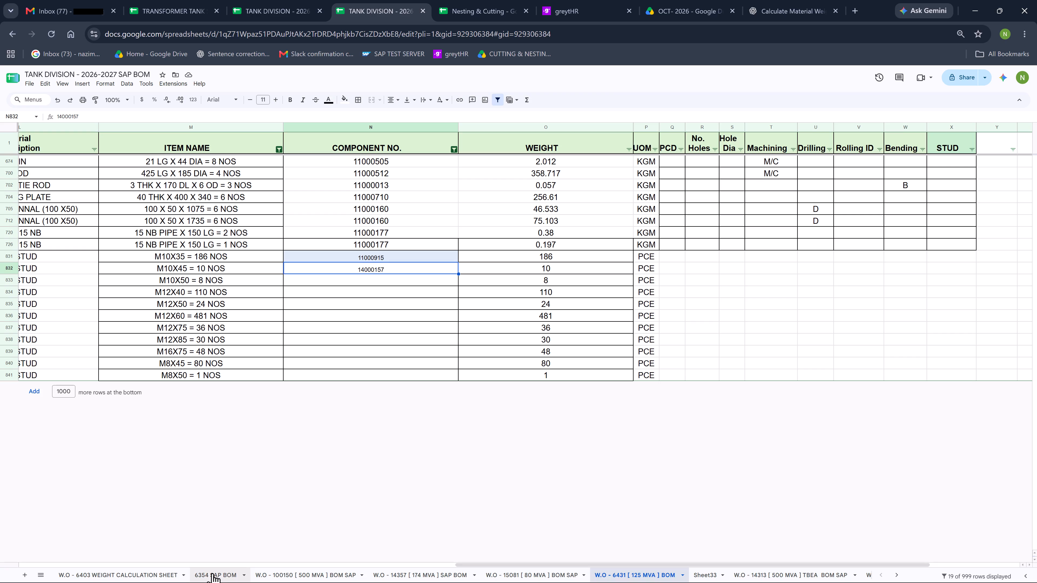
left_click(338, 279)
key("ctrl+v")
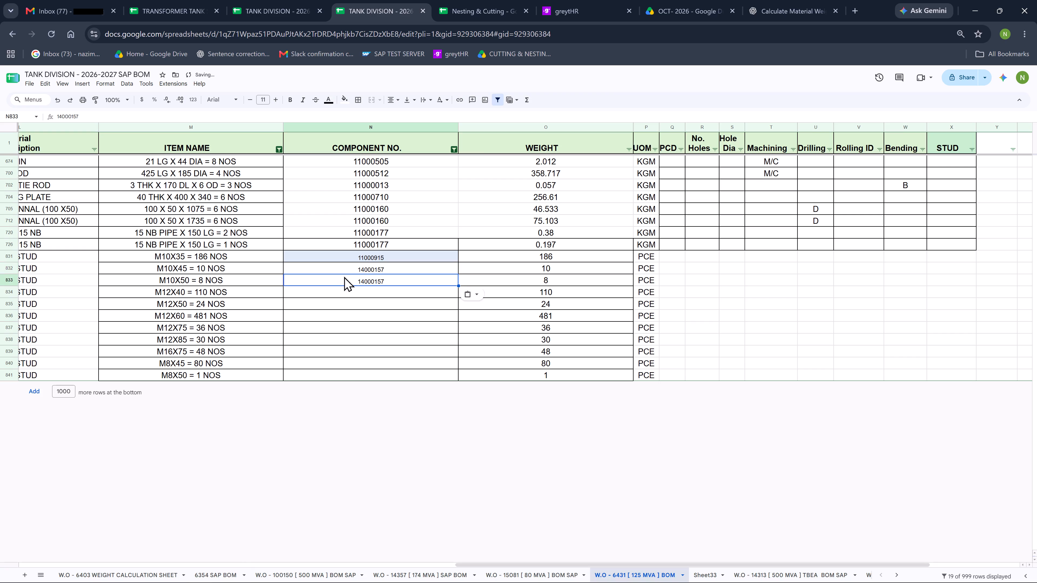
left_click(349, 271)
key("Delete")
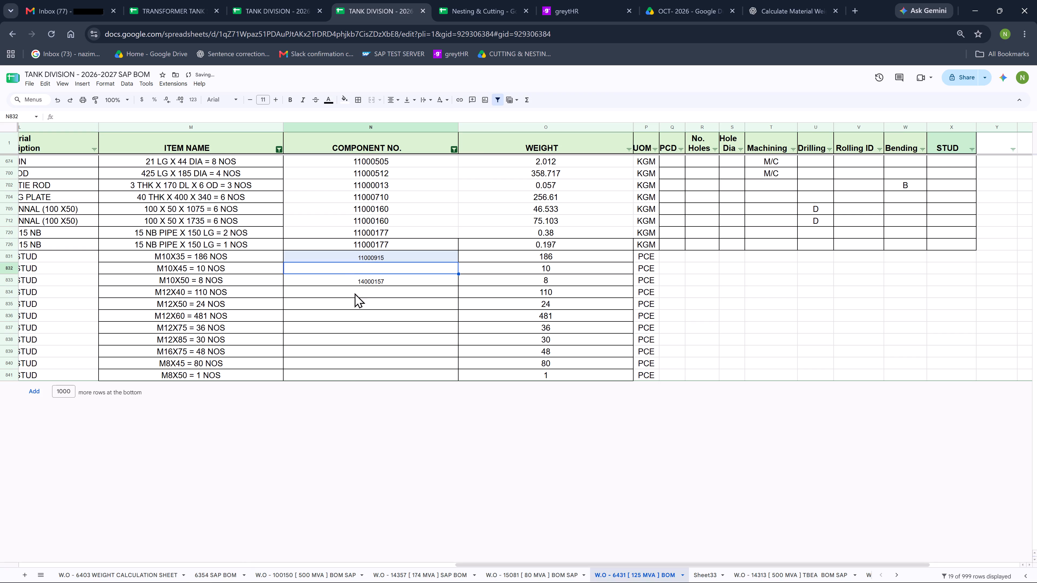
Copy the M12X40, M12X50 and M12X60 stud numbers, 14000172, 14000175 and 14000179, from 6354 SAP BOM into the matching W.O - 6431 rows.
left_click(210, 574)
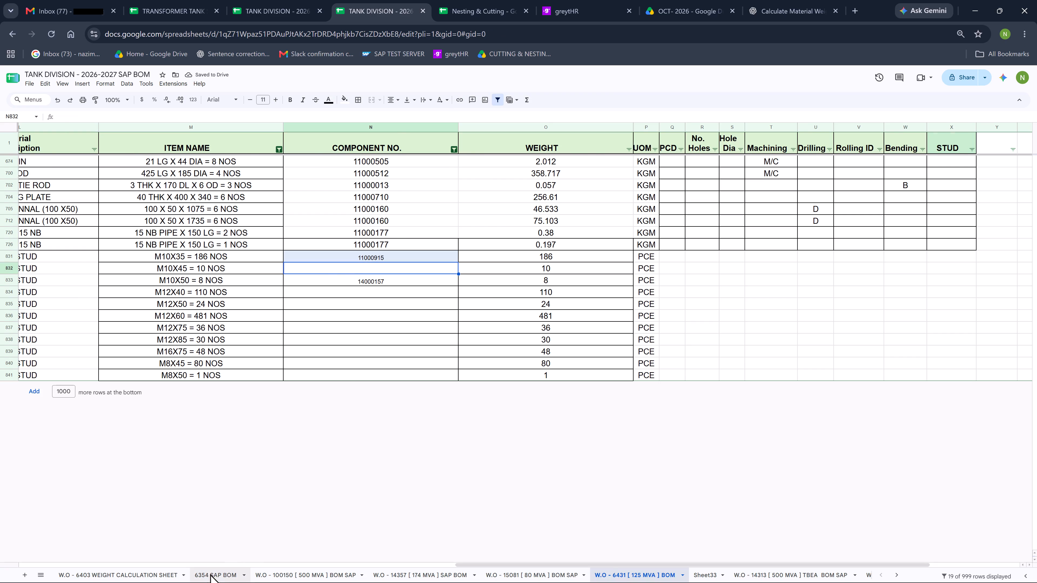
left_click(507, 180)
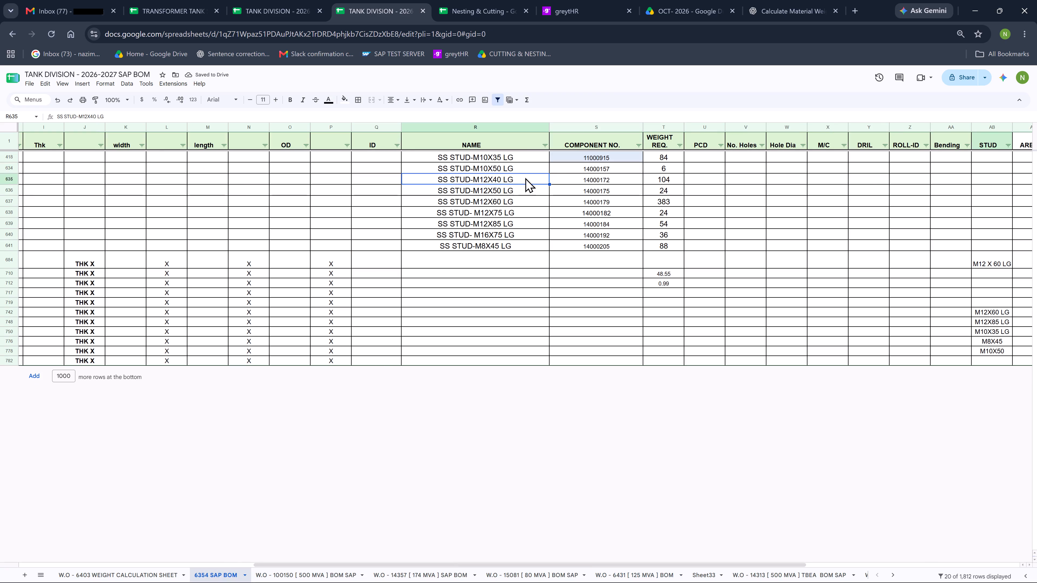
left_click(574, 175)
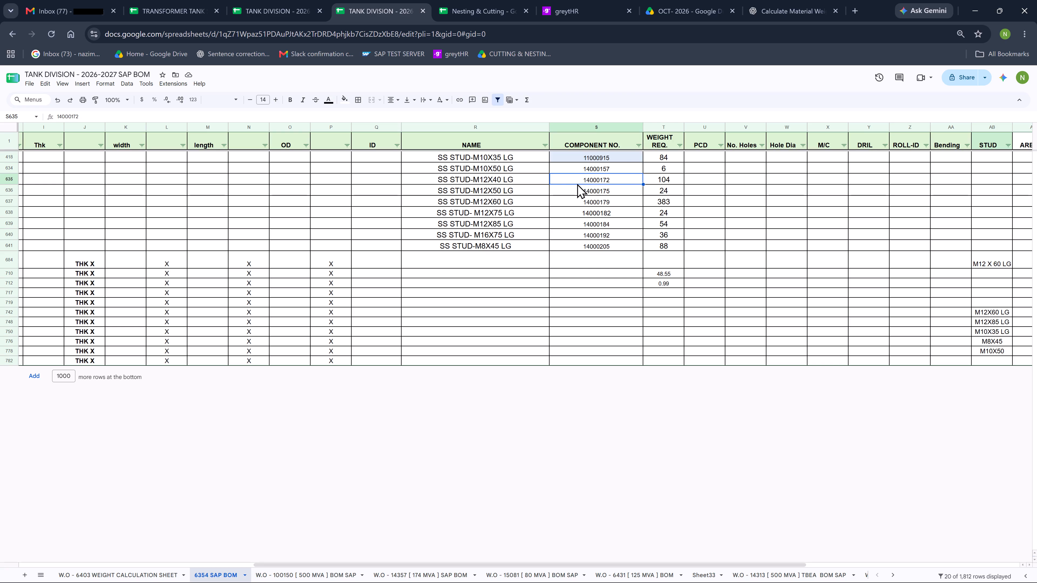
left_click_drag(576, 178, 577, 188)
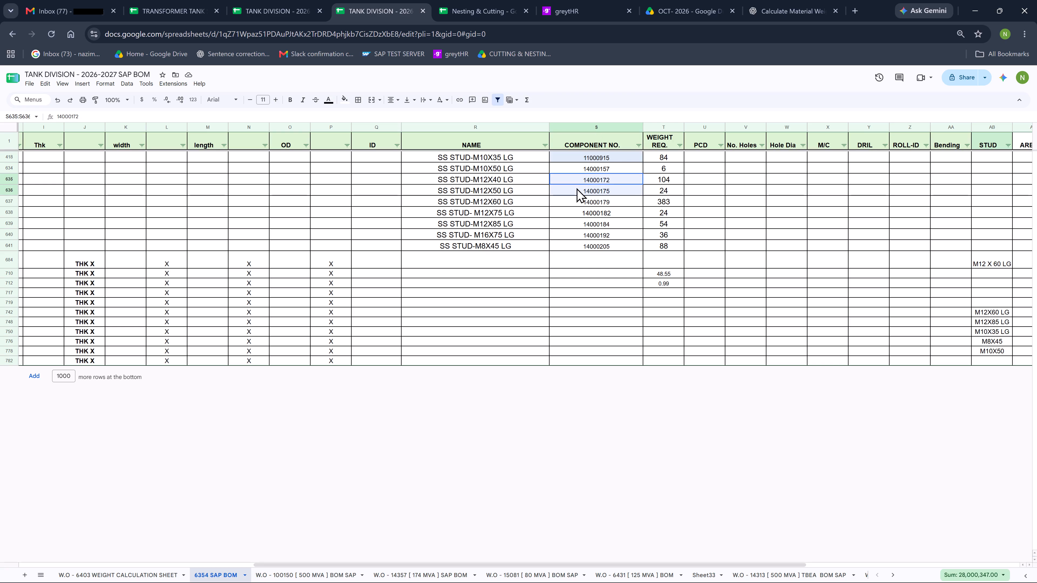
left_click_drag(577, 188, 580, 201)
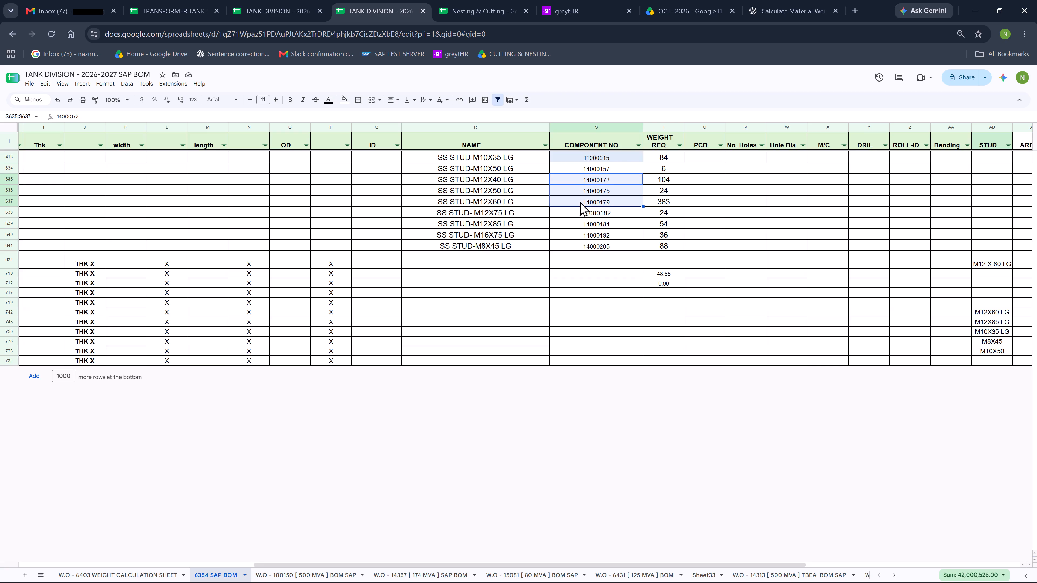
key("ctrl+c")
left_click(627, 578)
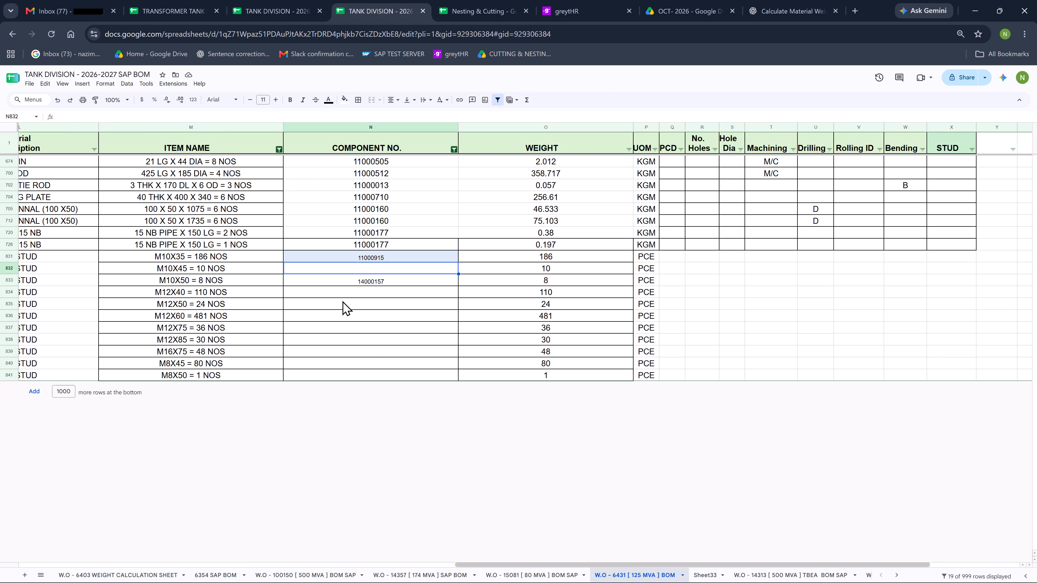
left_click(308, 288)
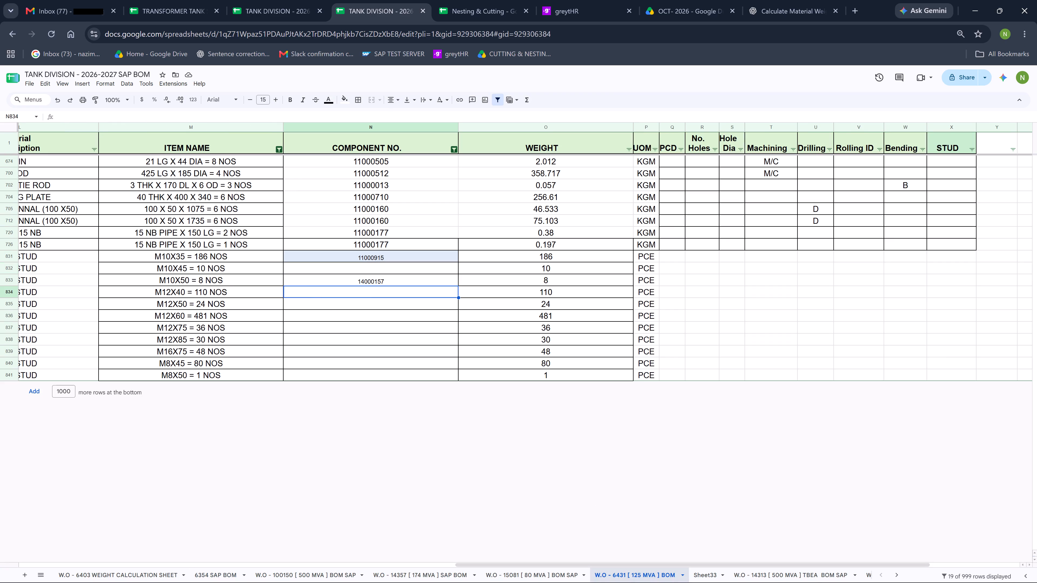
key("ctrl+v")
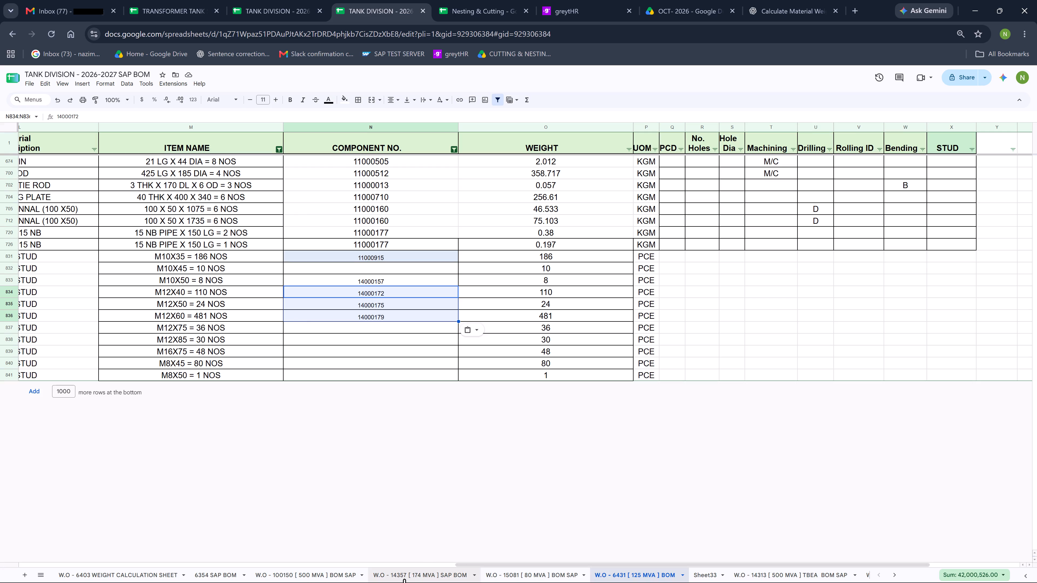
Copy the SS STUD-M12X75 component number, 14000182, from 6354 SAP BOM into the M12X75 row of the W.O - 6431 [125 MVA] BOM sheet.
left_click(210, 575)
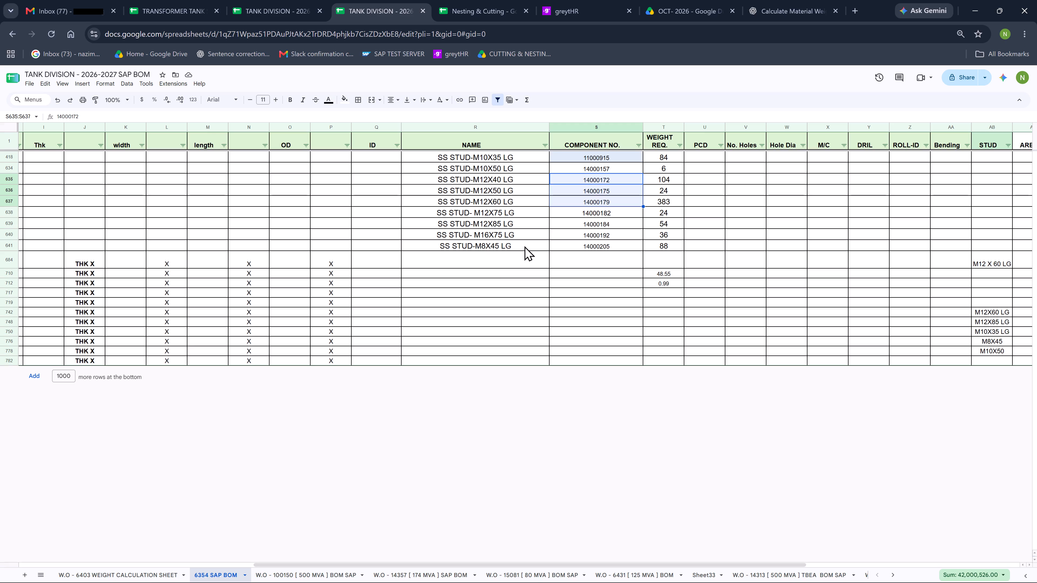
left_click(512, 215)
left_click(580, 215)
key("ctrl+c")
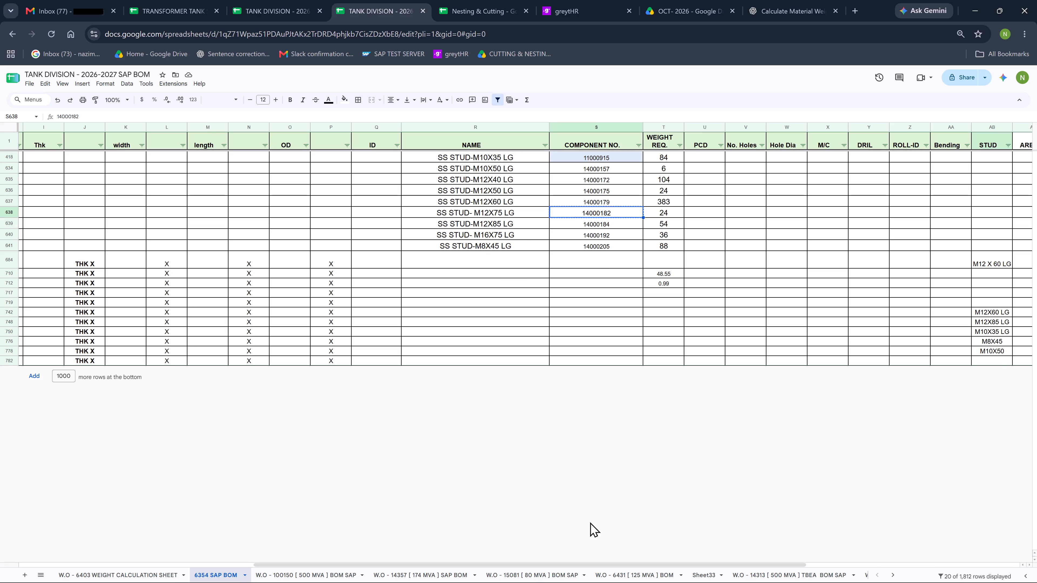
left_click(631, 573)
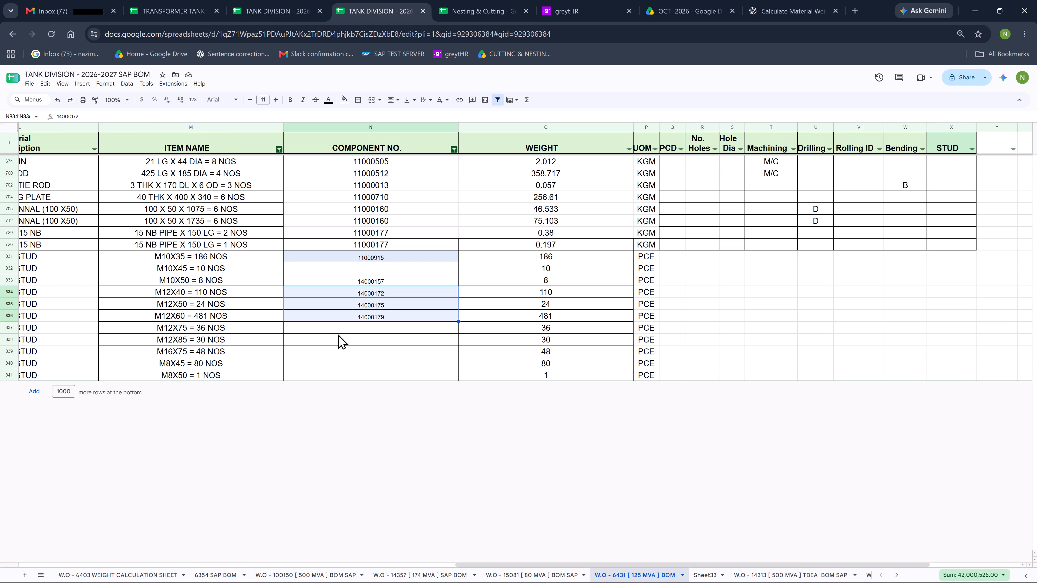
left_click(309, 329)
key("ctrl+v")
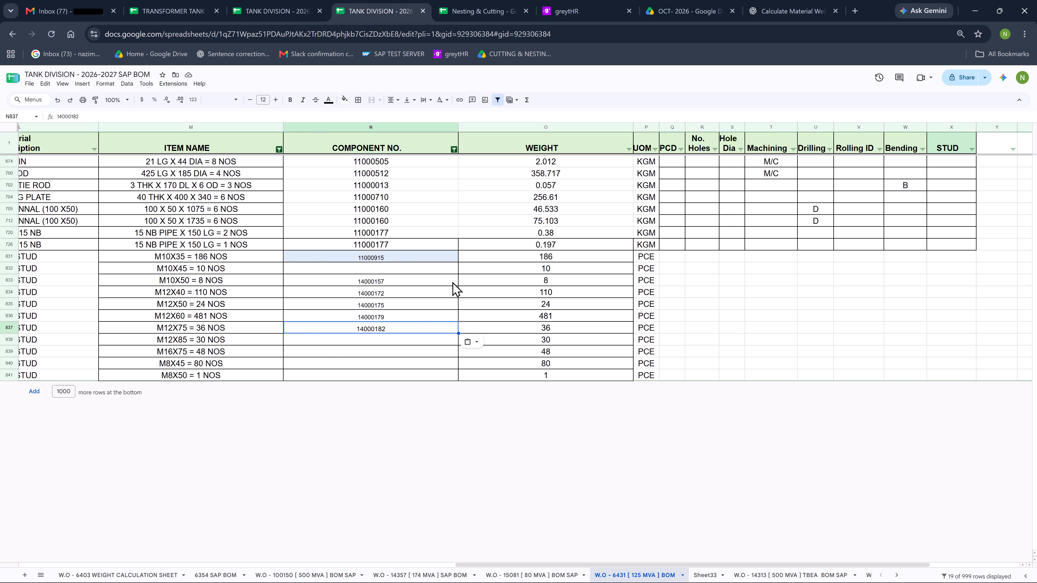
Copy the SS STUD-M12X85 component number, 14000184, from 6354 SAP BOM into the M12X85 row of the W.O - 6431 [125 MVA] BOM sheet.
scroll(473, 214, "down", 1)
left_click(214, 571)
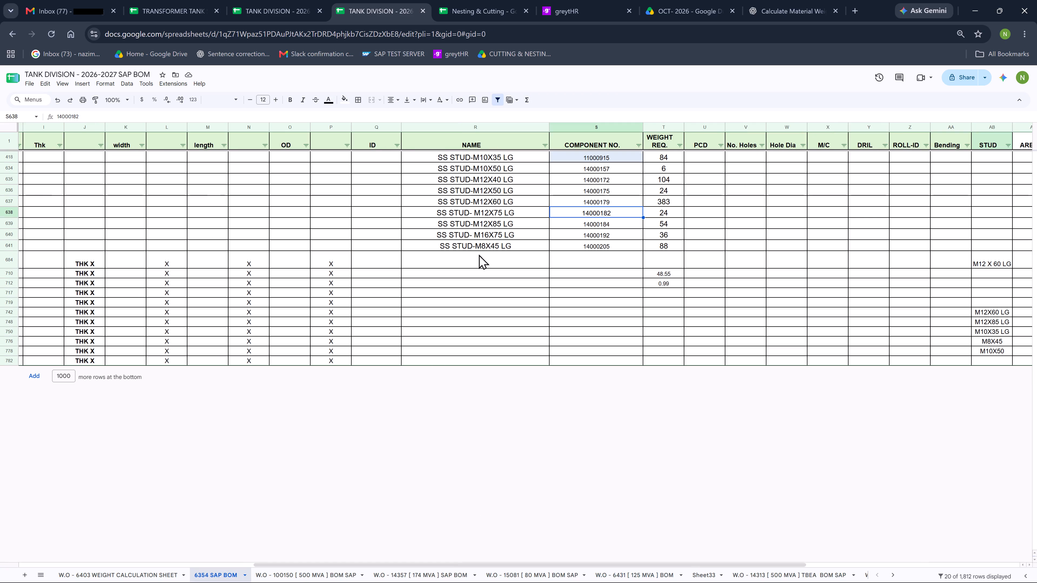
left_click(511, 222)
left_click(572, 221)
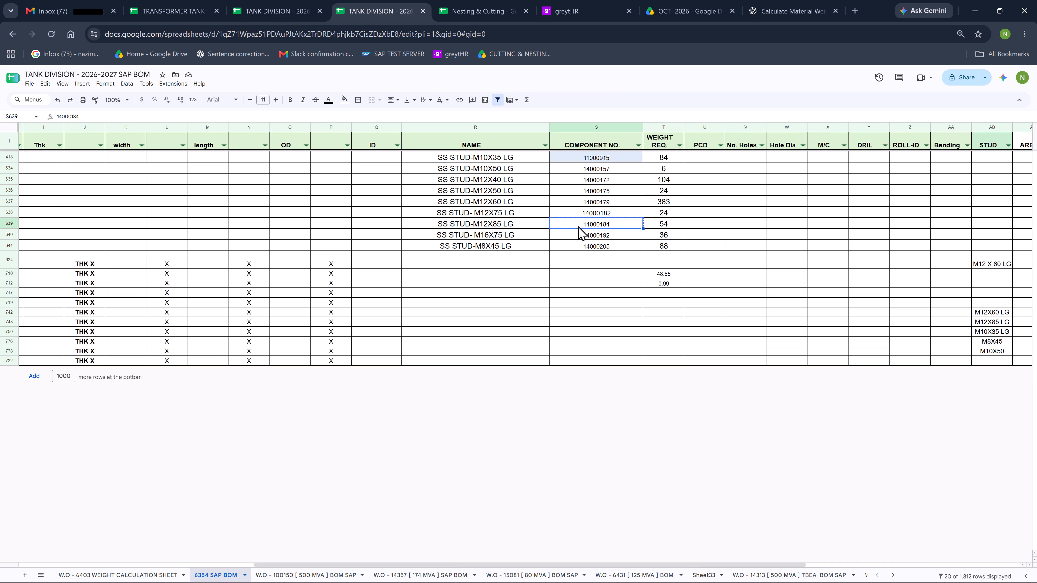
key("ctrl+c")
left_click(629, 580)
left_click(321, 337)
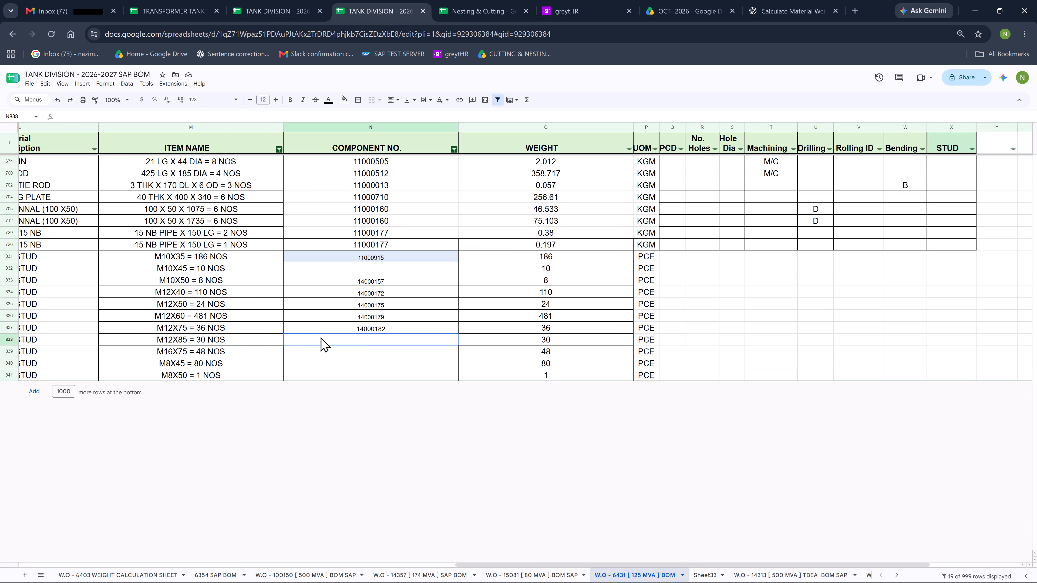
key("ctrl+v")
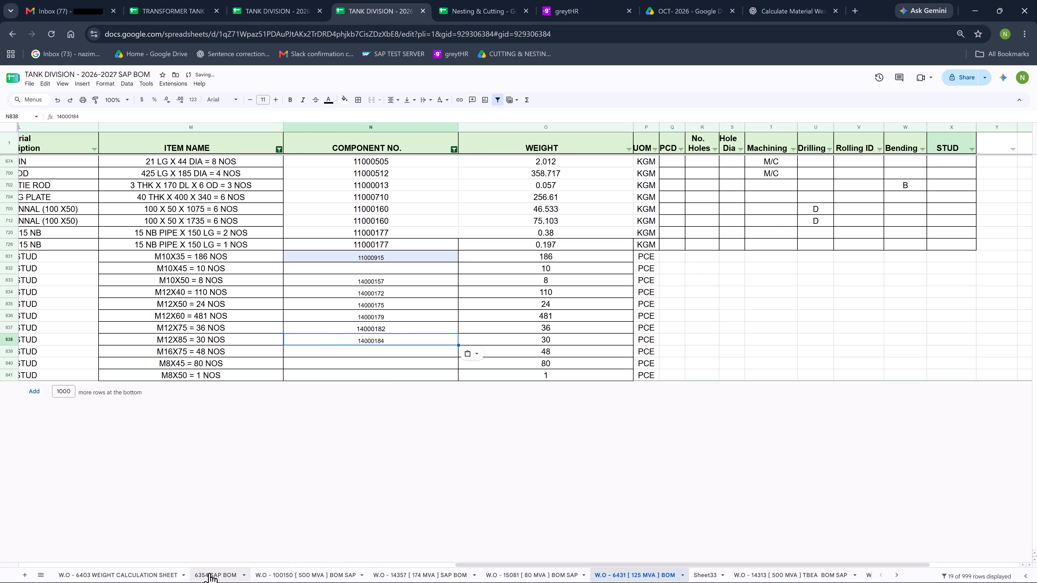
Copy the SS STUD-M16X75 component number, 14000192, from 6354 SAP BOM into the M16X75 row of the W.O - 6431 [125 MVA] BOM sheet.
left_click(209, 573)
left_click(507, 235)
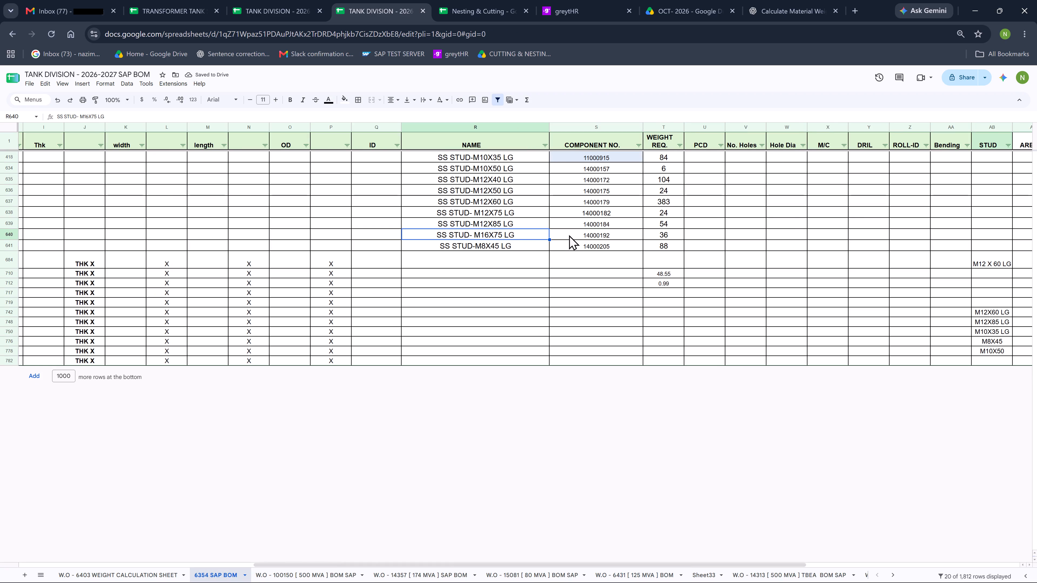
left_click(572, 237)
key("ctrl+c")
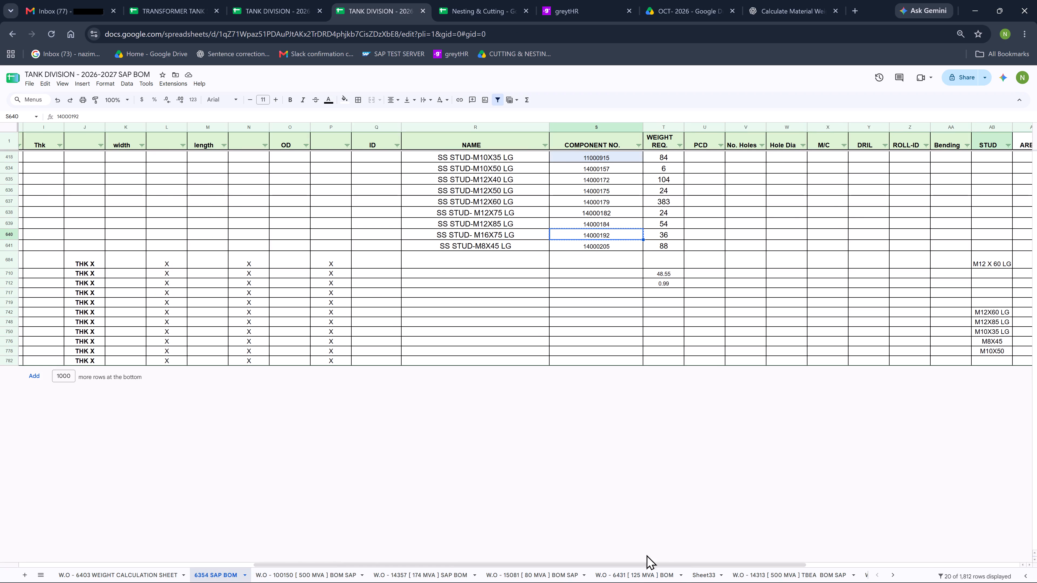
left_click(624, 575)
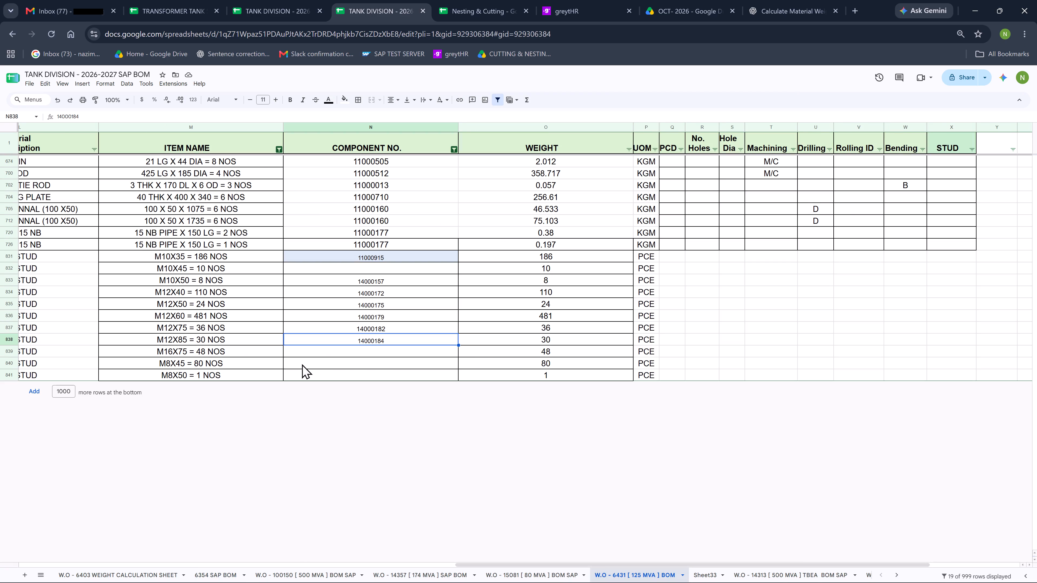
left_click(298, 354)
key("ctrl+v")
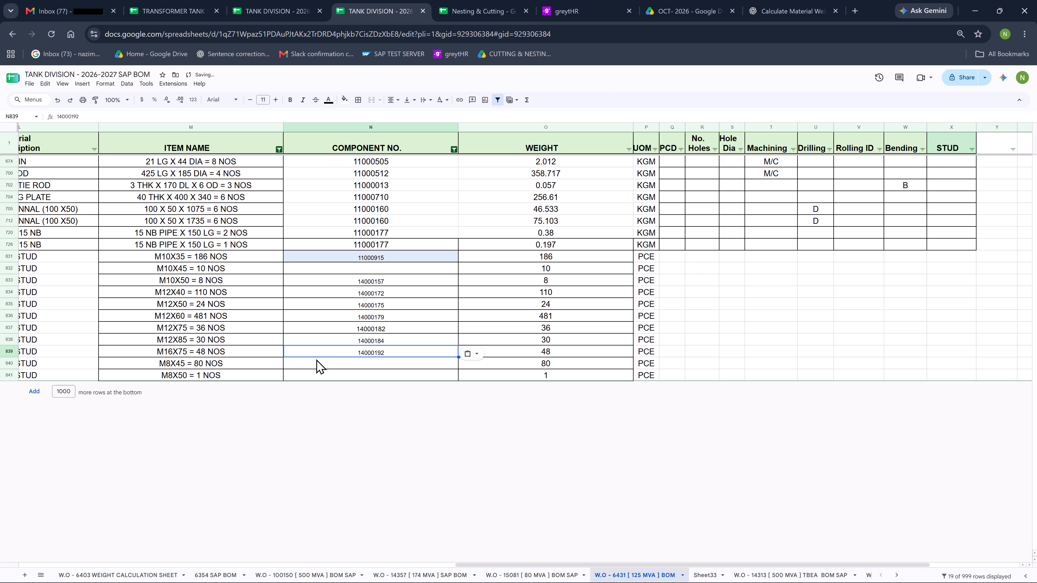
Copy the SS STUD-M8X45 component number, 14000205, from 6354 SAP BOM into the M8X45 row of the W.O - 6431 [125 MVA] BOM sheet.
left_click(215, 573)
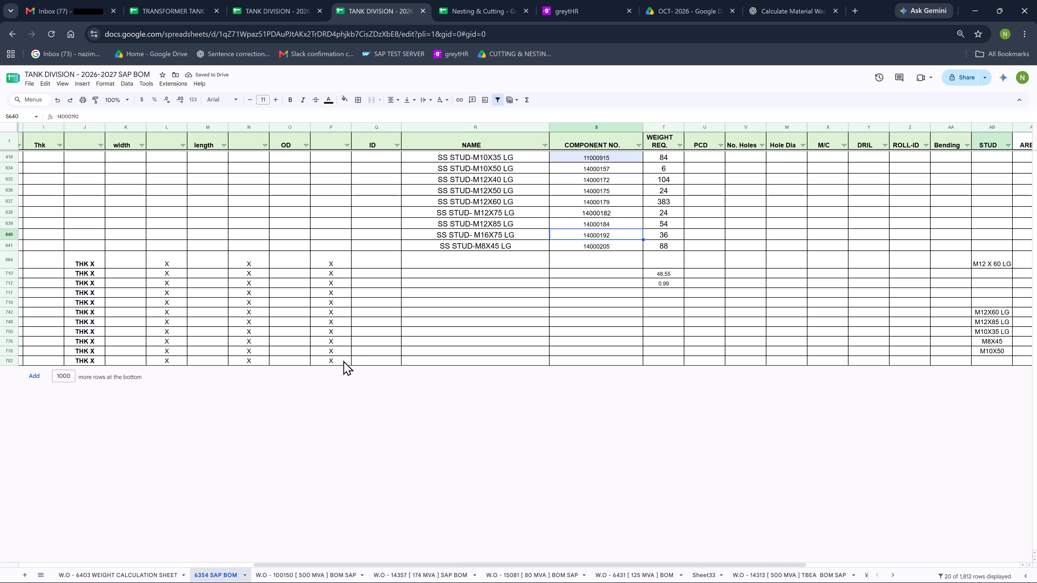
left_click(507, 244)
left_click(577, 246)
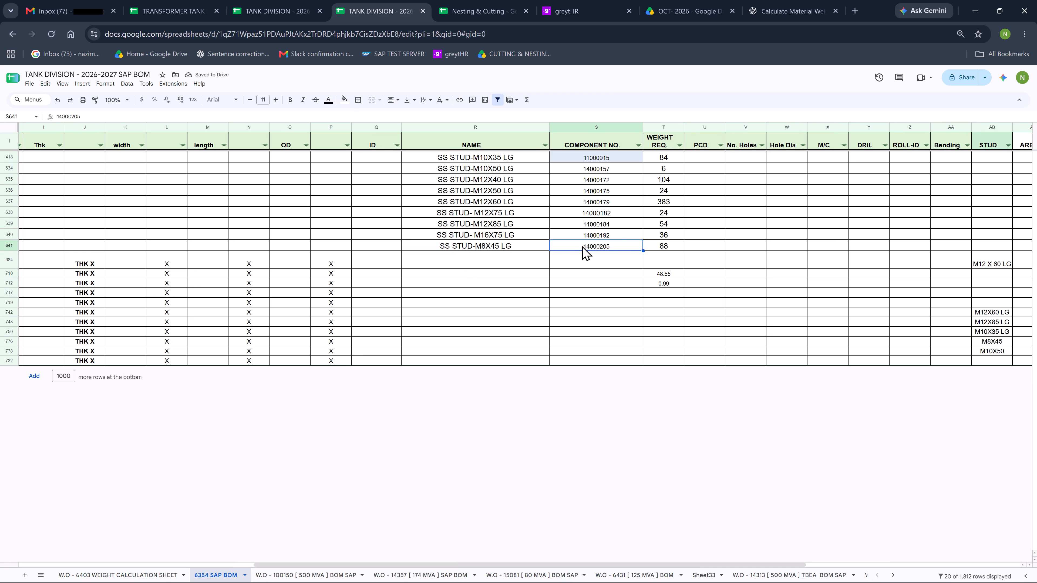
key("ctrl+c")
left_click(639, 574)
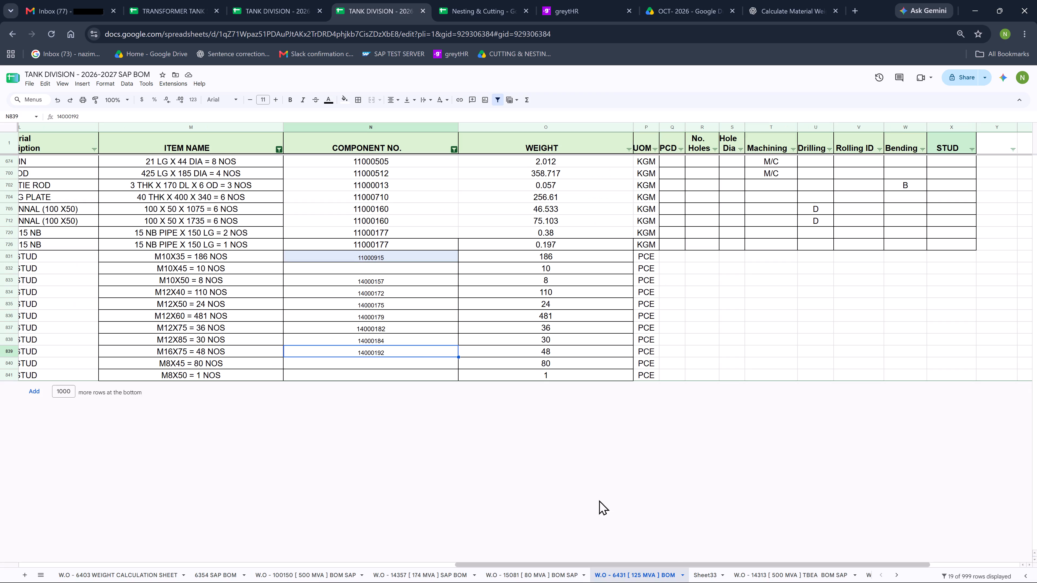
left_click(329, 361)
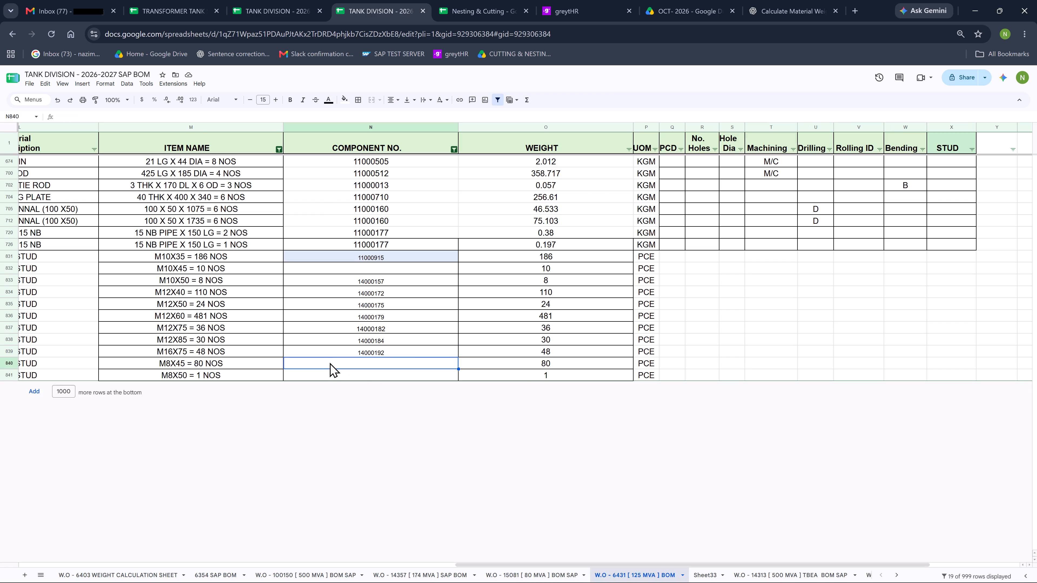
key("ctrl+v")
Switch to SAP Display Material, search materials for "SS STUD M10" and open the full search results.
left_click(338, 267)
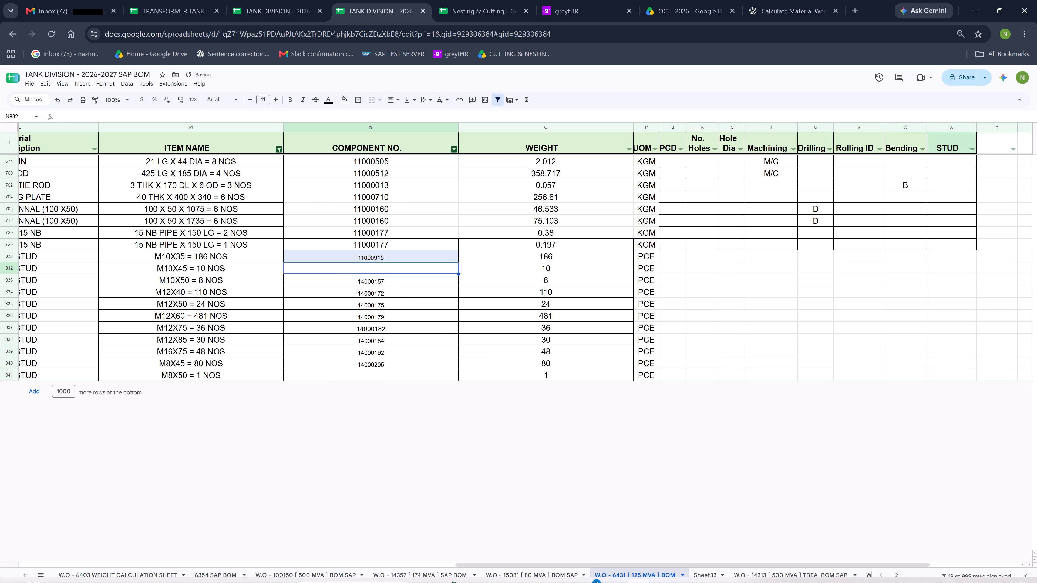
left_click(613, 571)
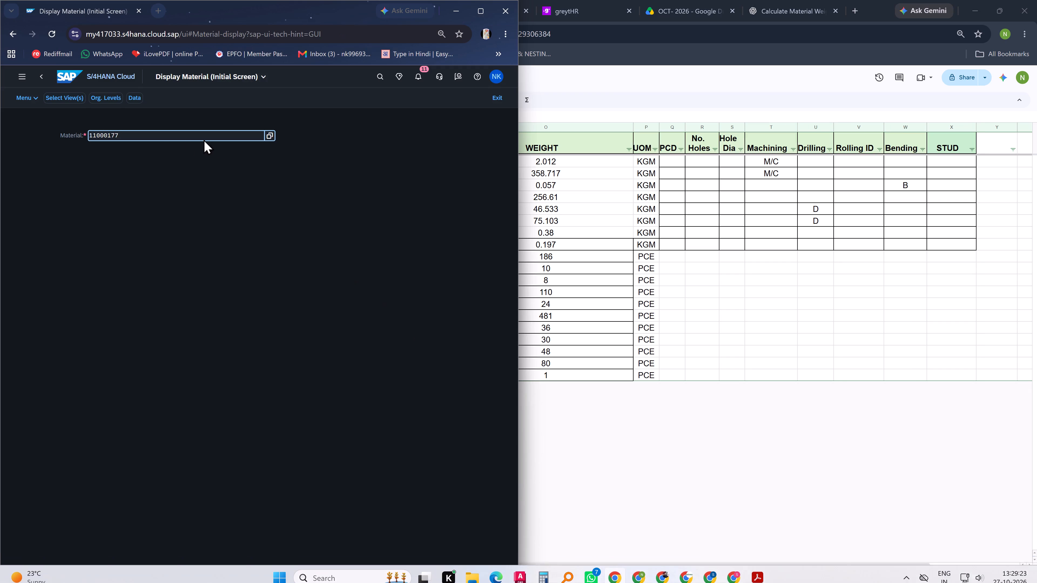
left_click(128, 136)
left_click_drag(131, 133, 67, 132)
type("SS STUD")
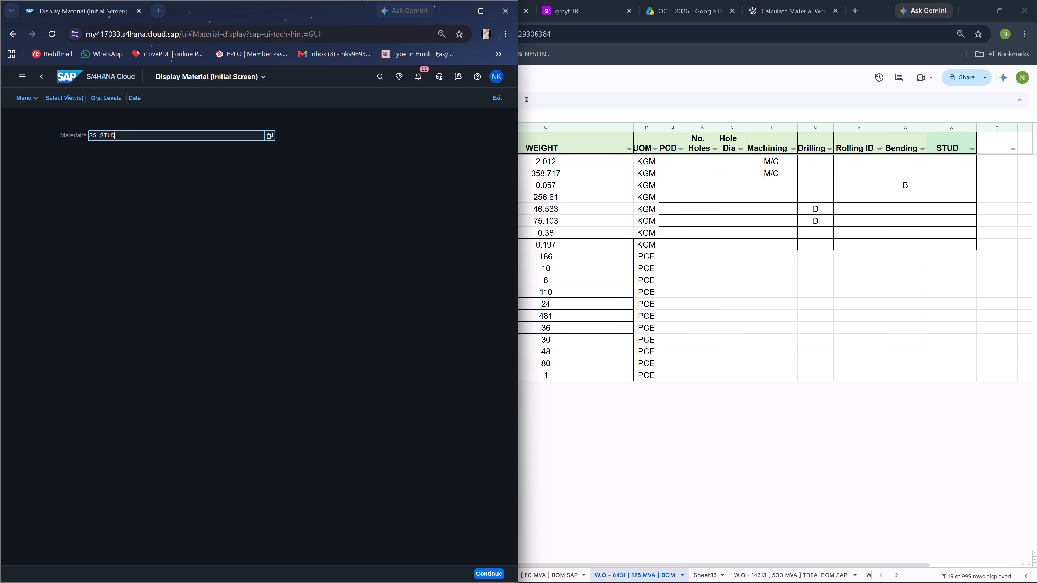
key("space")
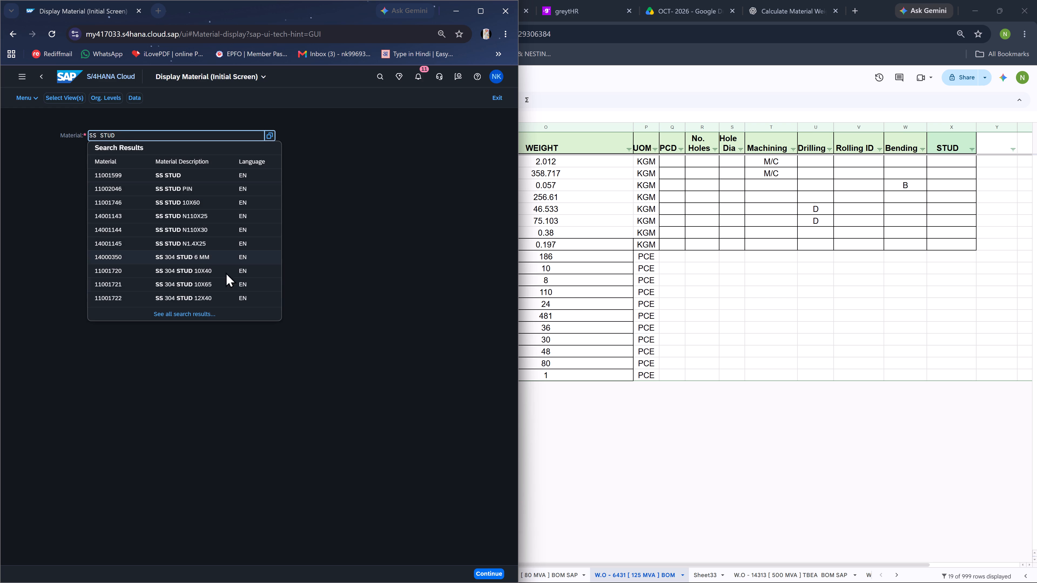
key("m")
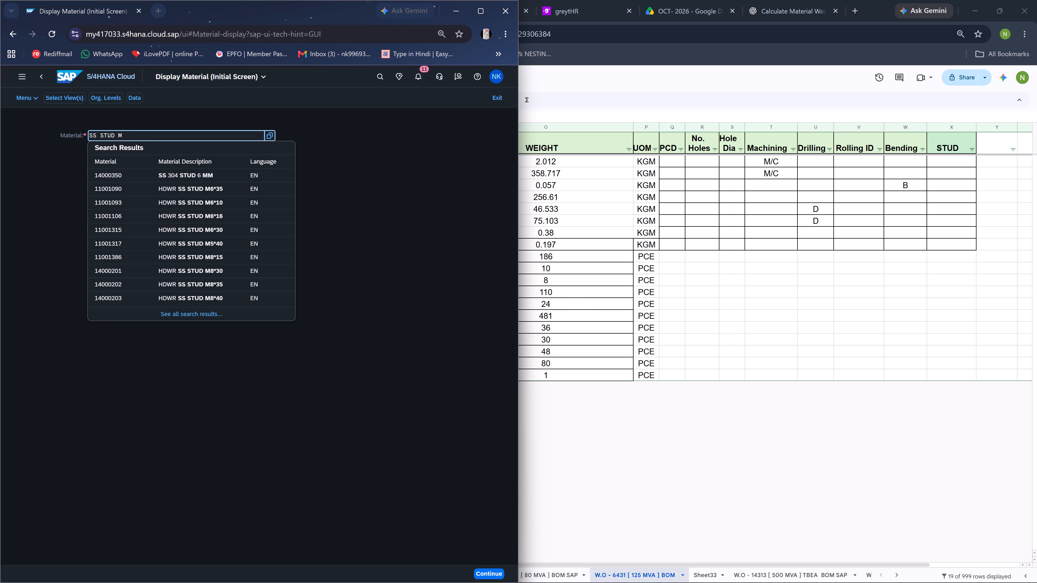
type("10")
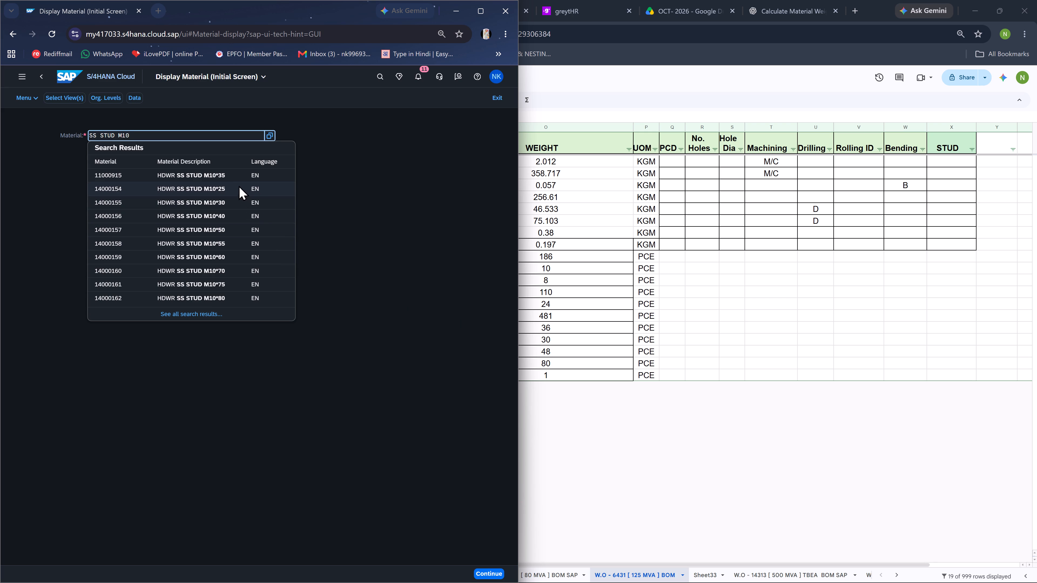
left_click(223, 313)
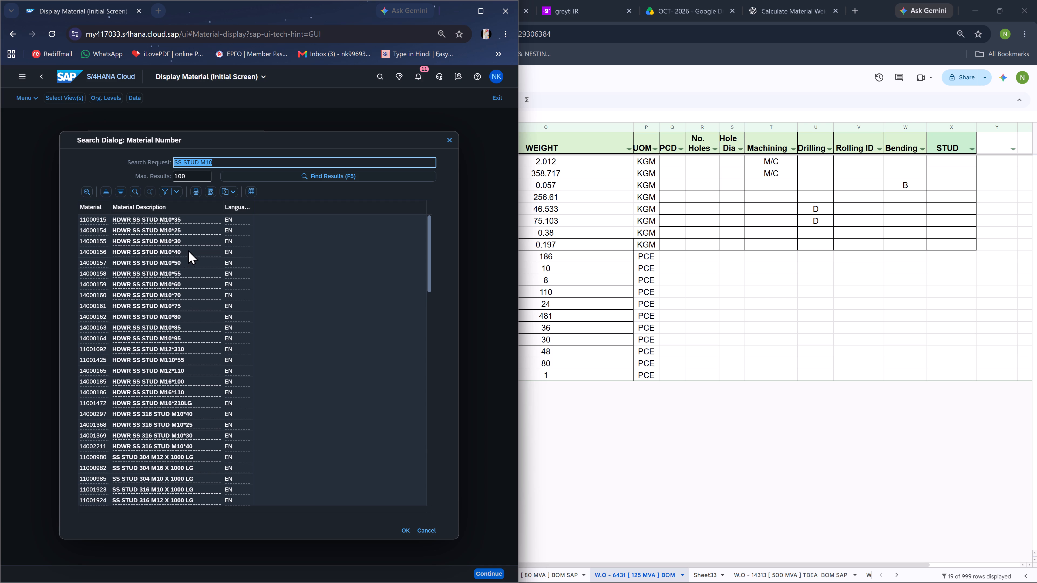
Examine the SS STUD M10 material results for a stud matching the M10X45 row of the BOM sheet.
scroll(218, 344, "down", 2)
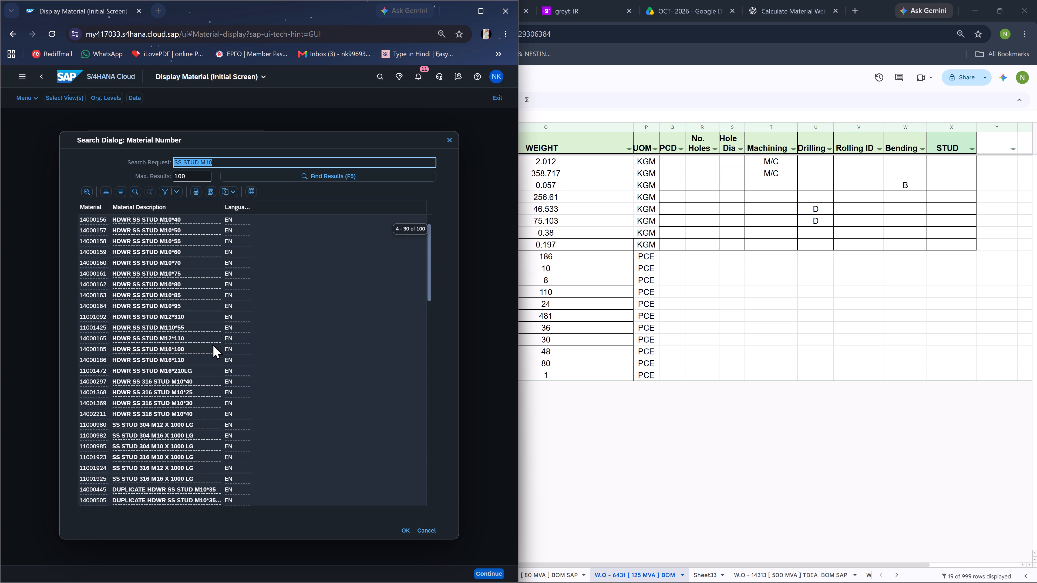
scroll(216, 412, "down", 3)
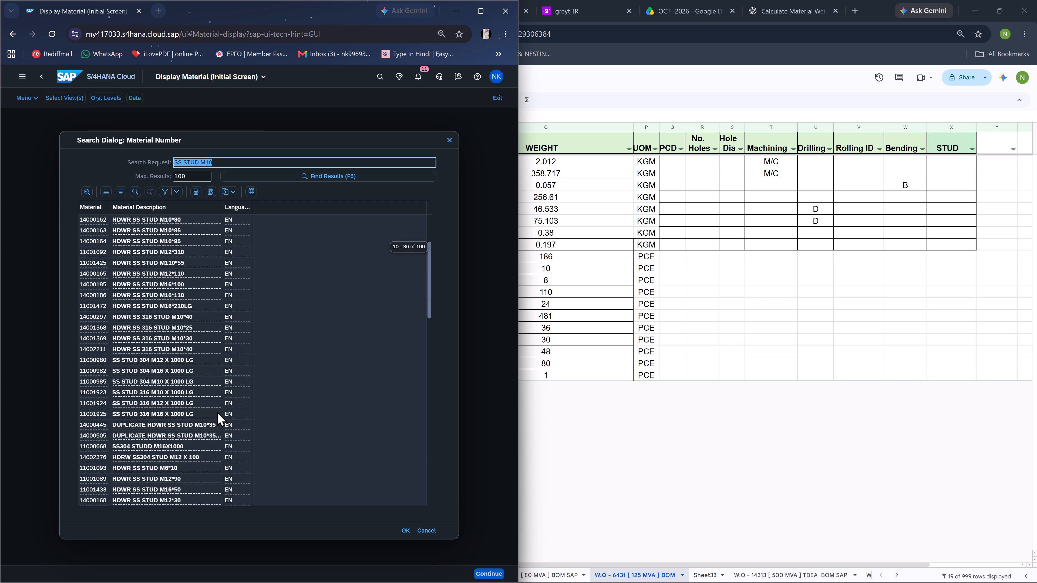
scroll(217, 411, "down", 4)
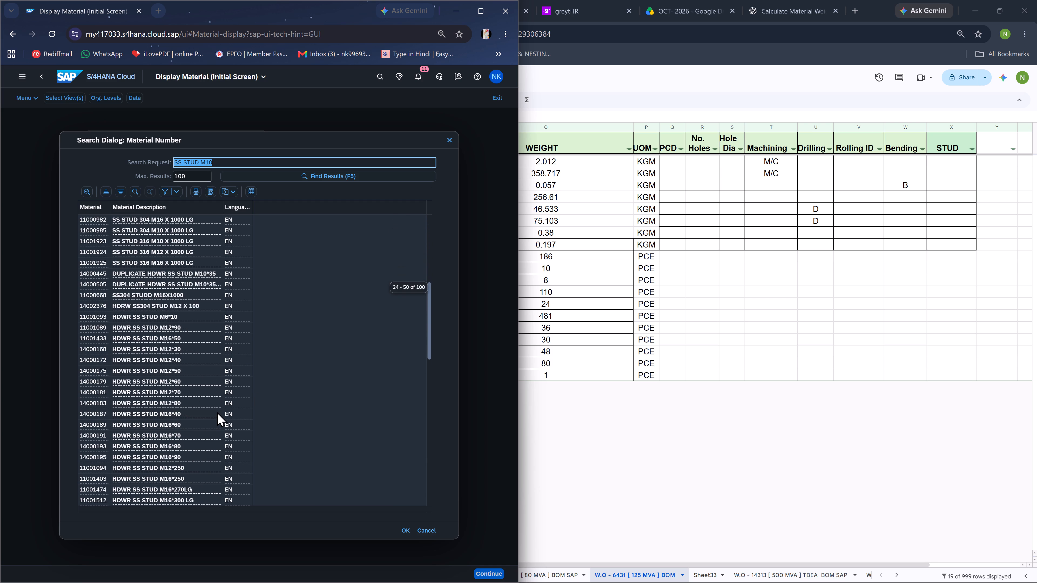
scroll(217, 412, "down", 3)
scroll(217, 412, "up", 20)
scroll(217, 412, "up", 5)
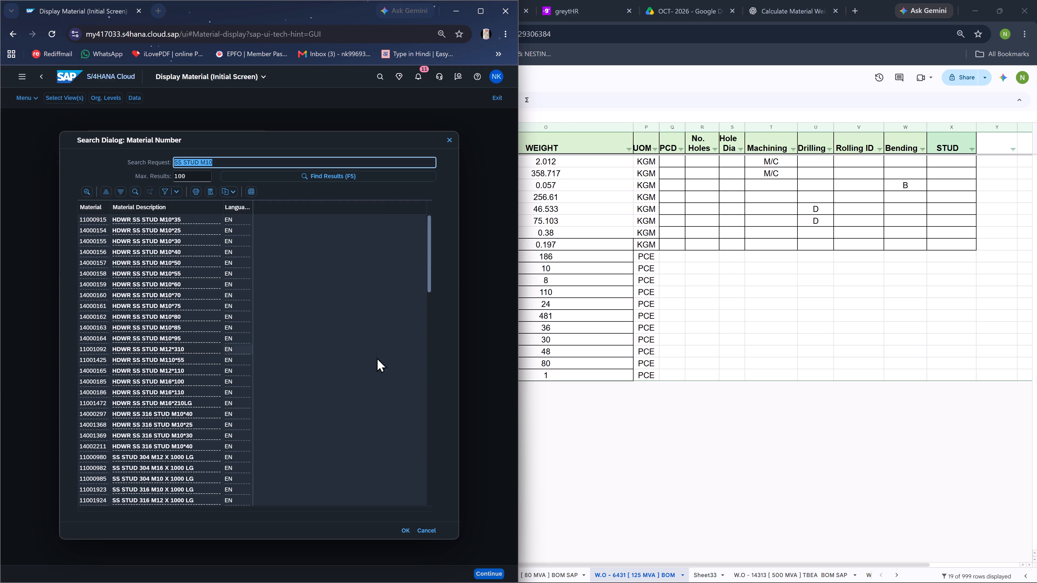
left_click(687, 389)
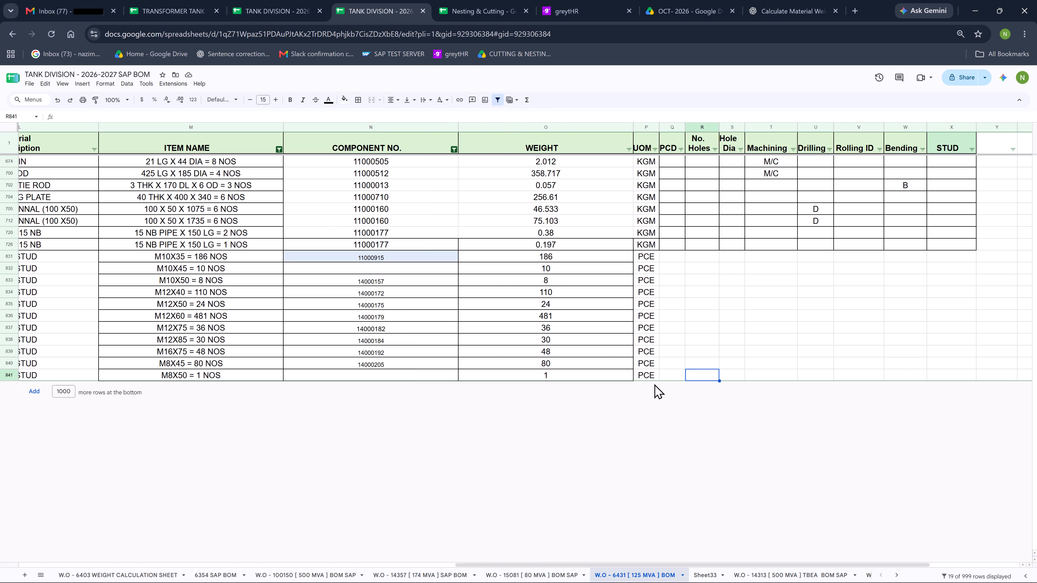
left_click(247, 267)
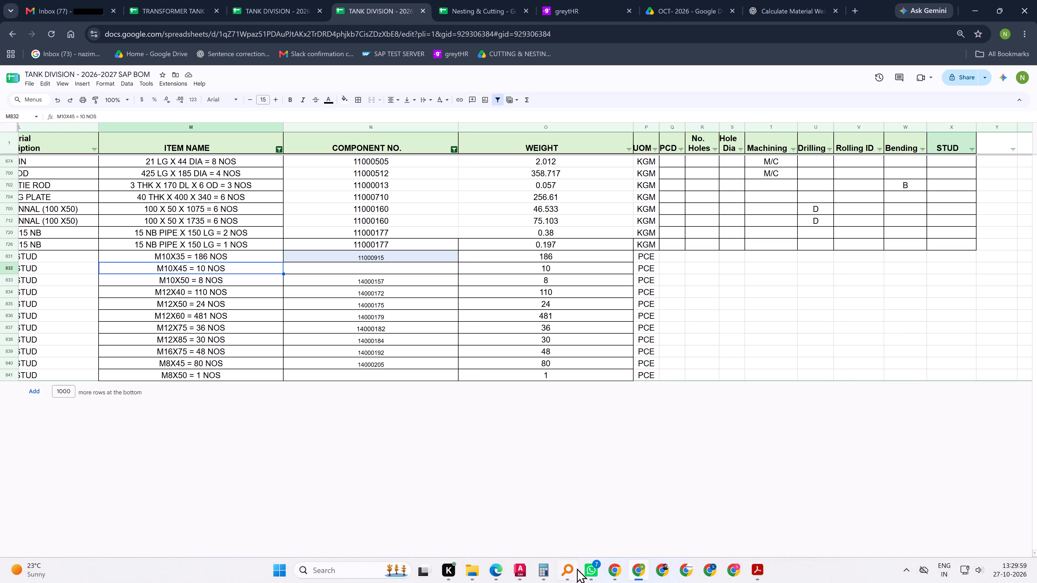
left_click(614, 571)
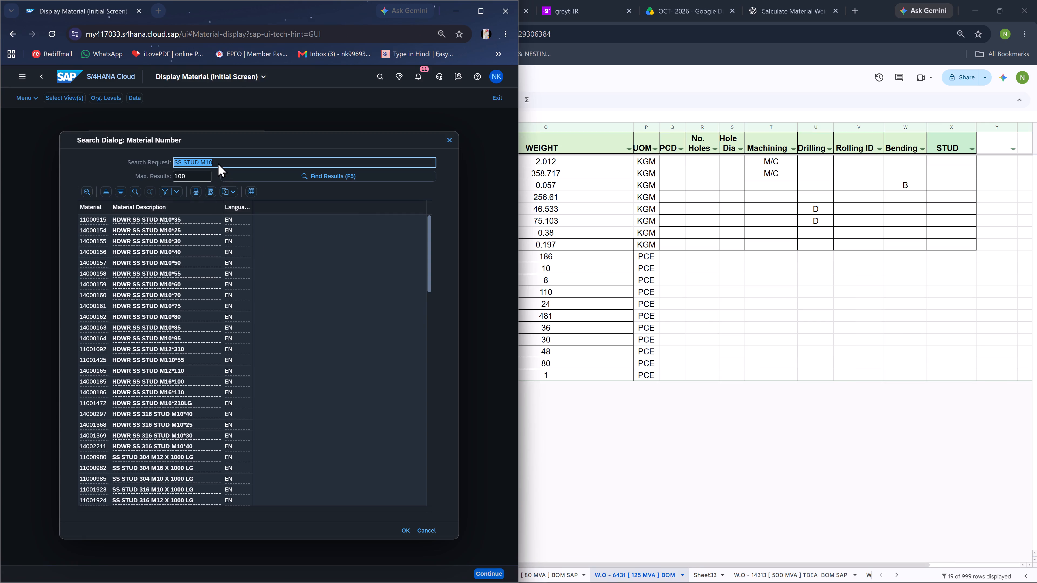
left_click(218, 162)
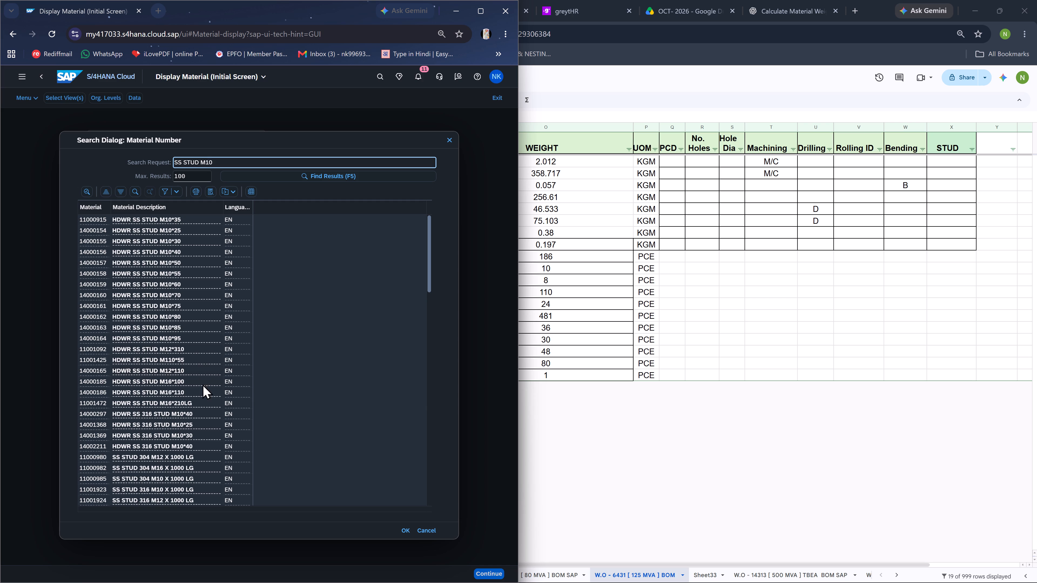
scroll(217, 394, "down", 16)
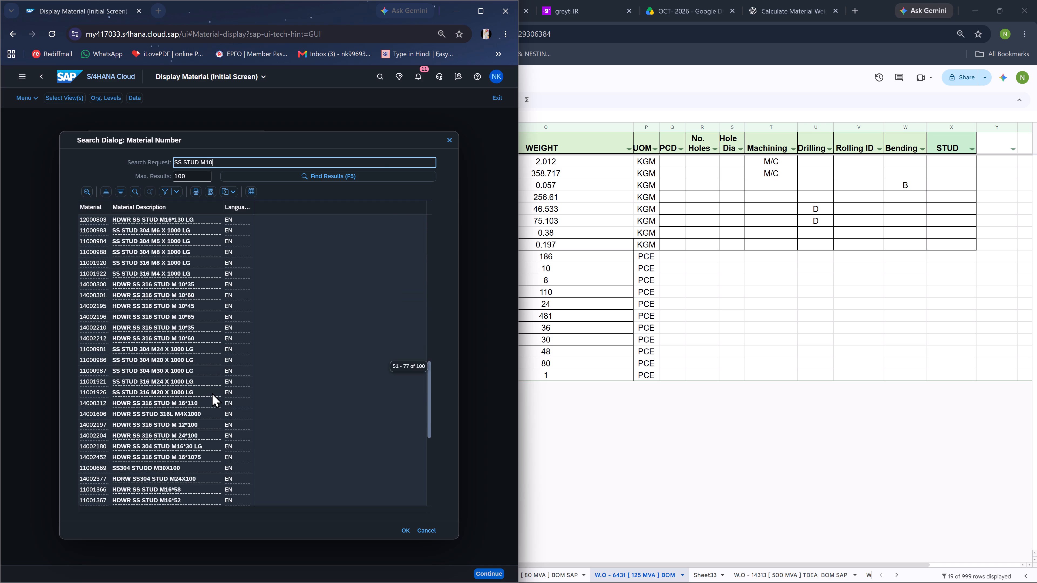
scroll(212, 392, "down", 17)
scroll(212, 394, "up", 14)
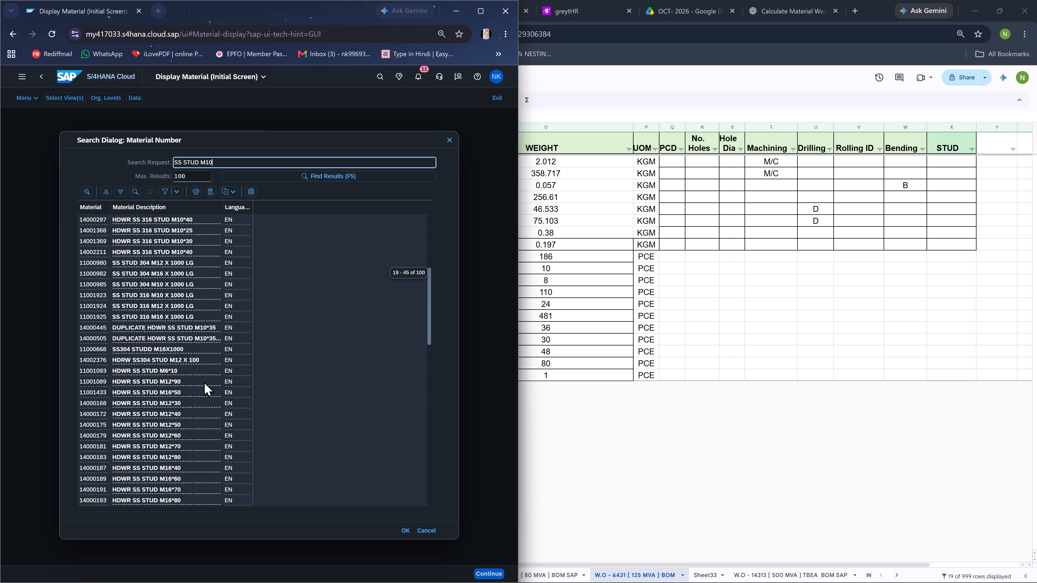
scroll(204, 381, "up", 19)
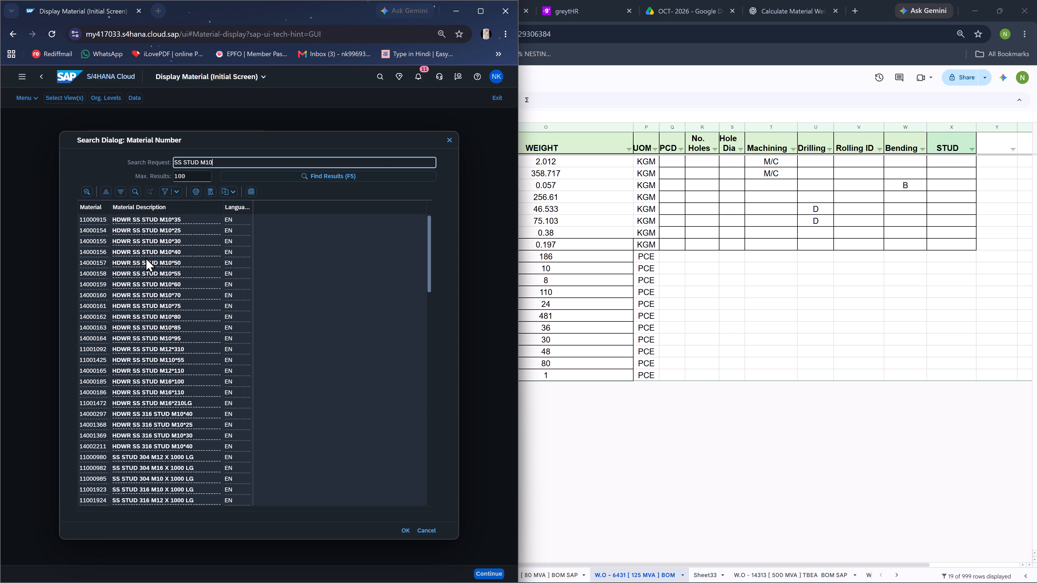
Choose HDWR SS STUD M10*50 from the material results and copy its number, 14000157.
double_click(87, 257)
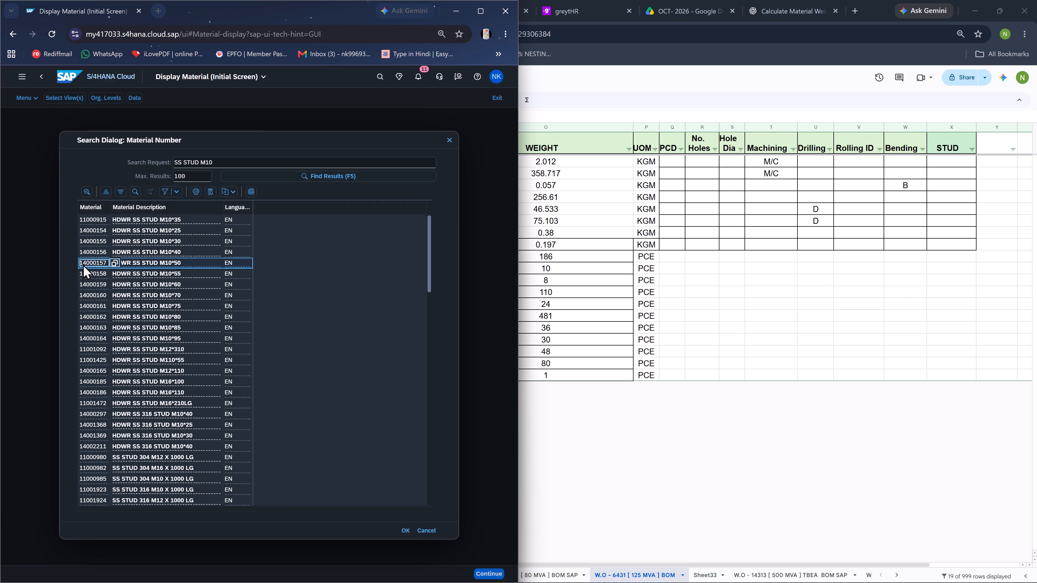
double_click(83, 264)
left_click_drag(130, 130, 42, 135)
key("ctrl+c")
Back in the W.O - 6431 [125 MVA] BOM sheet, change the M10X45 item name to M10X50 = 10 NOS.
left_click_drag(816, 357, 809, 354)
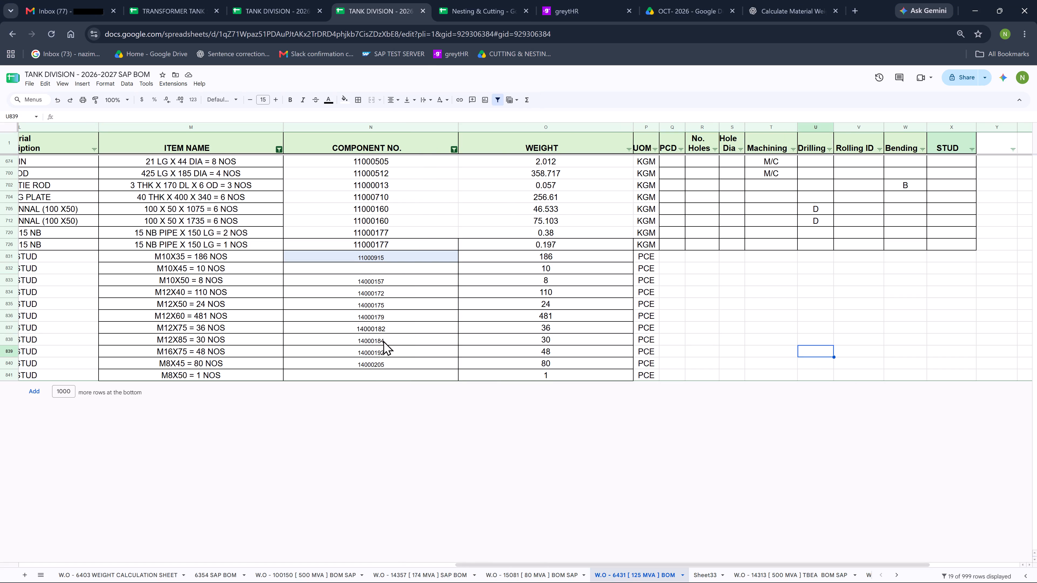
double_click(179, 266)
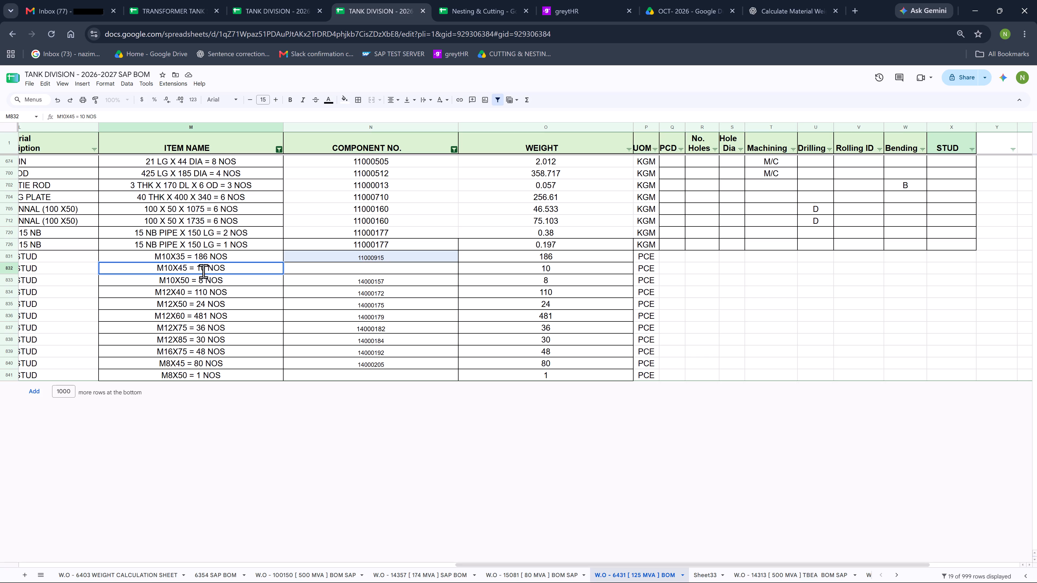
left_click(182, 266)
key("BackSpace")
key("Right")
key("0")
Copy component number 14000157 from the M10X50 = 8 NOS row into the M10X50 = 10 NOS row and save.
left_click(360, 276)
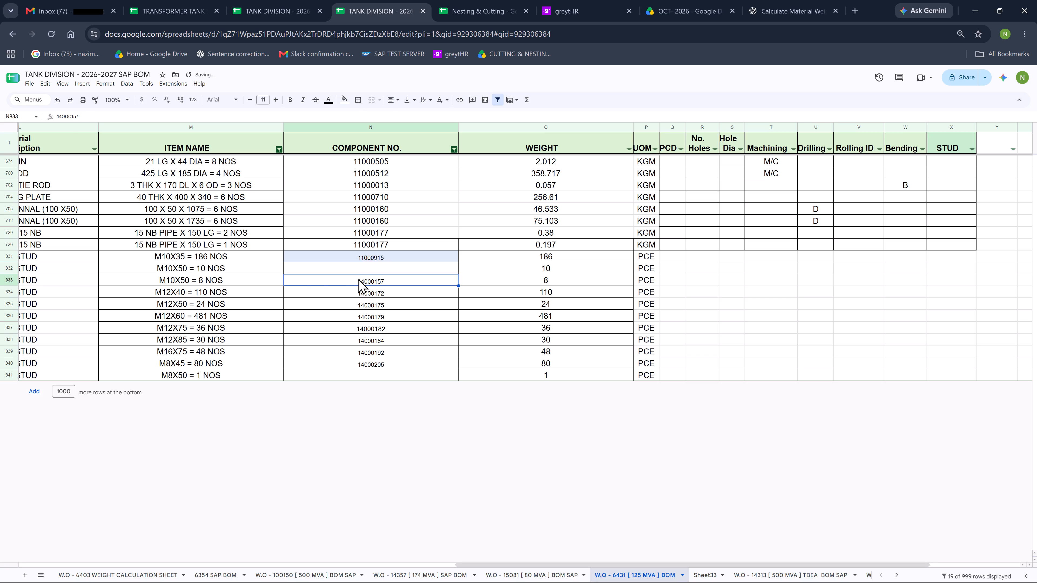
key("ctrl+c")
left_click(356, 268)
key("ctrl+v")
left_click(446, 289)
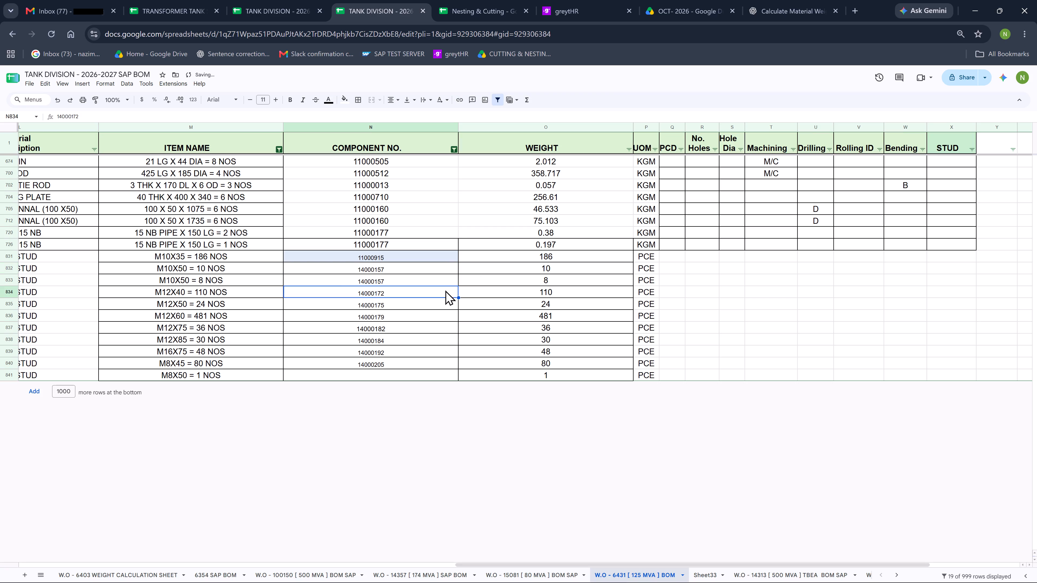
key("ctrl+s")
key("ctrl+s")
key("ctrl+s")
key("ctrl+s")
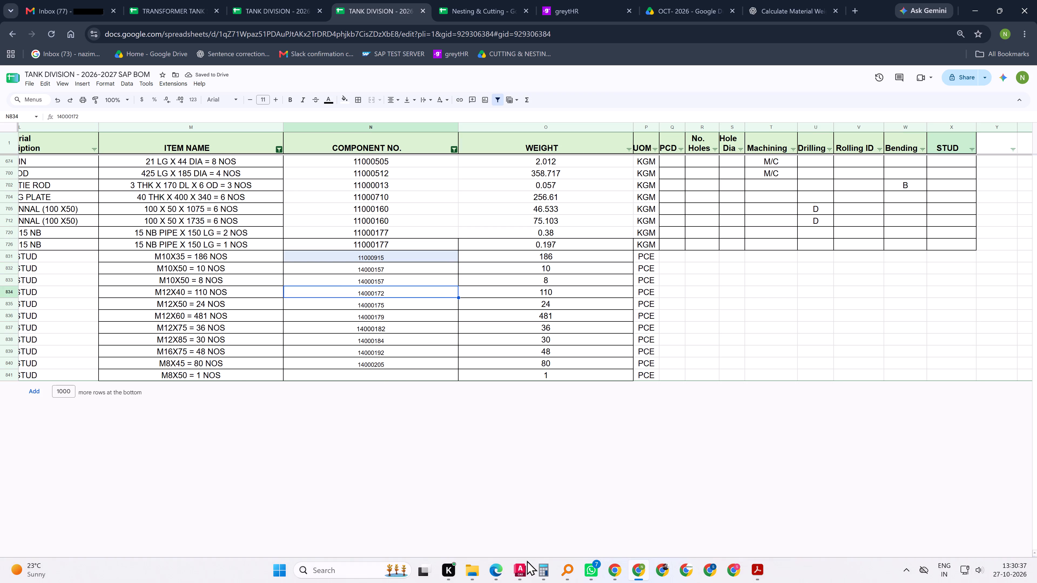
Search SAP materials for "STUD M8", choose HDWR SS STUD M8*50, and copy its number, 14000206, into the BOM sheet's M8X50 row.
left_click(610, 571)
left_click(121, 130)
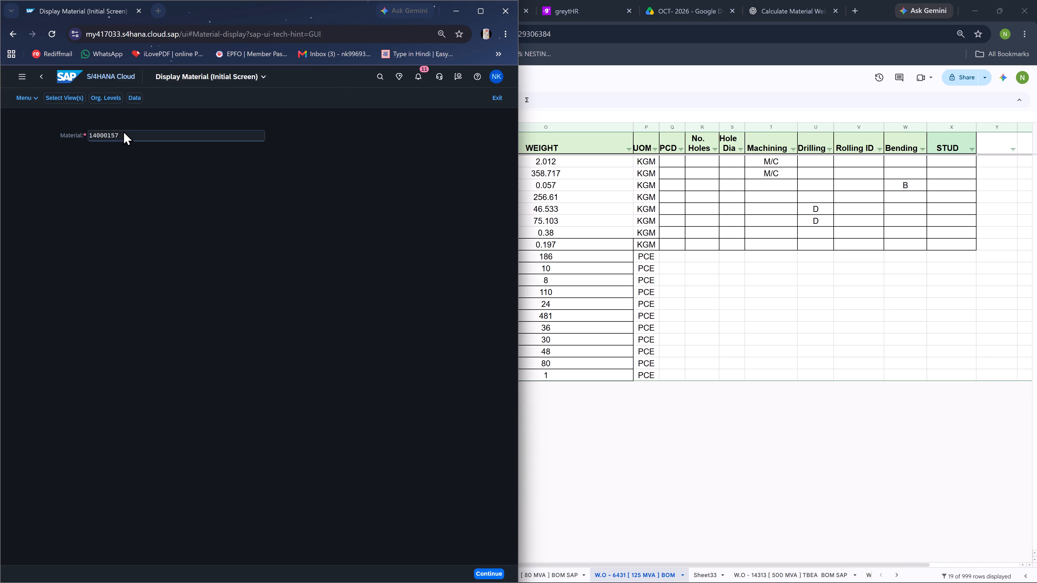
left_click_drag(124, 131, 81, 134)
left_click_drag(130, 138, 70, 138)
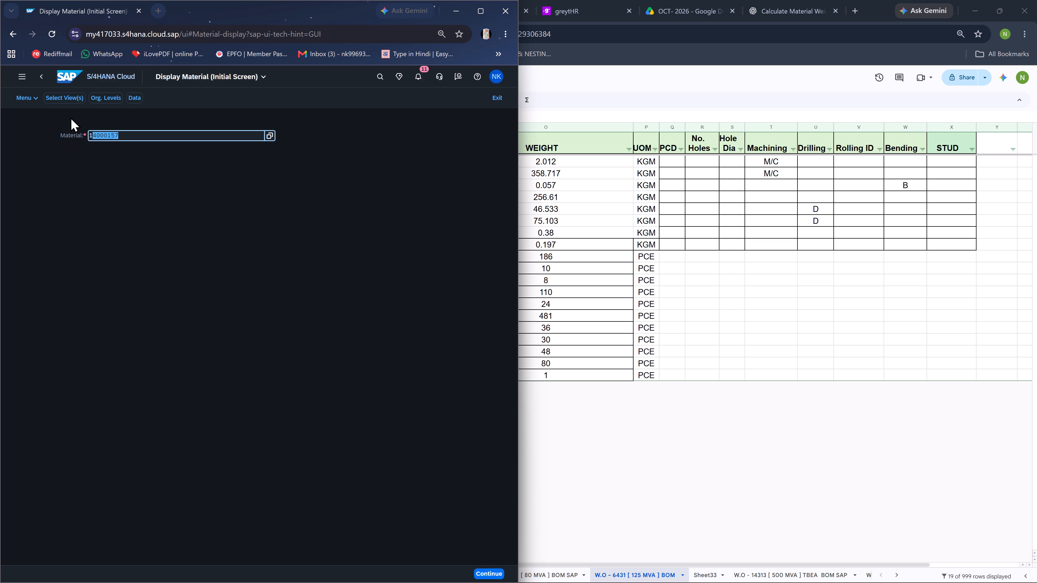
type("STUD M8")
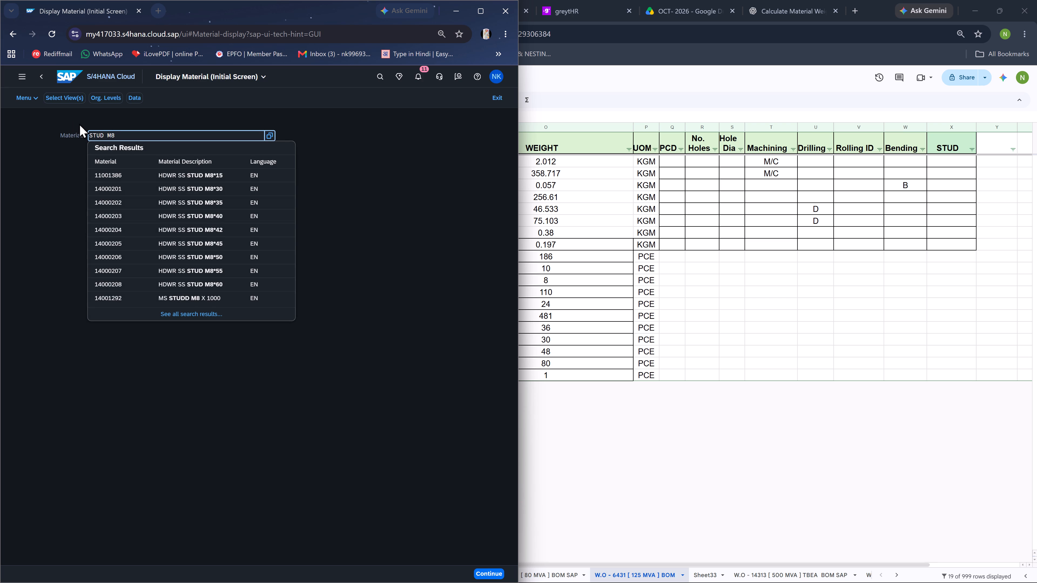
left_click(217, 259)
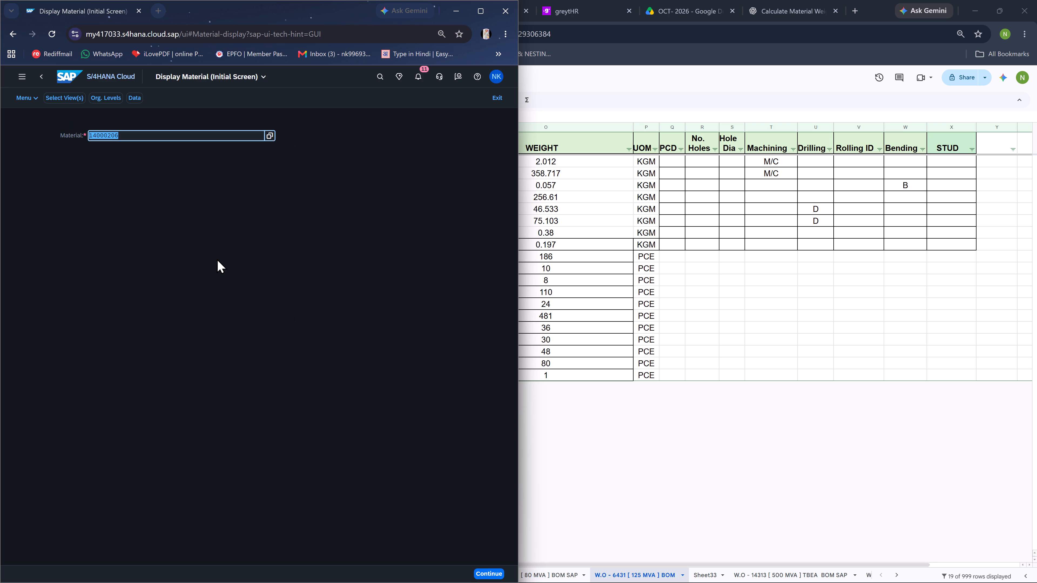
key("ctrl+c")
left_click(592, 372)
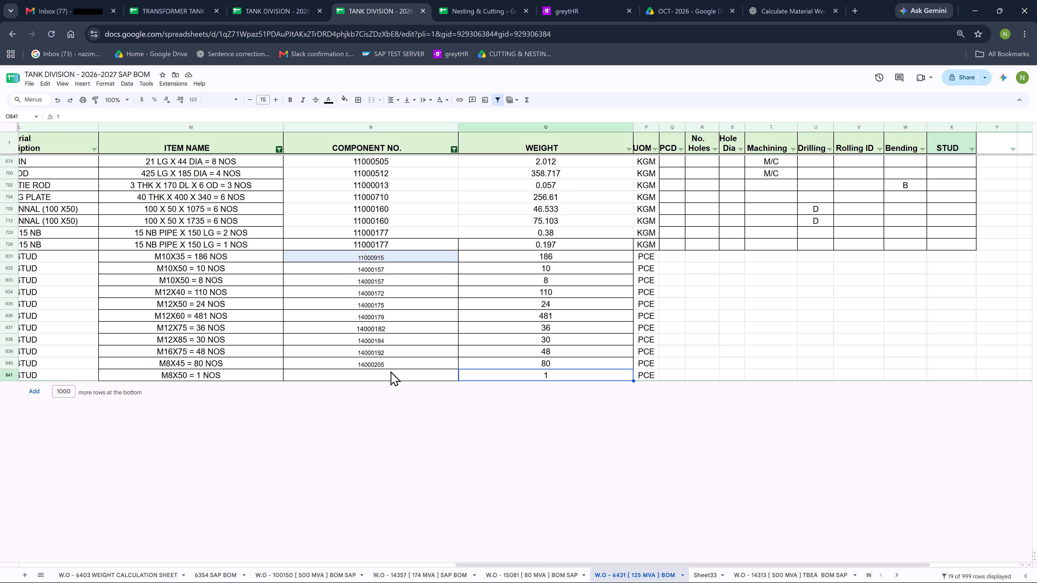
left_click(384, 374)
key("ctrl+v")
left_click(413, 396)
scroll(406, 334, "up", 5)
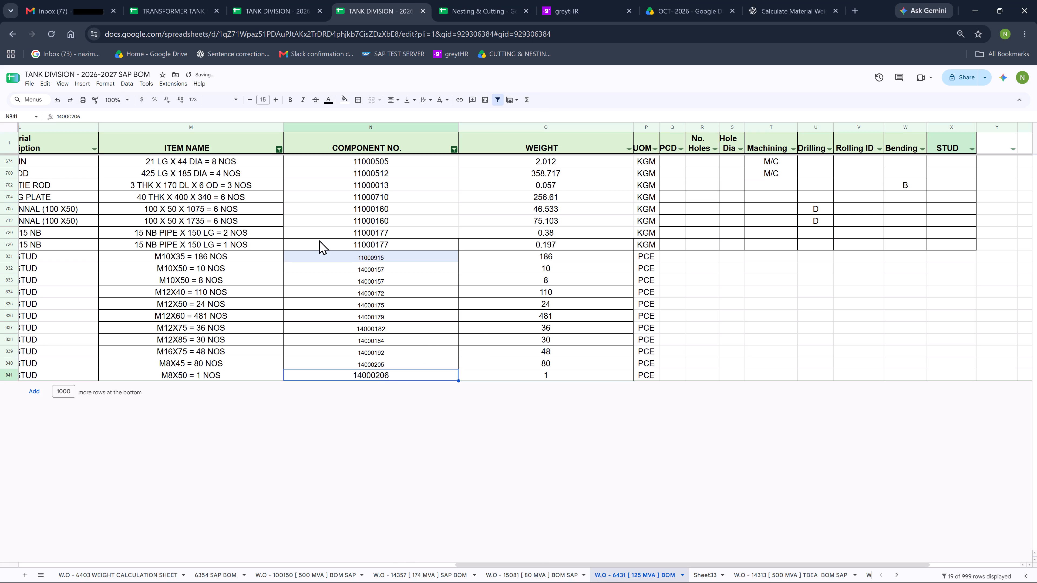
Clear the existing filters from the whole W.O - 6431 [125 MVA] BOM sheet and create a fresh filter on it.
left_click(1, 126)
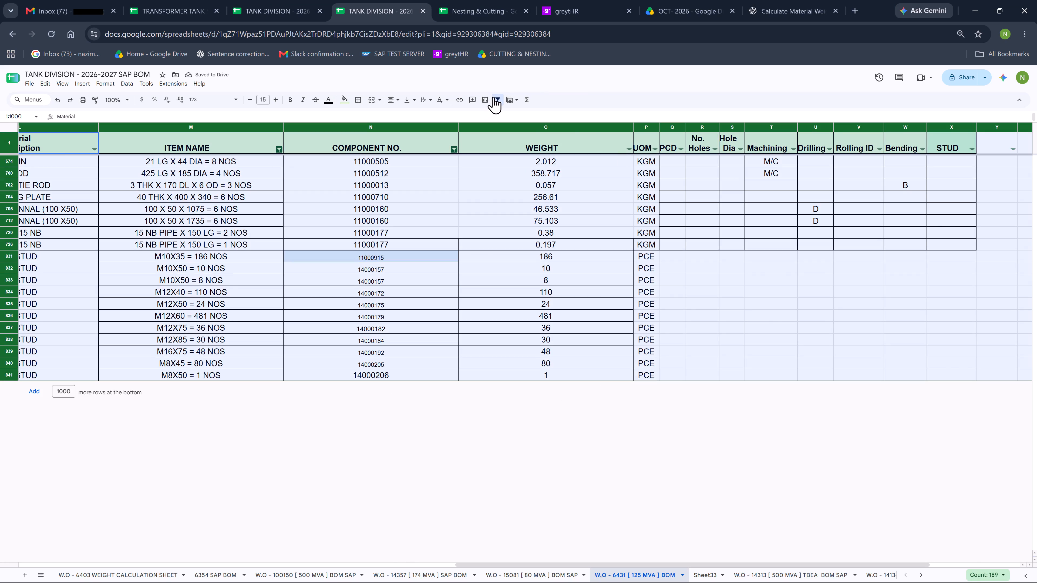
left_click(493, 97)
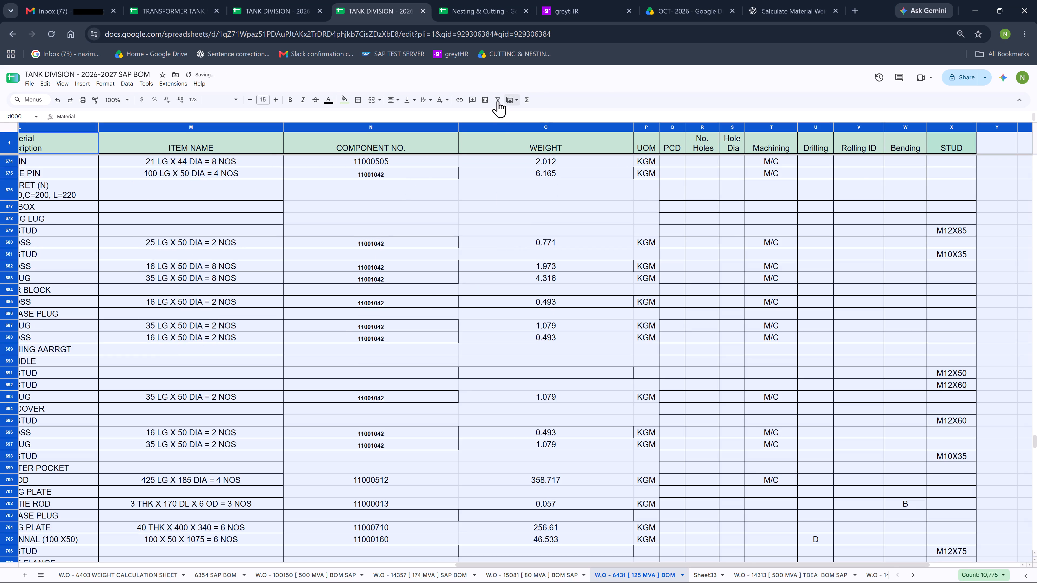
left_click(498, 100)
Filter the ITEM NAME column of the W.O - 6431 [125 MVA] BOM sheet to exclude blank entries.
left_click(451, 147)
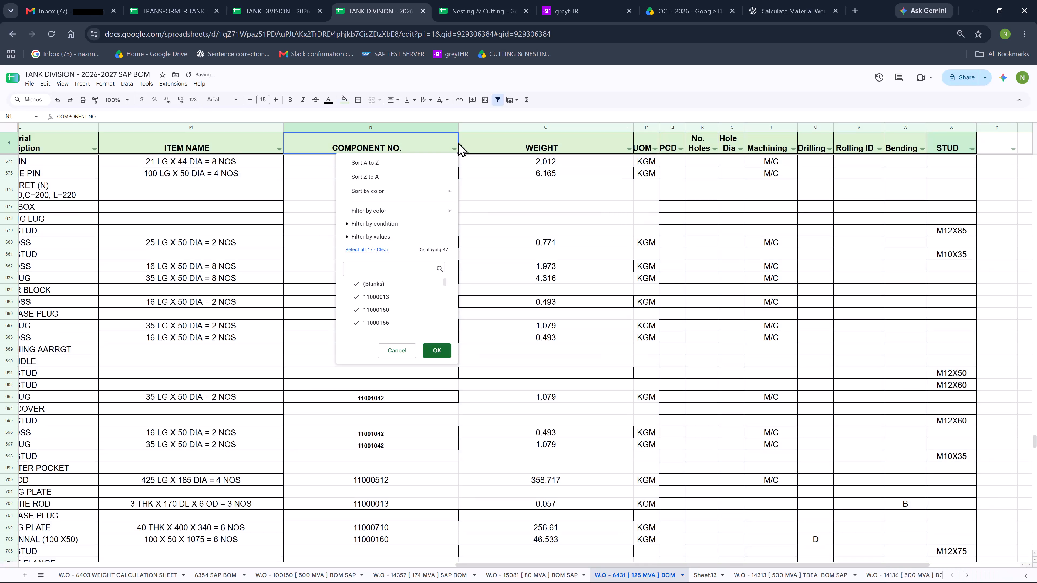
left_click(476, 149)
left_click(281, 149)
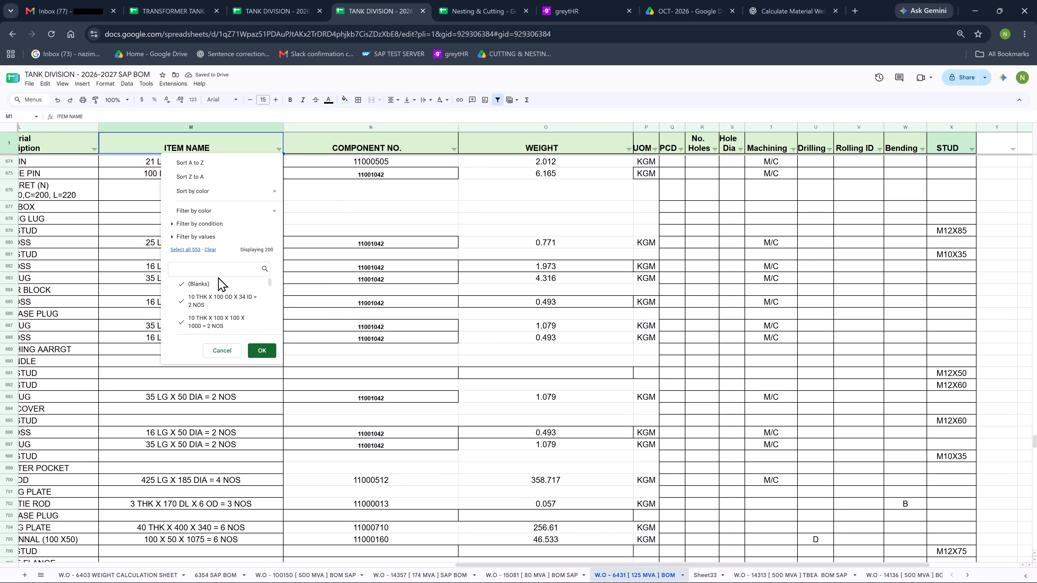
left_click(217, 284)
left_click(264, 351)
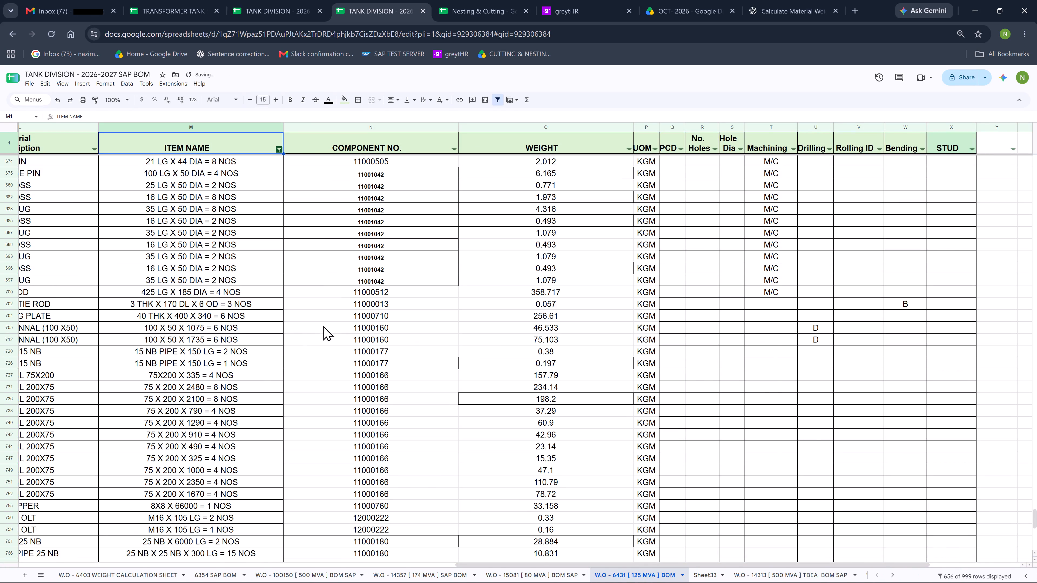
Examine the COMPONENT NO. column's filter values for blanks or wrong numbers, leaving that column's filter unchanged.
scroll(249, 312, "up", 6)
scroll(418, 199, "up", 20)
scroll(418, 199, "up", 10)
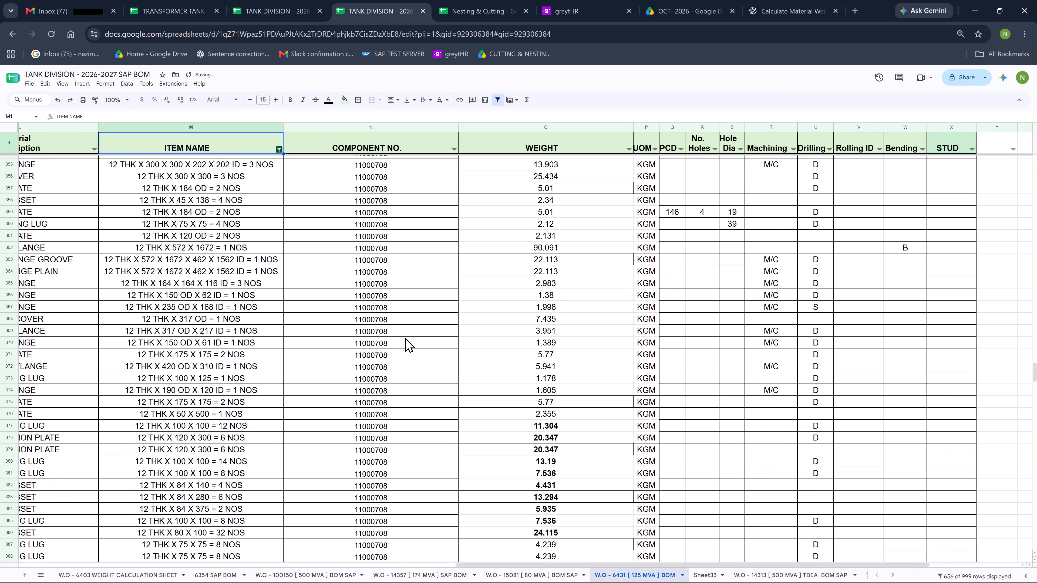
scroll(405, 337, "up", 20)
scroll(405, 337, "up", 20)
scroll(405, 337, "up", 12)
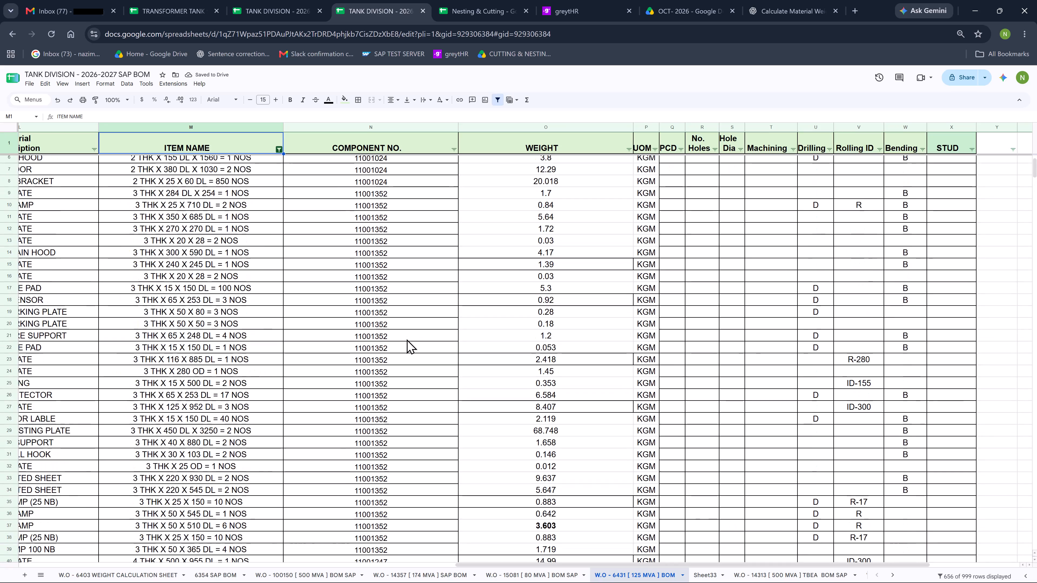
scroll(407, 339, "up", 9)
left_click(453, 147)
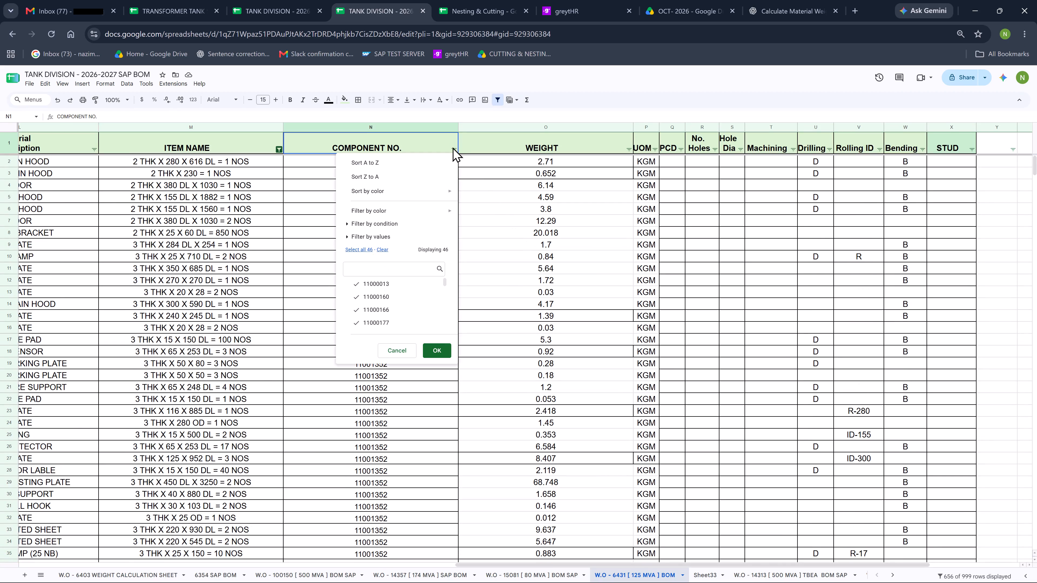
scroll(383, 313, "down", 15)
scroll(417, 295, "down", 3)
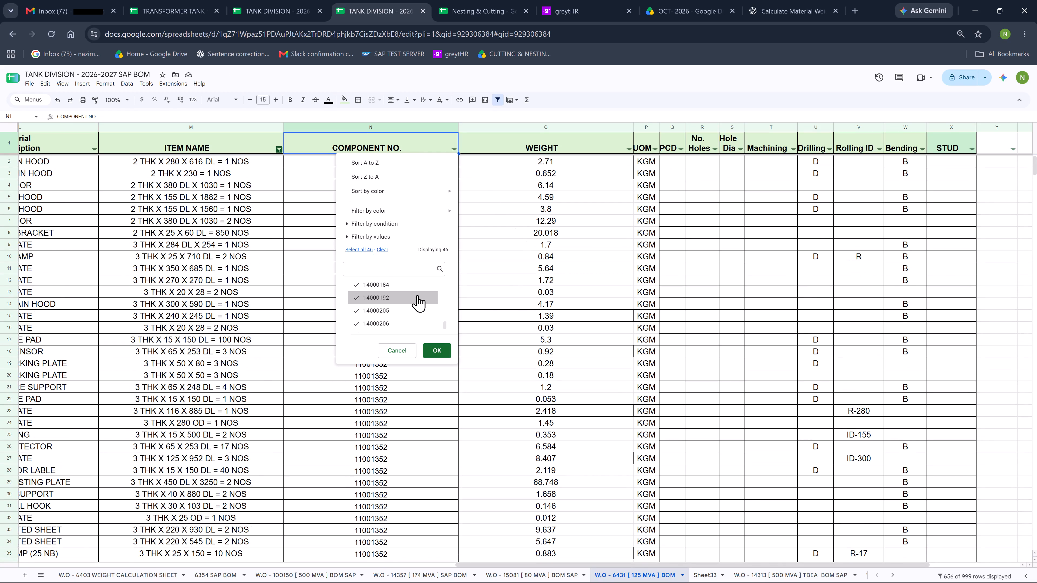
scroll(417, 295, "down", 10)
scroll(399, 313, "up", 4)
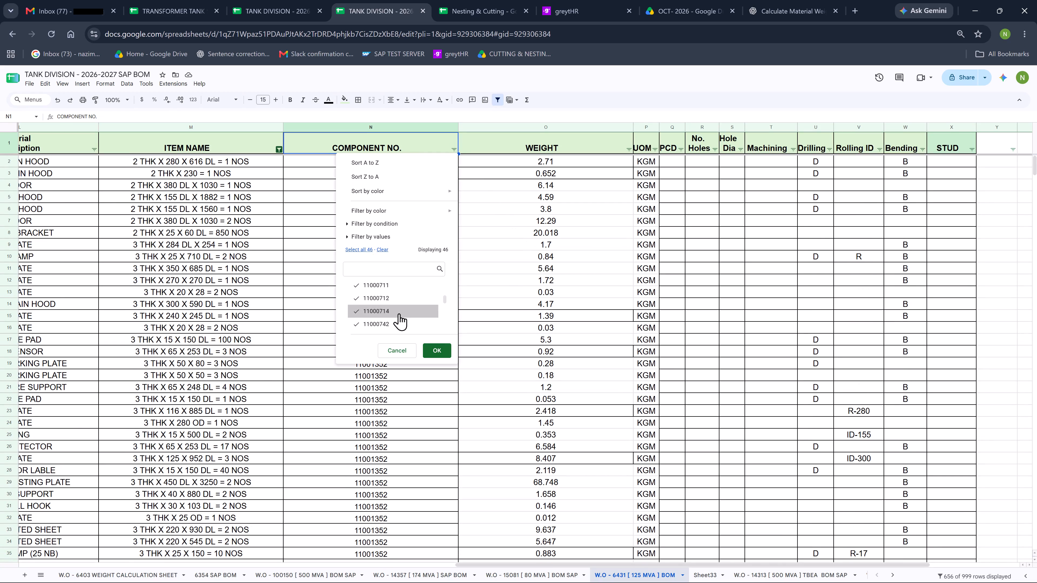
scroll(399, 313, "up", 12)
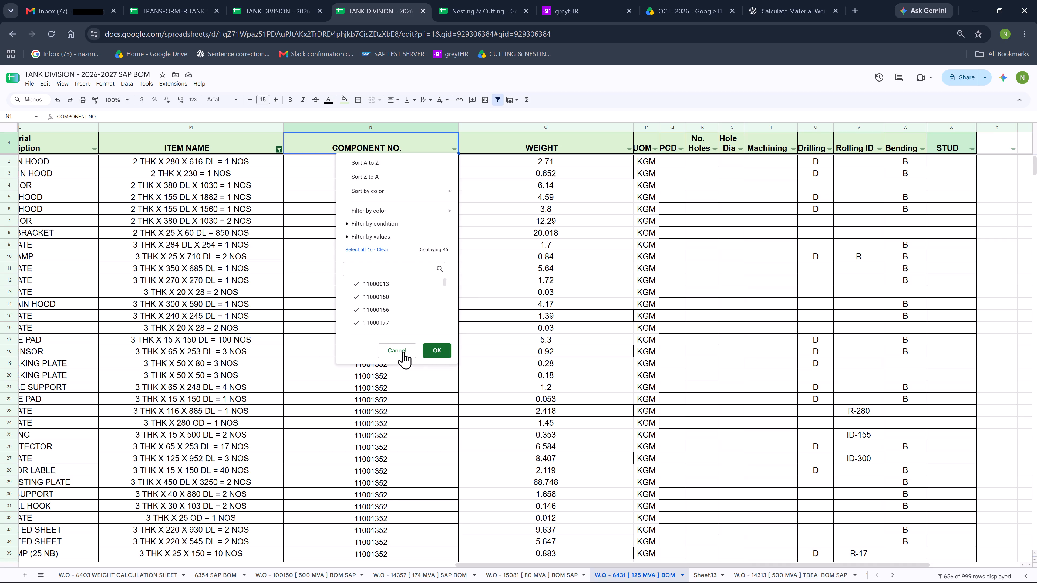
left_click(402, 351)
Examine the full list of WEIGHT column filter values, loading all remaining entries, for blank or odd weights without applying a filter.
left_click(631, 148)
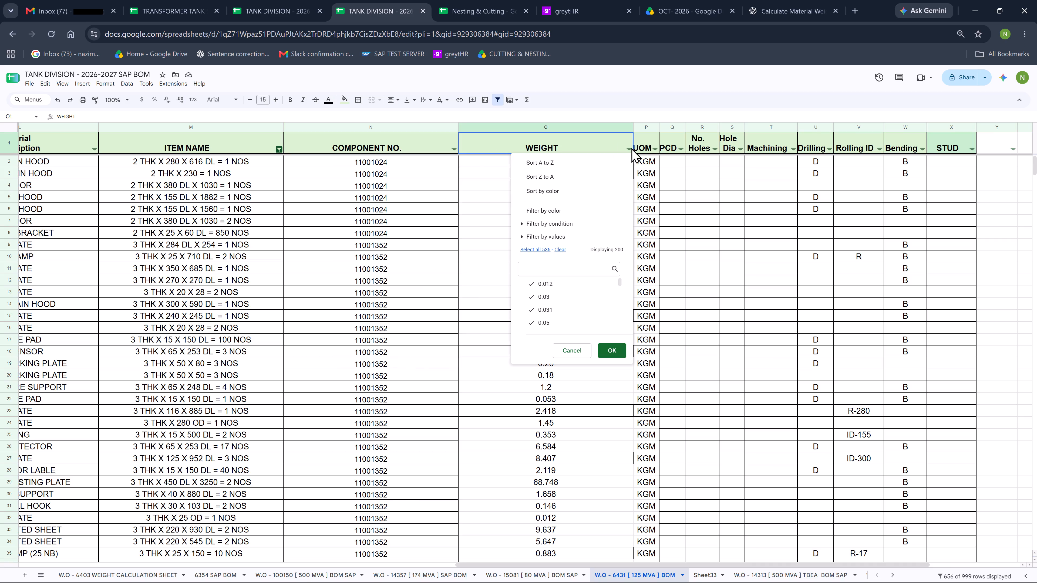
scroll(593, 283, "down", 20)
scroll(593, 283, "down", 4)
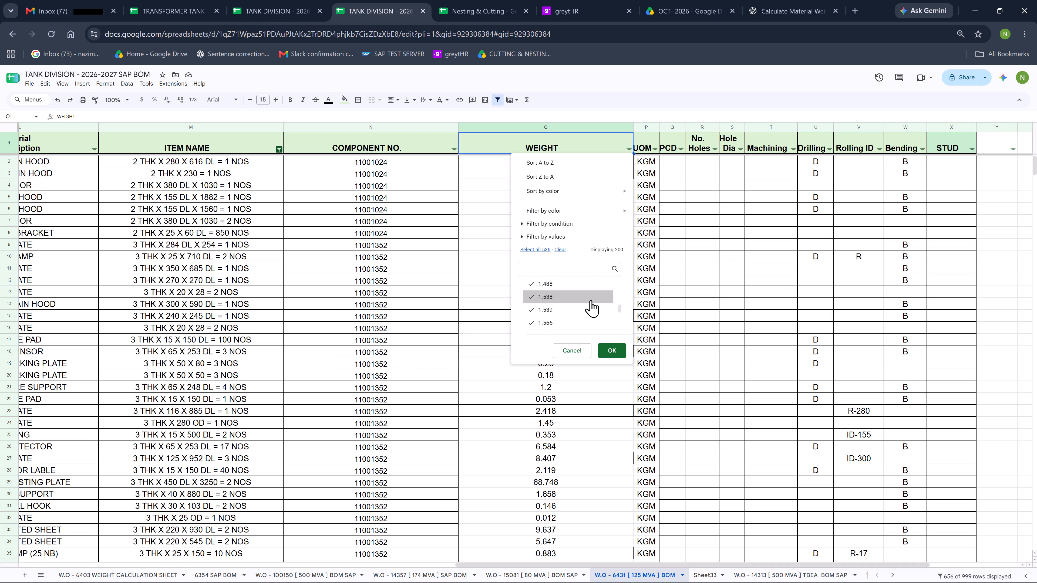
scroll(591, 300, "down", 20)
scroll(591, 300, "down", 2)
left_click(582, 320)
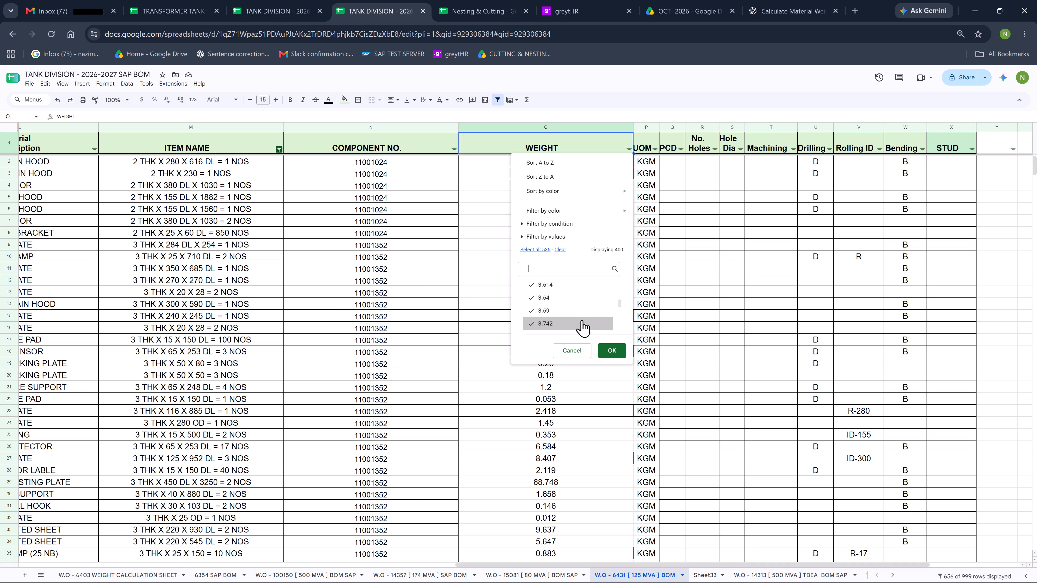
scroll(587, 307, "down", 20)
scroll(587, 307, "down", 15)
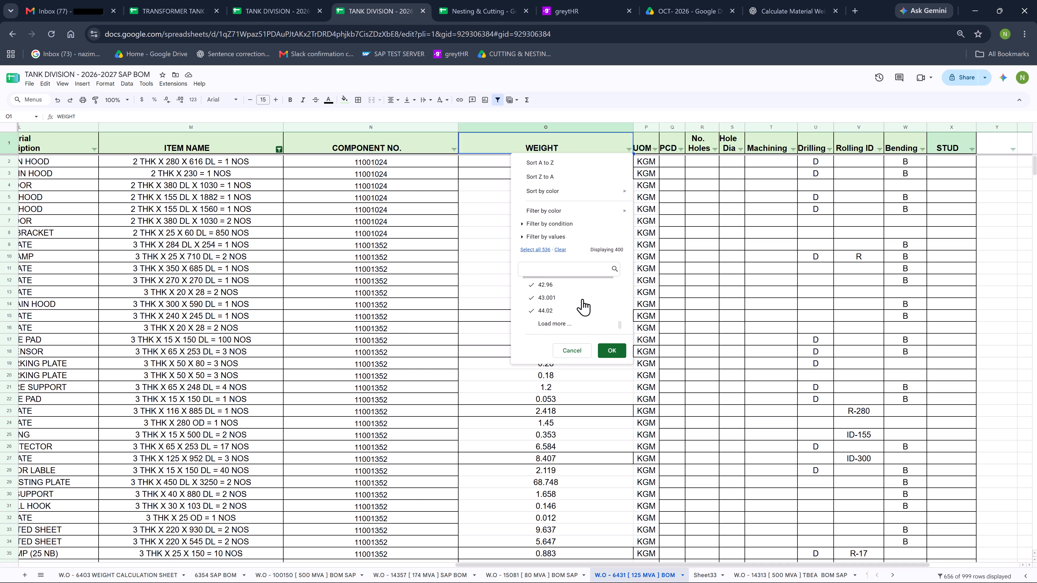
scroll(582, 299, "down", 9)
left_click(572, 318)
scroll(587, 293, "down", 6)
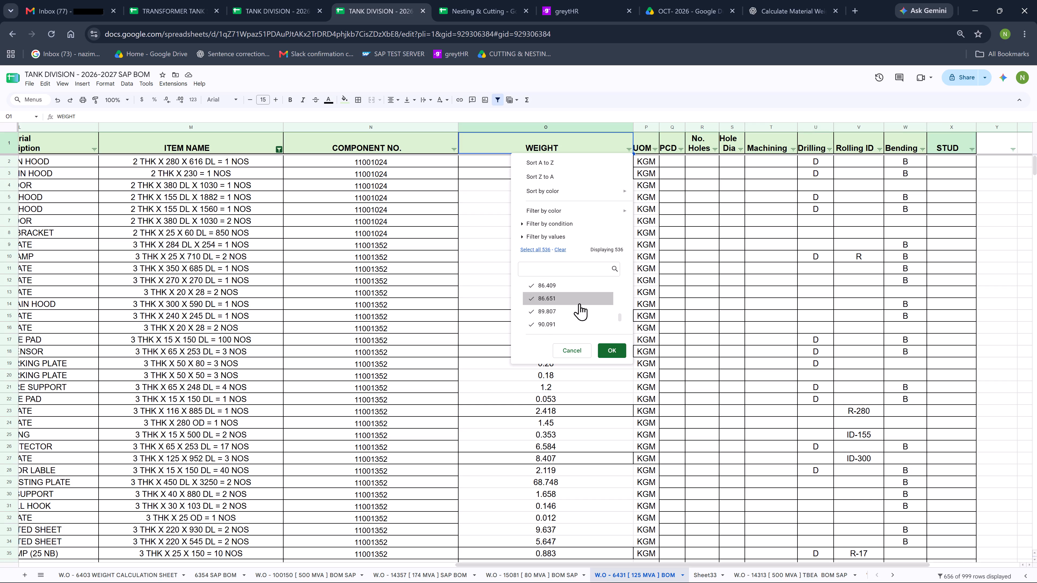
scroll(566, 305, "down", 20)
scroll(566, 305, "down", 11)
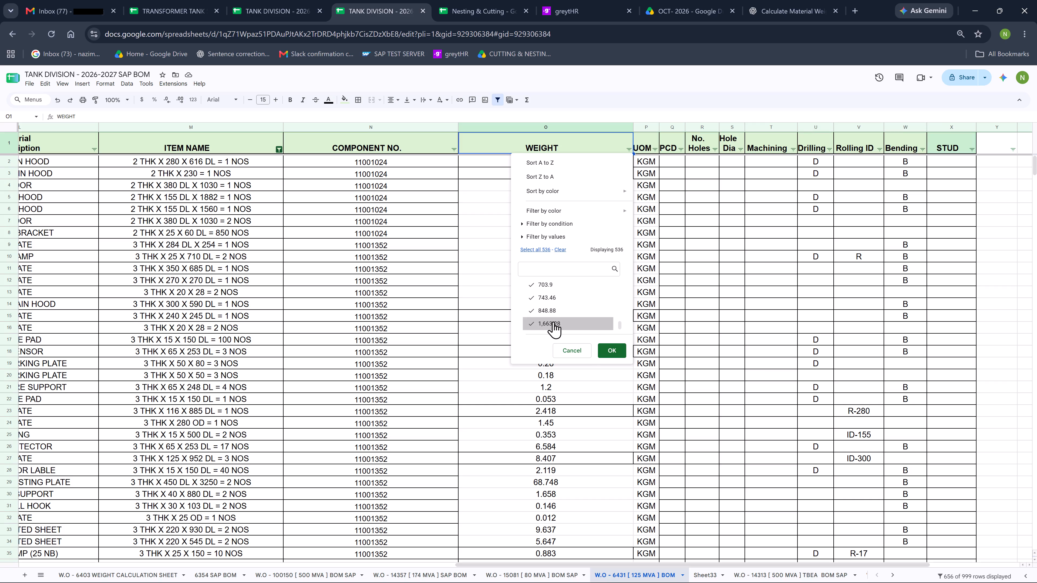
left_click(583, 352)
Filter the UOM column to NOS only to review the rows counted in that unit.
scroll(580, 280, "down", 4)
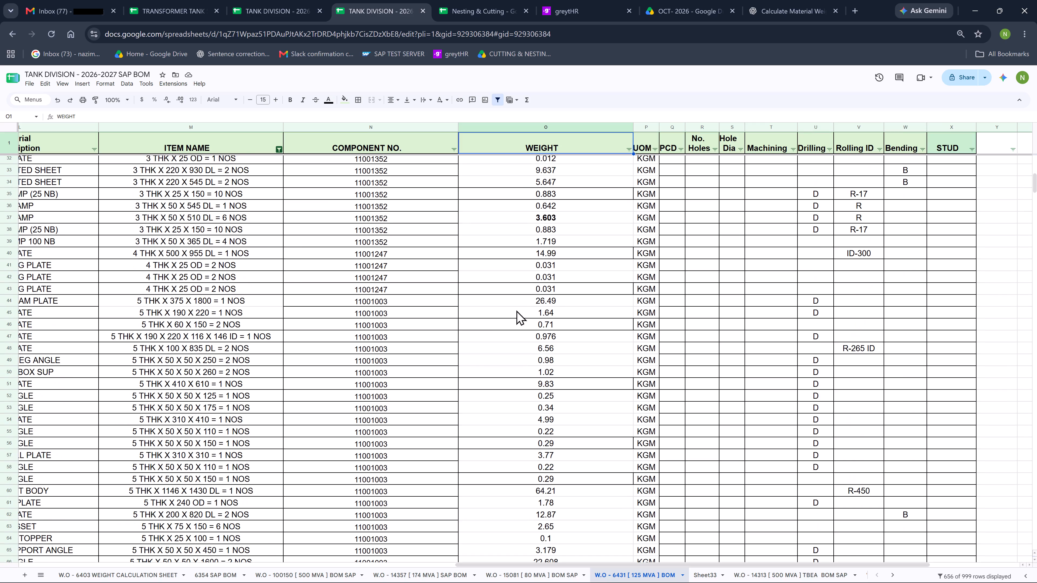
scroll(526, 300, "up", 5)
scroll(655, 185, "up", 8)
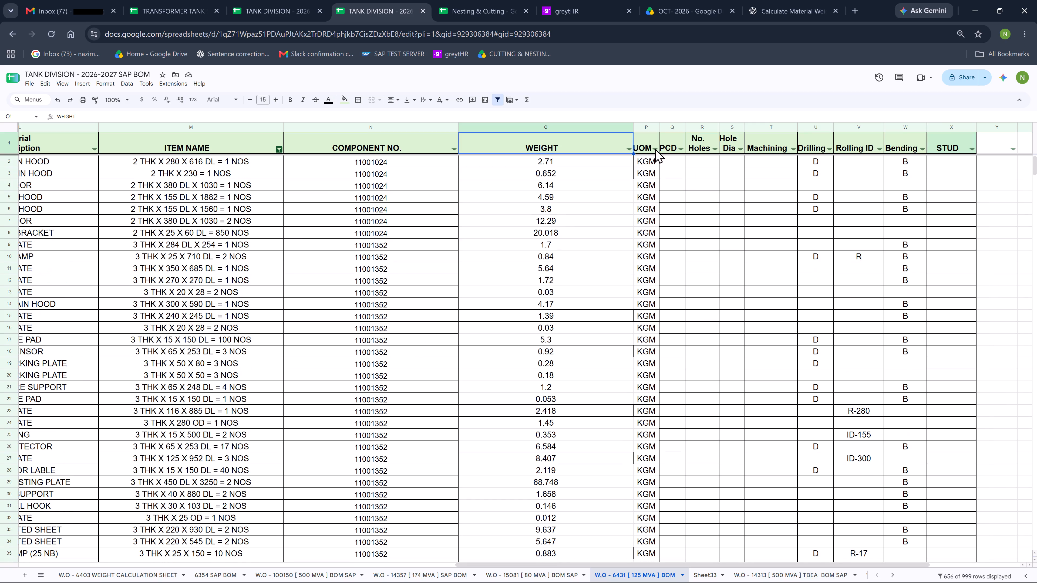
left_click(655, 148)
left_click(579, 249)
left_click(583, 294)
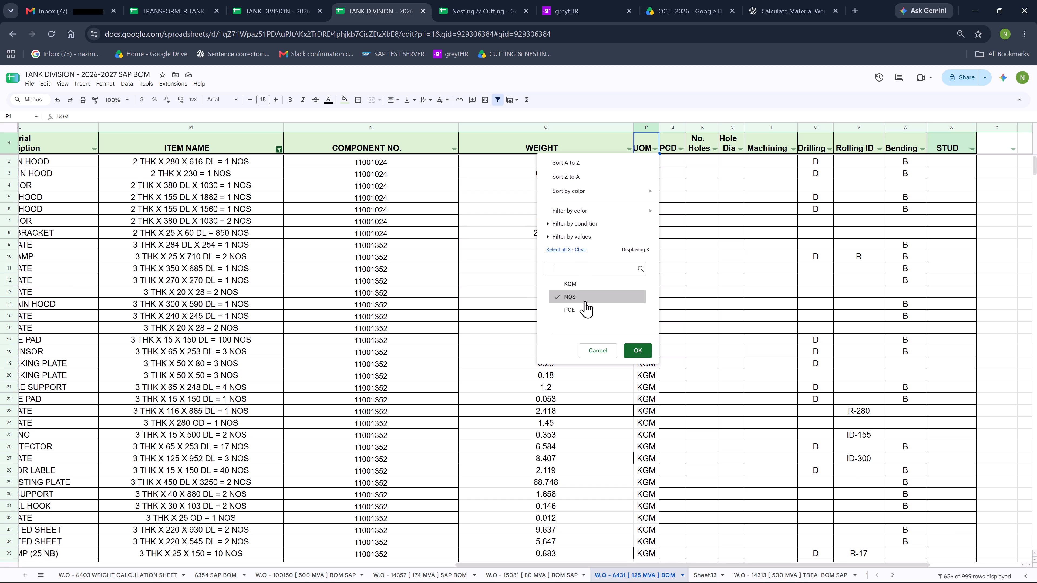
left_click(639, 351)
scroll(561, 322, "up", 5)
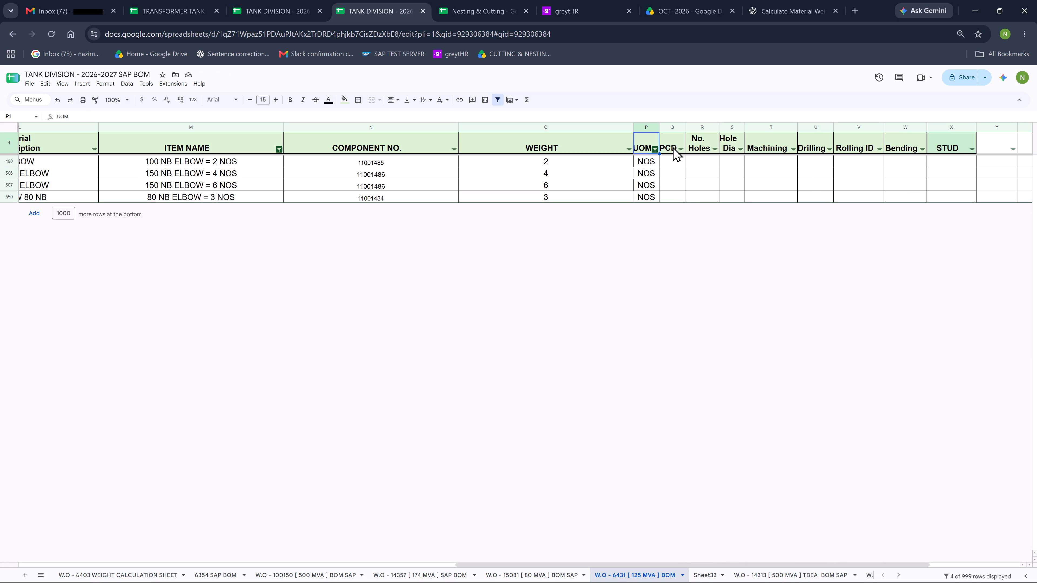
Switch the UOM filter from NOS to PCE only to review the stud rows.
left_click(656, 148)
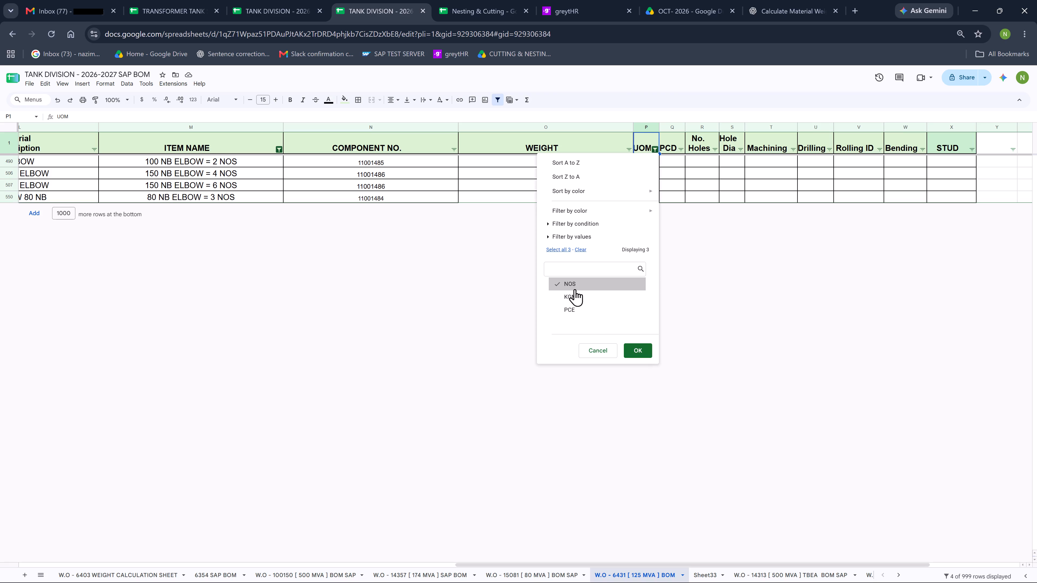
left_click(575, 286)
left_click(581, 313)
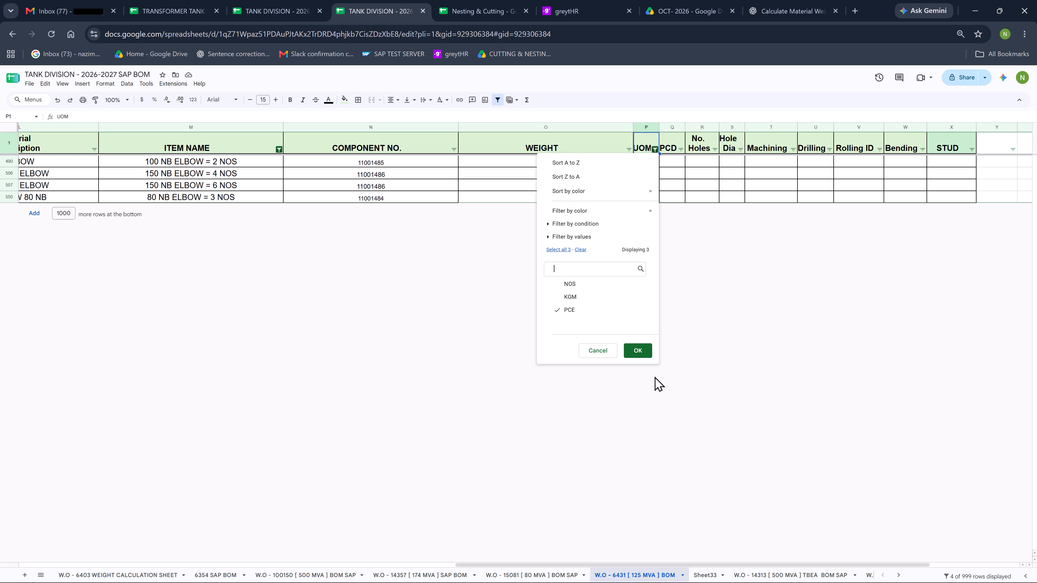
left_click(644, 356)
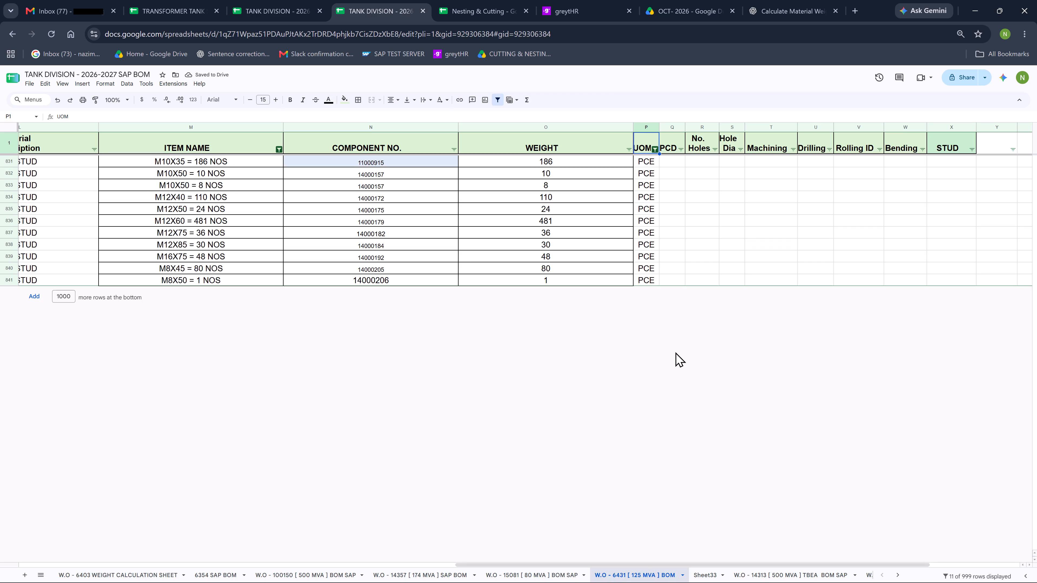
scroll(687, 242, "up", 3)
Reselect all UOM values (PCE, KGM and NOS) in the filter and return to the first rows of the BOM.
left_click(658, 148)
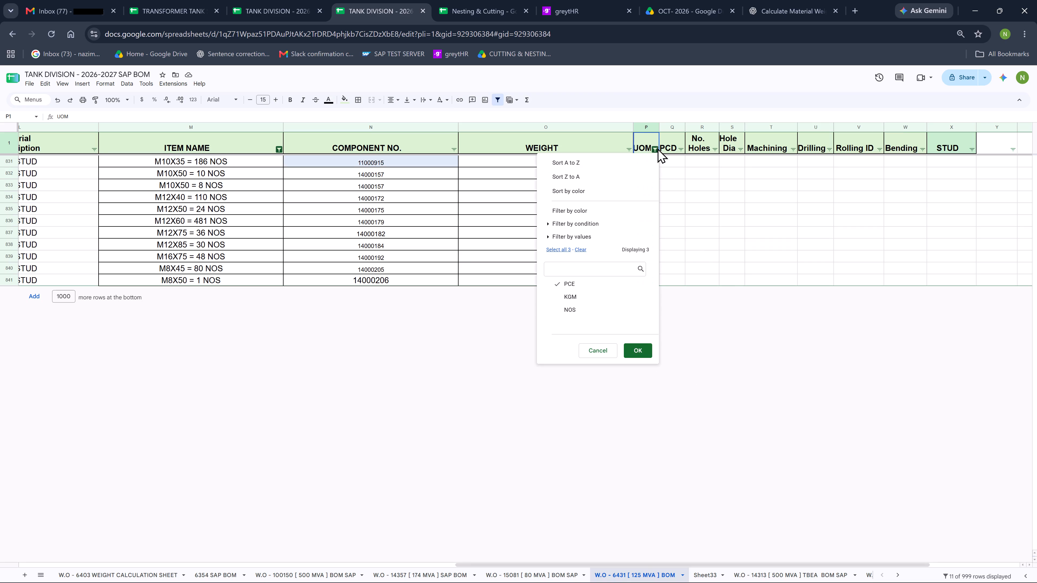
left_click(569, 254)
left_click(641, 351)
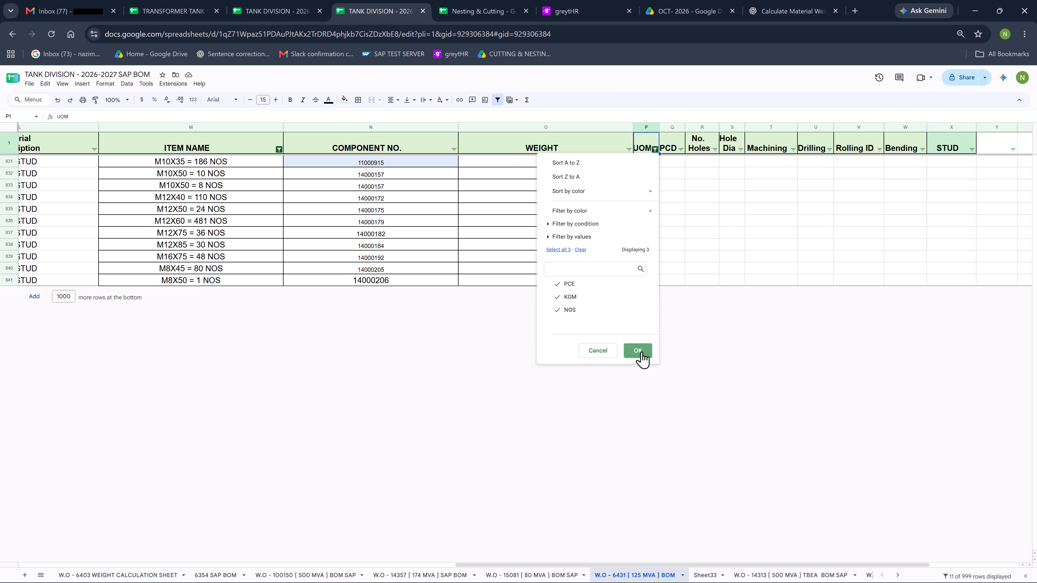
scroll(581, 237, "up", 20)
scroll(581, 237, "up", 18)
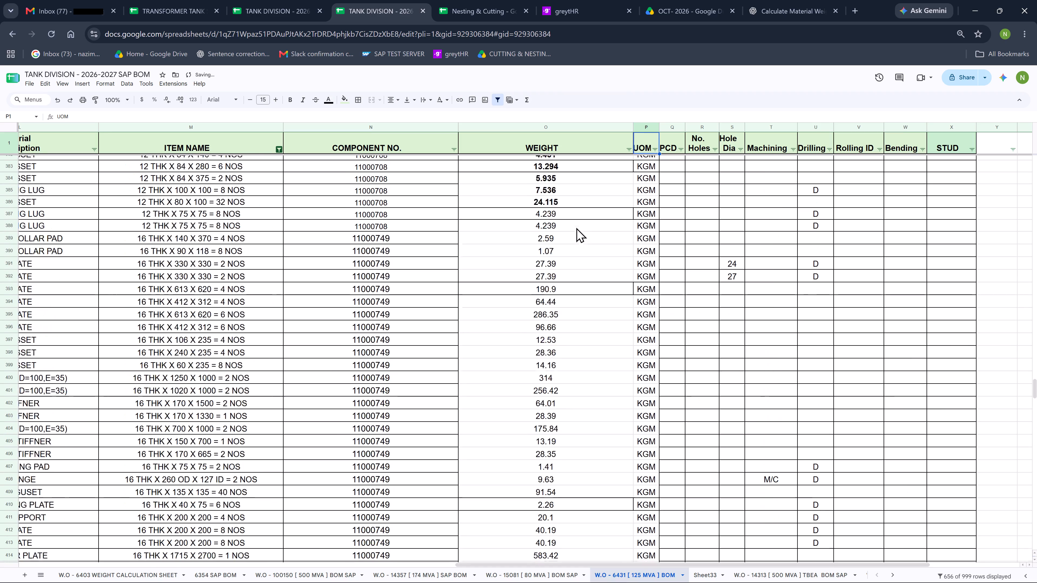
scroll(576, 228, "up", 20)
scroll(576, 228, "up", 20)
scroll(576, 228, "up", 9)
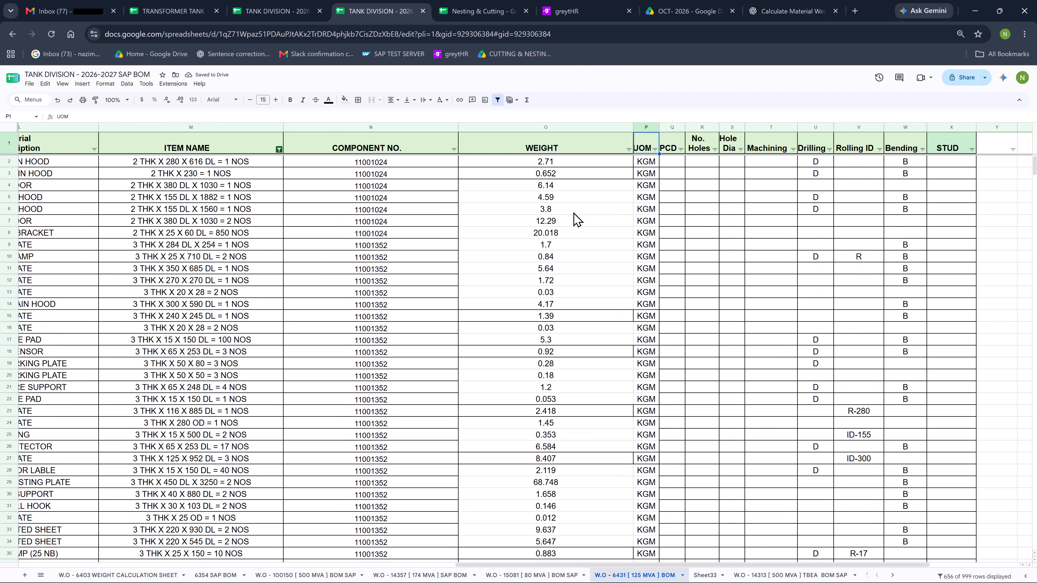
scroll(573, 212, "up", 20)
scroll(573, 212, "up", 20)
scroll(573, 212, "up", 1)
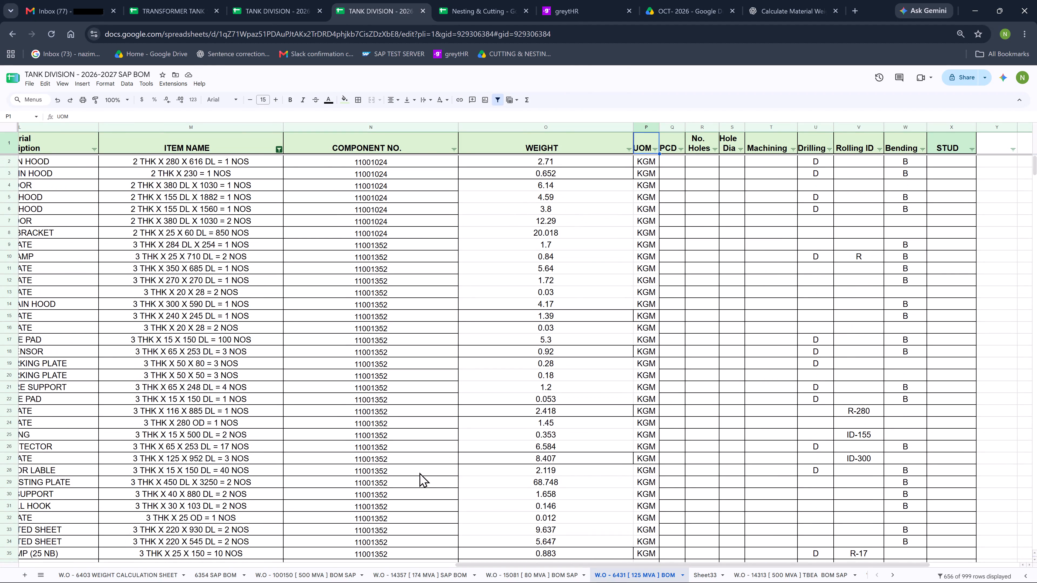
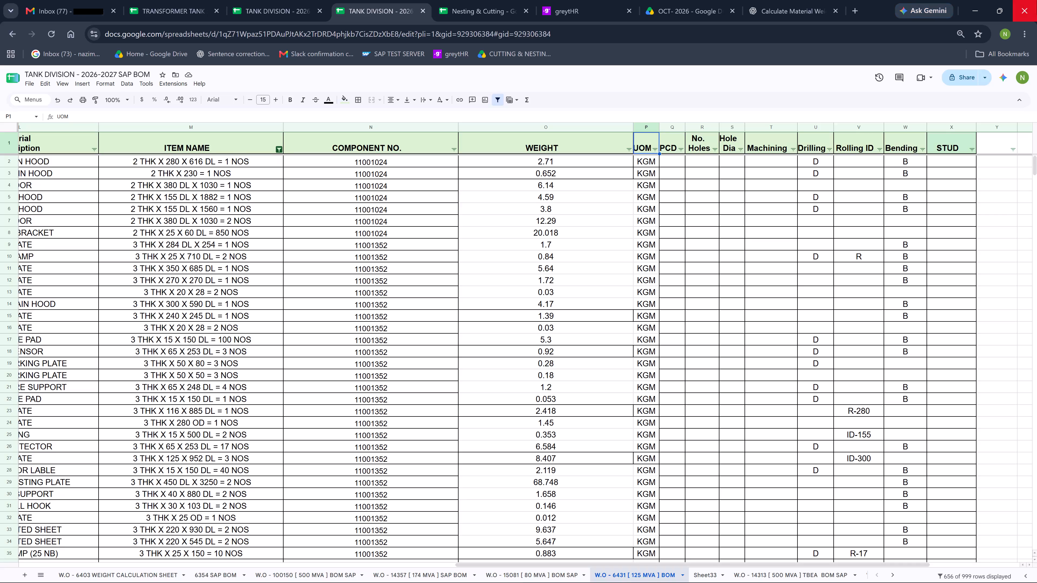
Widen the UOM column so its header has more room beside the filter arrow.
left_click_drag(660, 126, 680, 134)
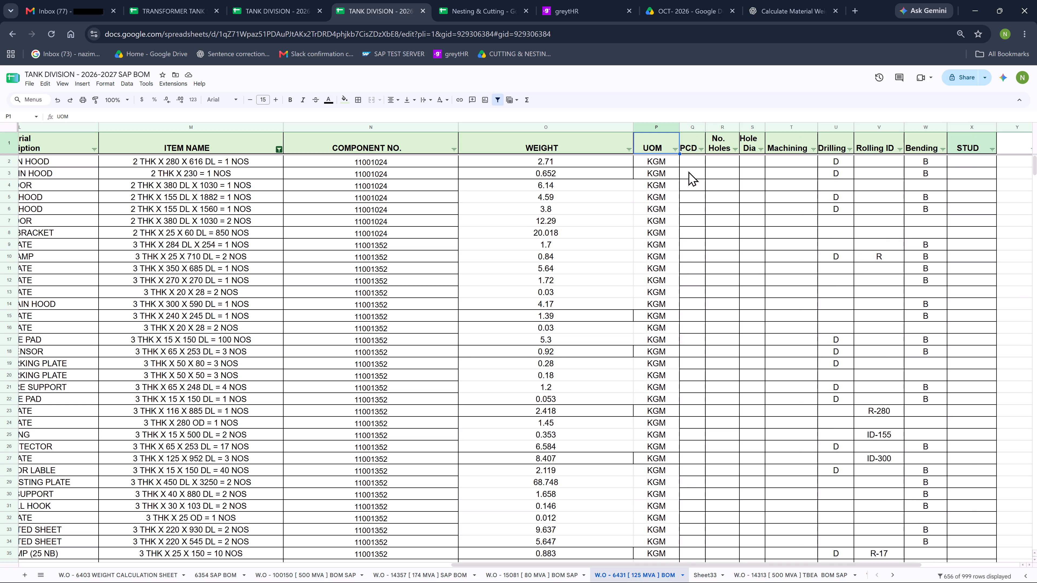
left_click(696, 161)
scroll(605, 221, "up", 6)
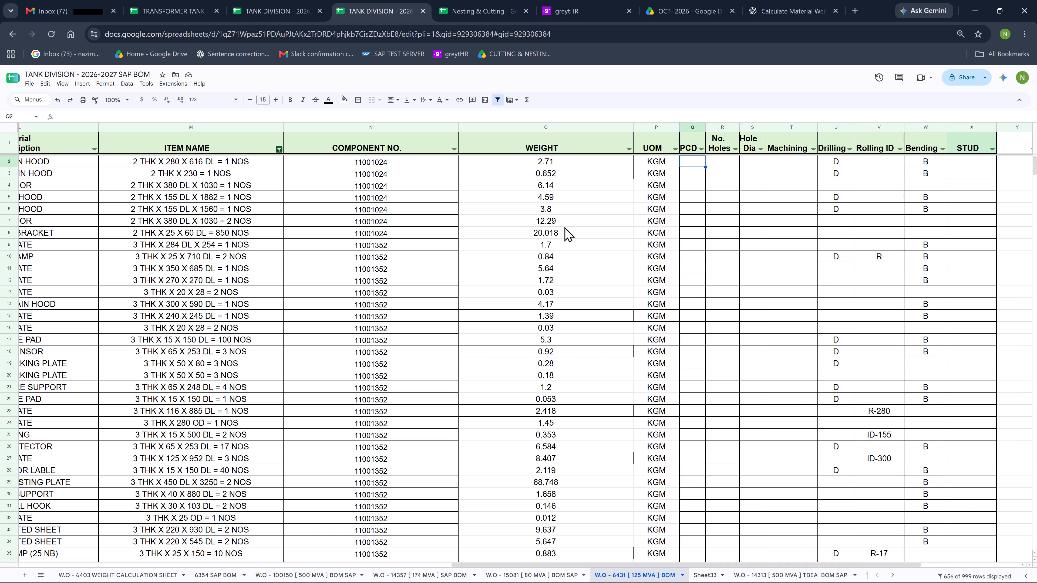
scroll(545, 238, "up", 4)
scroll(440, 338, "up", 7)
Apply all borders to every cell of the W.O - 6431 [125 MVA] BOM sheet, keeping the font size at 15.
left_click(8, 128)
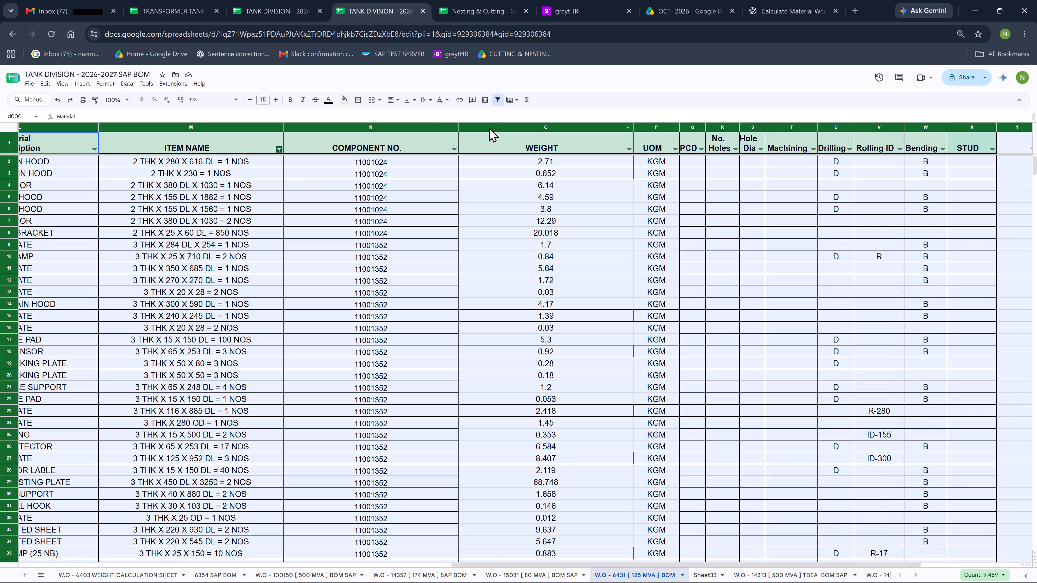
left_click(274, 101)
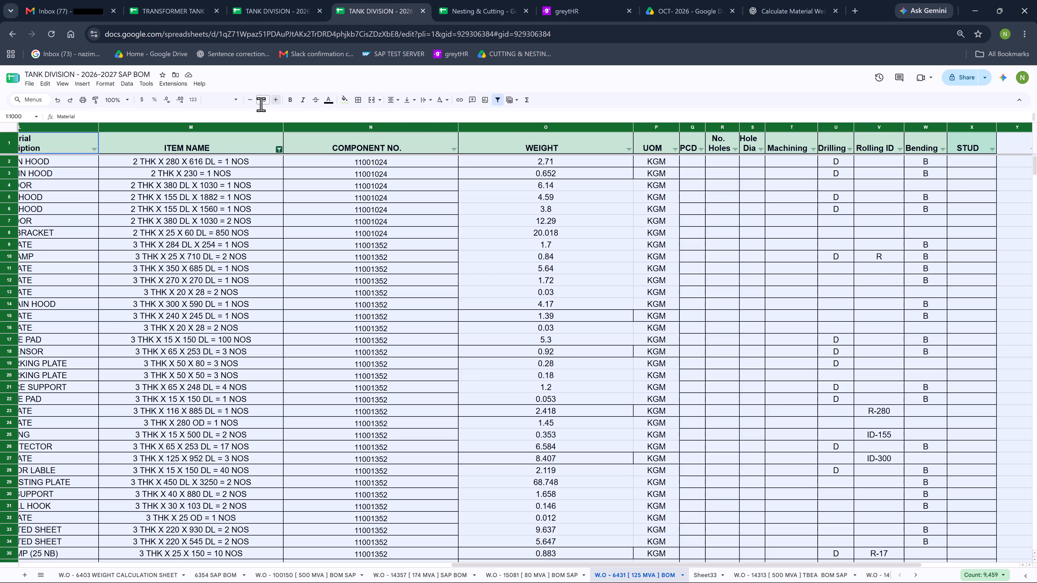
left_click(250, 101)
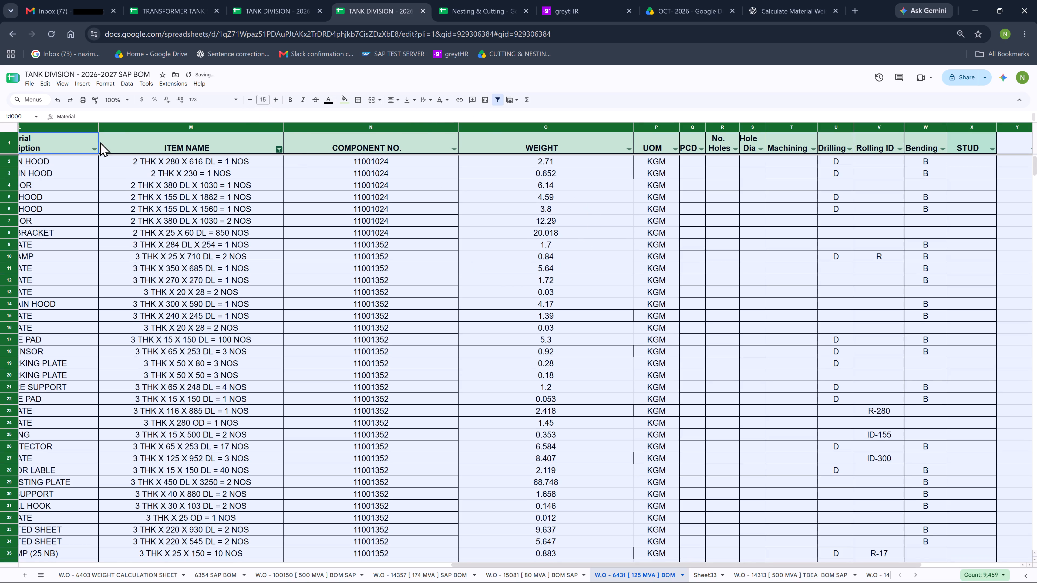
left_click(361, 99)
left_click(362, 118)
left_click(510, 208)
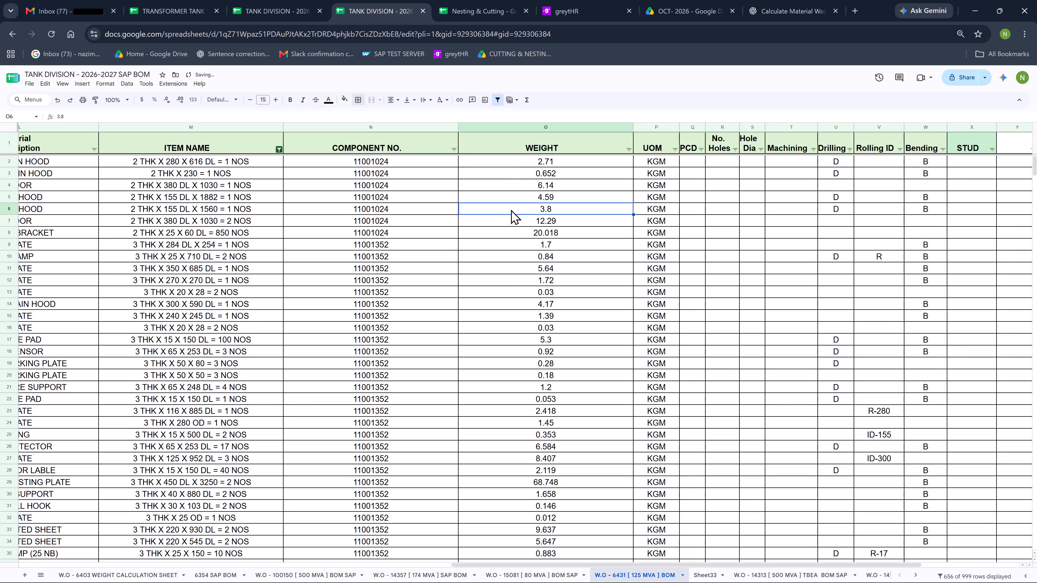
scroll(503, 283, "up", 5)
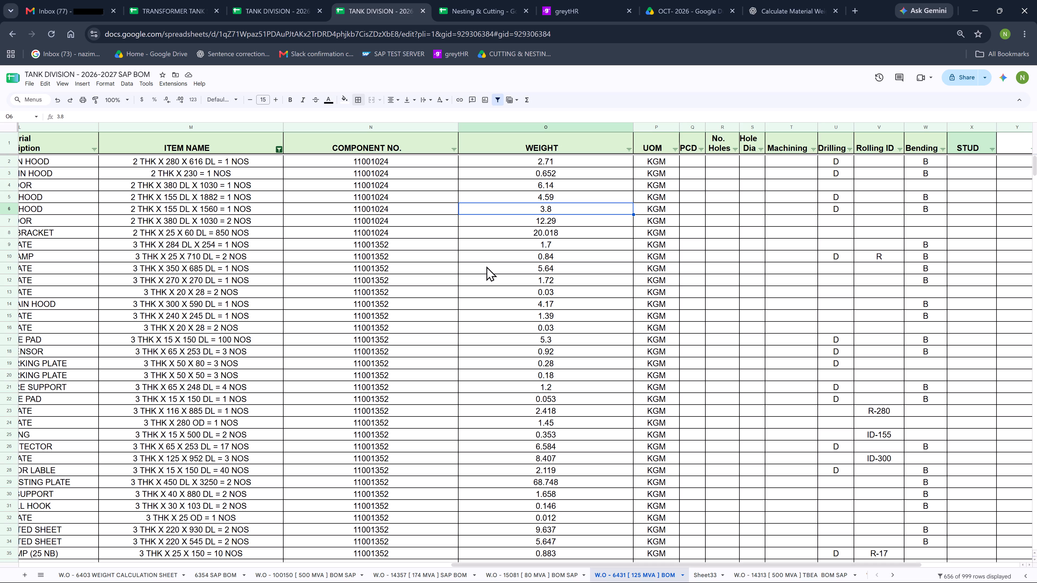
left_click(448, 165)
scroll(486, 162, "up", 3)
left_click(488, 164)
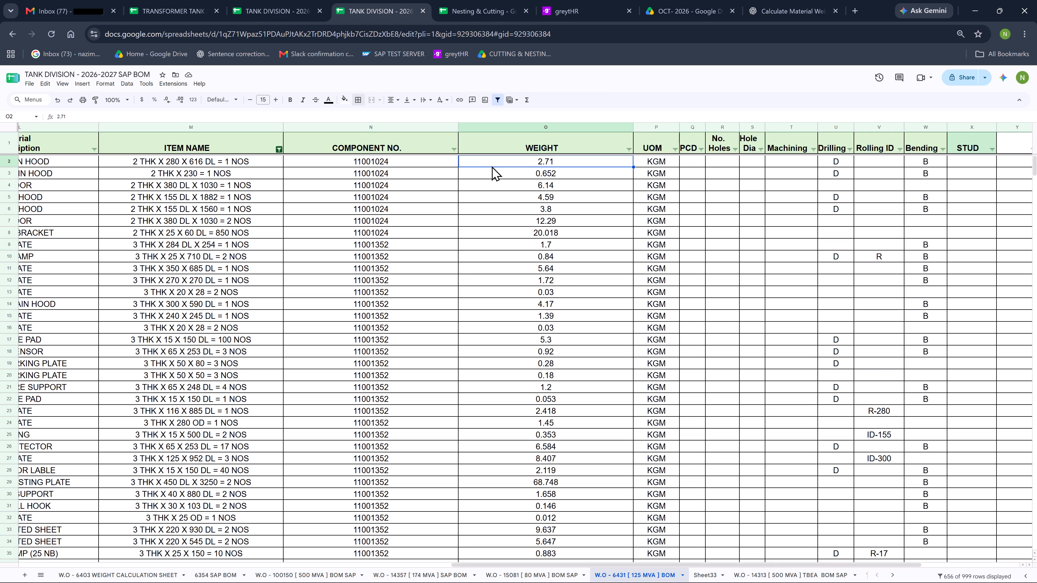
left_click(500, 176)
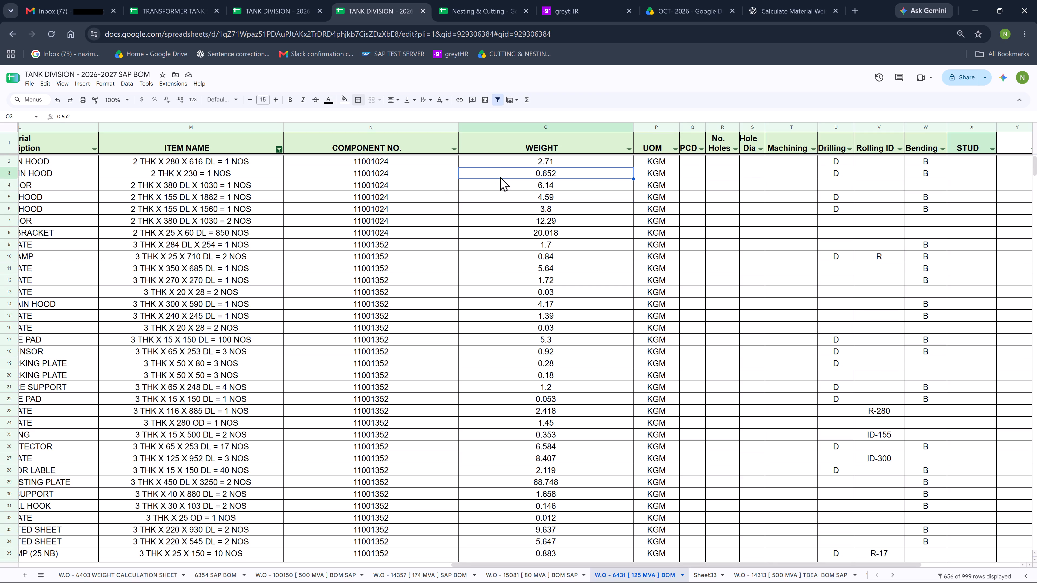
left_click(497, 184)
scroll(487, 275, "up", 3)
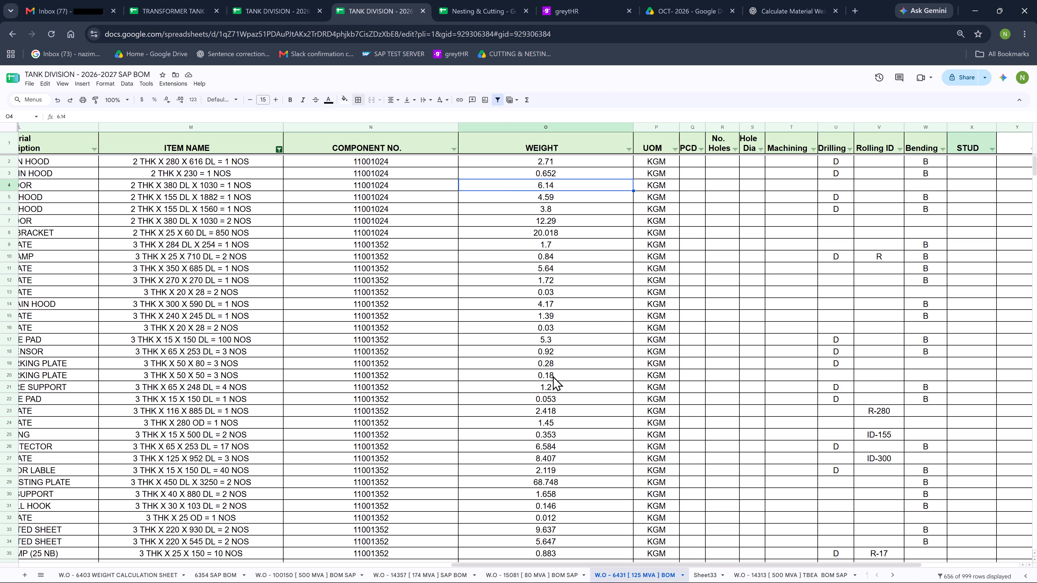
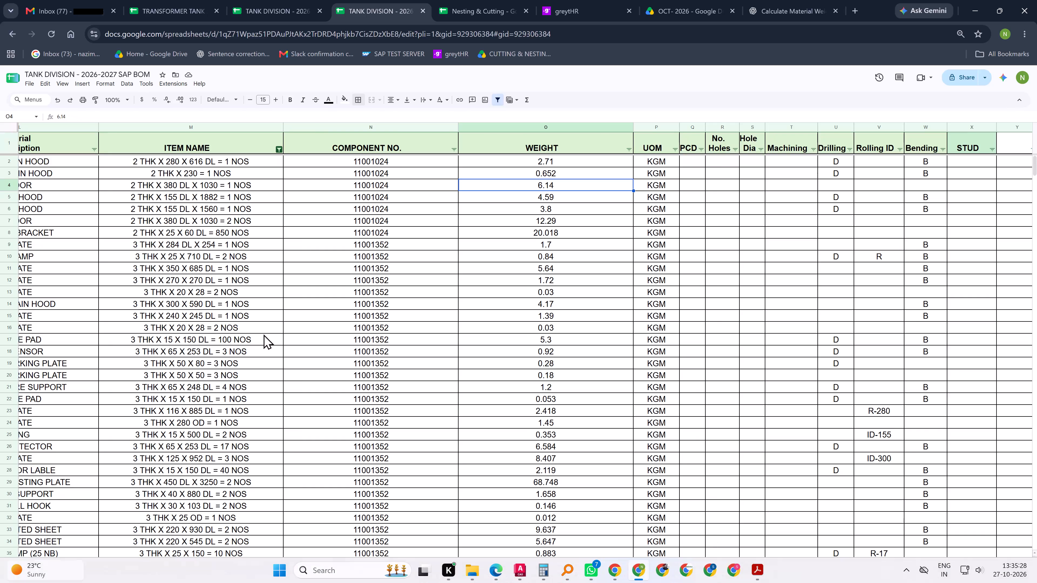
Look over the upper rows of the W.O - 6431 [125 MVA] BOM sheet, checking item names, component numbers, weights and the applied borders.
scroll(588, 32, "down", 2)
scroll(546, 61, "up", 6)
scroll(466, 365, "down", 7)
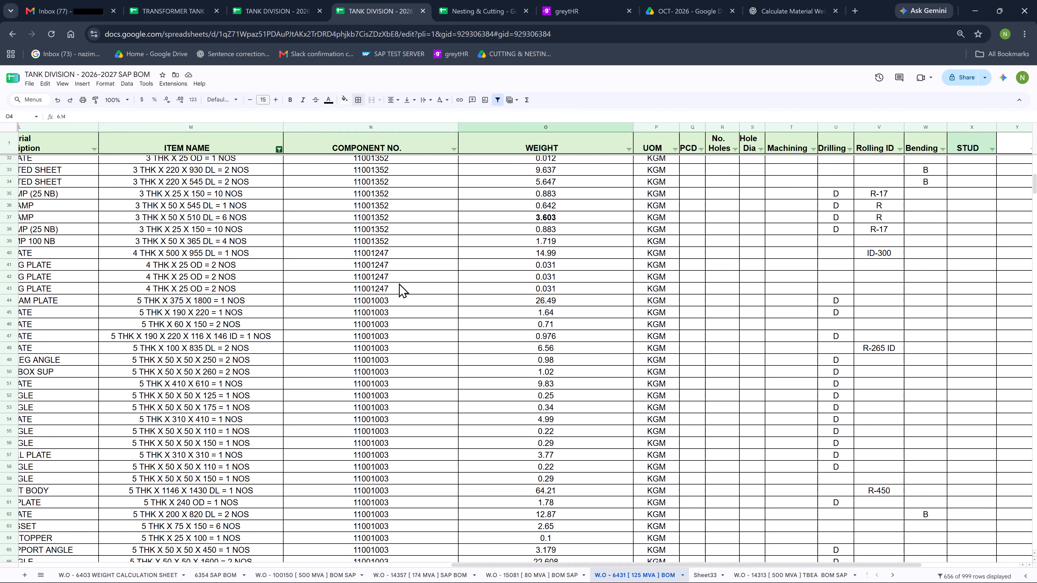
scroll(379, 259, "down", 6)
scroll(376, 279, "up", 20)
scroll(376, 279, "up", 5)
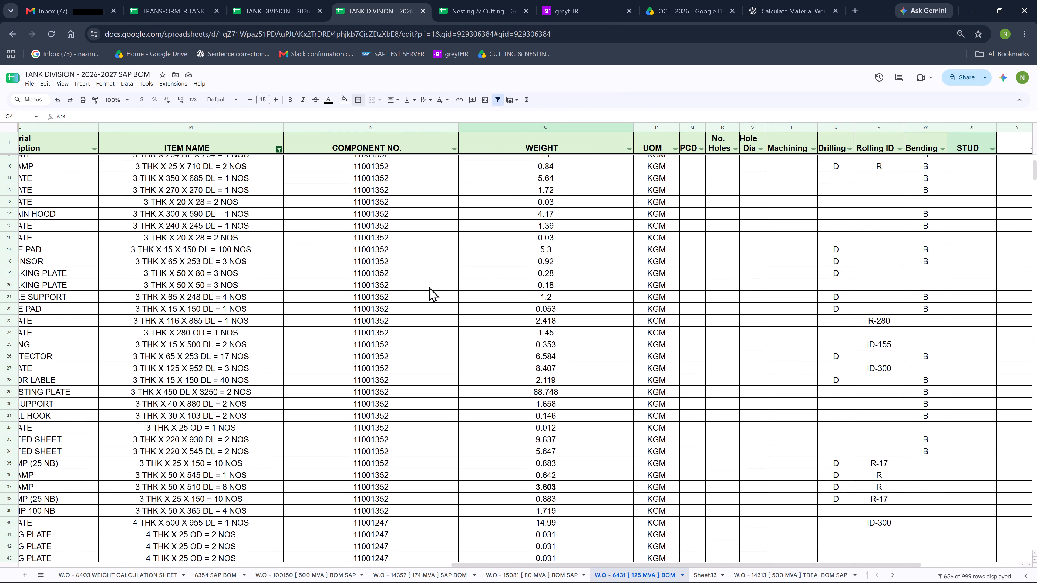
left_click(424, 227)
scroll(291, 262, "up", 4)
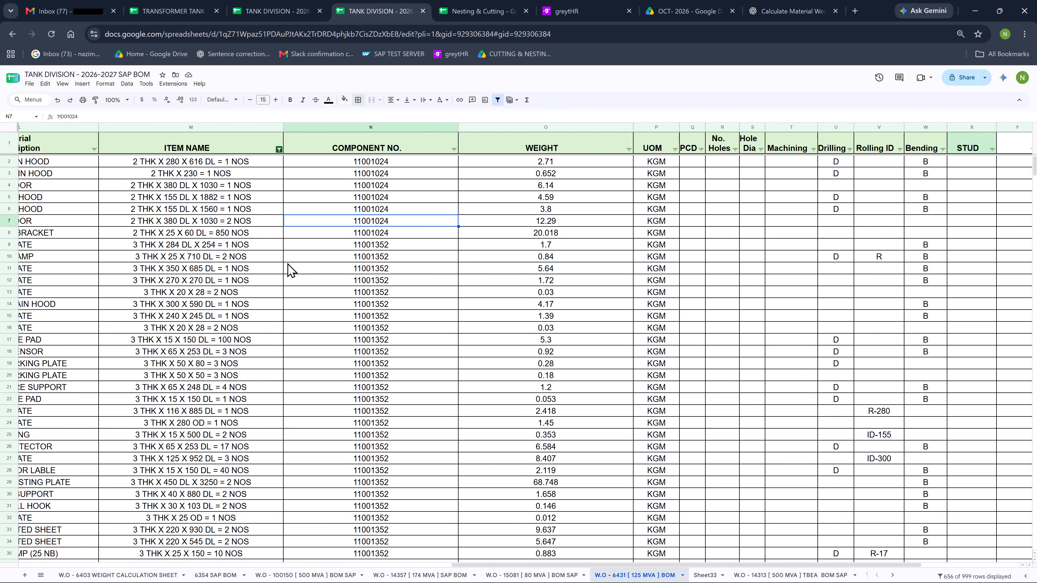
scroll(287, 263, "up", 2)
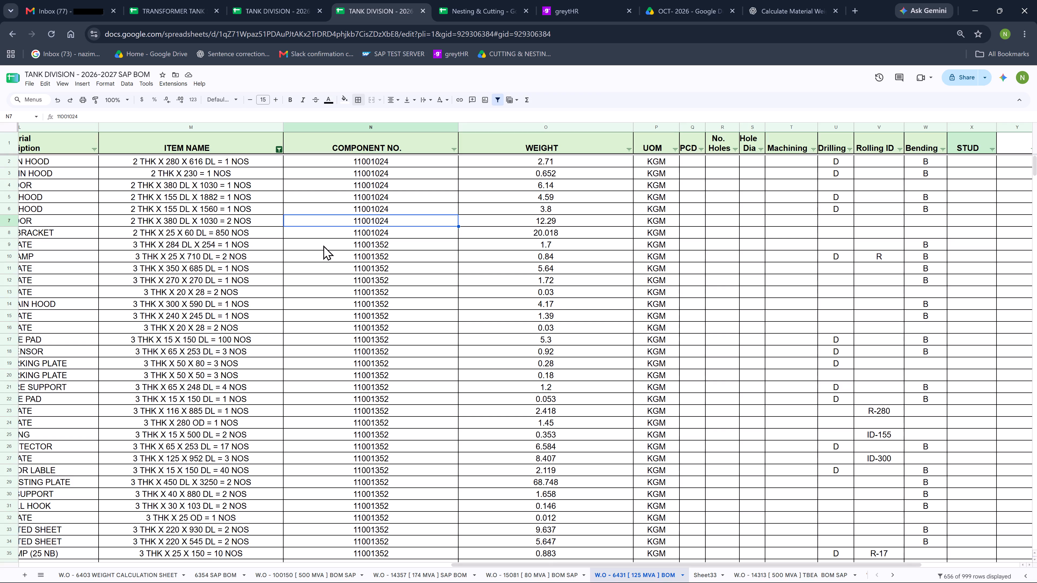
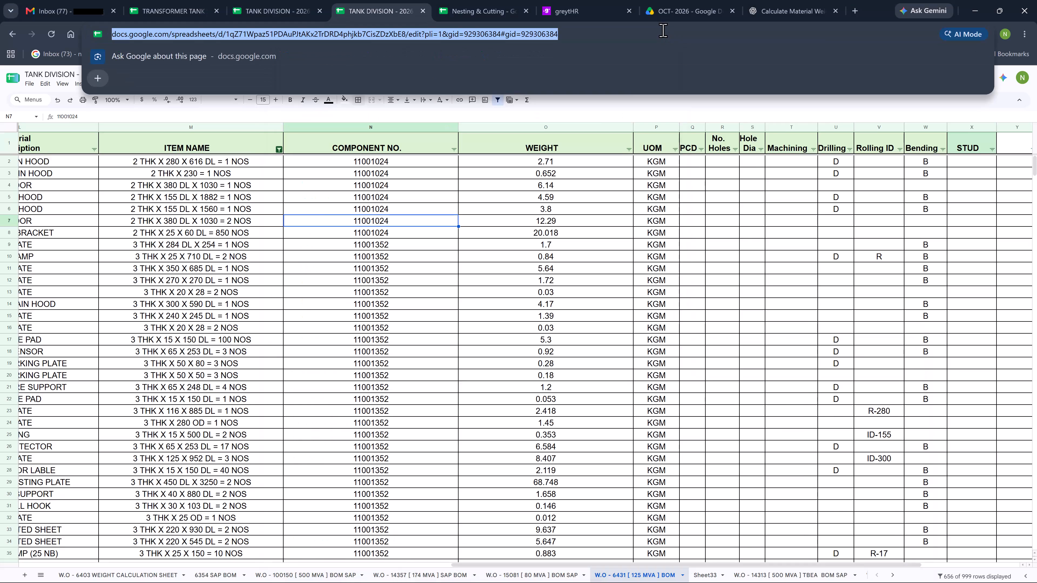
Minimize the BOM spreadsheet window, close the 6431 file search, and maximize the SAP Display Material window.
left_click(598, 114)
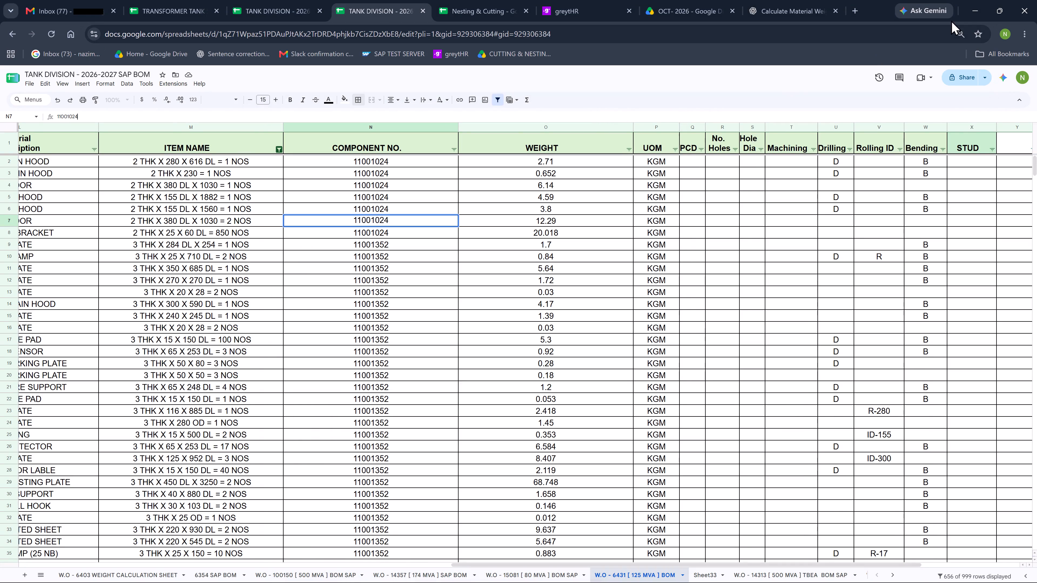
left_click(975, 5)
left_click(666, 32)
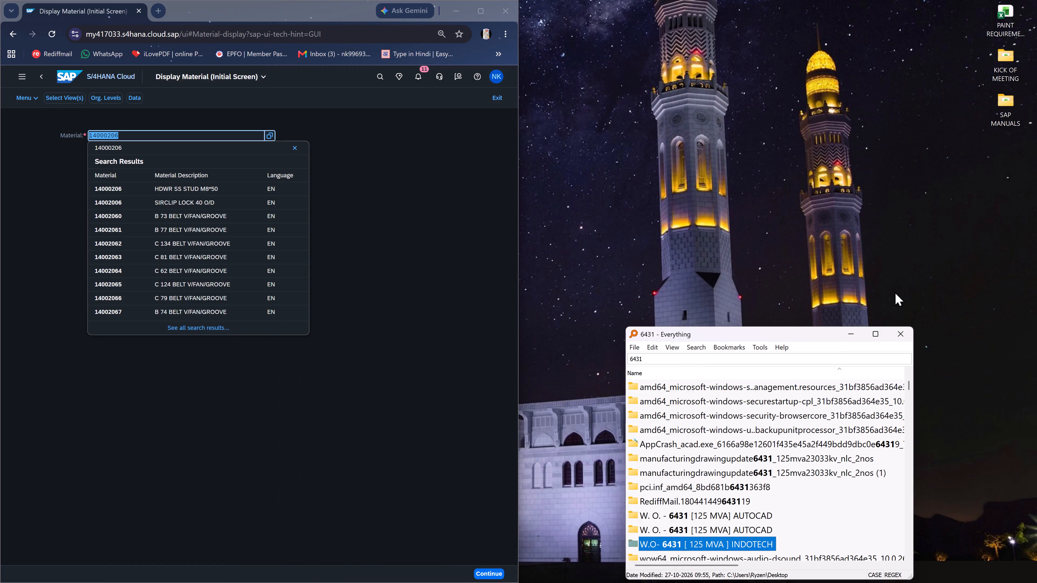
left_click(903, 341)
left_click(482, 11)
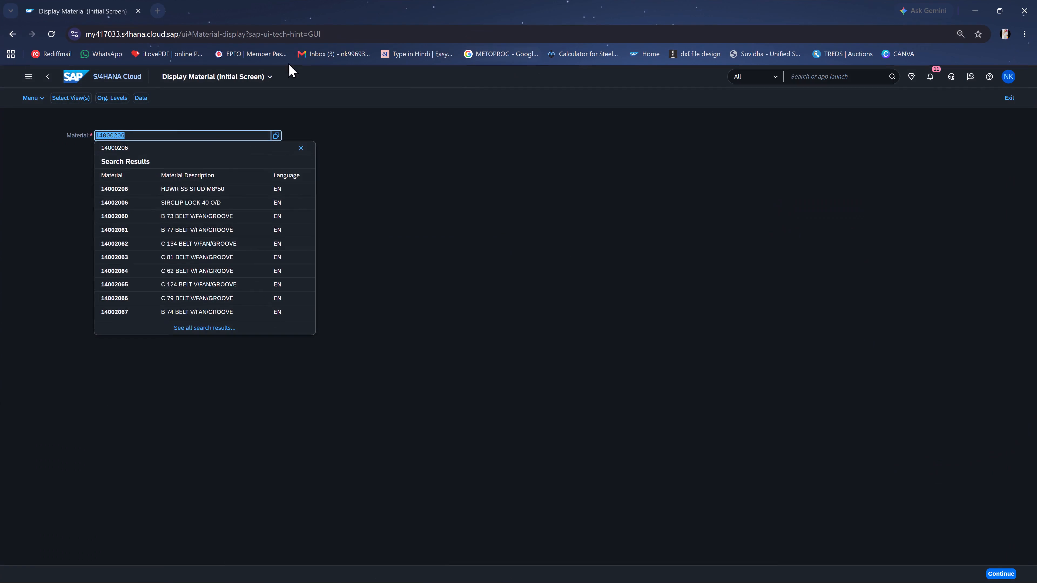
In SAP S/4HANA Cloud in Chrome, leave the Display Material initial screen and return to the home page.
left_click(66, 74)
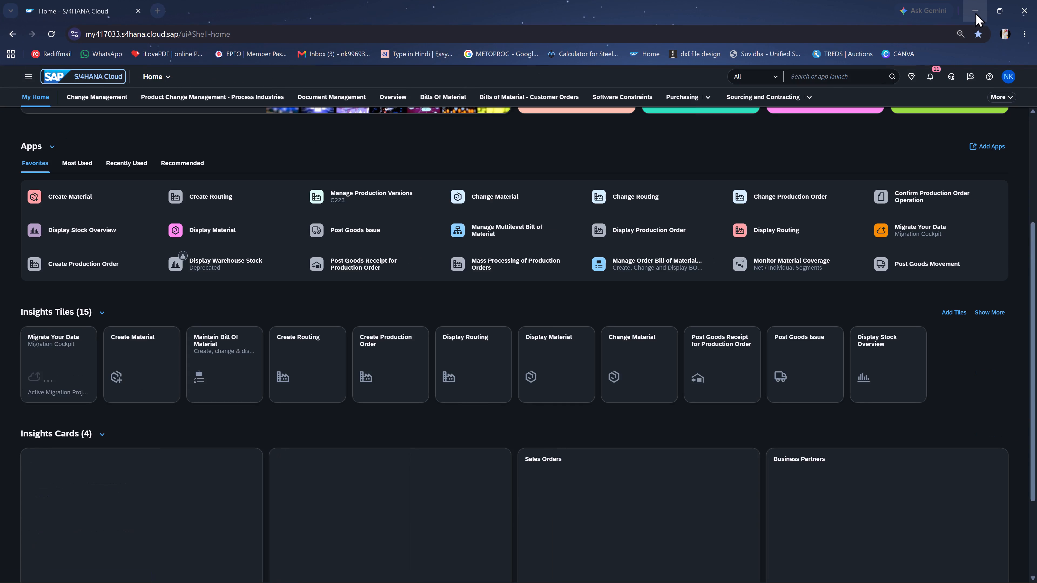
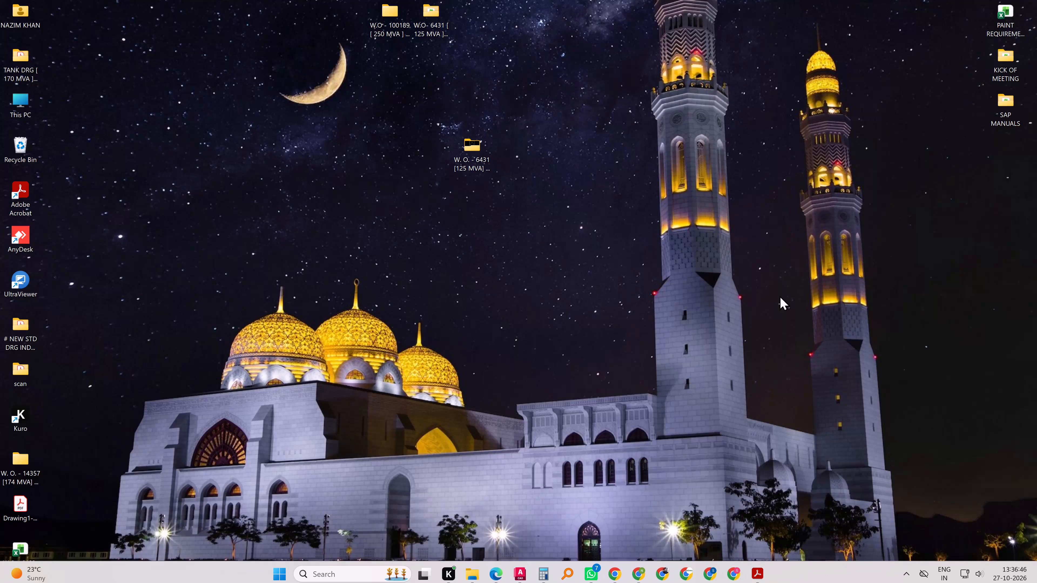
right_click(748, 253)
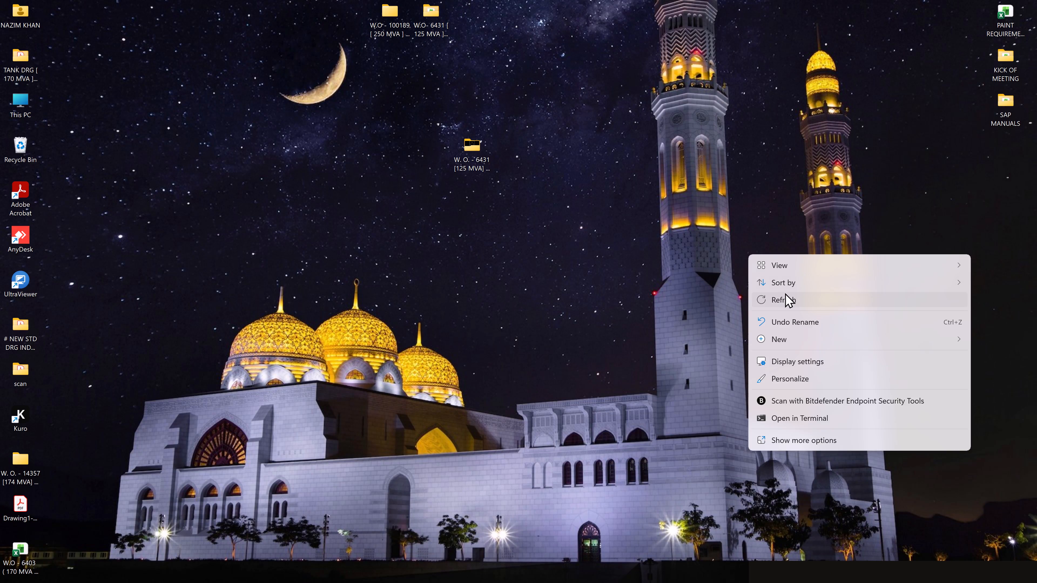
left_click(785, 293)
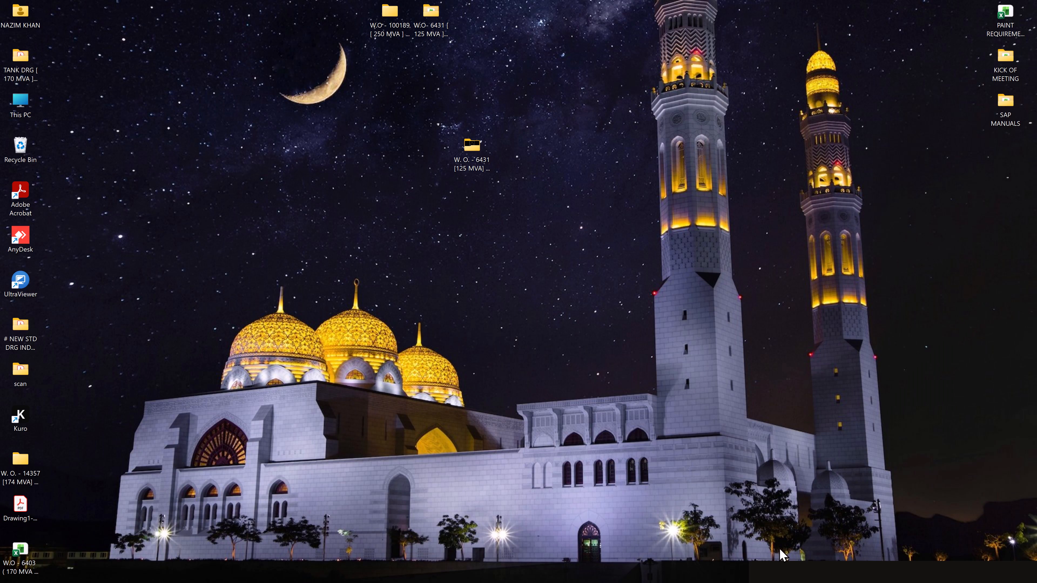
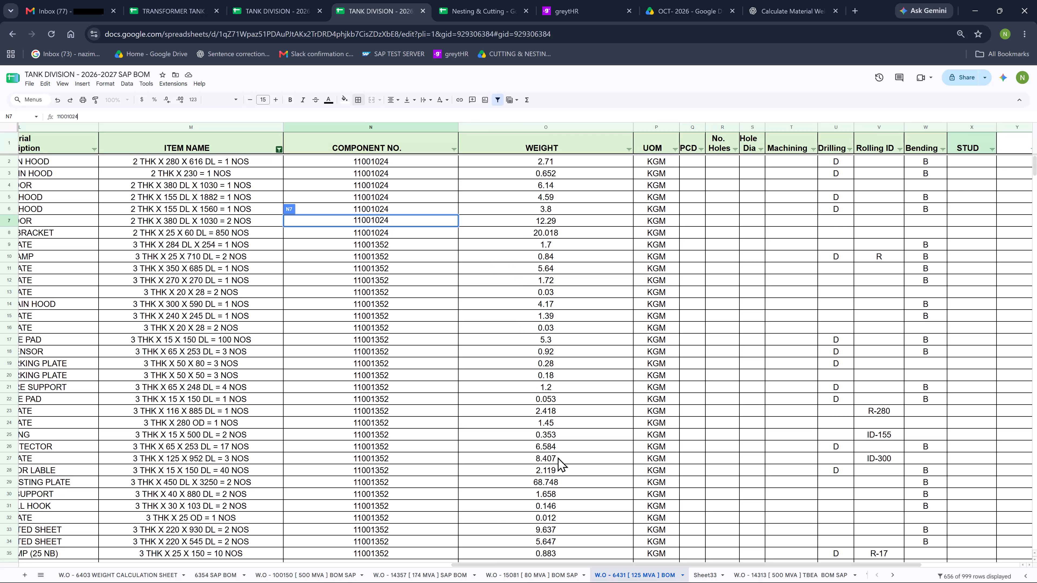
Remove the filter from the bolt list on Sheet33 so all rows show.
left_click(709, 577)
scroll(148, 258, "up", 5)
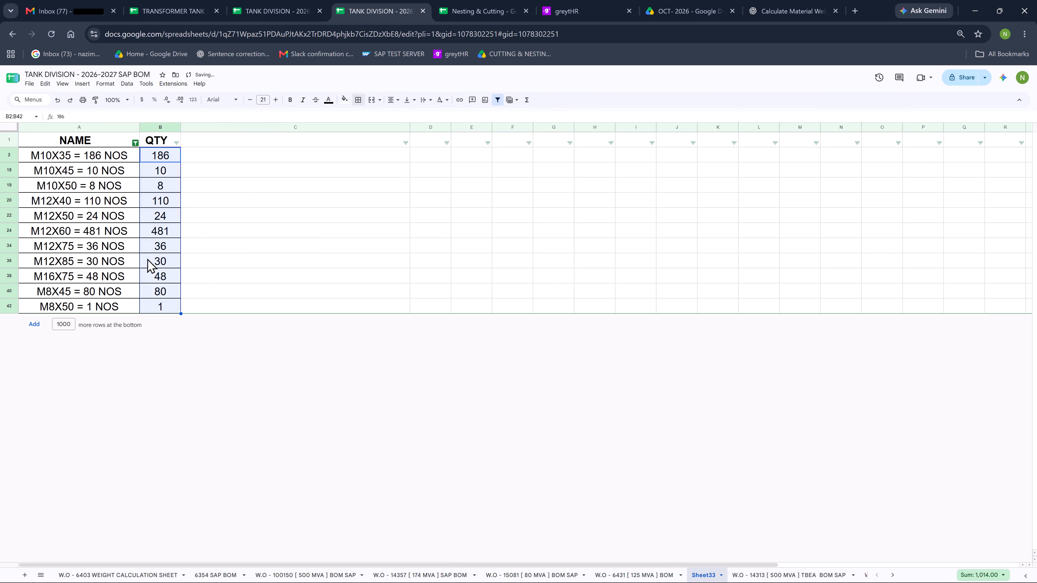
left_click(5, 127)
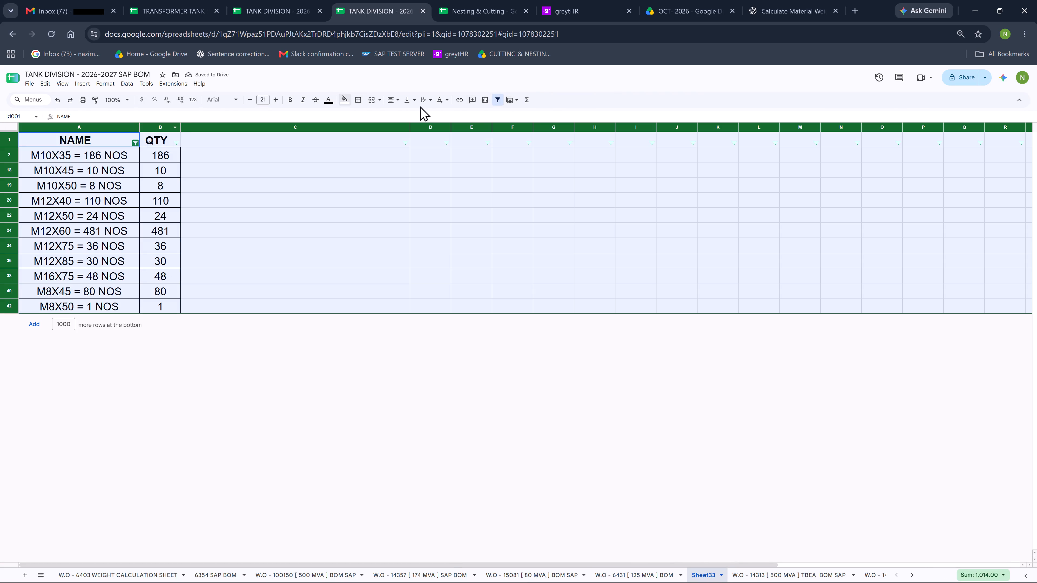
left_click(499, 96)
left_click(265, 218)
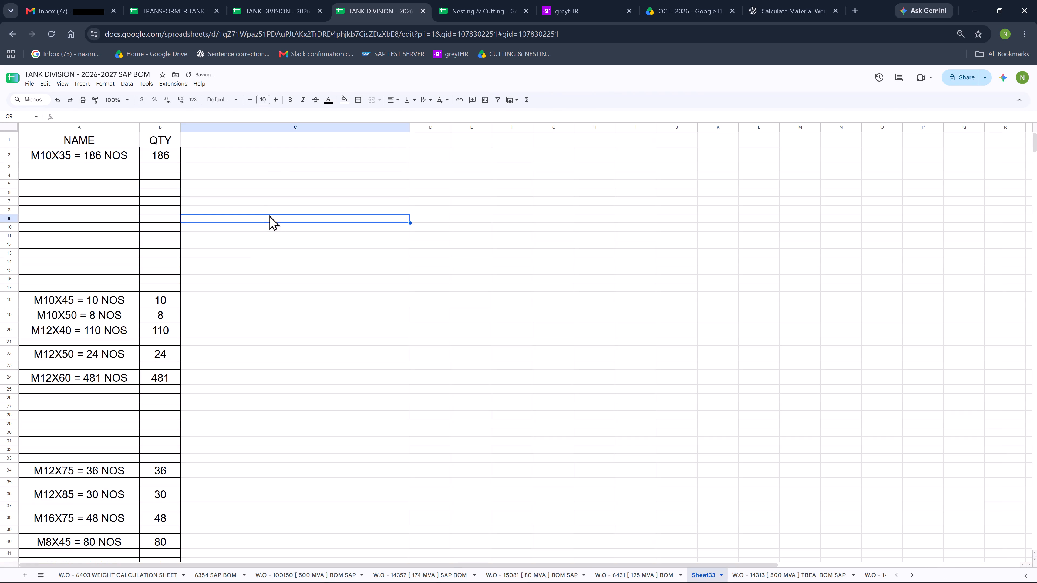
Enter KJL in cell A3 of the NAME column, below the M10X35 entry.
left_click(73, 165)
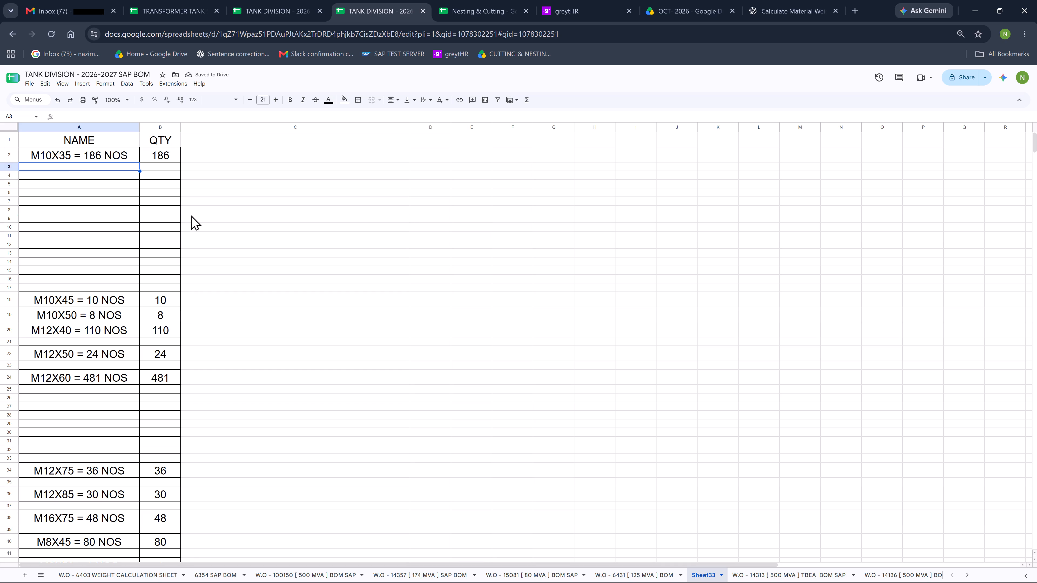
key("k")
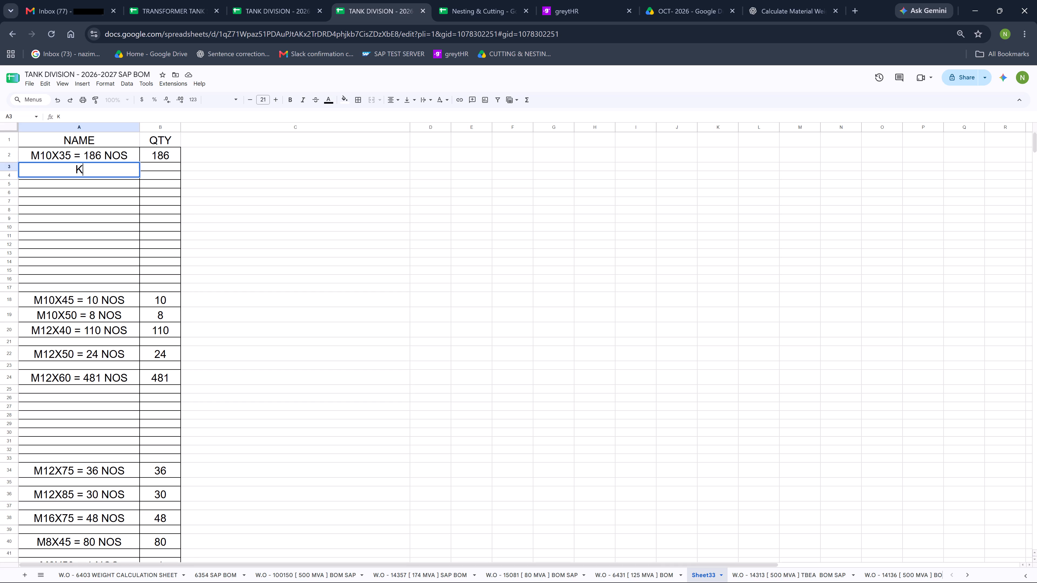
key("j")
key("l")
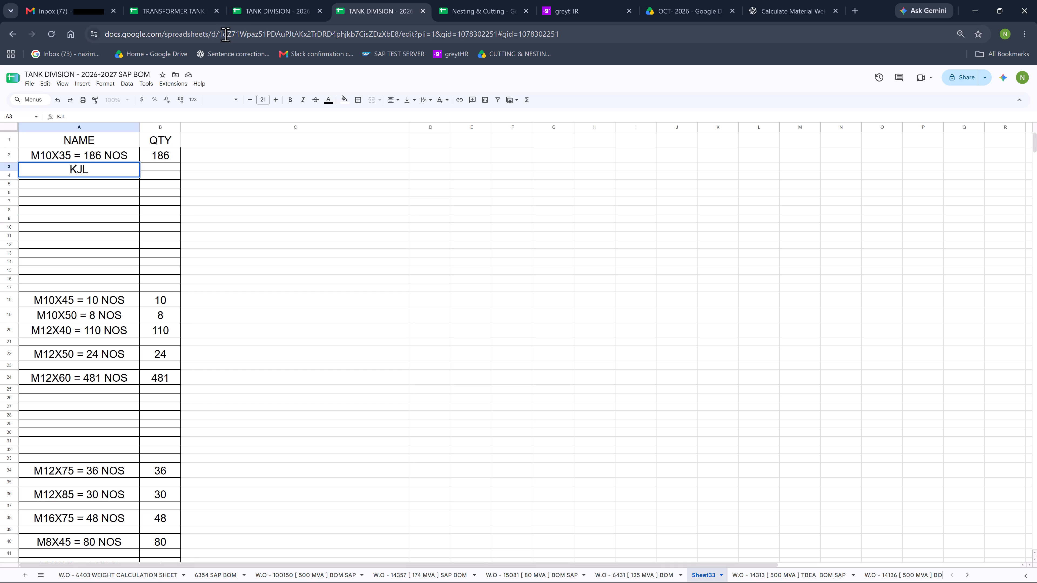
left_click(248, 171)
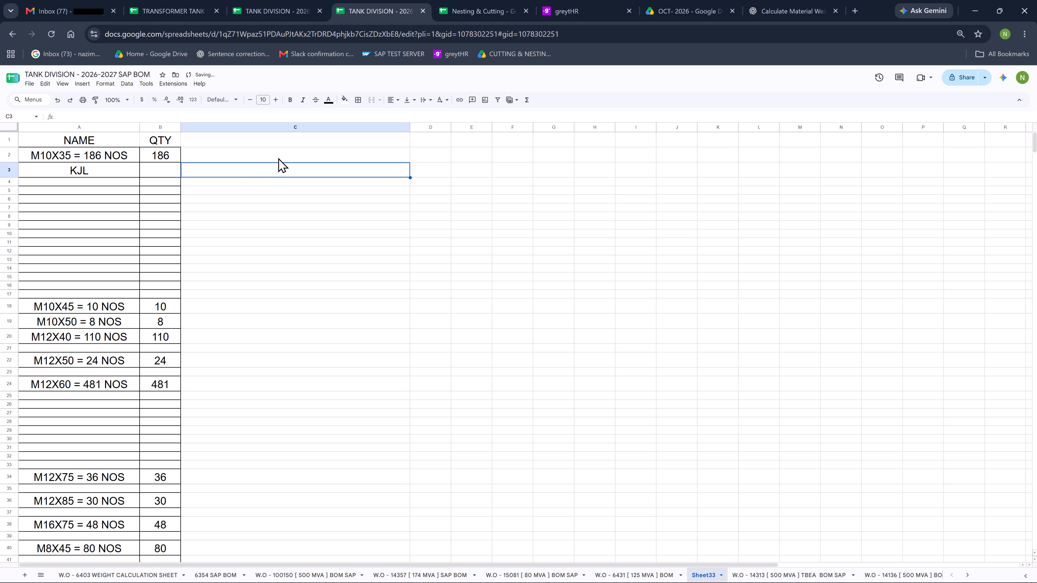
Set the name in cell A3 to M 10 X 25 LG.
scroll(198, 258, "down", 4)
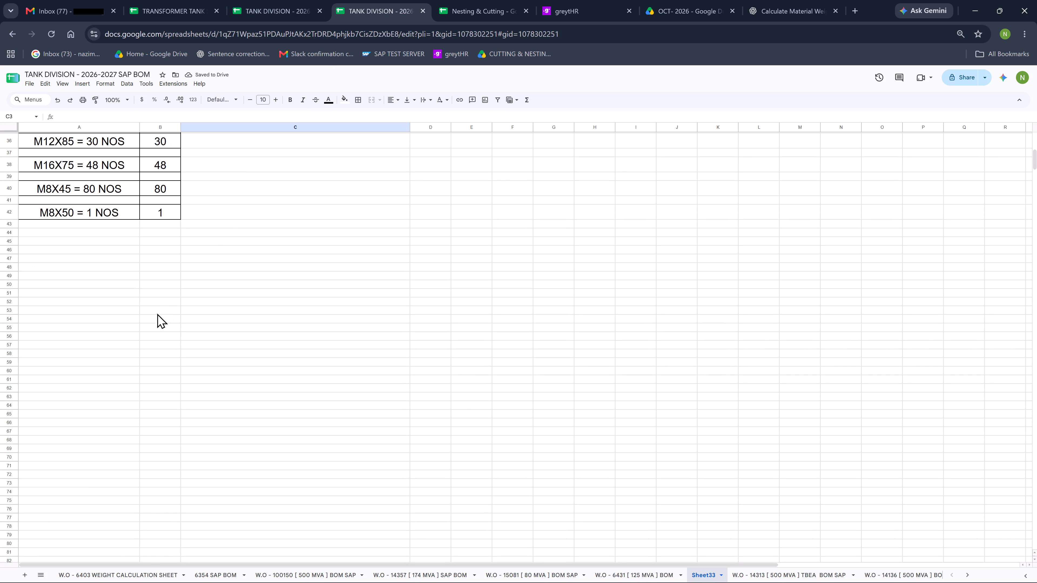
scroll(39, 351, "up", 3)
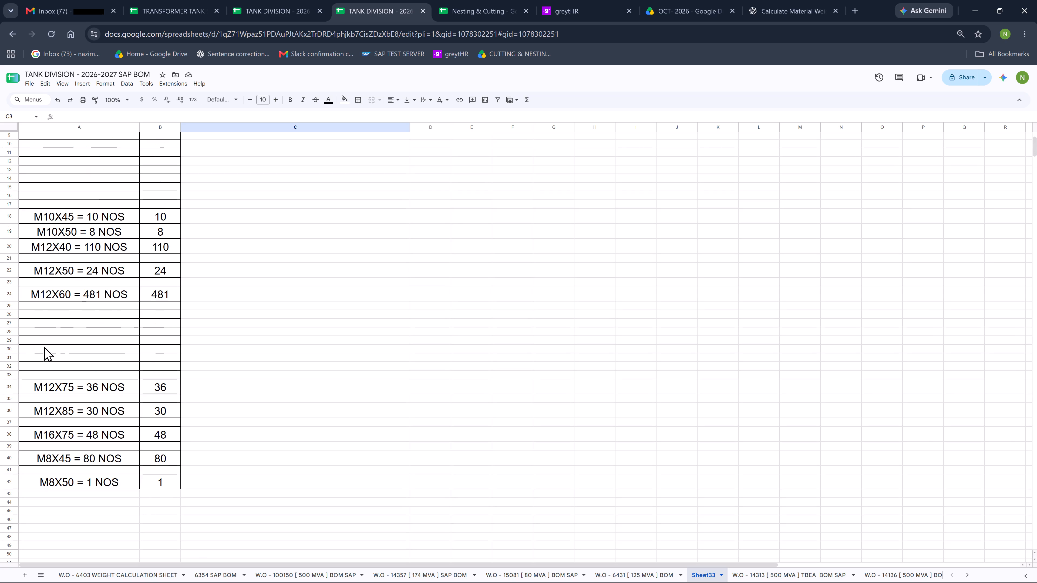
scroll(27, 355, "down", 3)
scroll(129, 340, "up", 3)
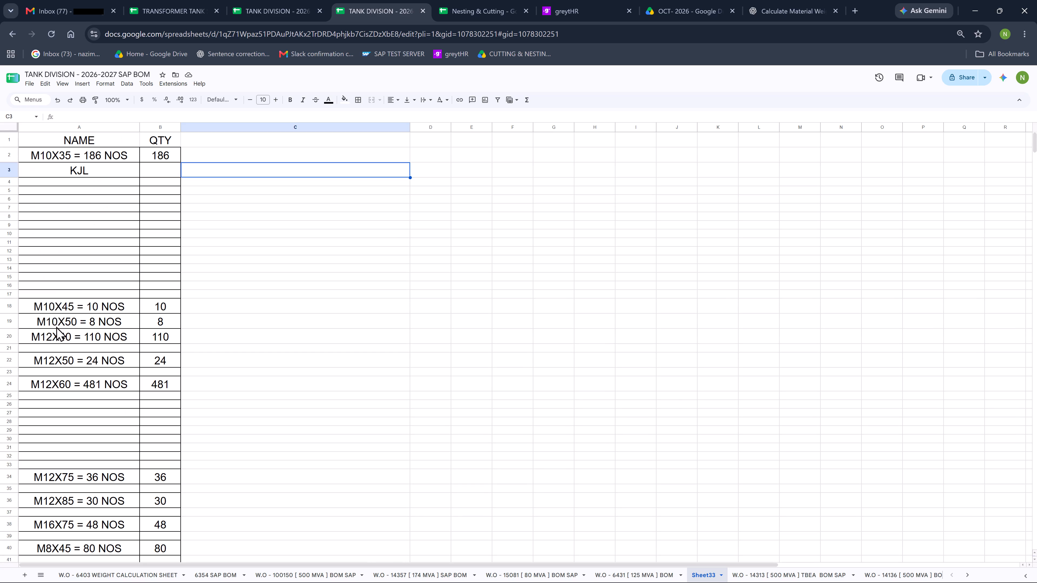
scroll(56, 326, "up", 9)
left_click(121, 175)
double_click(119, 178)
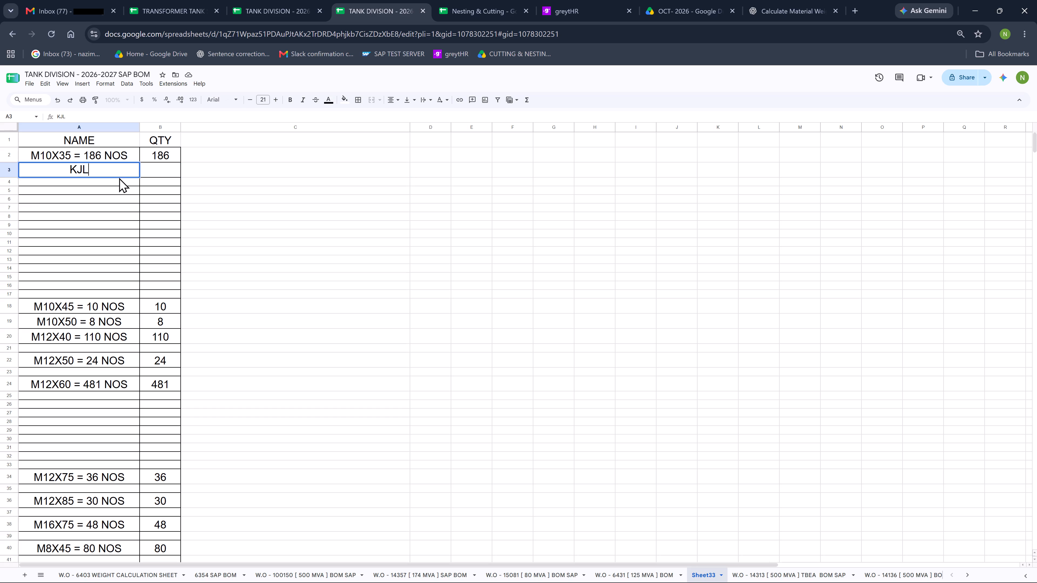
key("BackSpace")
key("BackSpace")
key("BackSpace")
key("BackSpace")
key("BackSpace")
key("BackSpace")
key("BackSpace")
key("BackSpace")
type("M 10")
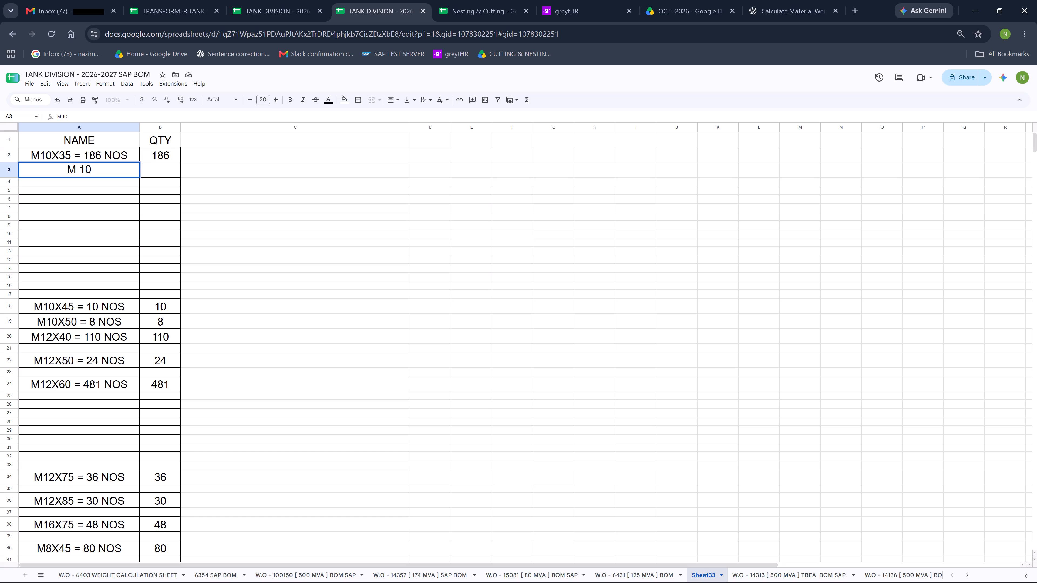
key("space")
type("X")
key("space")
type("25 LG")
key("Return")
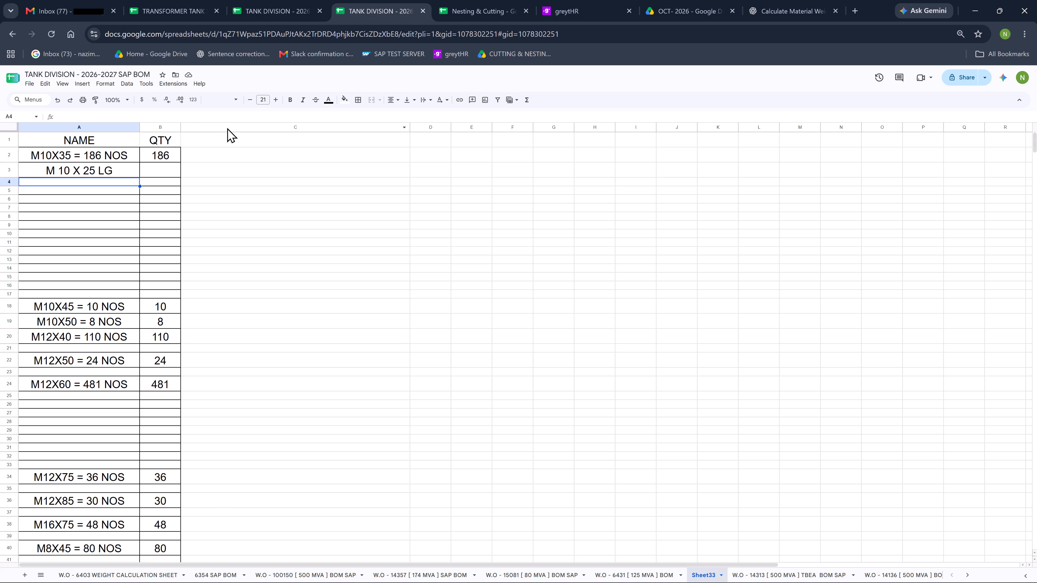
Enter M20X55 LG = 50 NOS in cell A4 of the NAME column.
left_click(56, 178)
type("KH")
key("BackSpace")
key("BackSpace")
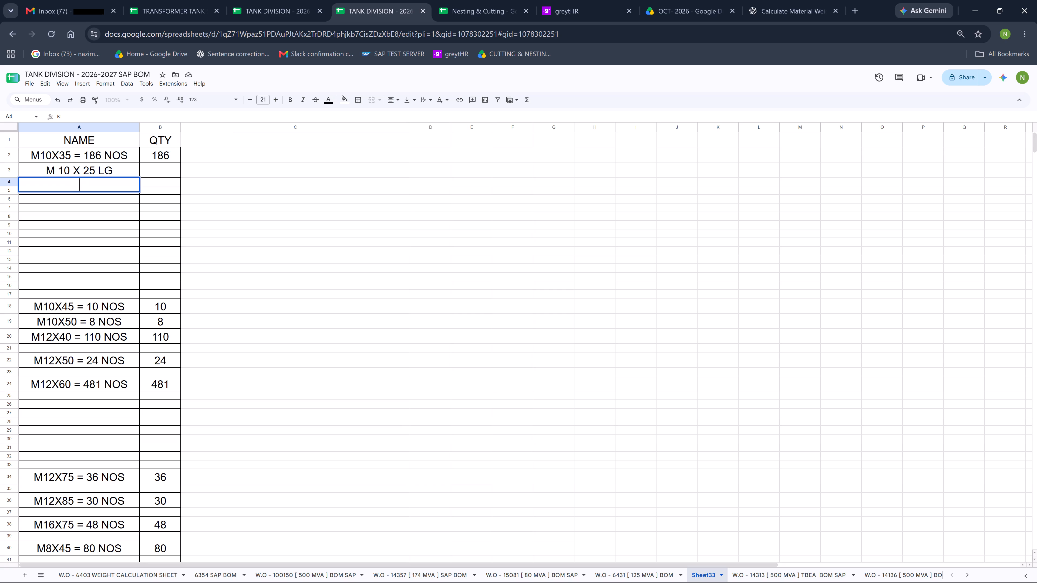
key("m")
type("20")
key("x")
type("55 LG =")
key("space")
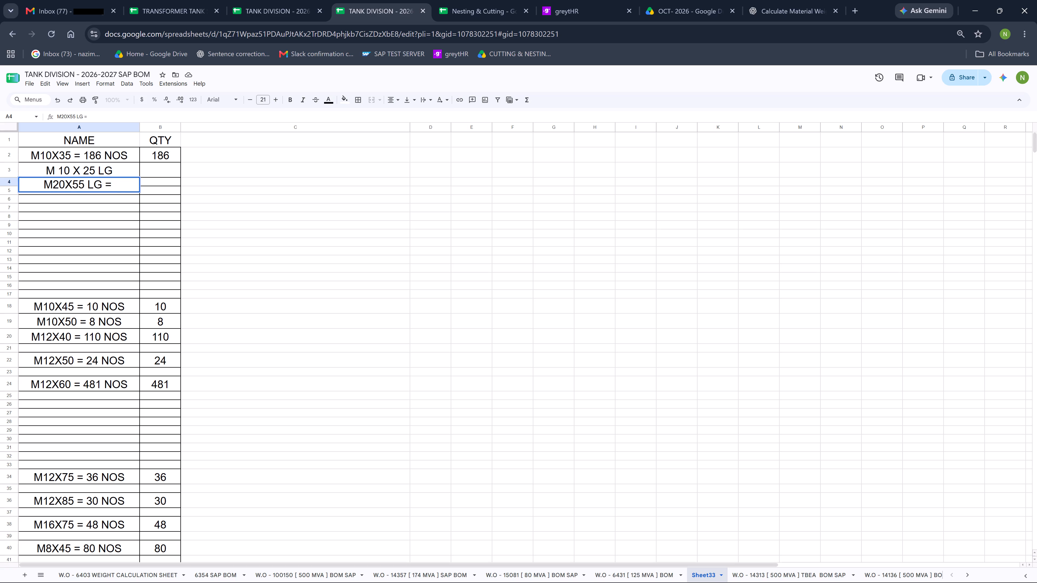
type("50 NOS")
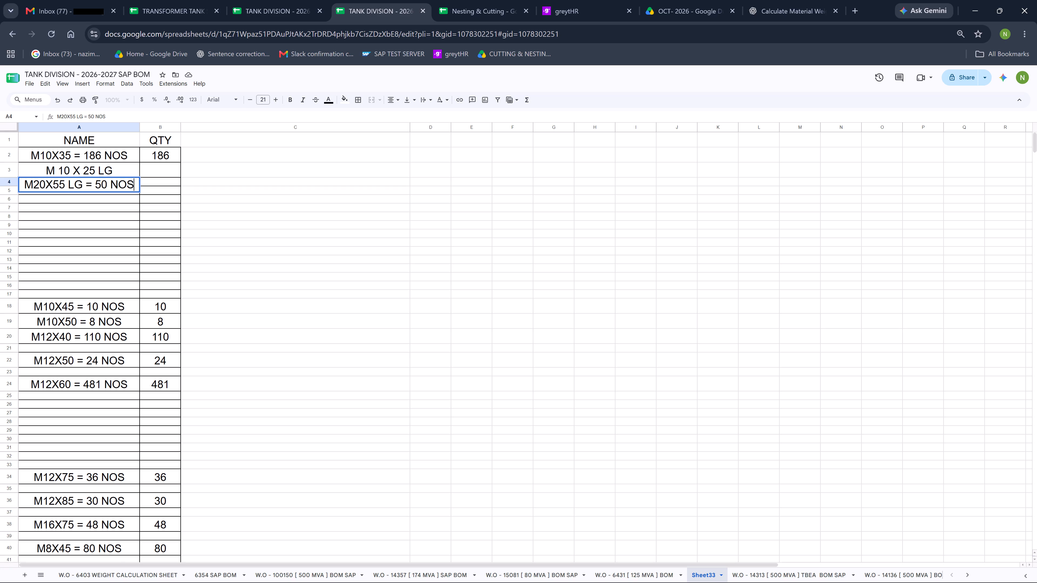
key("Return")
Look through the bolt names and quantities on Sheet33 down to the last M8X50 row and back to the top.
scroll(47, 292, "down", 2)
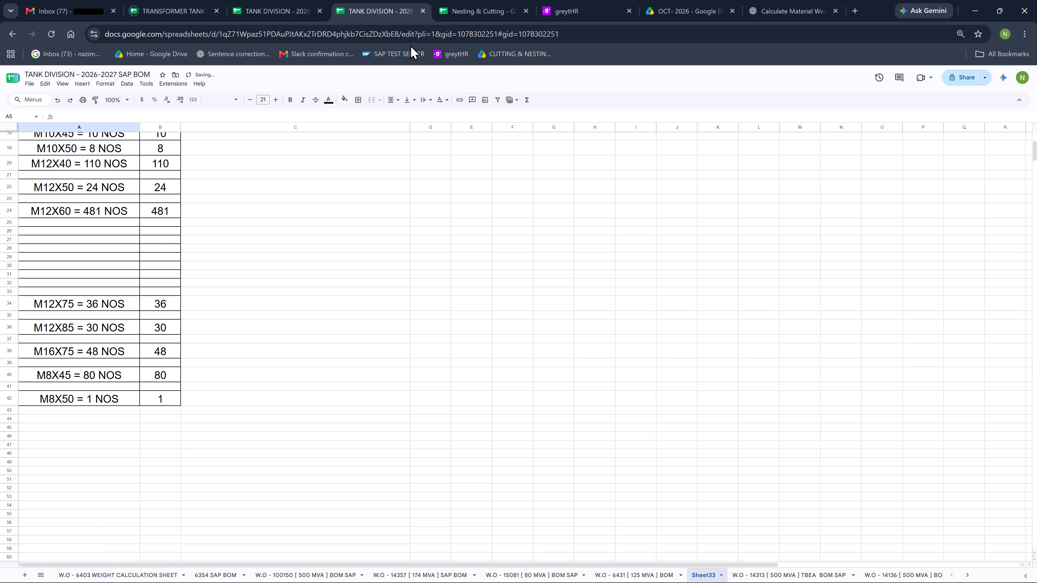
left_click(74, 383)
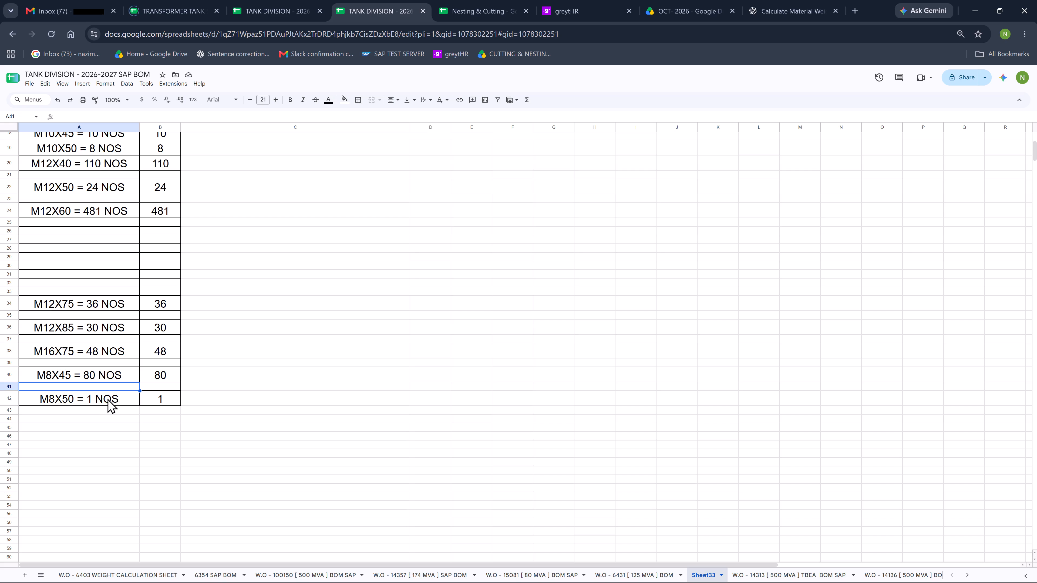
scroll(106, 396, "down", 4)
scroll(106, 396, "up", 5)
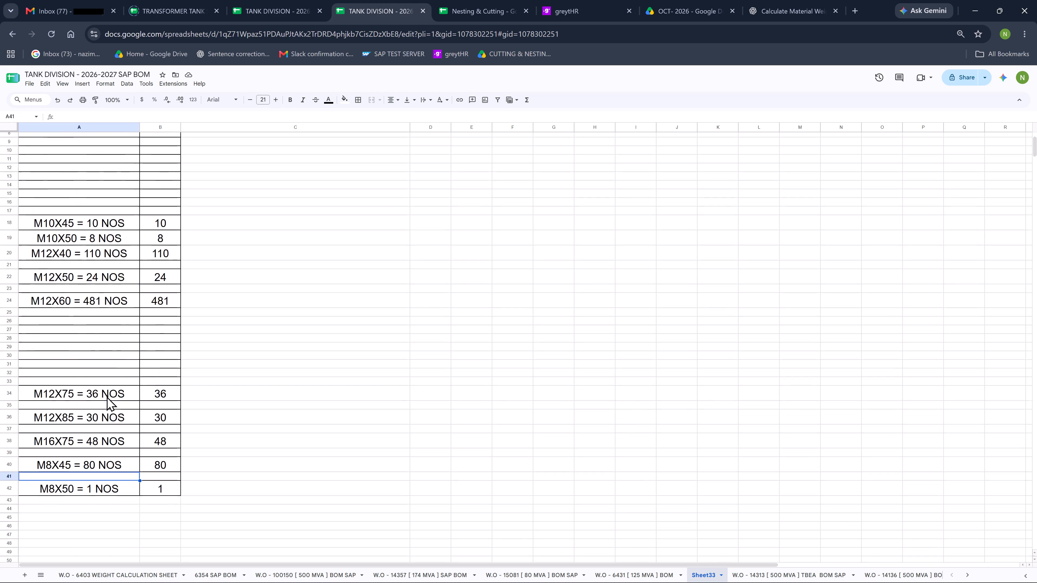
scroll(107, 396, "up", 4)
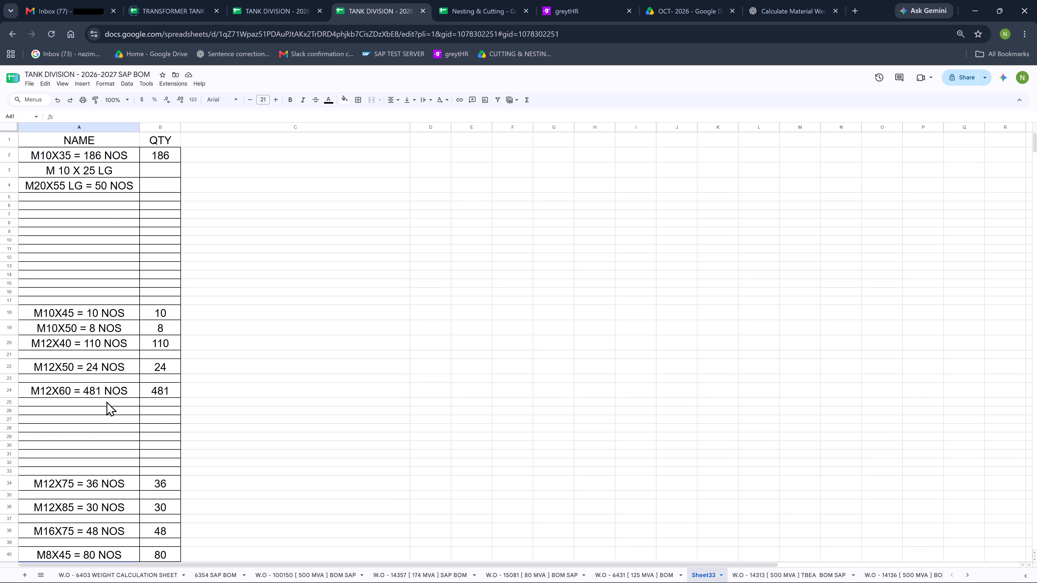
scroll(127, 406, "up", 5)
scroll(126, 483, "down", 4)
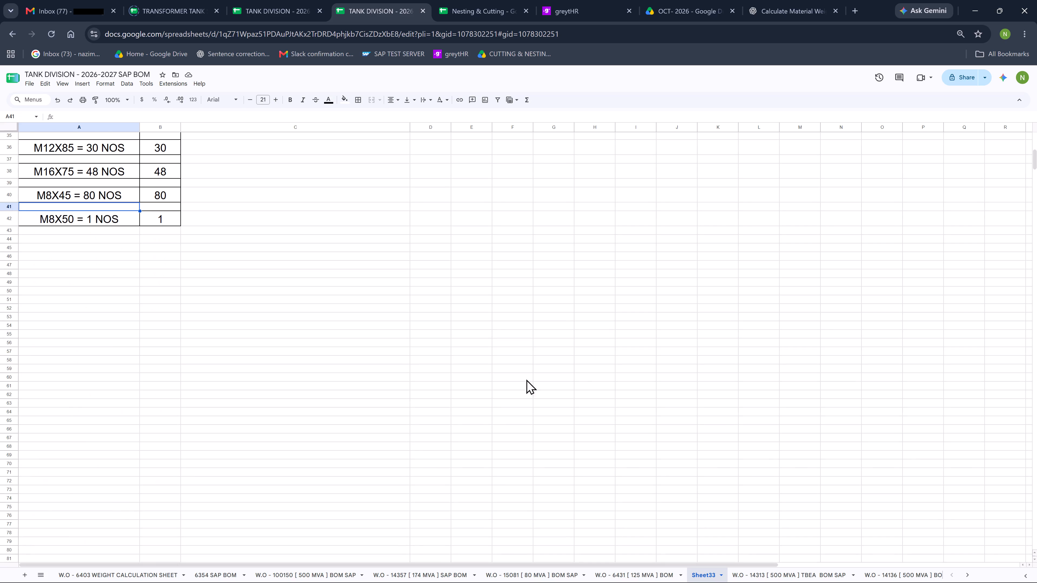
scroll(328, 328, "up", 3)
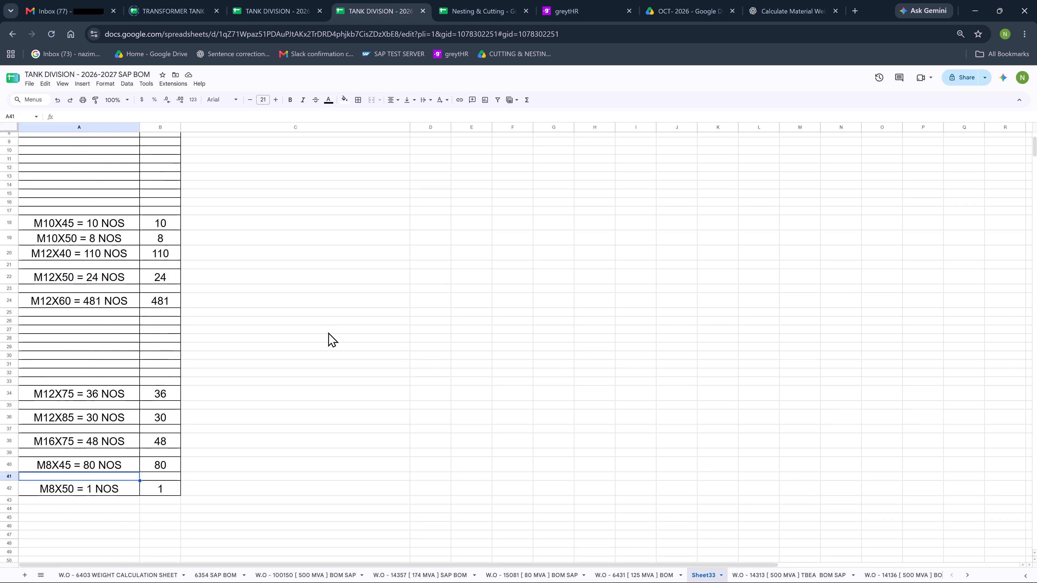
scroll(328, 332, "up", 9)
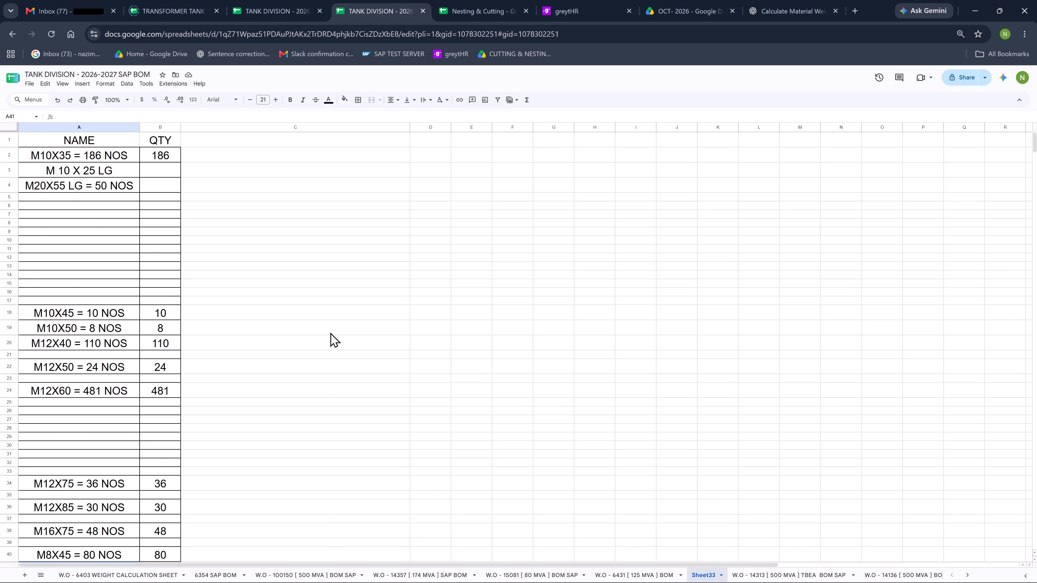
scroll(331, 332, "up", 3)
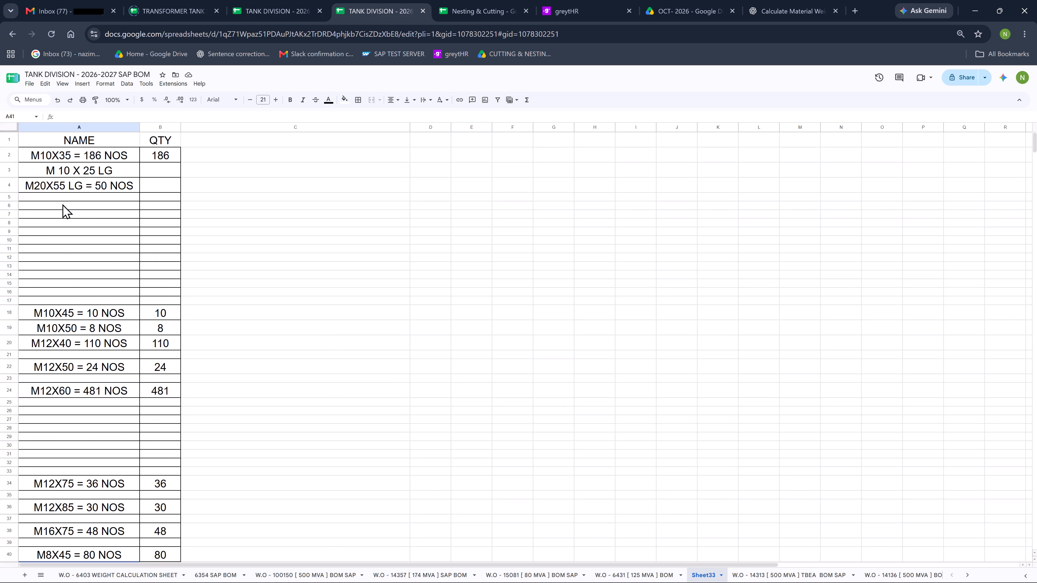
Enter M70 X 65 LG = 50 NOS in cell A5 of the NAME column.
left_click(59, 199)
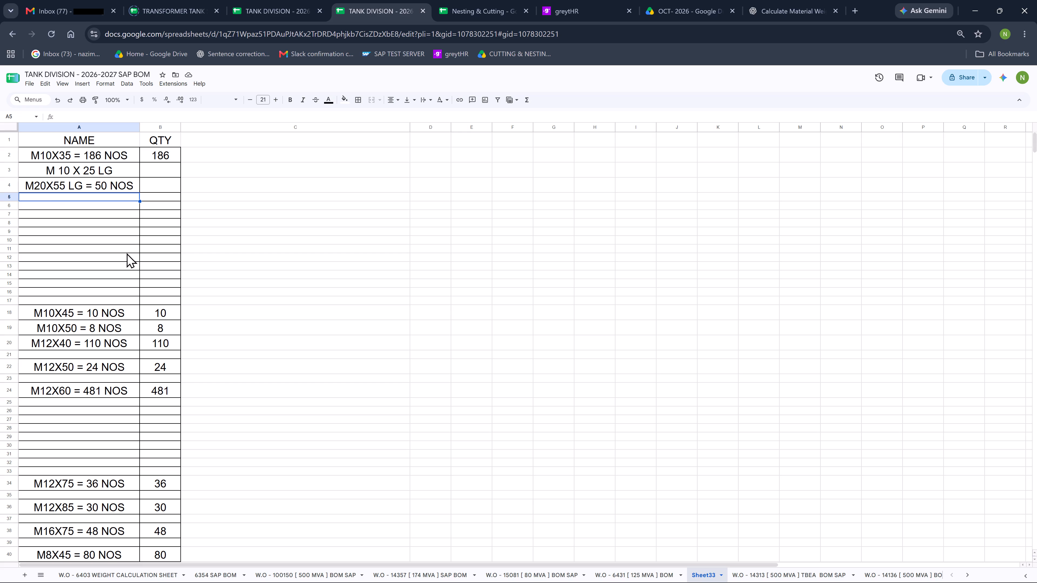
key("m")
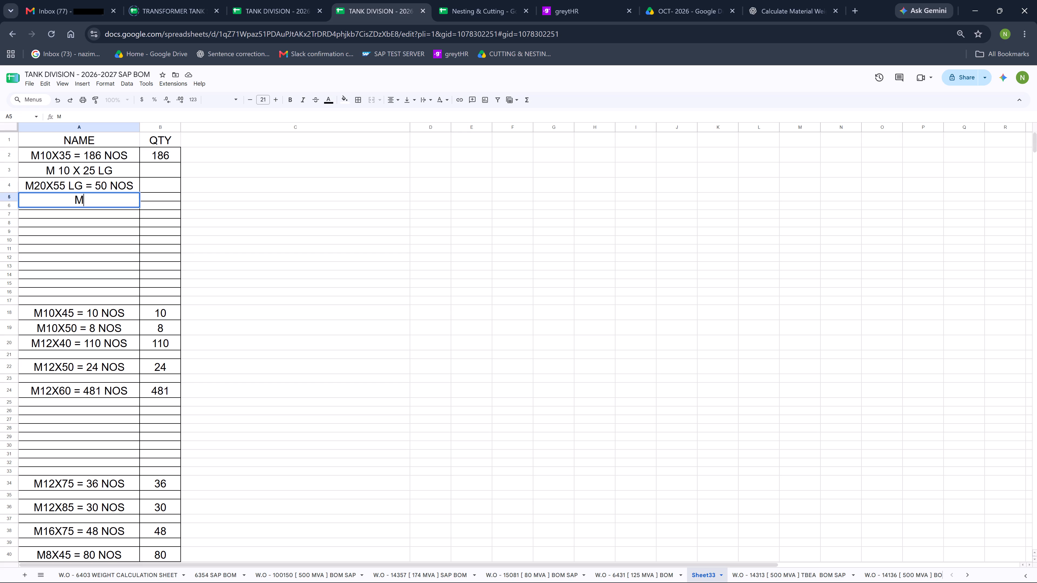
type("70")
key("space")
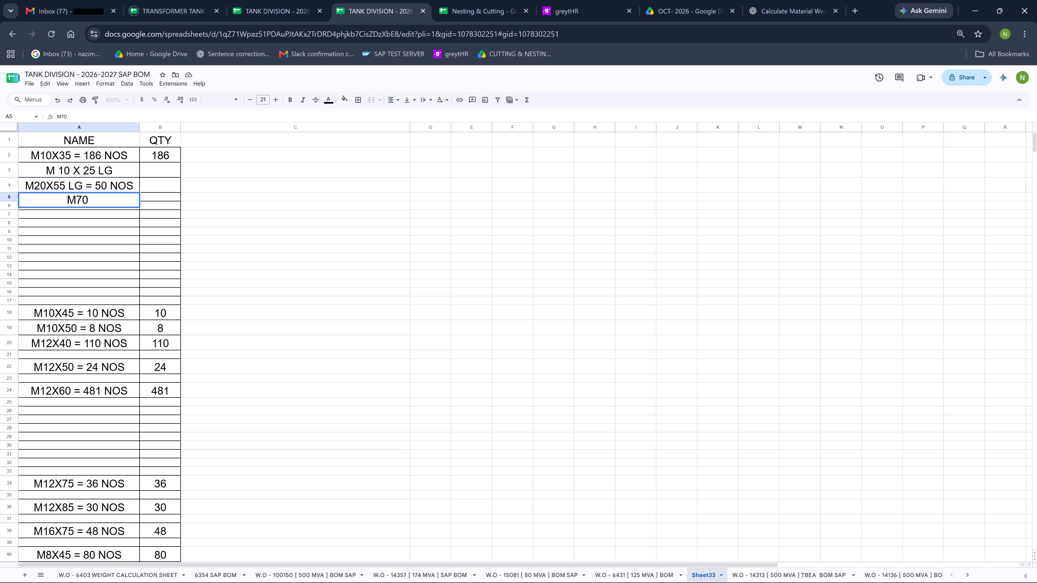
type("X")
key("space")
type("65")
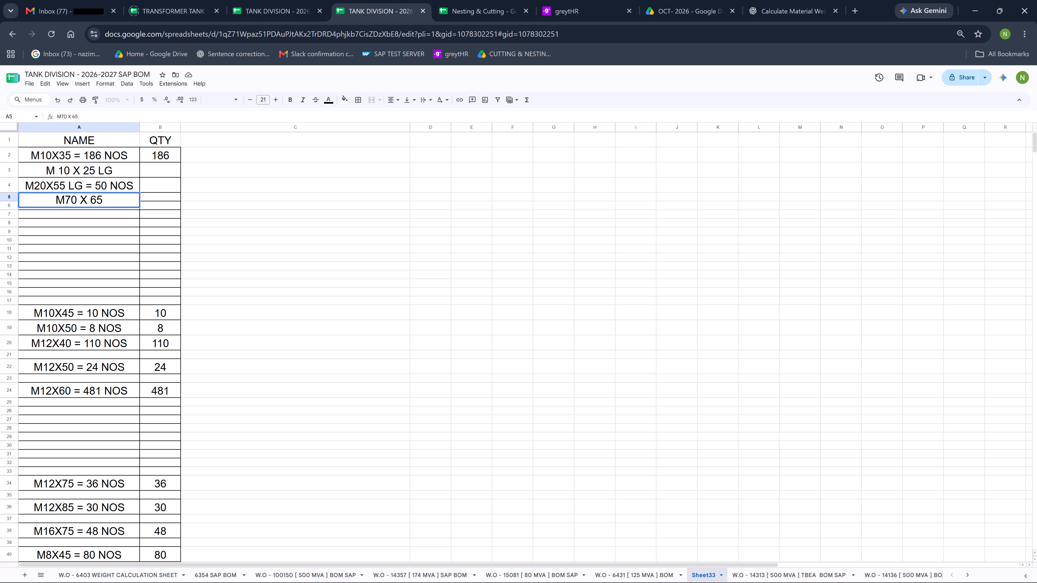
key("space")
type("LG")
key("space")
type("=")
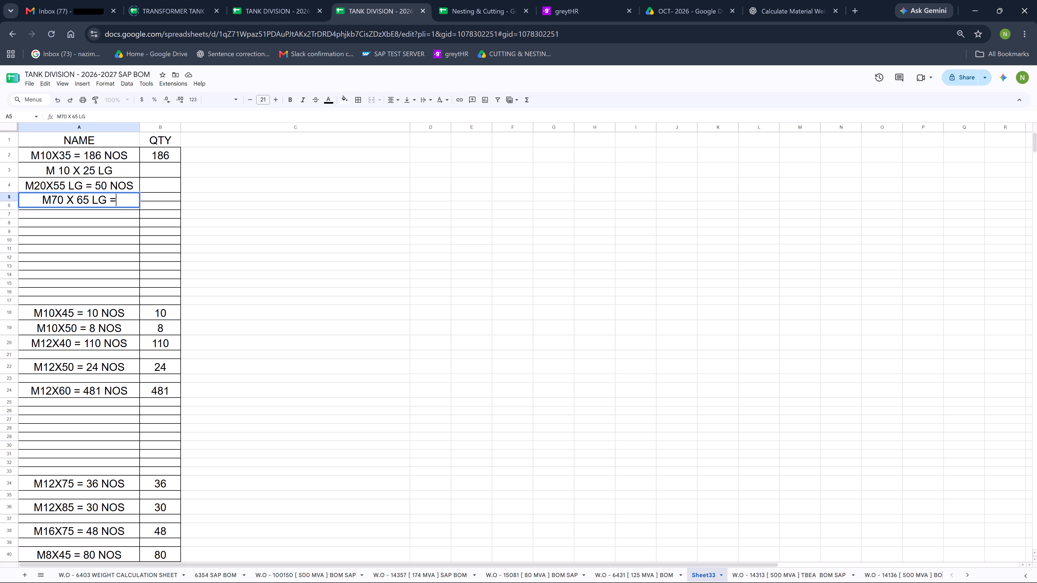
key("space")
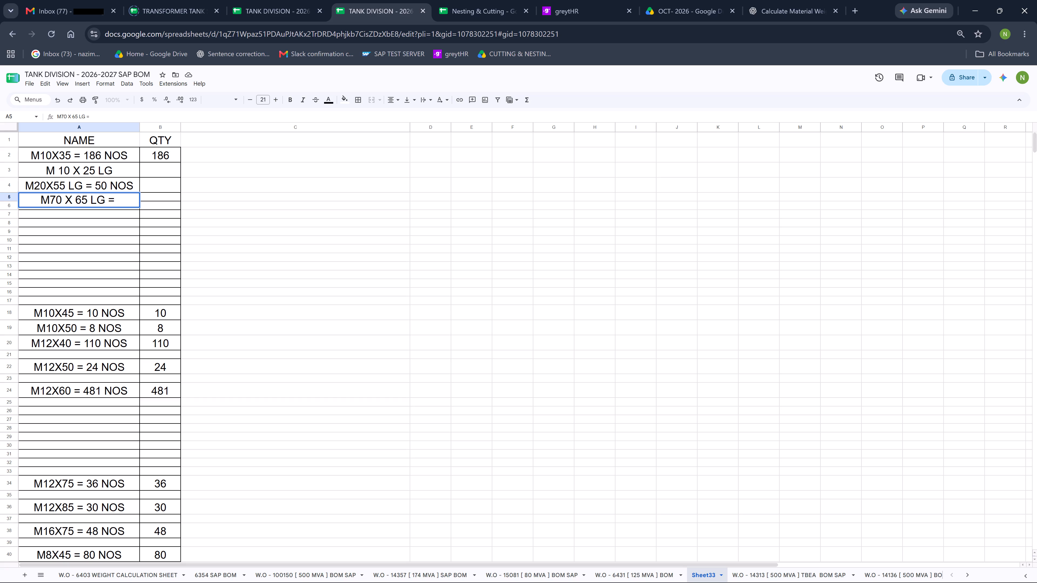
type("50")
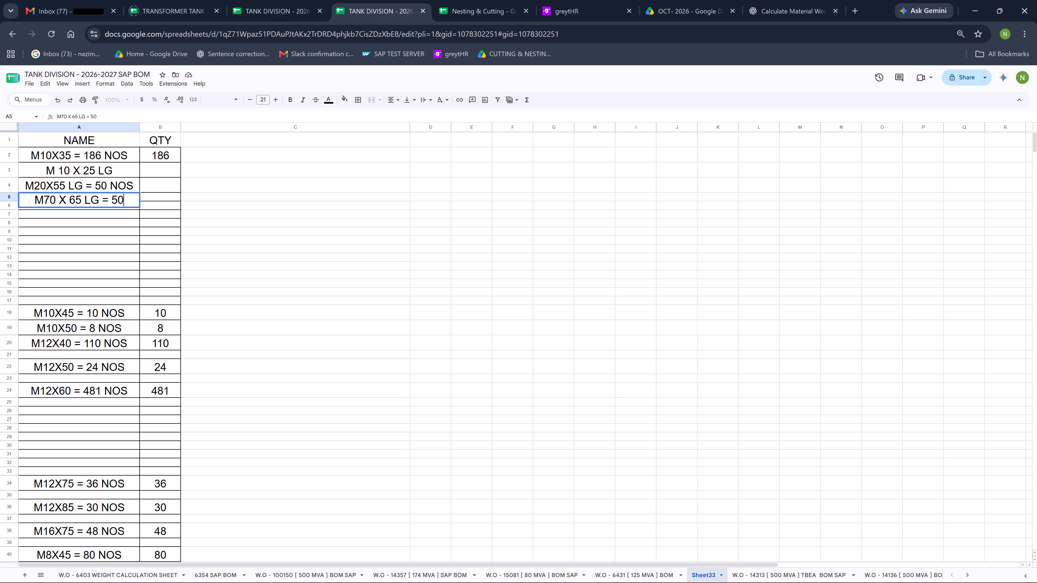
key("space")
type("NO")
key("s")
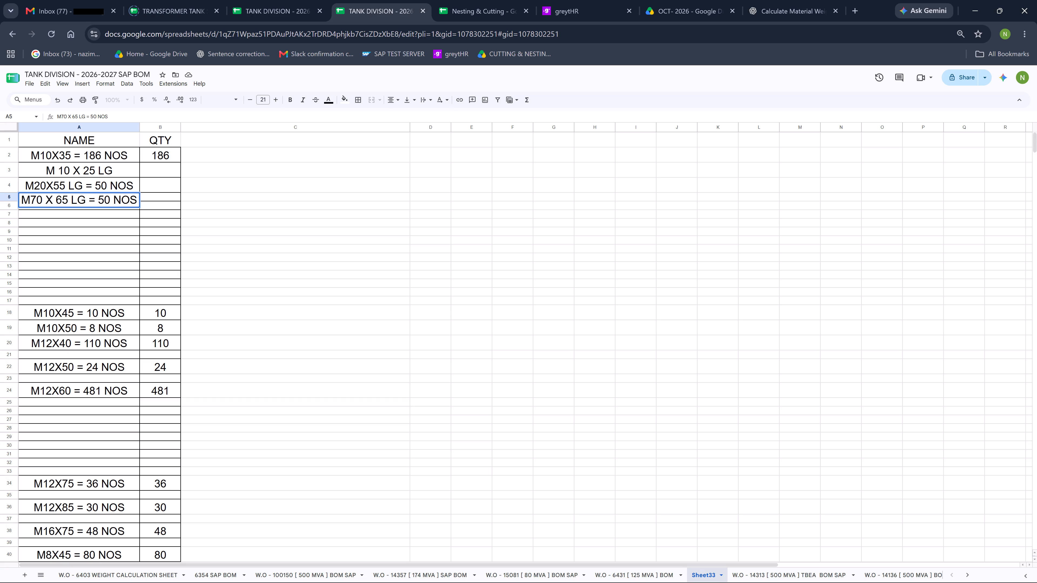
key("Return")
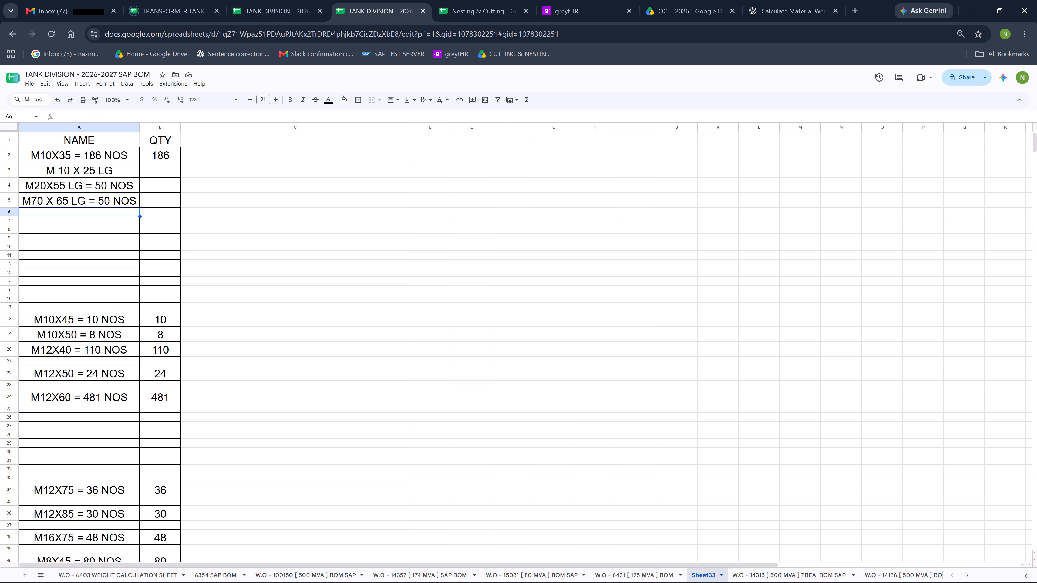
Enter M12 C 25 ;J - 50 LG in cell A6 of the NAME column.
key("Return")
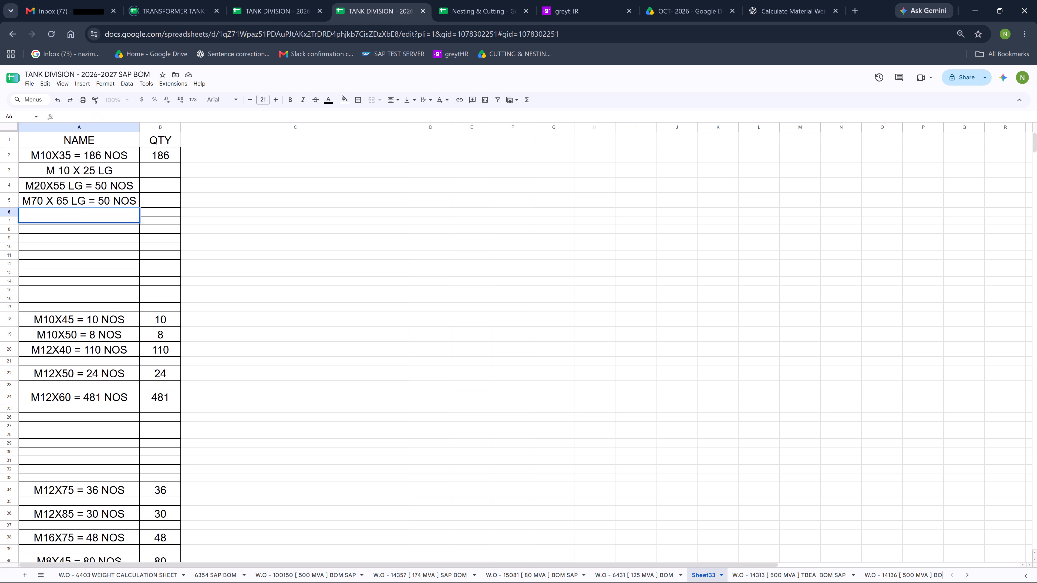
key("m")
type("12")
key("space")
type("C")
key("space")
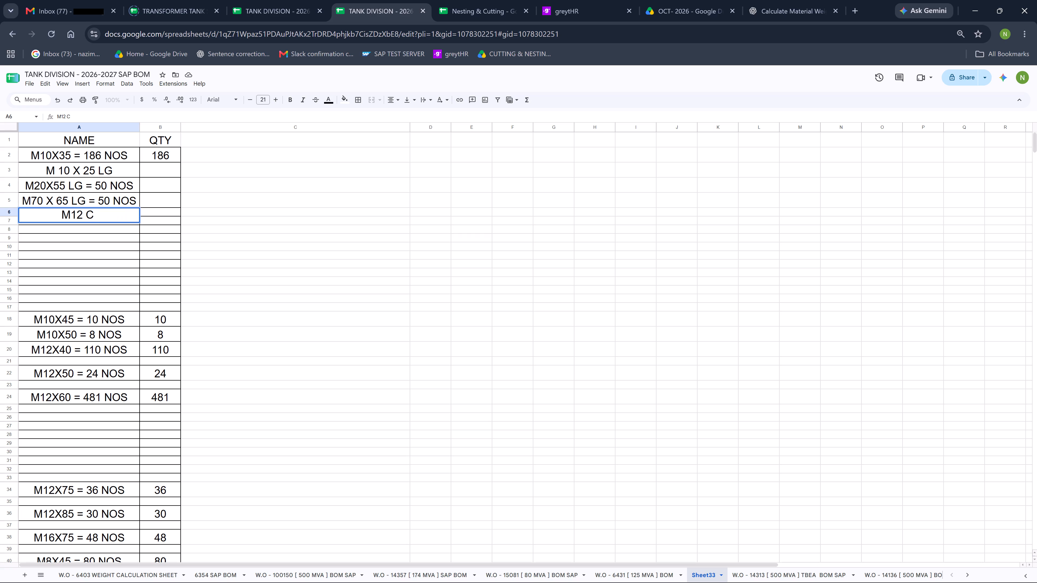
type("25")
key("space")
type(";J")
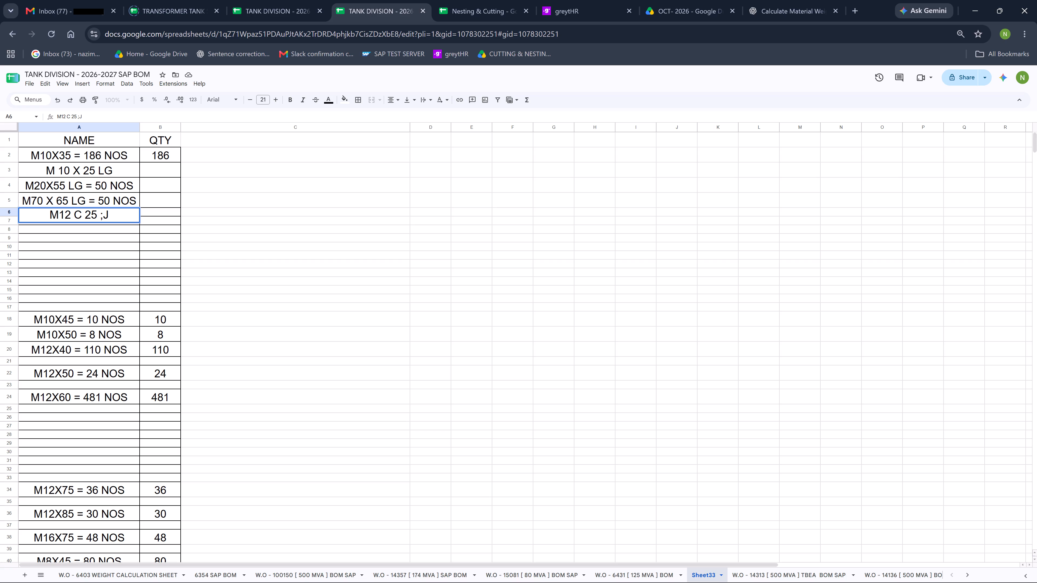
key("space")
key("minus")
key("space")
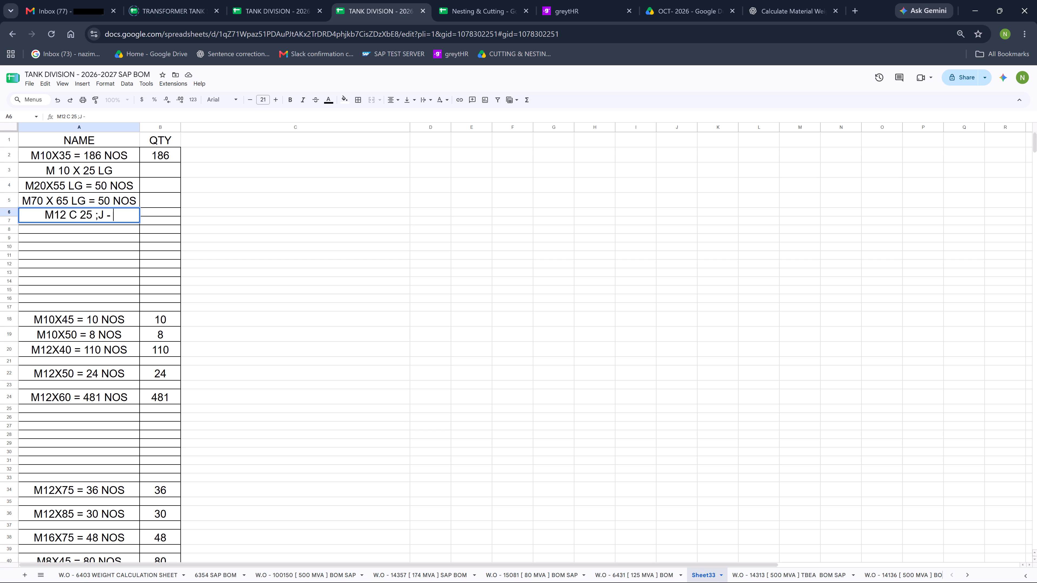
key("5")
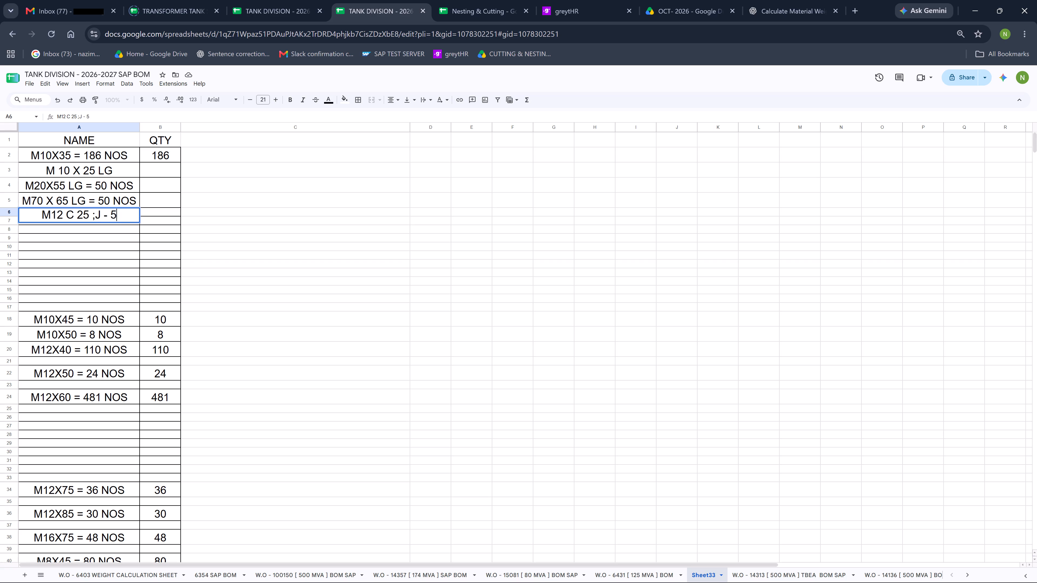
key("0")
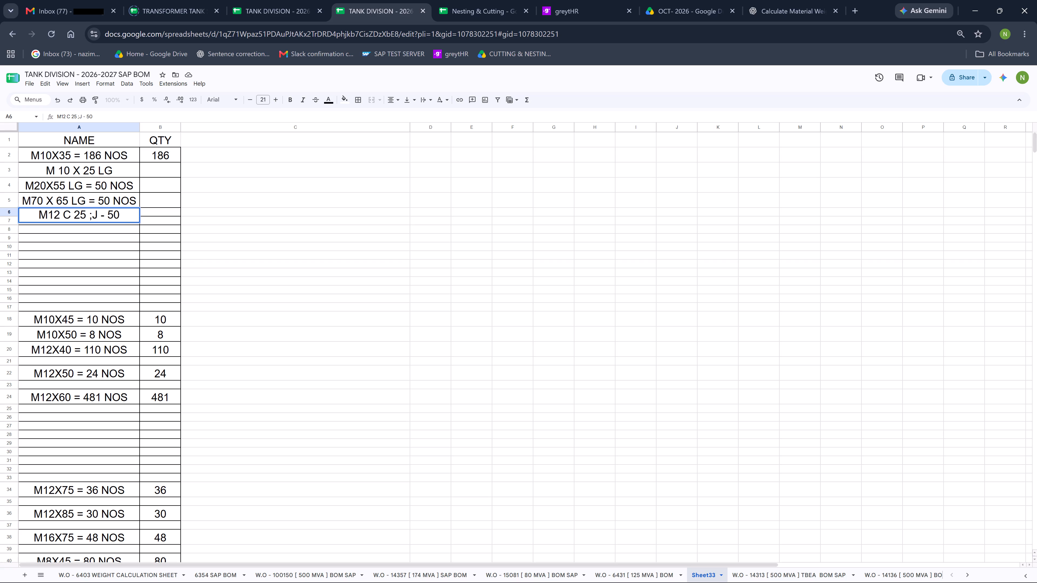
key("space")
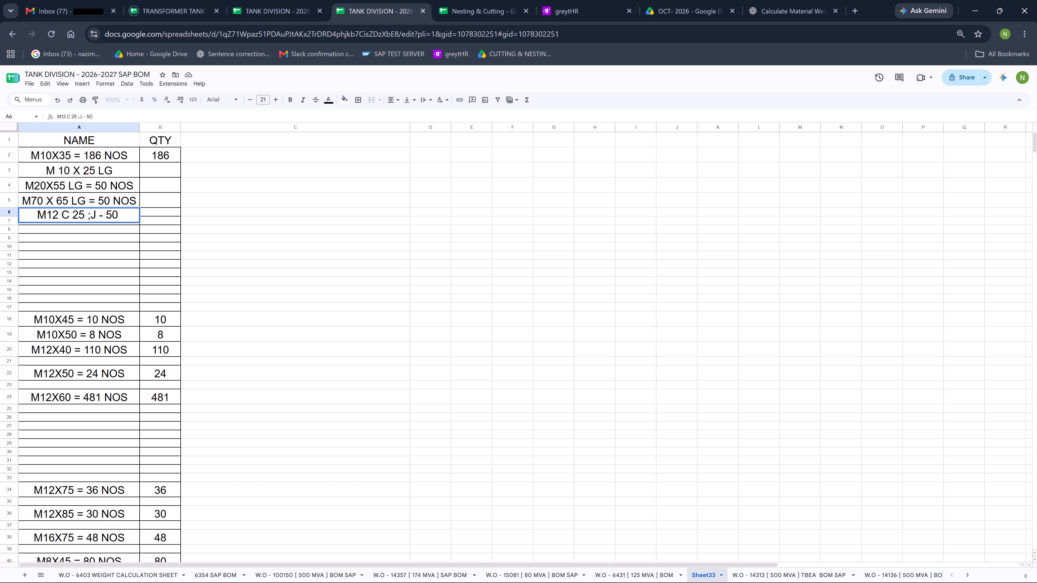
type("LG")
key("space")
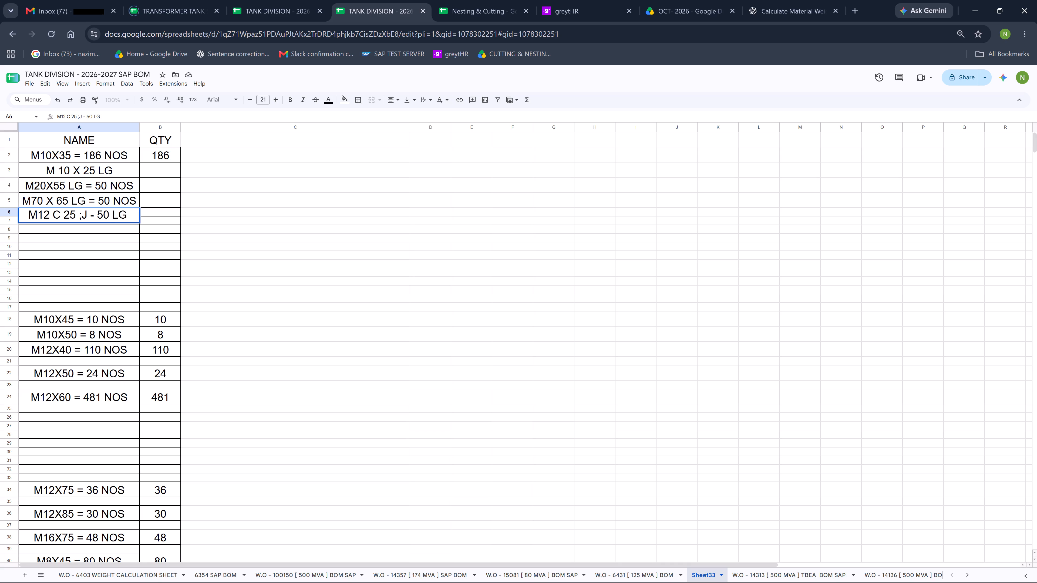
key("Return")
Copy the M8X50 = 1 NOS name and quantity from row 42 into row 43, directly below the bolt list.
scroll(22, 416, "up", 1)
scroll(22, 416, "down", 2)
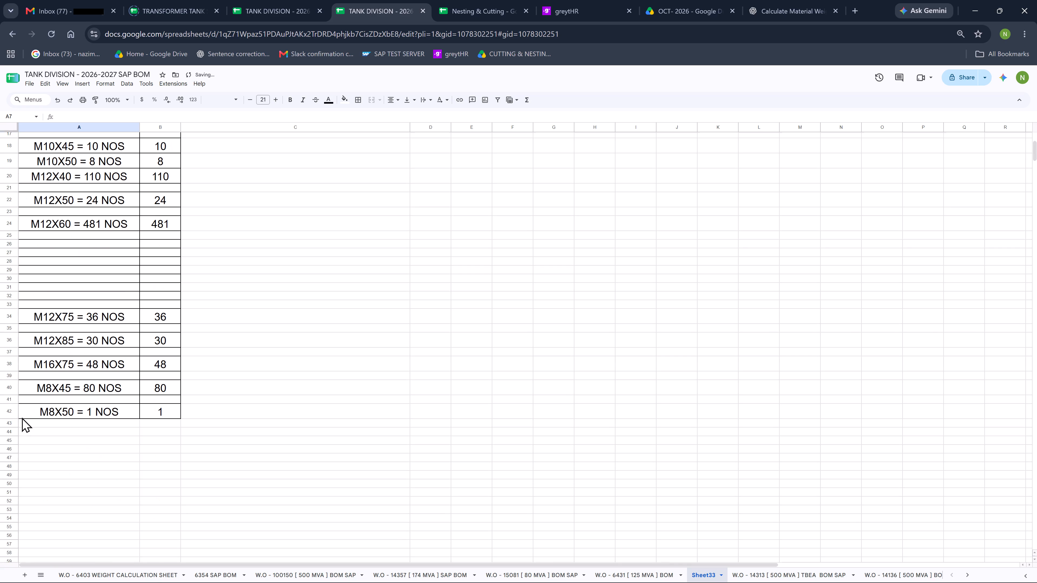
scroll(21, 415, "down", 1)
left_click(31, 339)
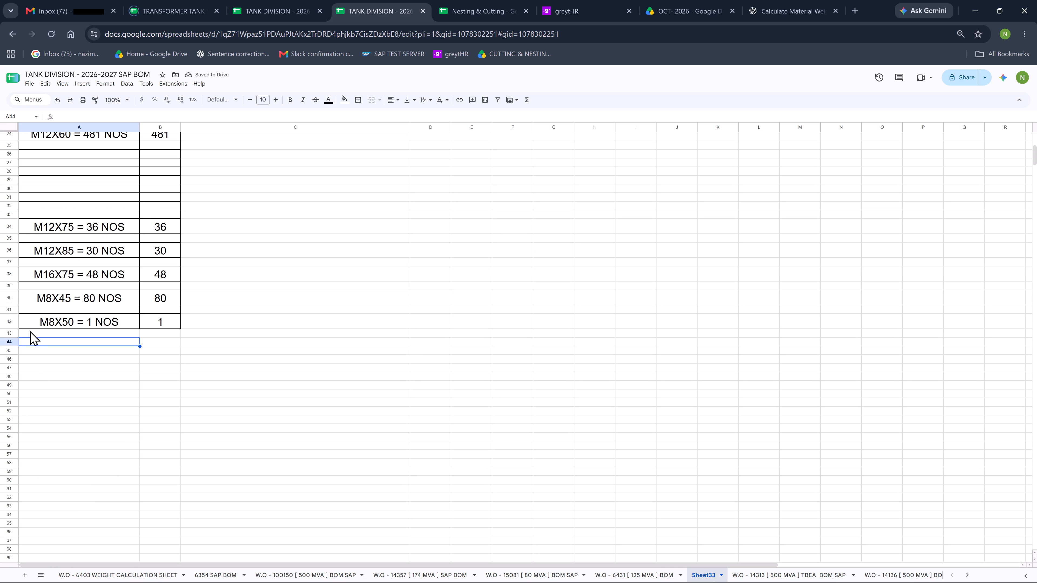
left_click(30, 328)
left_click(59, 322)
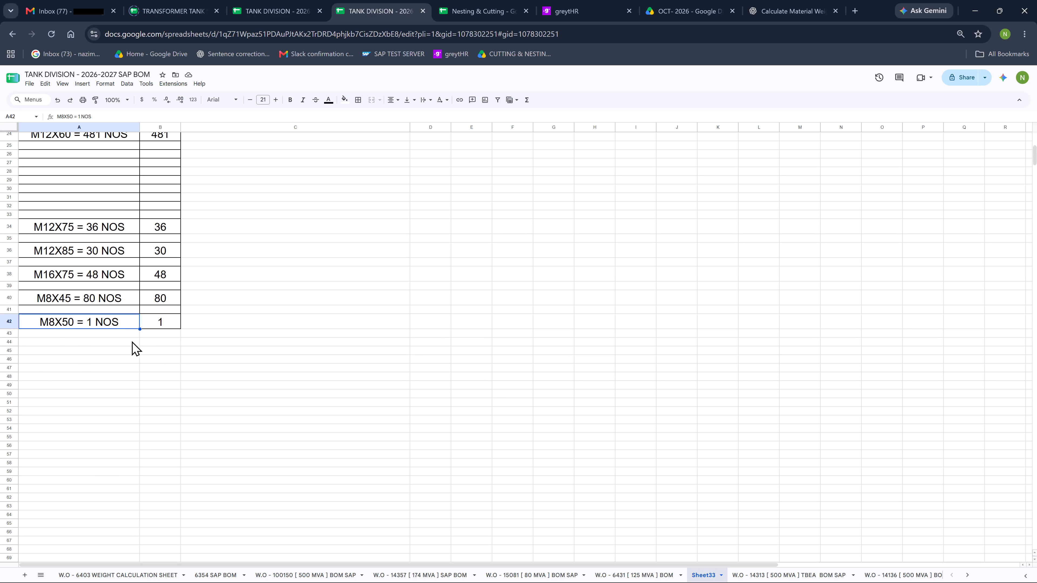
left_click_drag(102, 323, 169, 323)
right_click(117, 318)
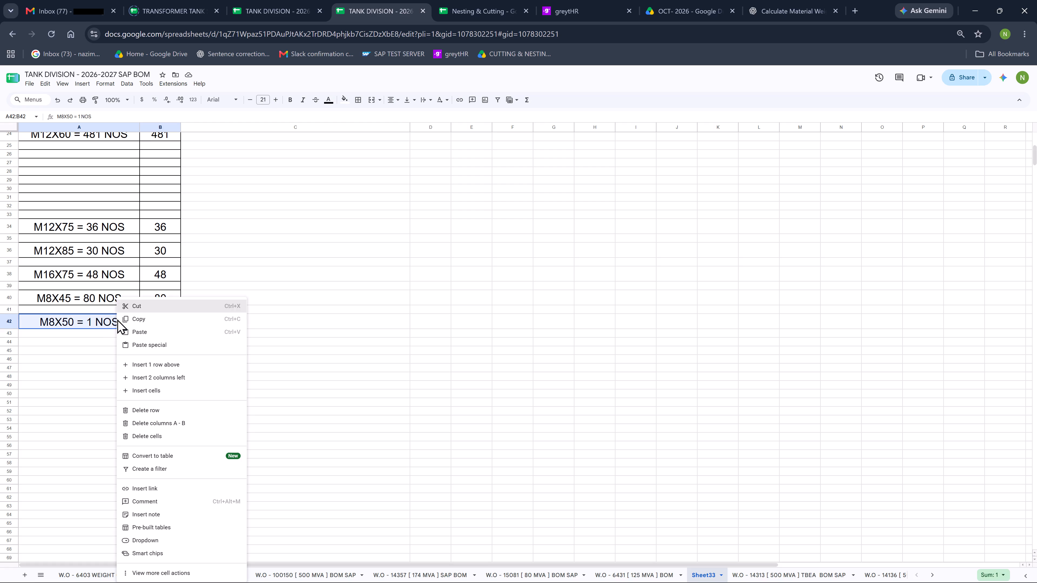
left_click(138, 321)
left_click(74, 333)
right_click(74, 333)
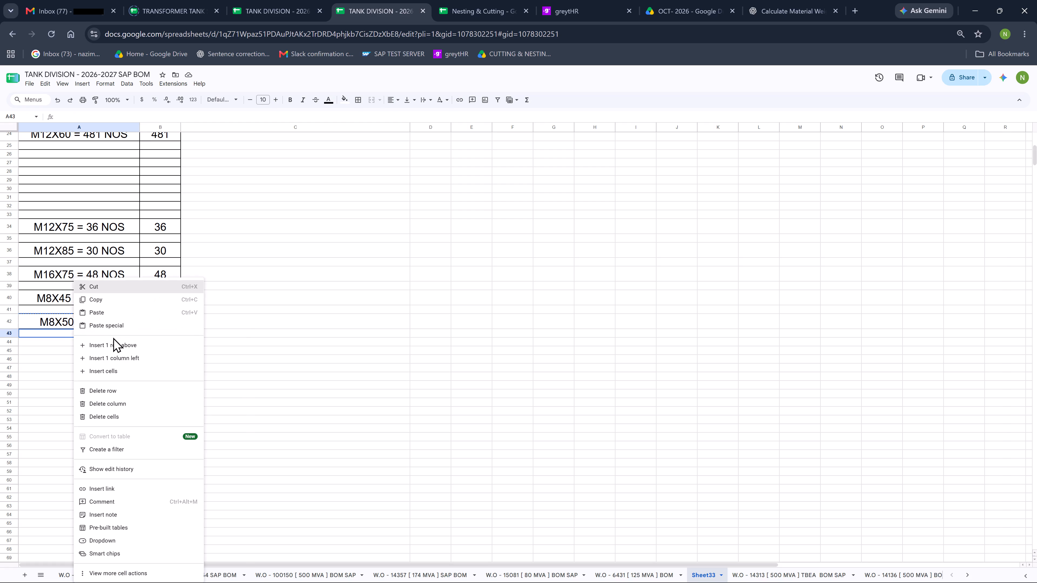
left_click(112, 314)
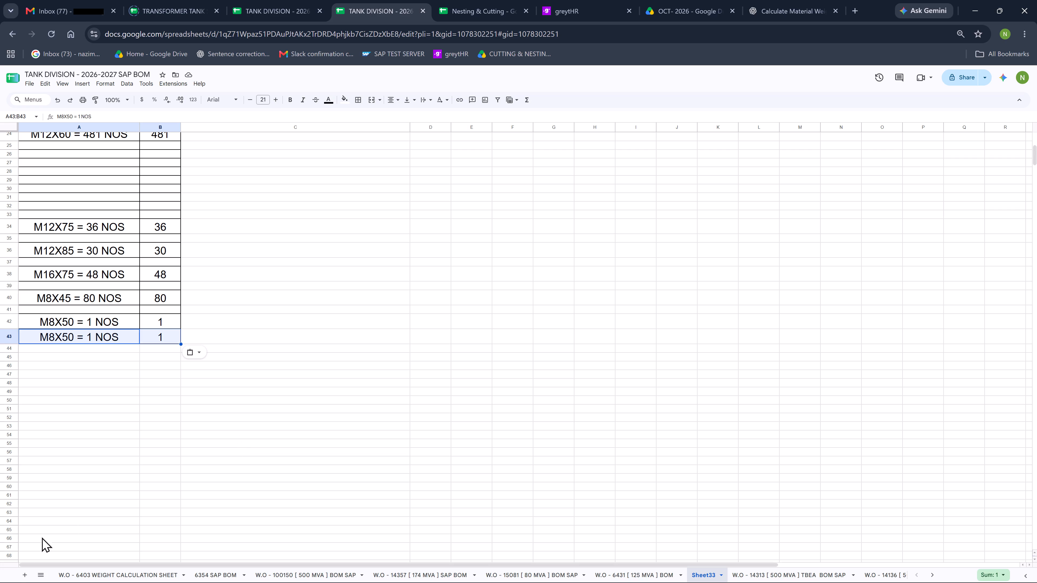
Paste the copied M8X50 = 1 NOS name and quantity into the empty row 41.
left_click(57, 308)
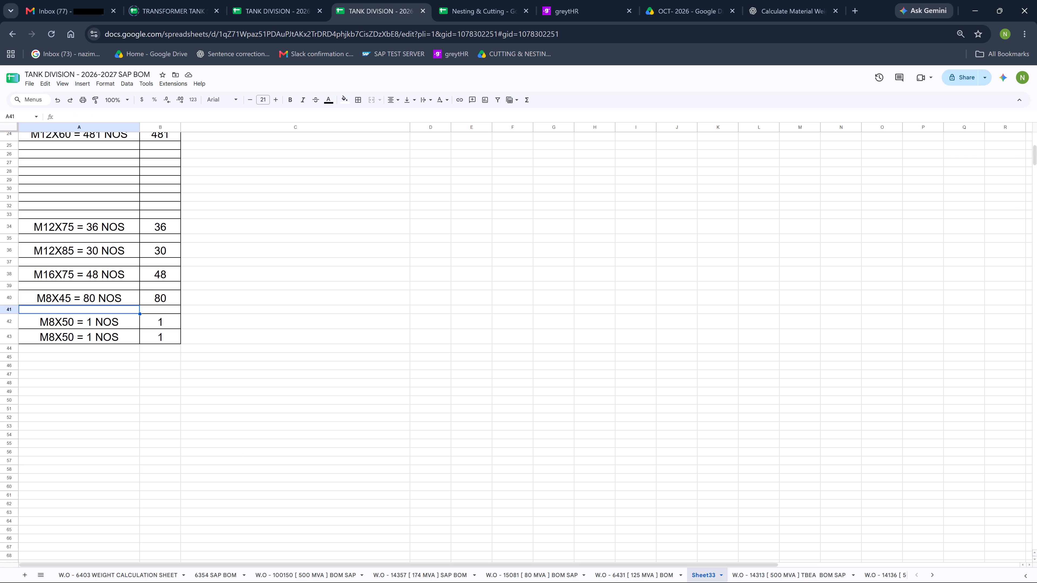
key("ctrl+v")
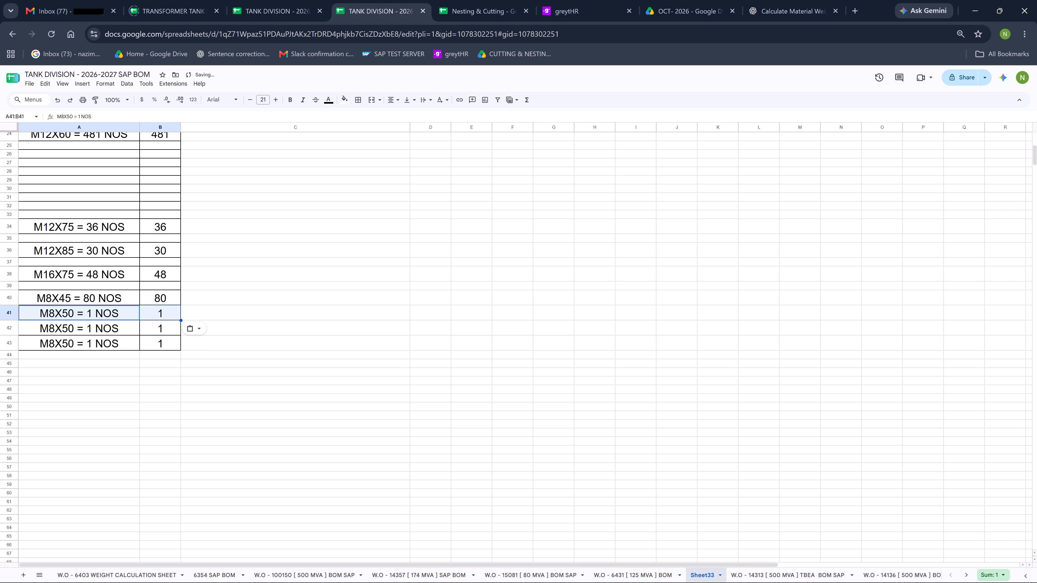
Enter M20 X 65 LG in cell A7 of the NAME column.
scroll(42, 394, "up", 11)
left_click(58, 310)
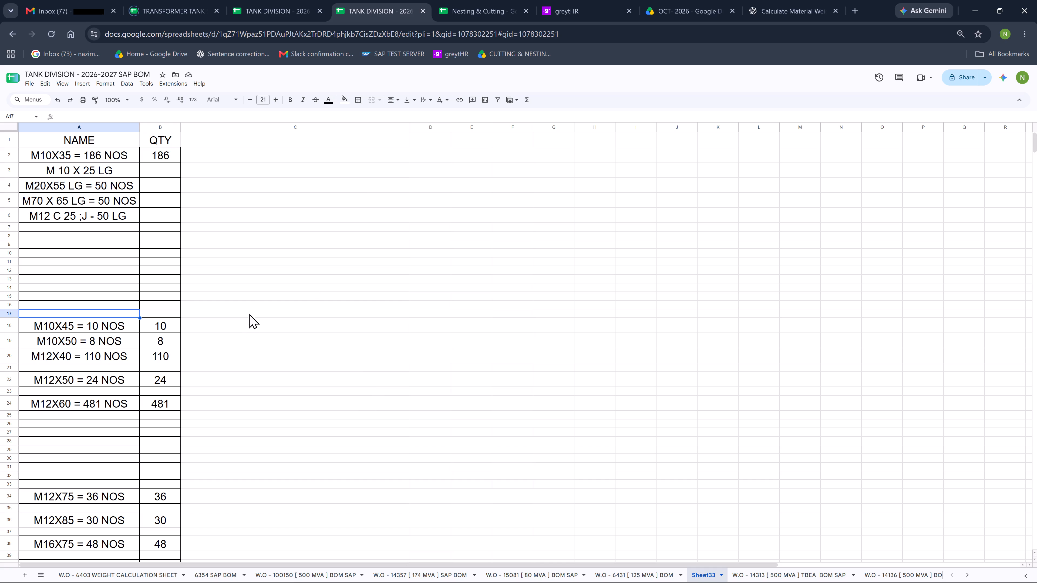
scroll(92, 317, "up", 5)
left_click(64, 225)
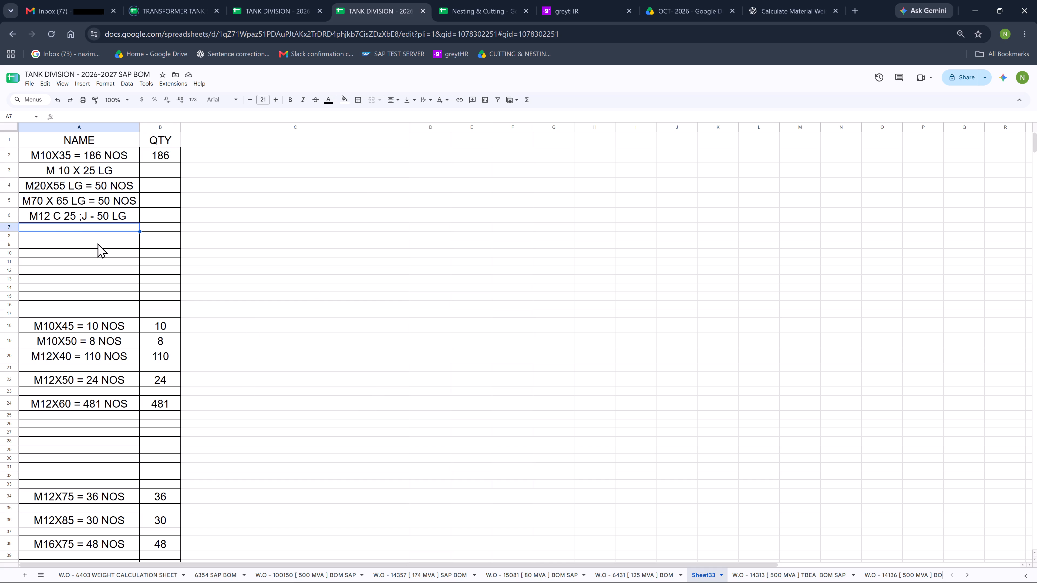
key("m")
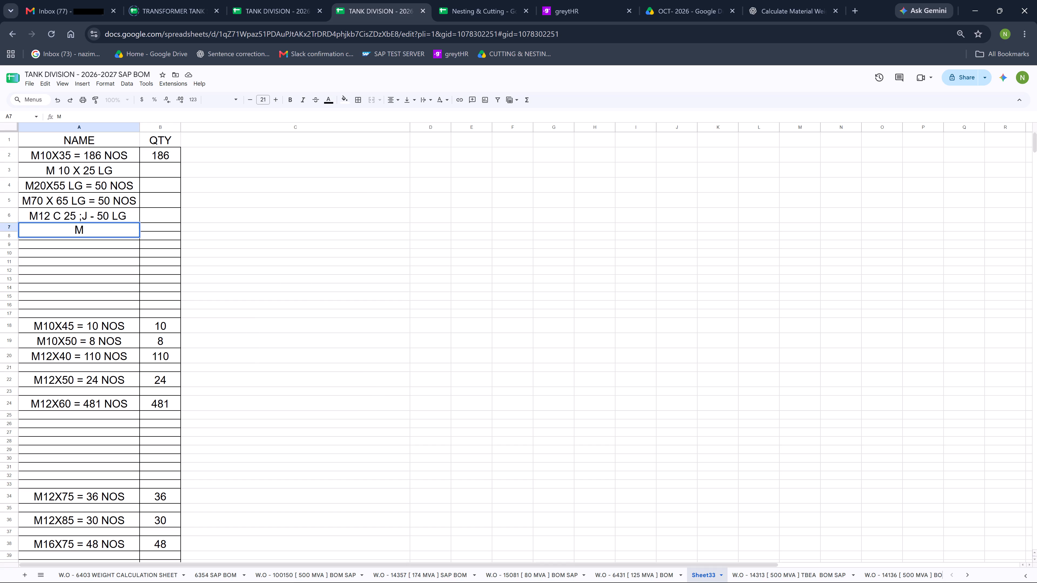
type("20")
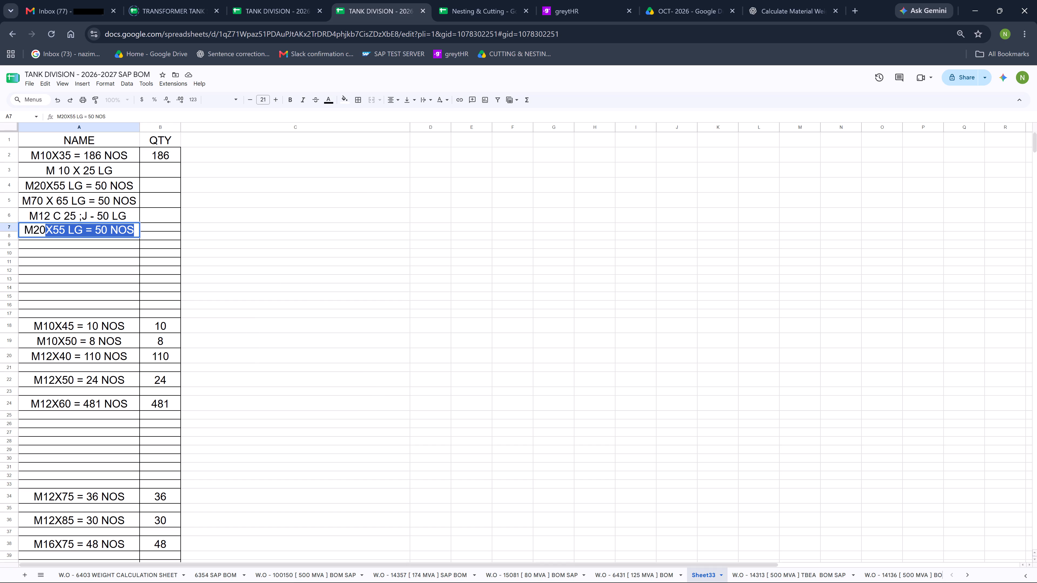
key("space")
type("X")
key("space")
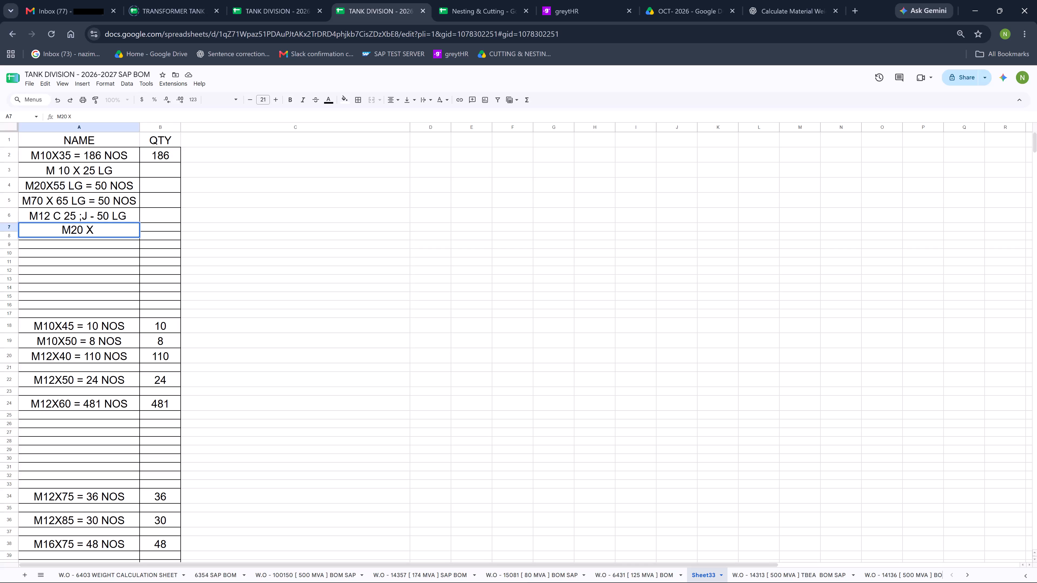
type("65")
key("space")
type("LG")
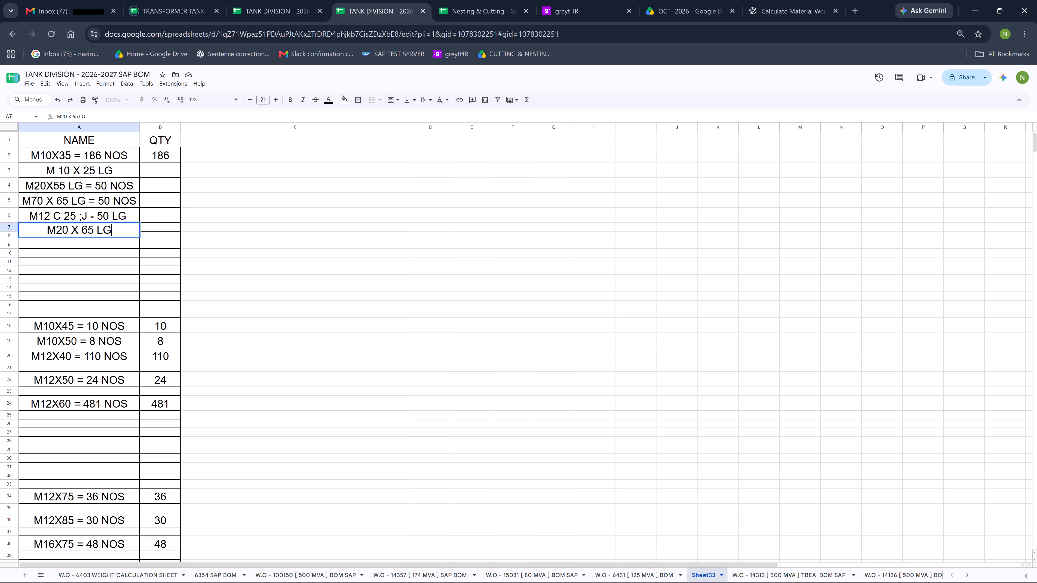
key("Return")
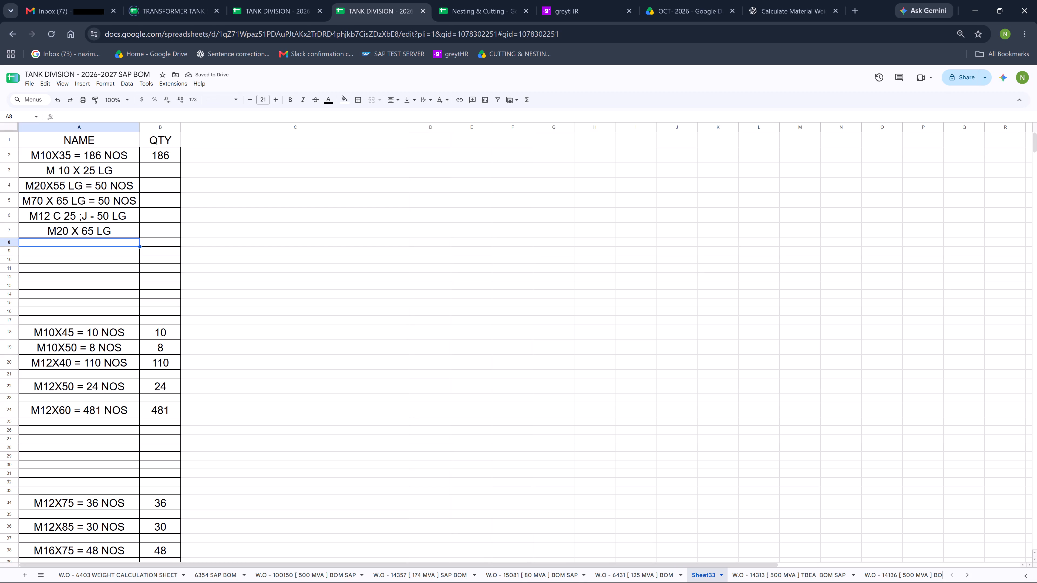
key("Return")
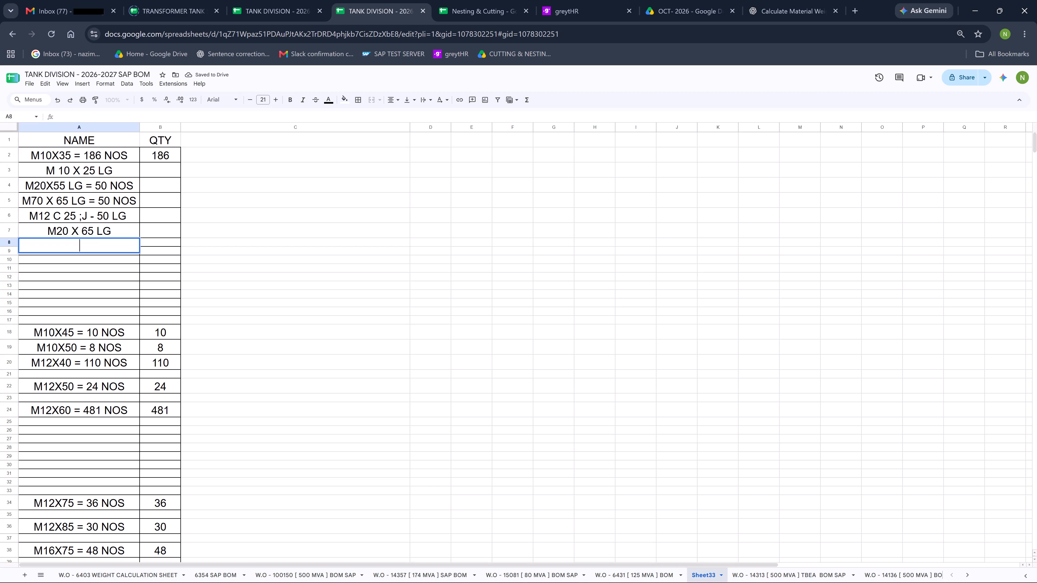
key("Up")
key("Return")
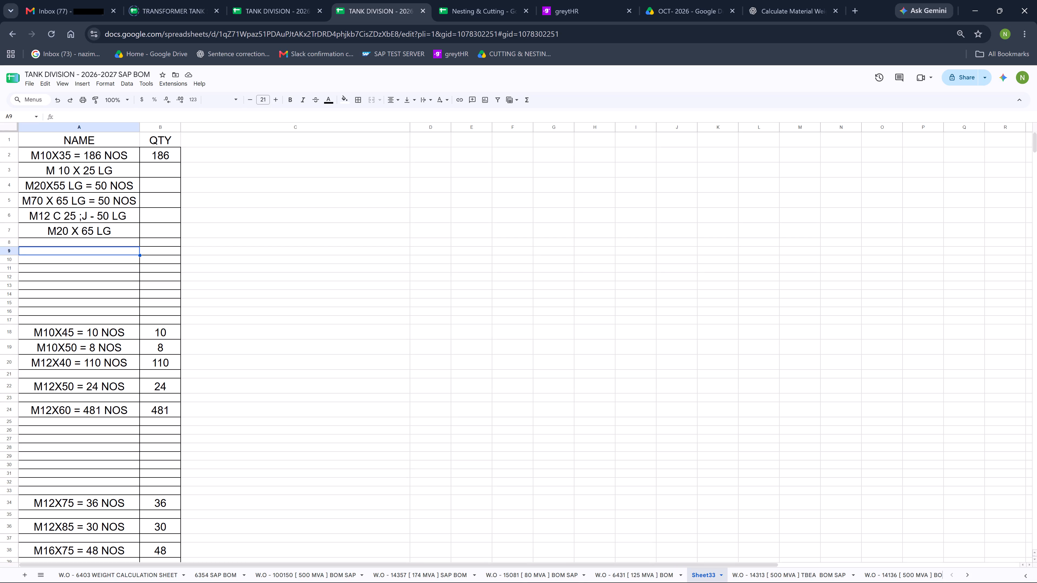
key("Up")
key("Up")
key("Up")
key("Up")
Enter M65 X 185 LG in cell A8 of the NAME column.
key("Down")
key("Down")
key("Down")
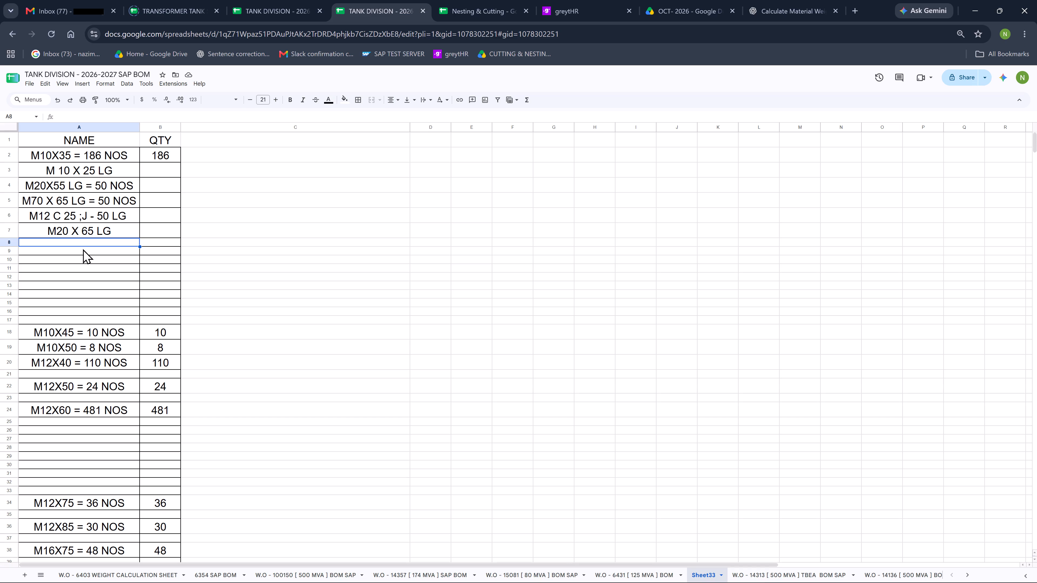
key("m")
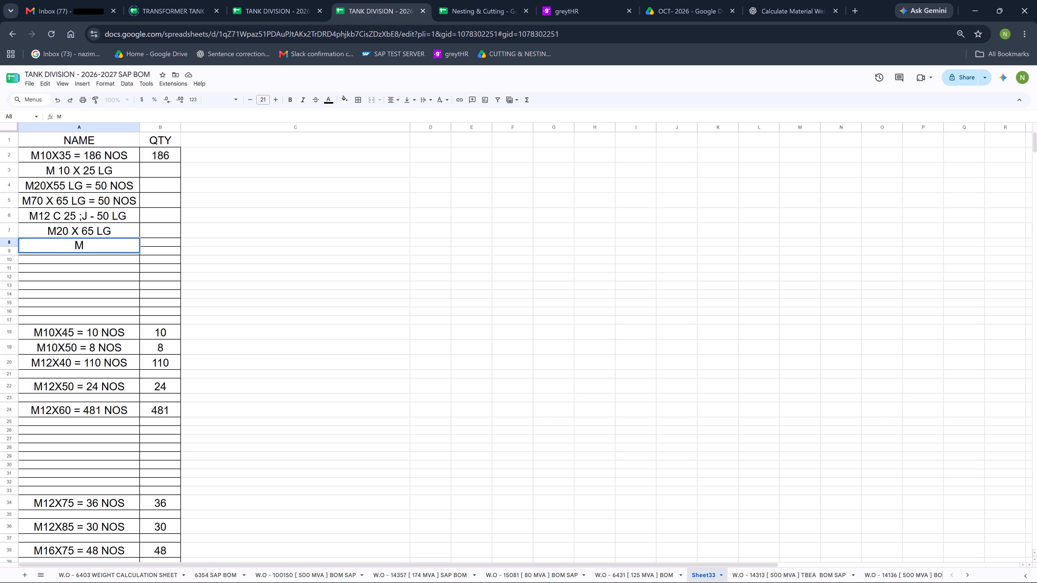
type("65")
key("space")
type("X")
key("space")
type("185")
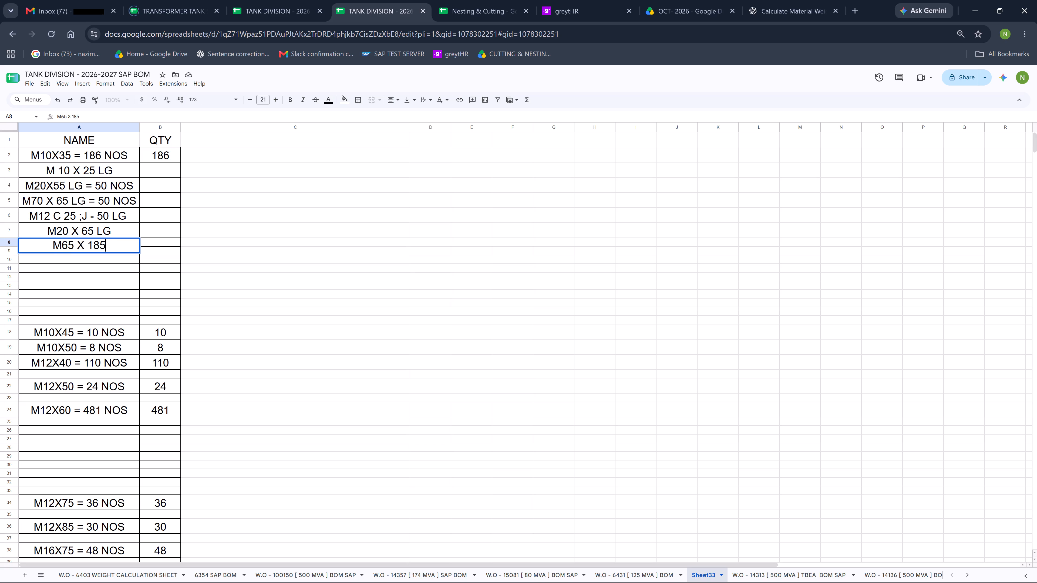
key("space")
type("LG")
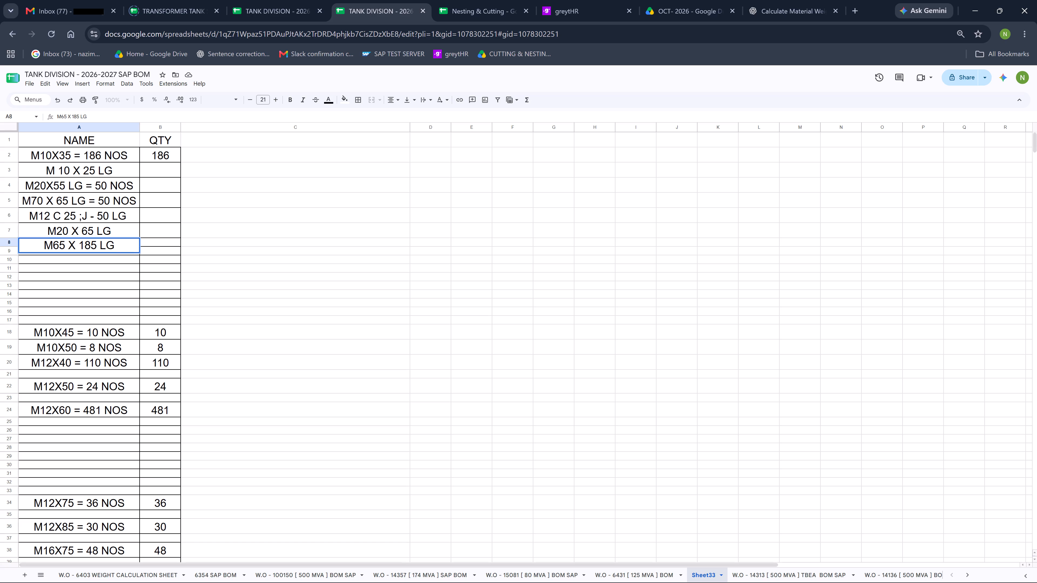
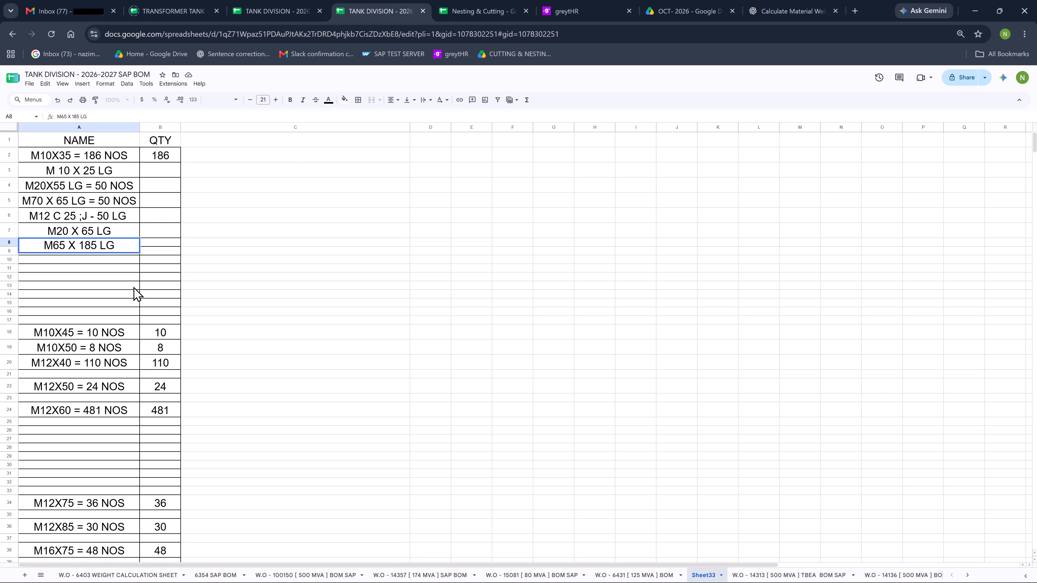
Enter M25 X 562 LG in cell A9 of the NAME column.
left_click(102, 264)
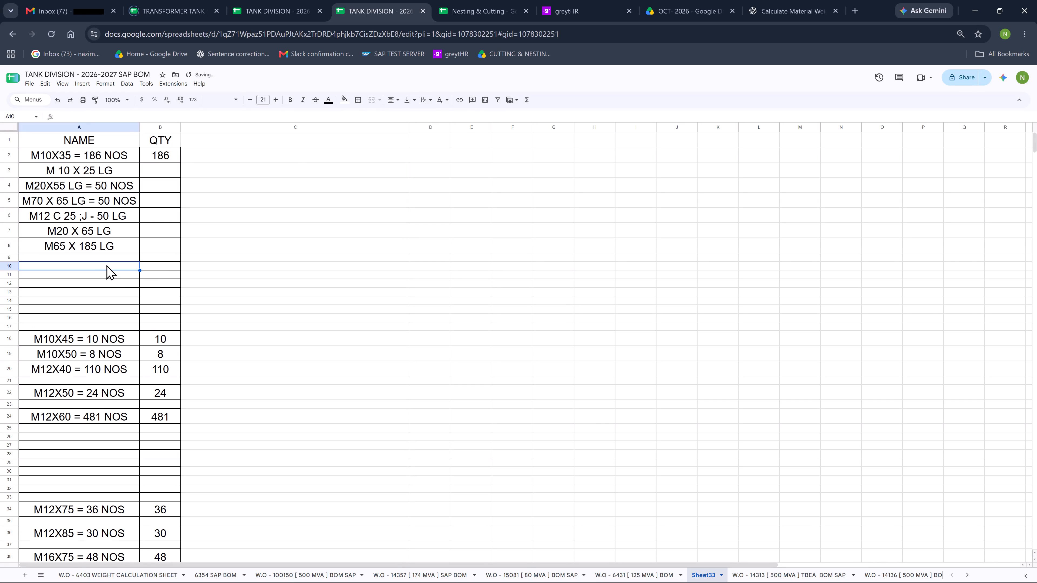
key("Up")
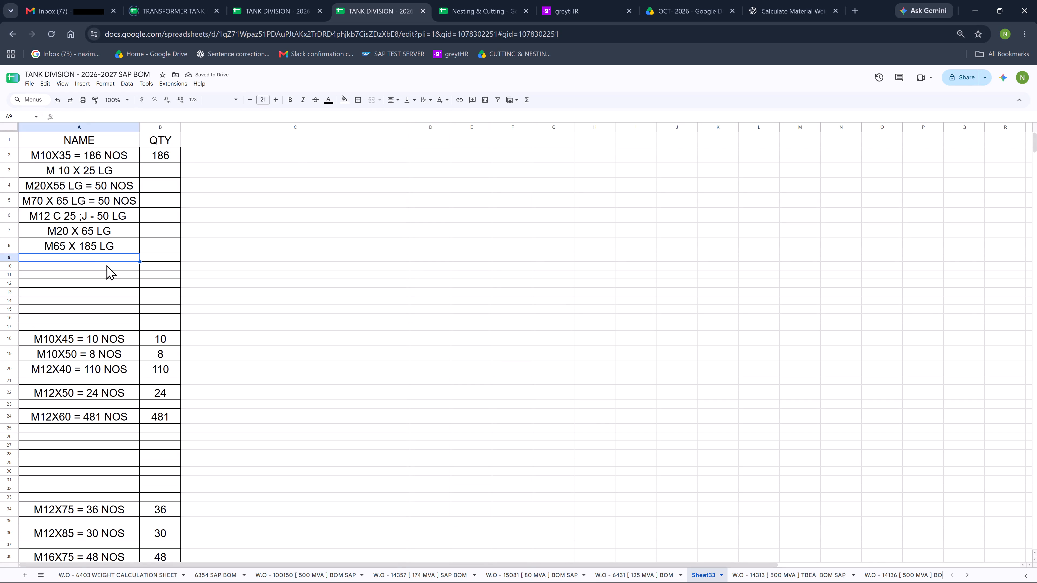
key("m")
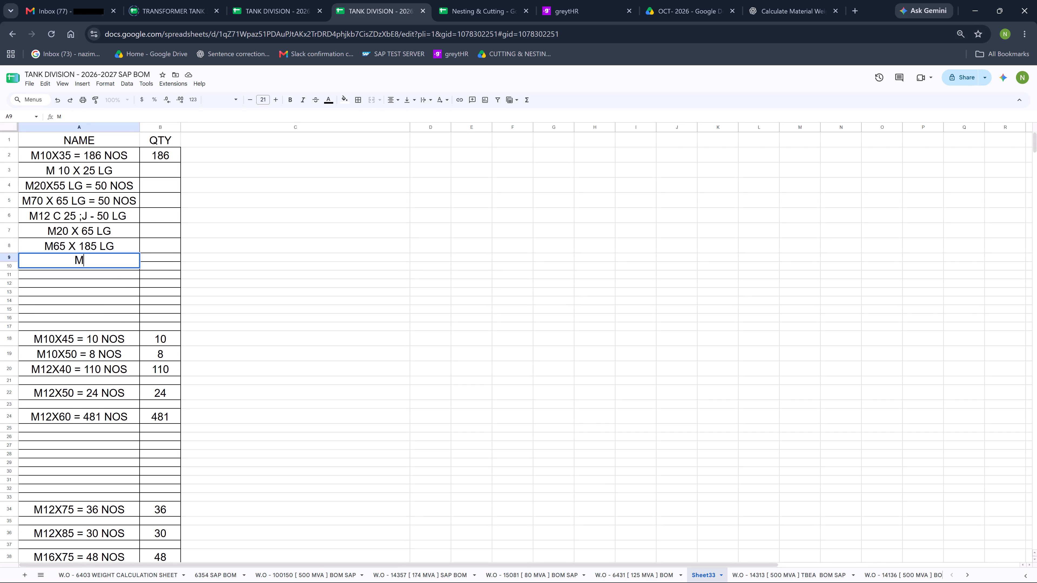
type("25")
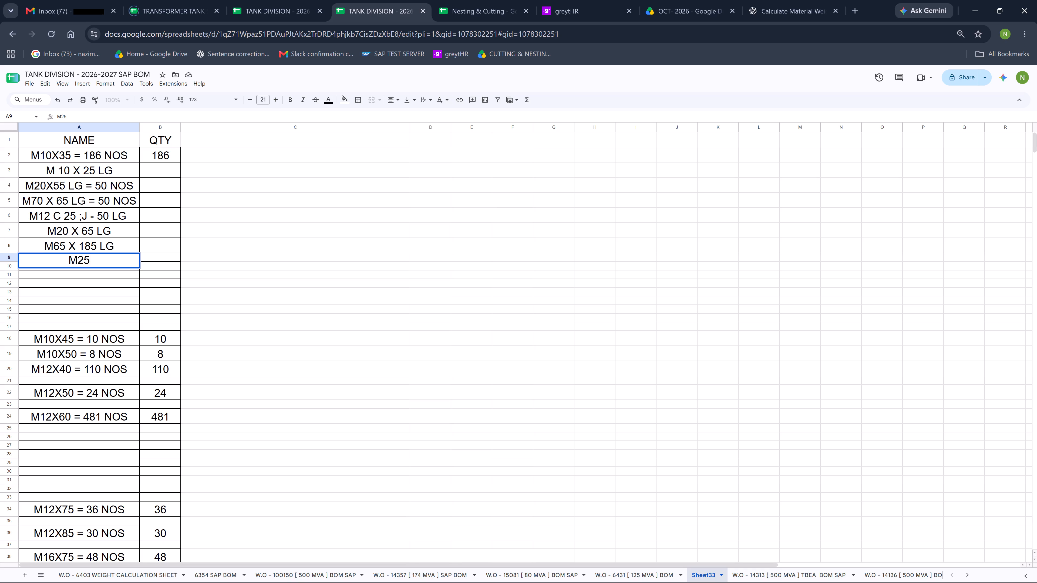
key("space")
type("X")
key("space")
type("562")
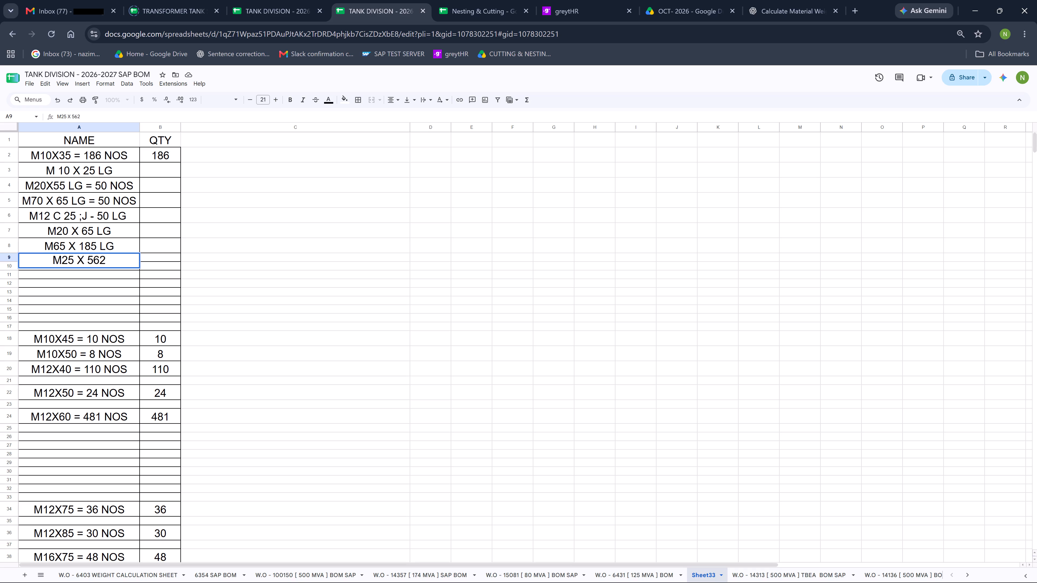
key("space")
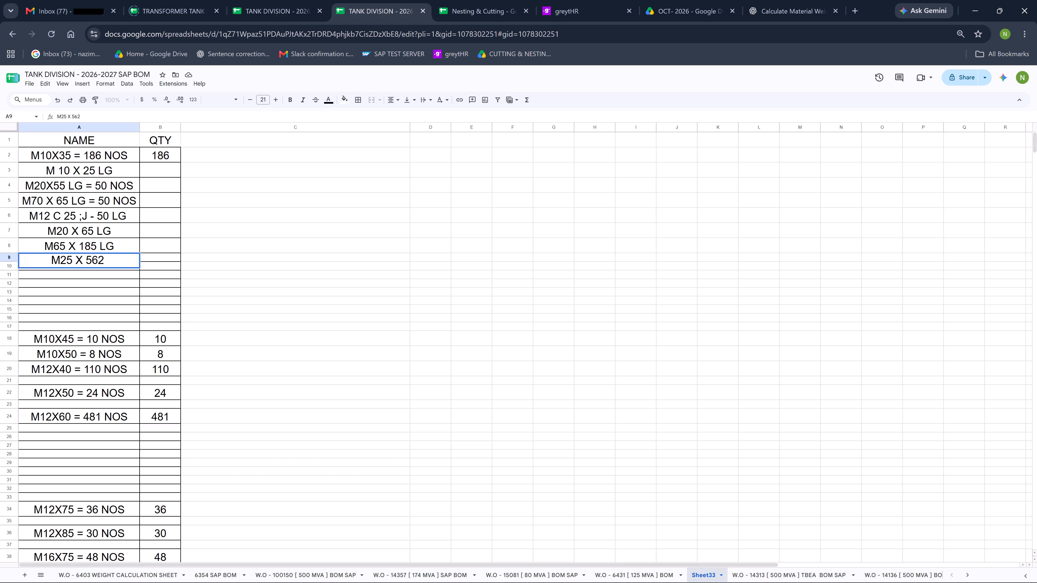
key("l")
key("g")
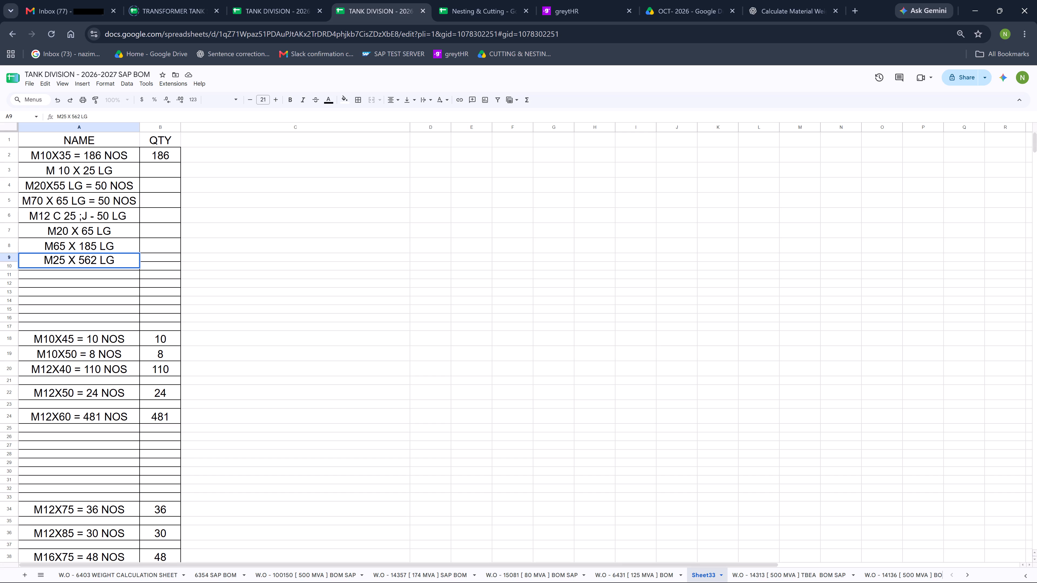
key("Return")
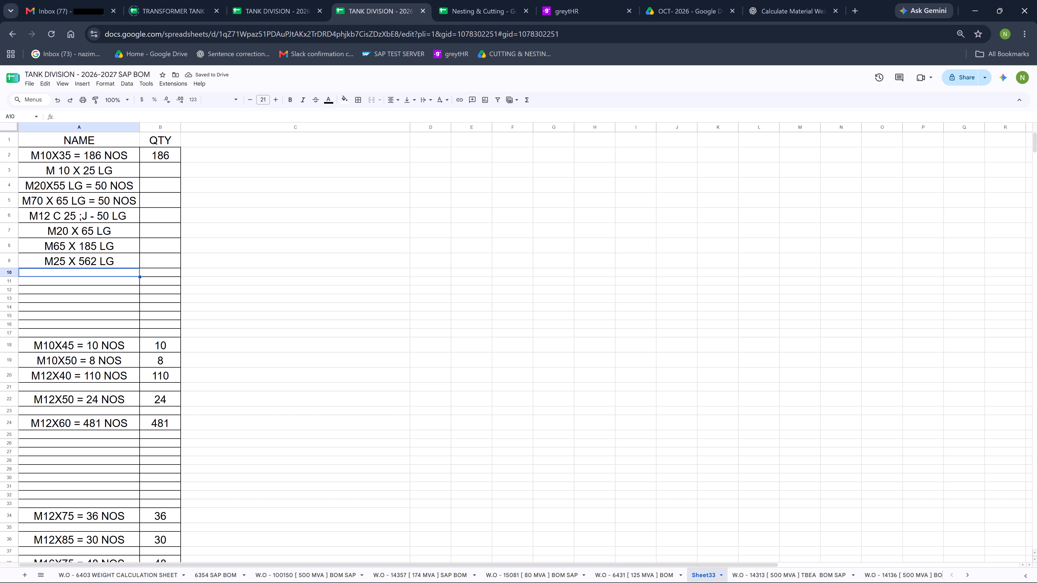
Go to the empty QTY cell B3 beside M 10 X 25 LG to fill in the quantities.
key("Right")
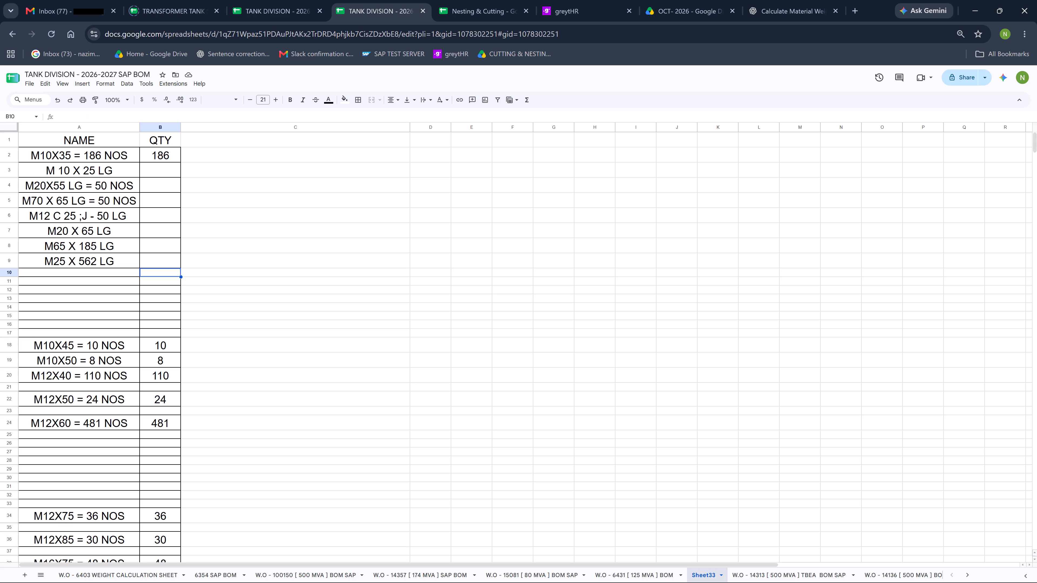
key("Up")
key("Up")
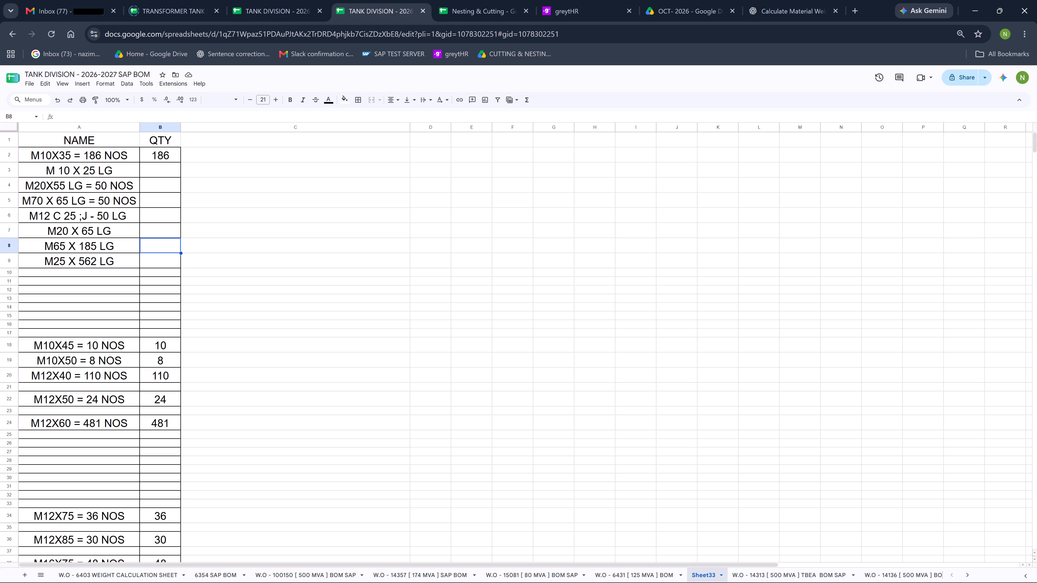
key("Up")
key("Up")
key("Up")
key("Up")
key("Up")
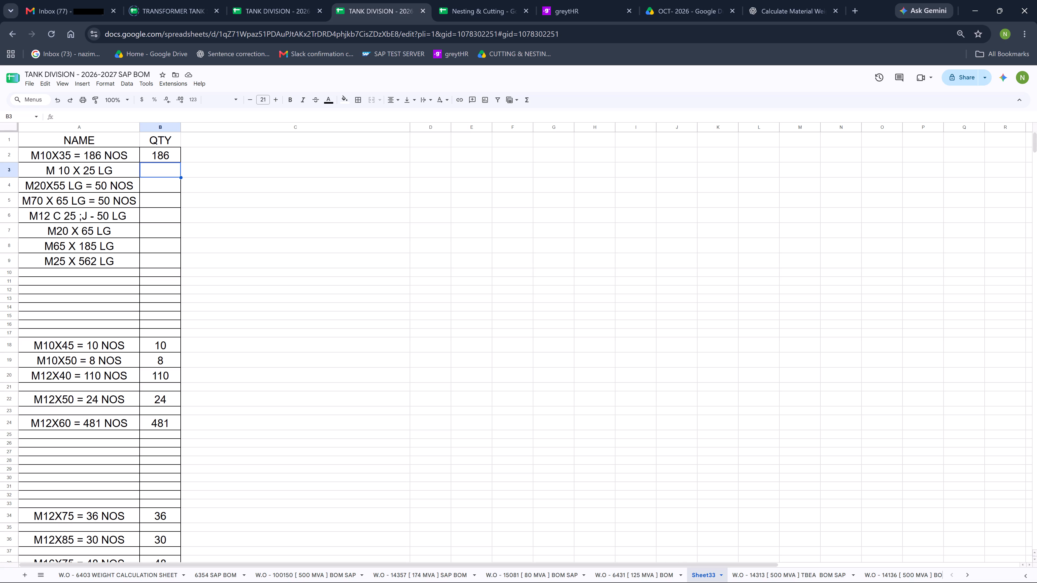
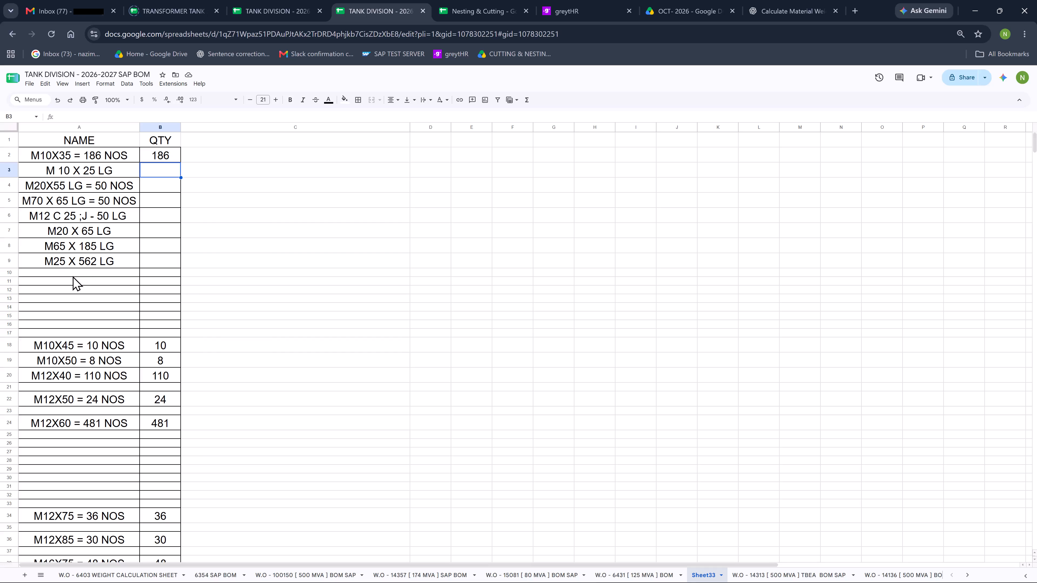
Enter M16 X 55 LG in cell A10 of the NAME column, below M25 X 562 LG.
left_click(73, 276)
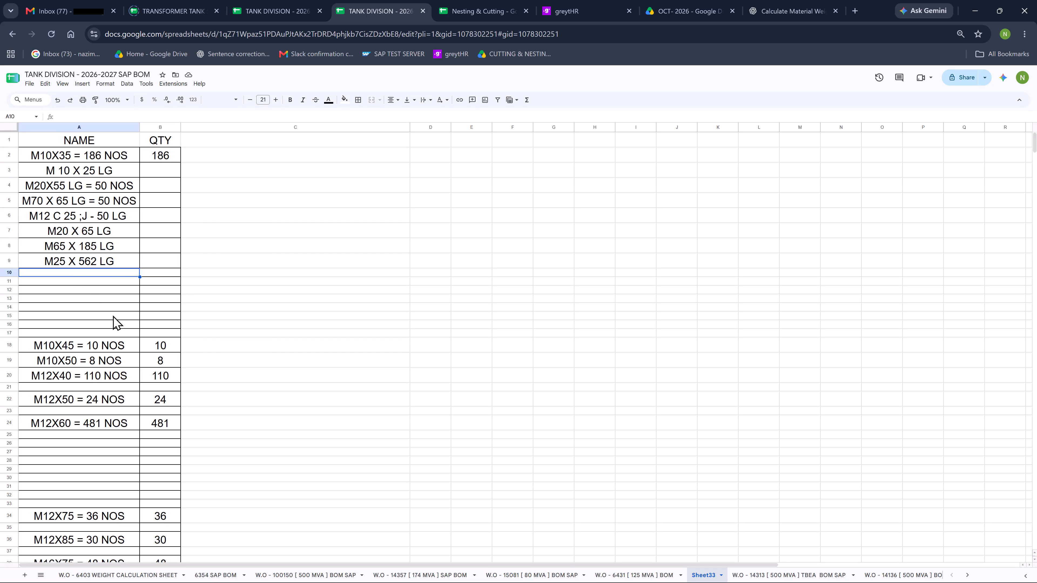
key("m")
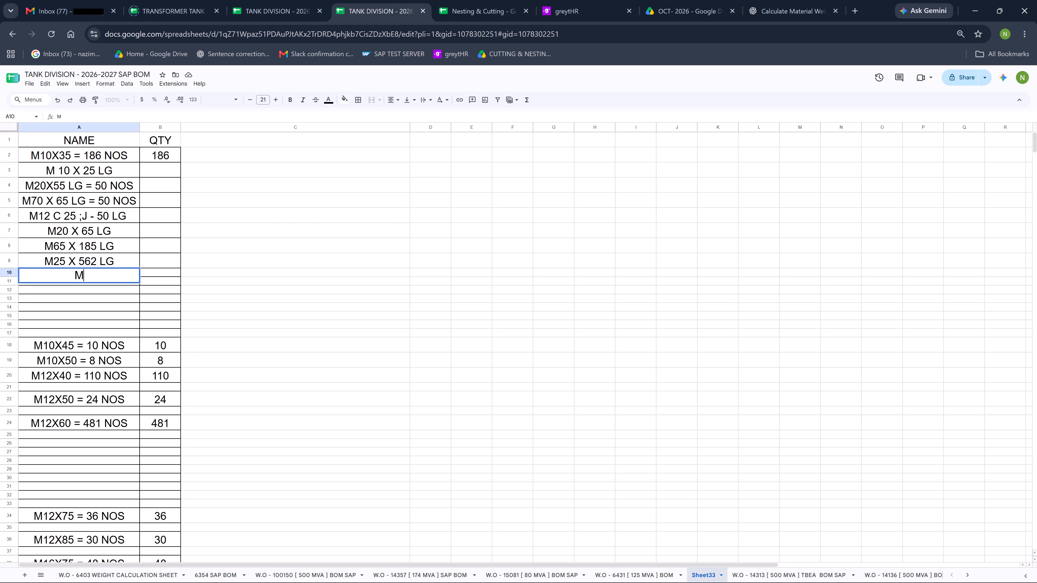
type("16")
key("space")
type("X")
key("space")
type("55")
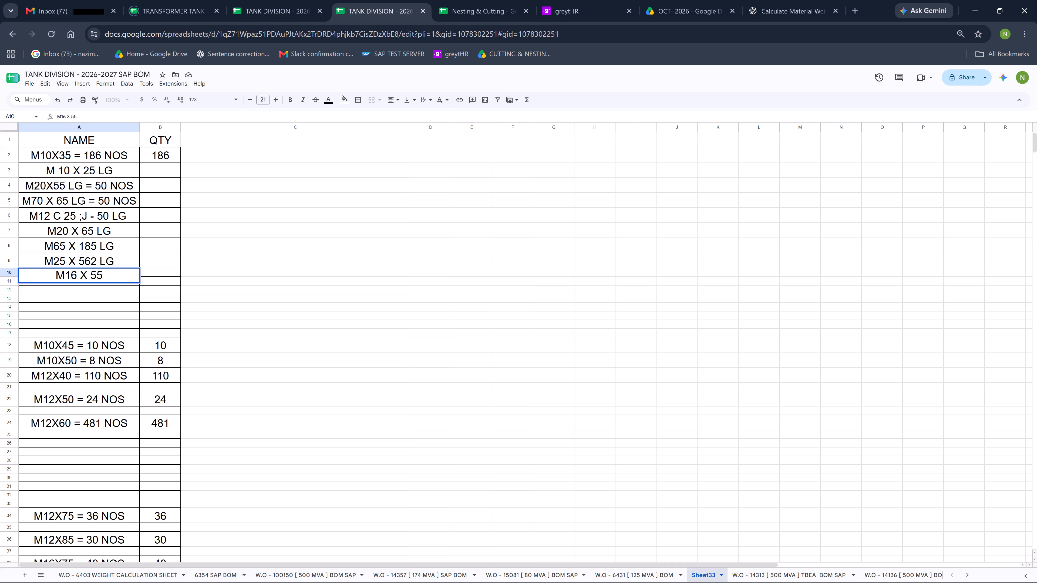
key("space")
type("LG")
key("space")
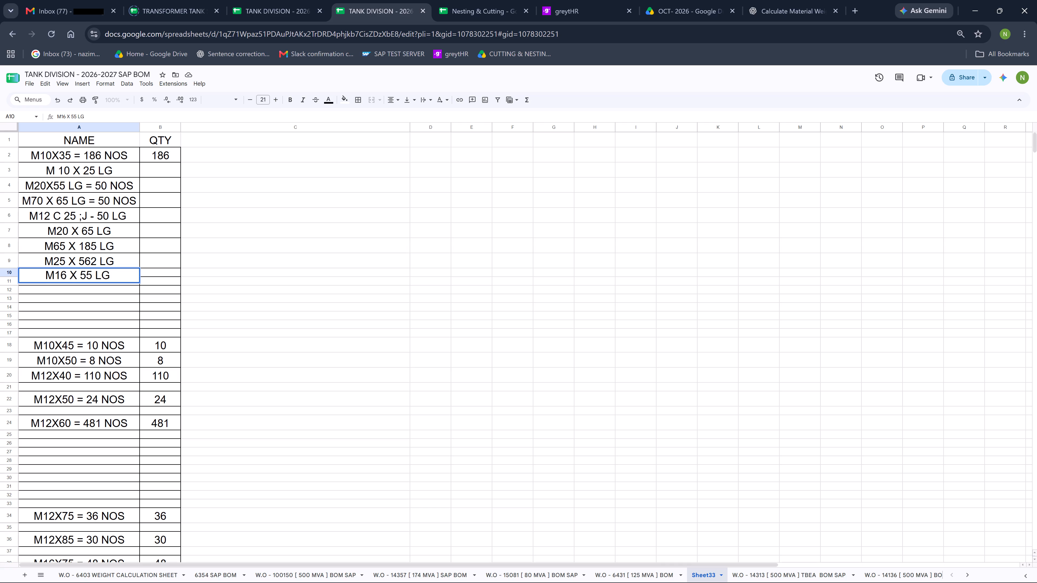
key("Return")
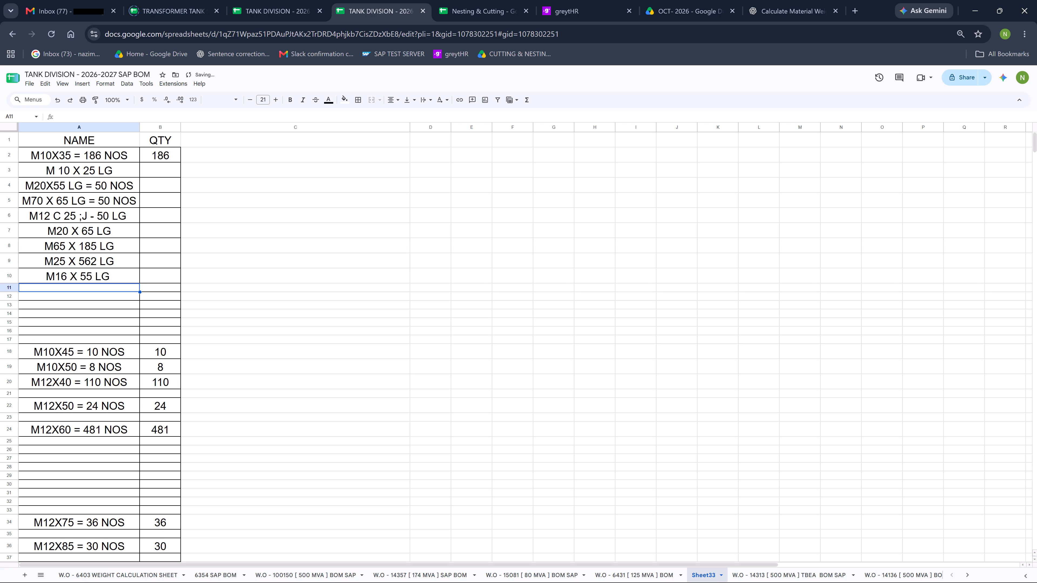
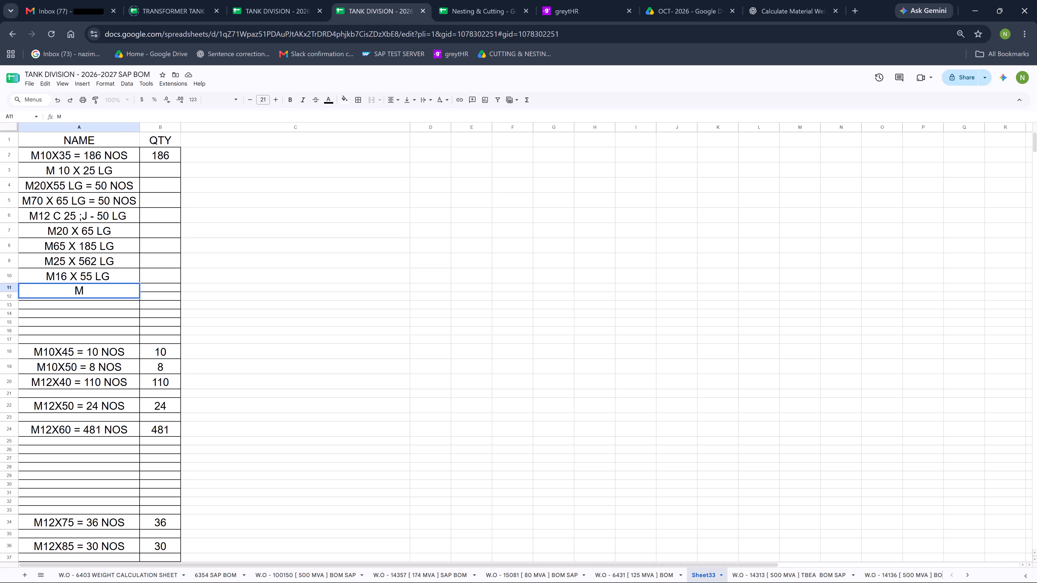
Enter M20 X 95 LG in cell A11 of the NAME column, below M16 X 55 LG.
type("20")
key("space")
type("X")
key("space")
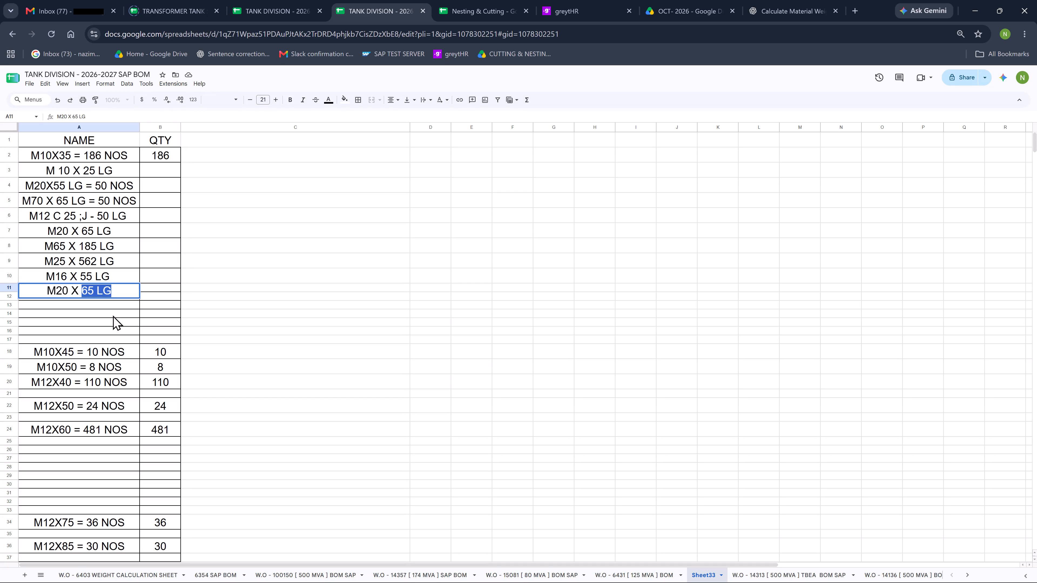
type("95 LG")
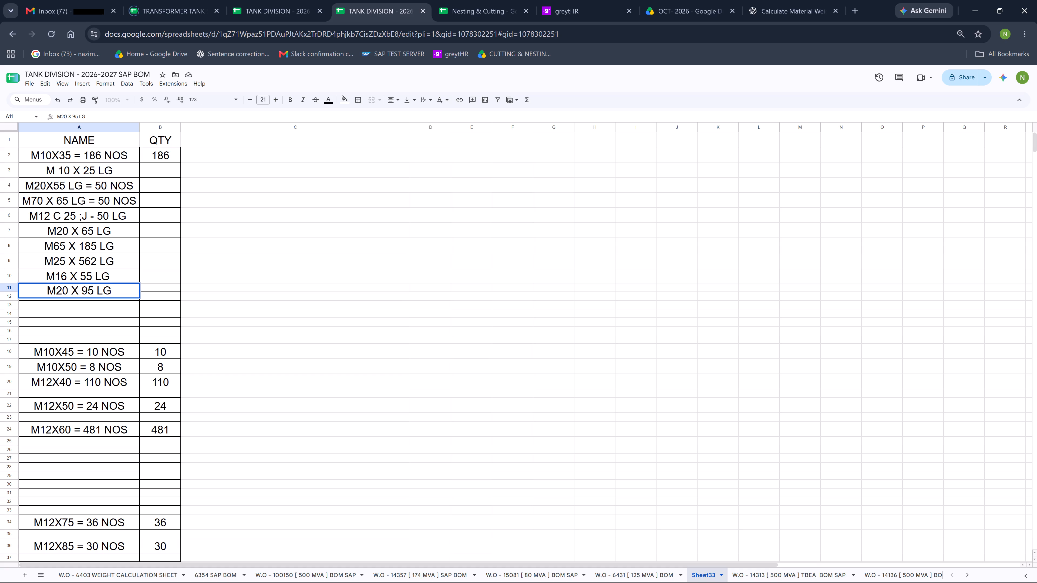
key("Right")
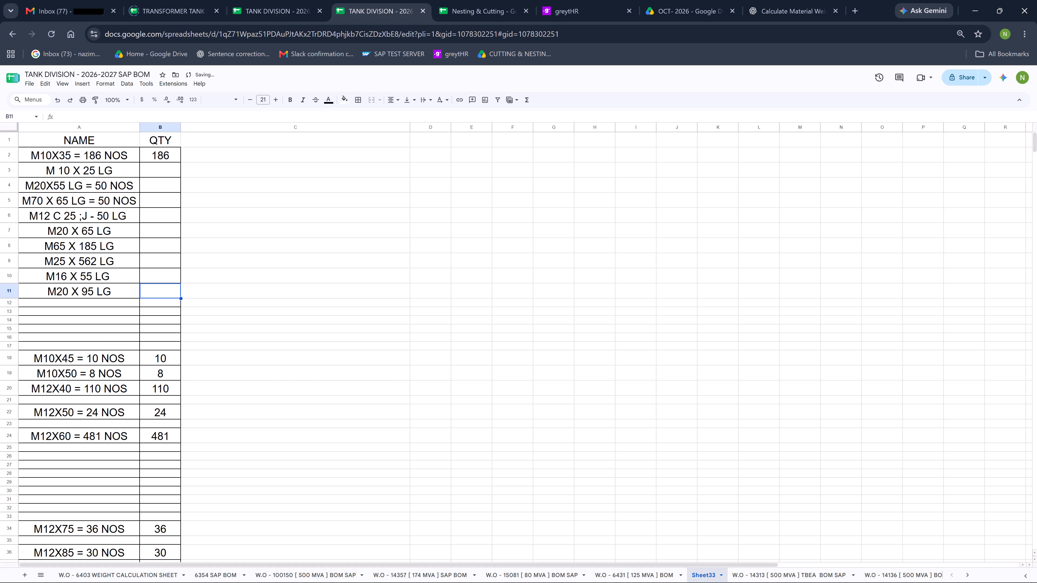
key("Down")
key("Left")
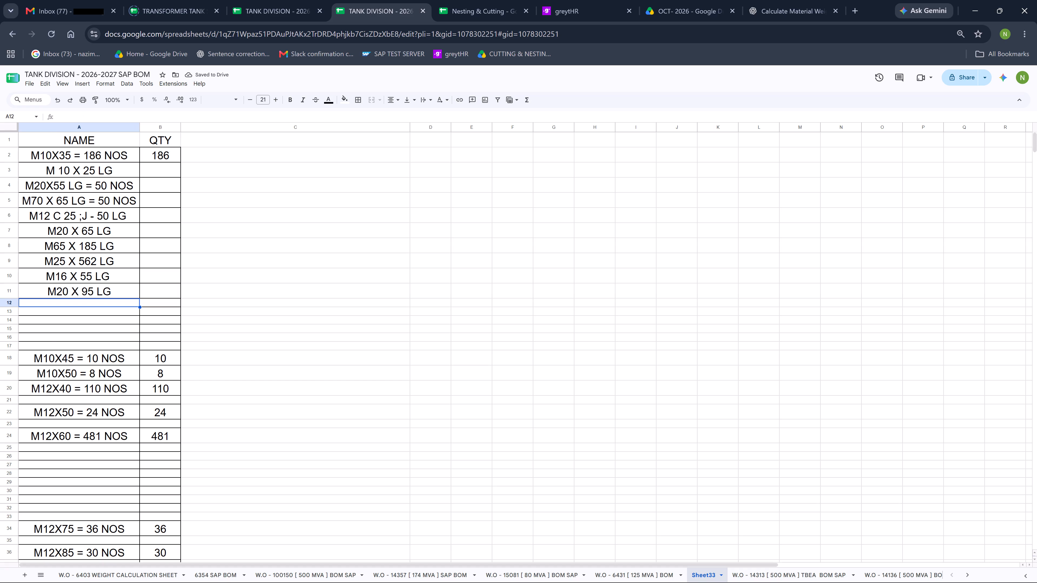
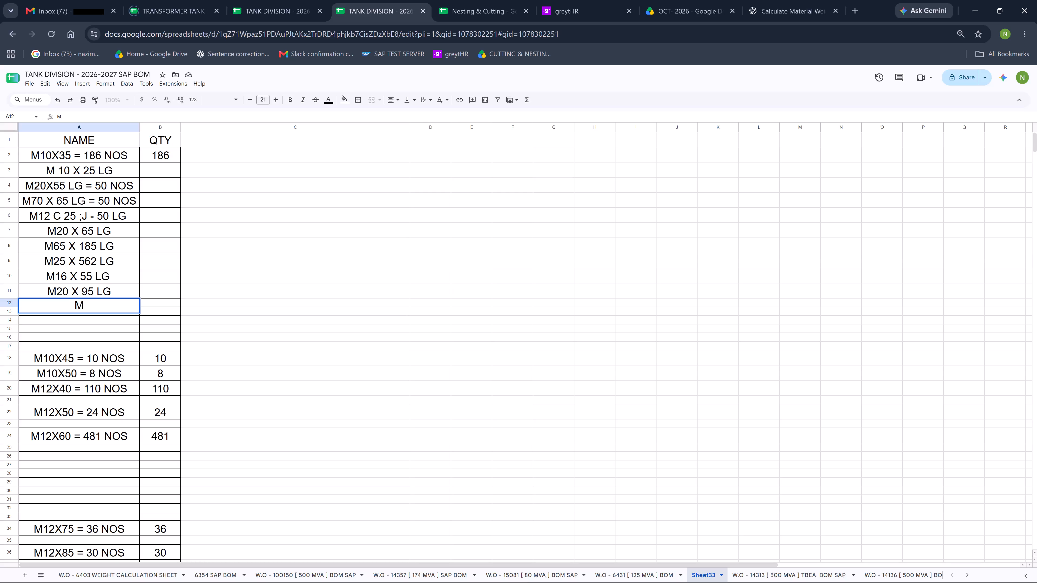
Enter M85 X 75 LG in cell A12 of the NAME column, below M20 X 95 LG.
type("85")
key("space")
type("X")
key("space")
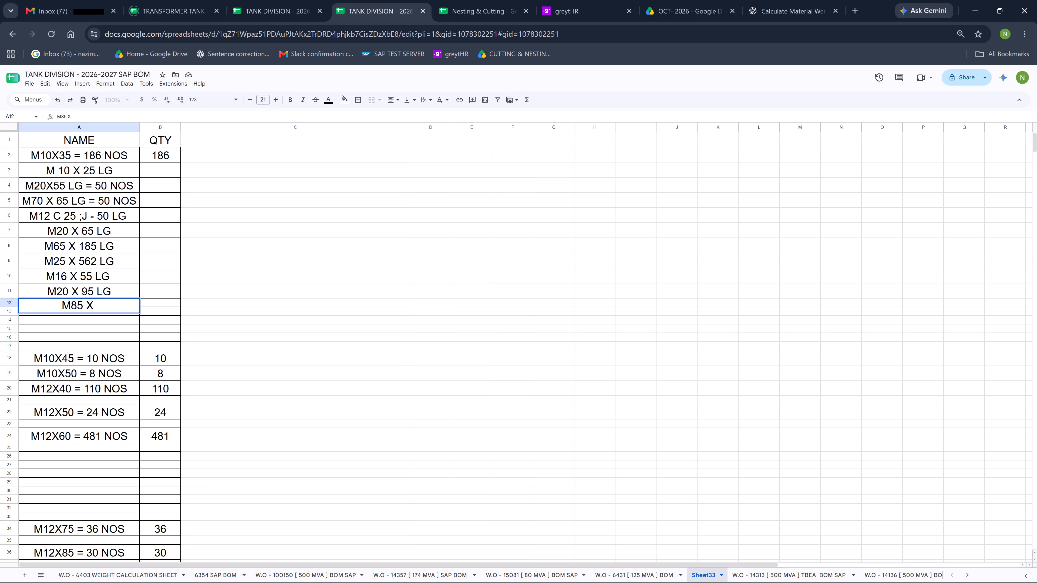
key("7")
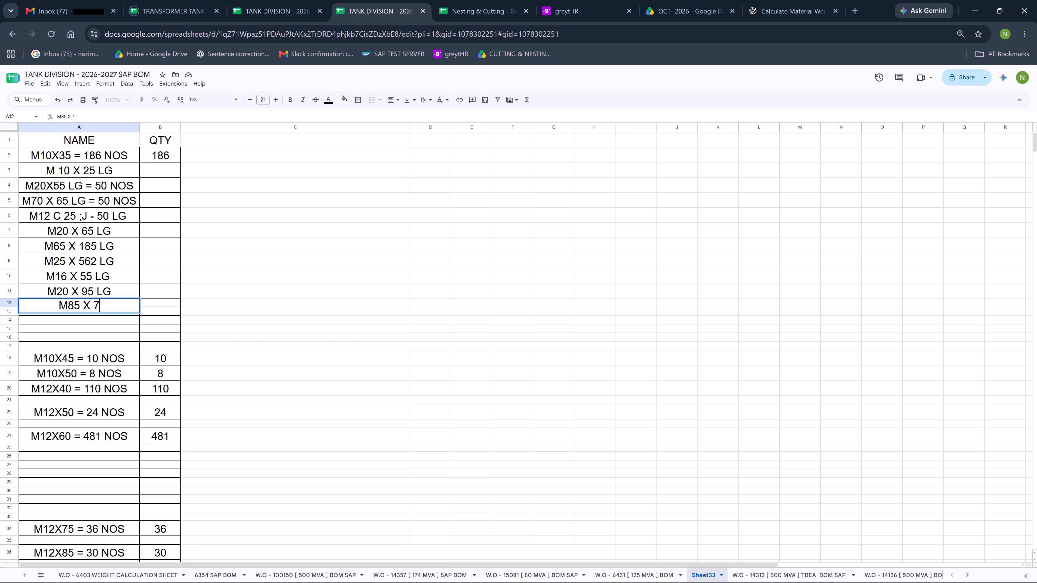
key("4")
key("BackSpace")
key("5")
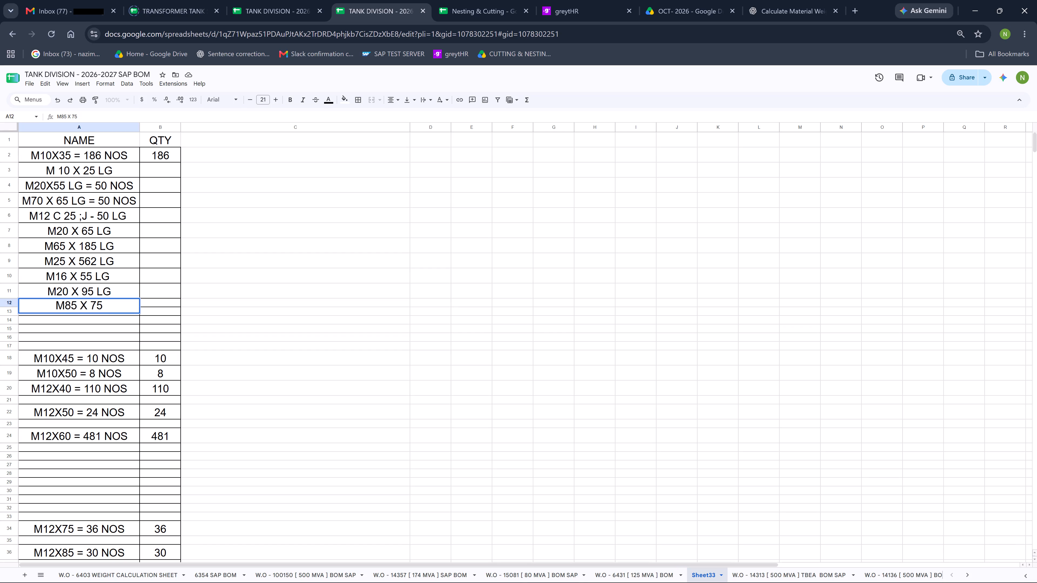
key("space")
type("LG")
key("space")
key("Return")
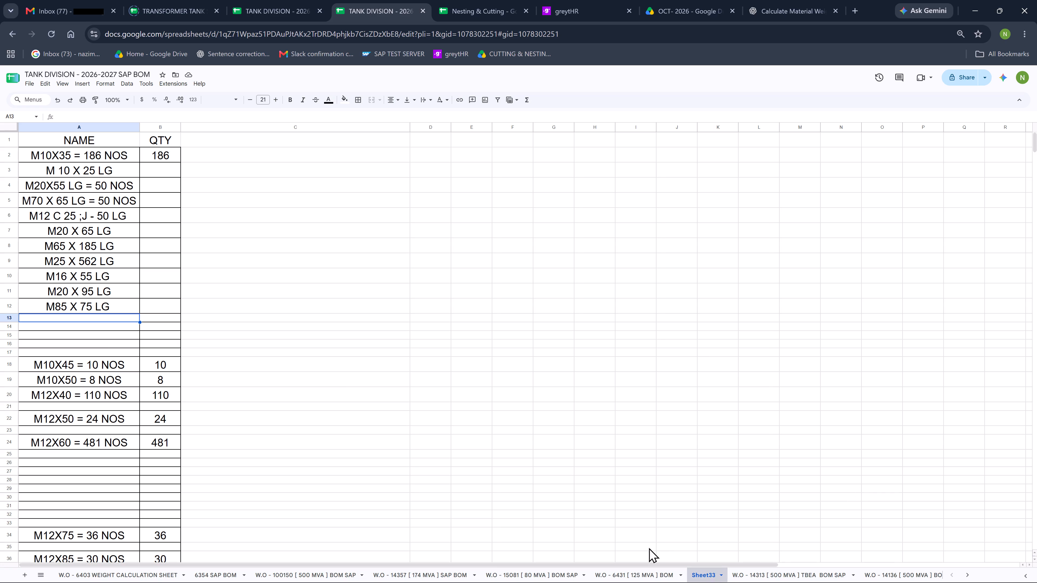
Go back to the W.O - 6431 [125 MVA] BOM sheet and look through the first rows of its item list.
left_click(626, 571)
scroll(422, 382, "down", 2)
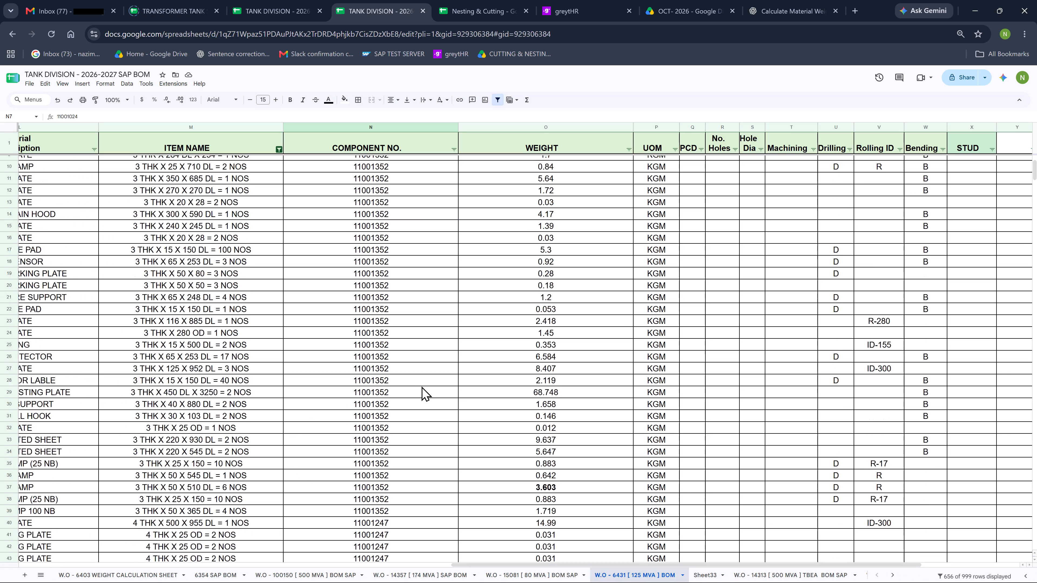
scroll(422, 386, "down", 3)
scroll(419, 395, "up", 17)
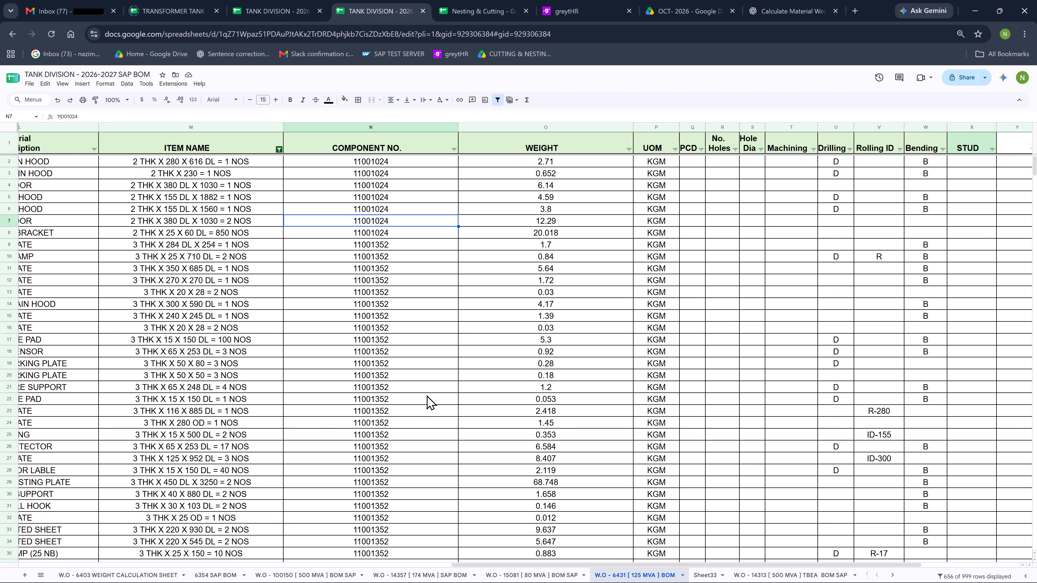
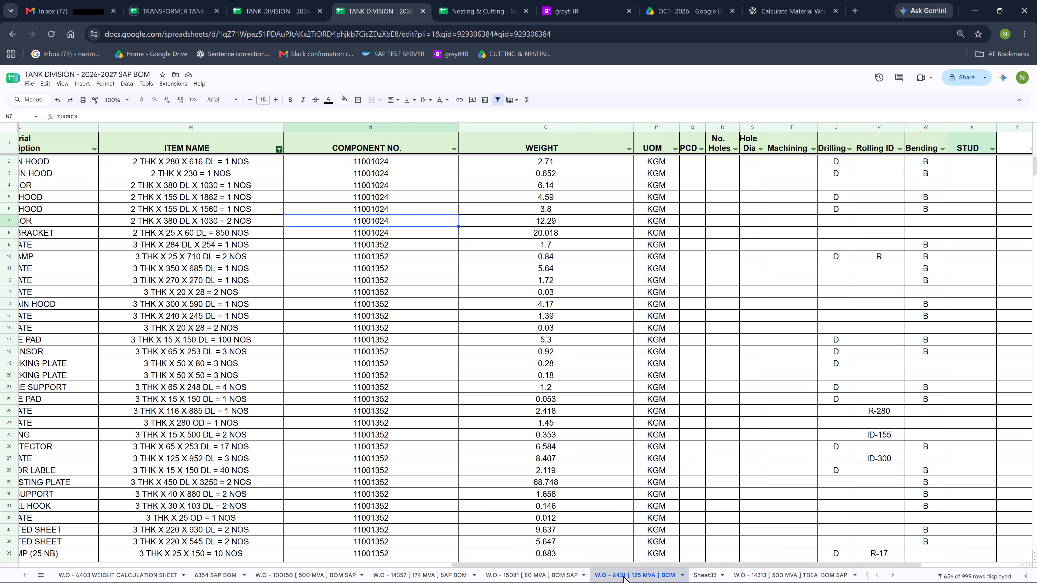
Enter M24 X 75 LG in cell A13 of Sheet33's NAME column, below M85 X 75 LG.
left_click(707, 576)
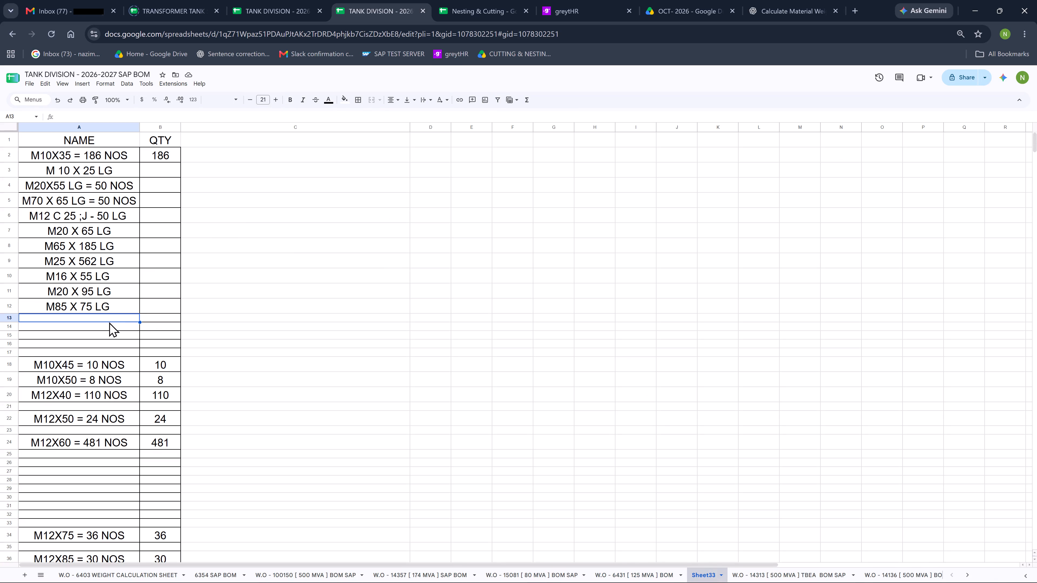
key("m")
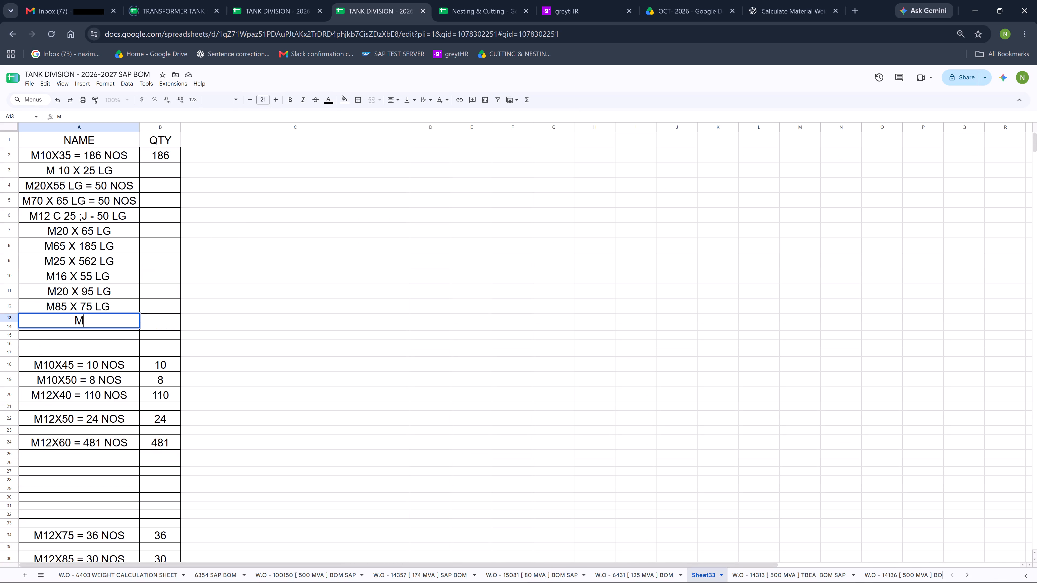
type("24")
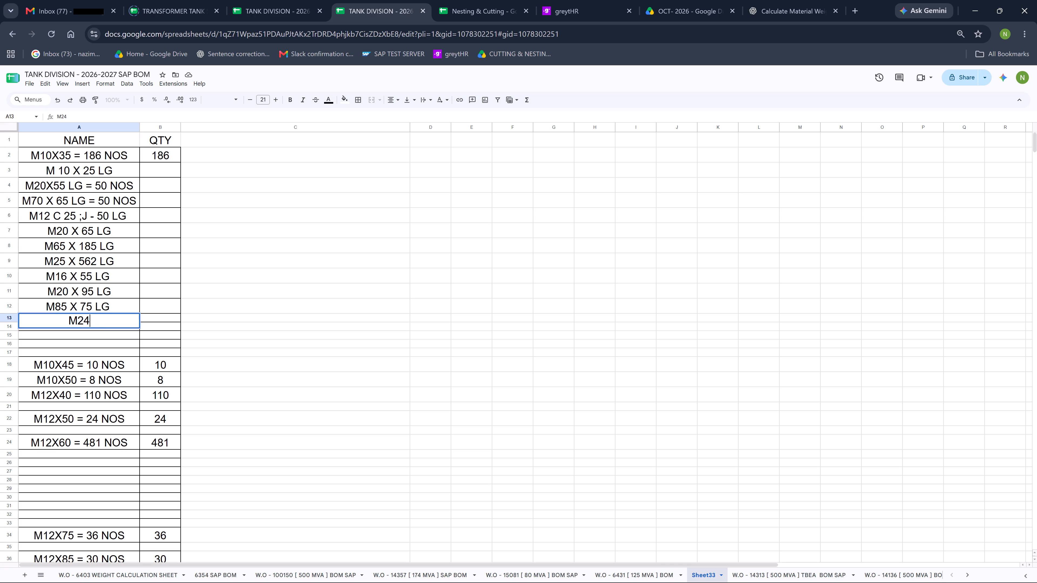
key("space")
type("X")
key("space")
type("75")
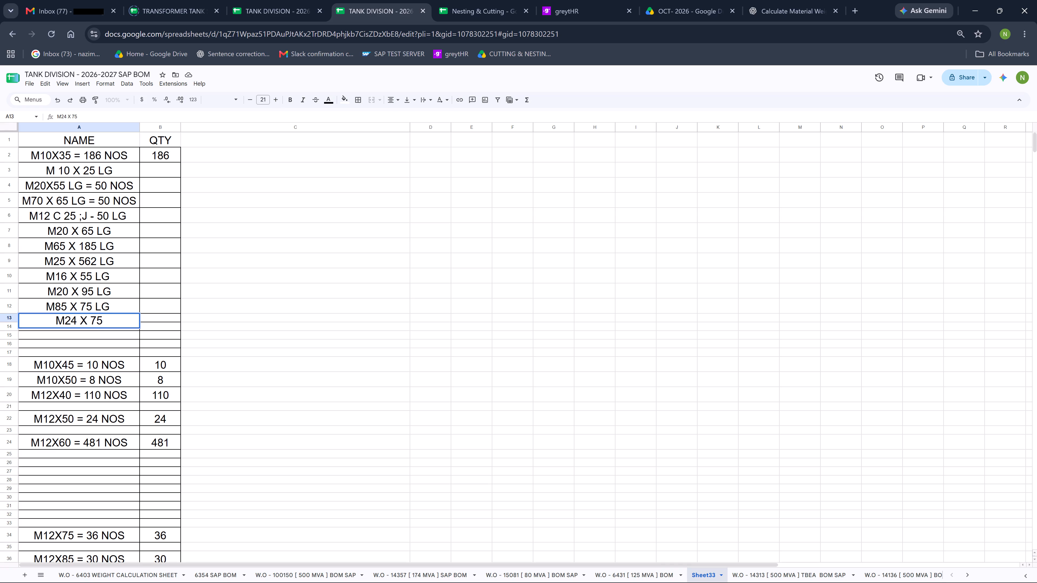
key("space")
type("LG")
key("Return")
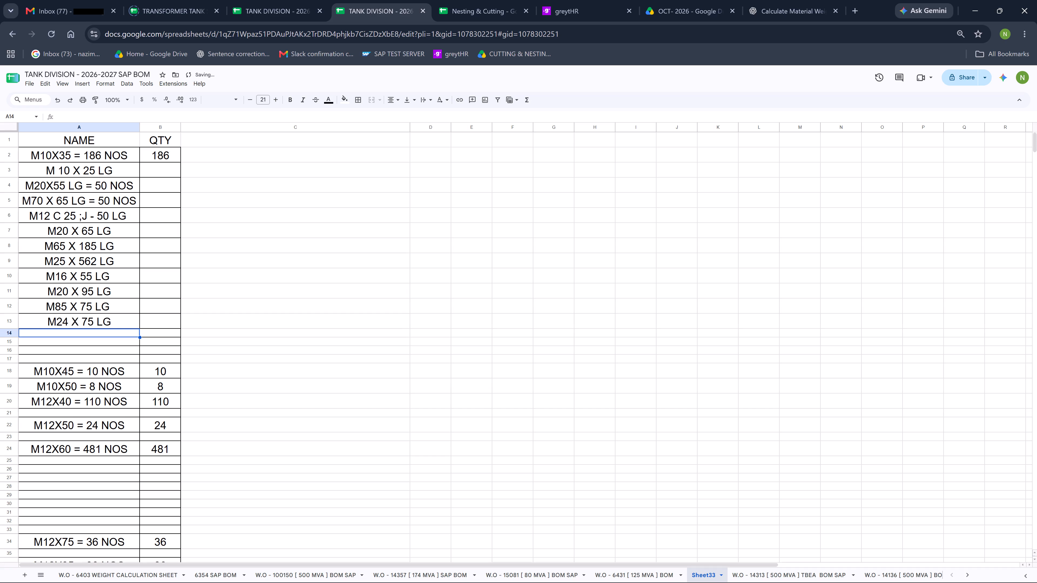
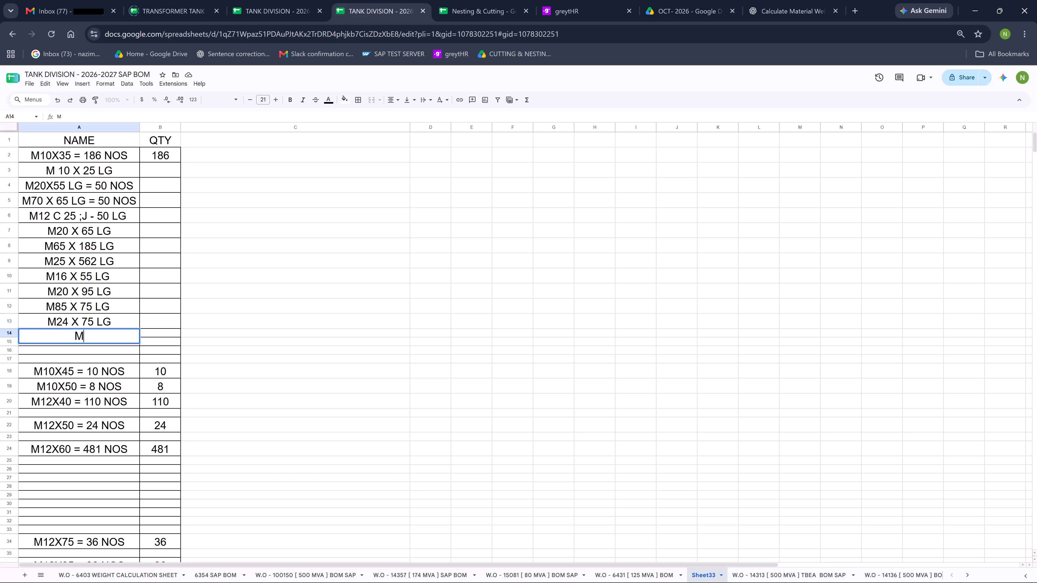
Enter M75 X 85 LG in cell A14 of Sheet33's NAME column, below M24 X 75 LG.
key("7")
key("5")
key("space")
type("X")
key("space")
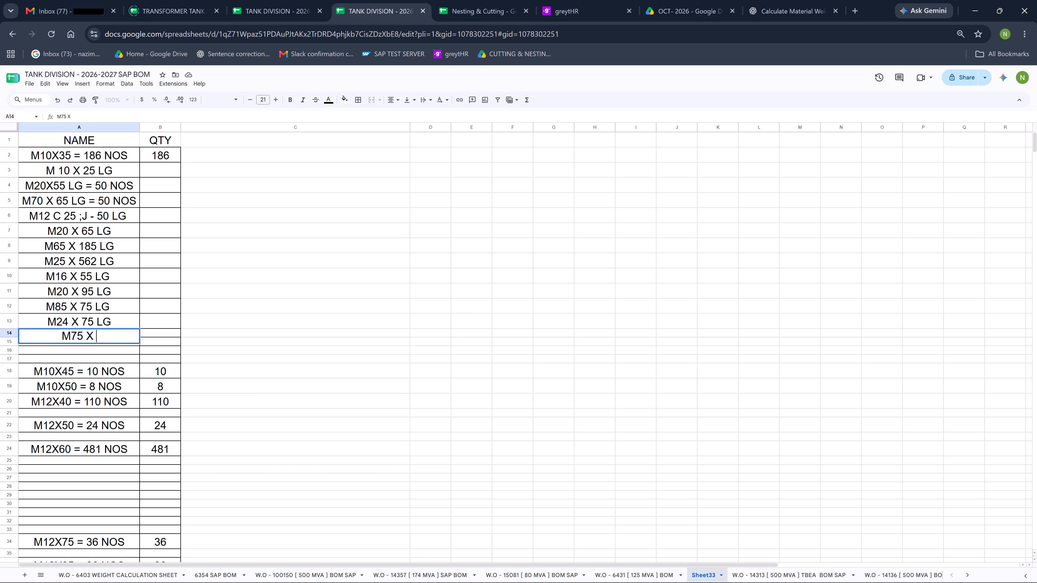
type("85")
key("space")
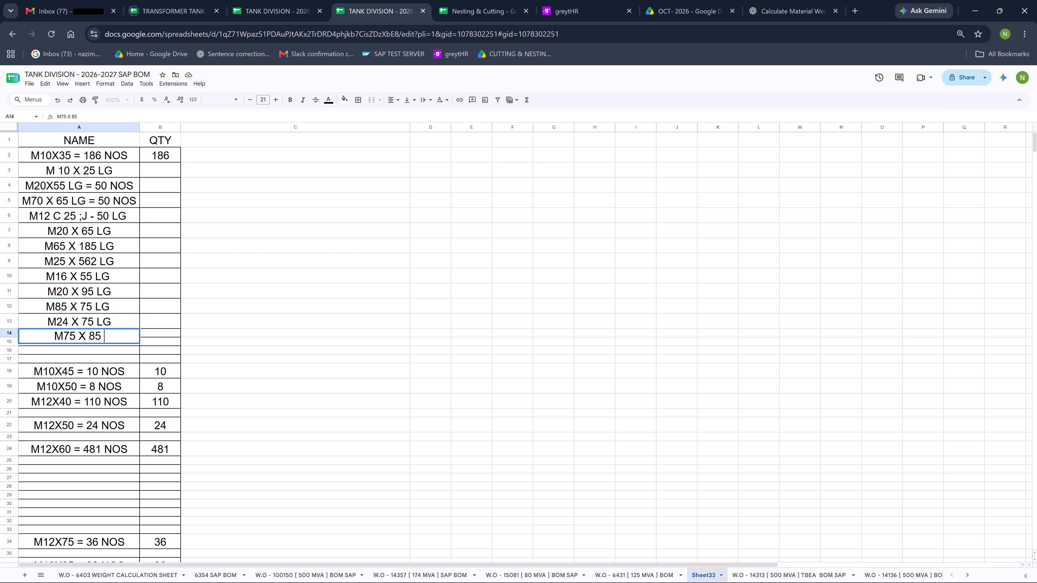
type("LG")
key("space")
key("Return")
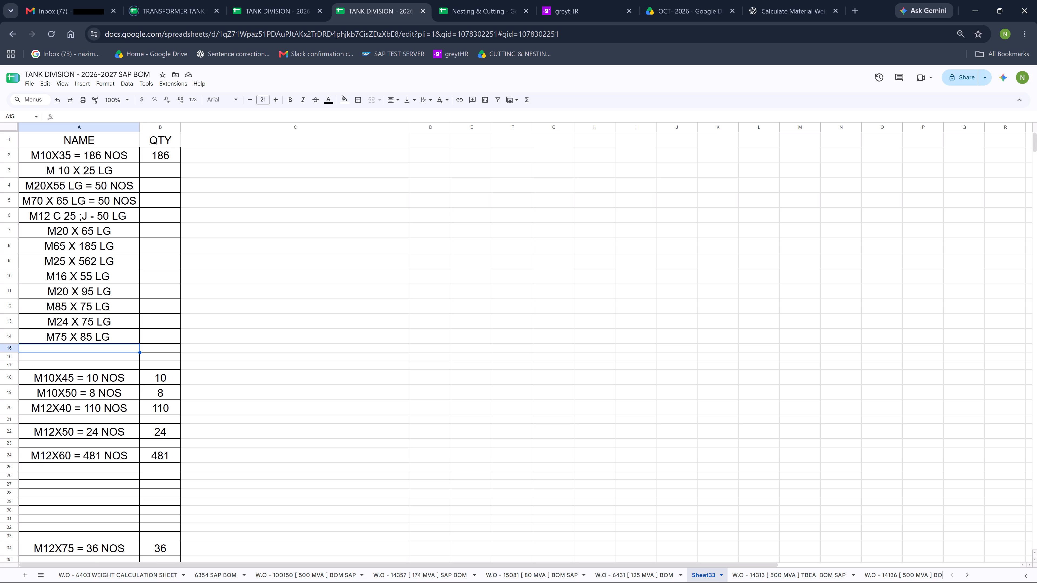
Look over the bolt sizes and blank rows further down Sheet33's list, below the M75 X 85 LG entry.
key("Down")
key("Down")
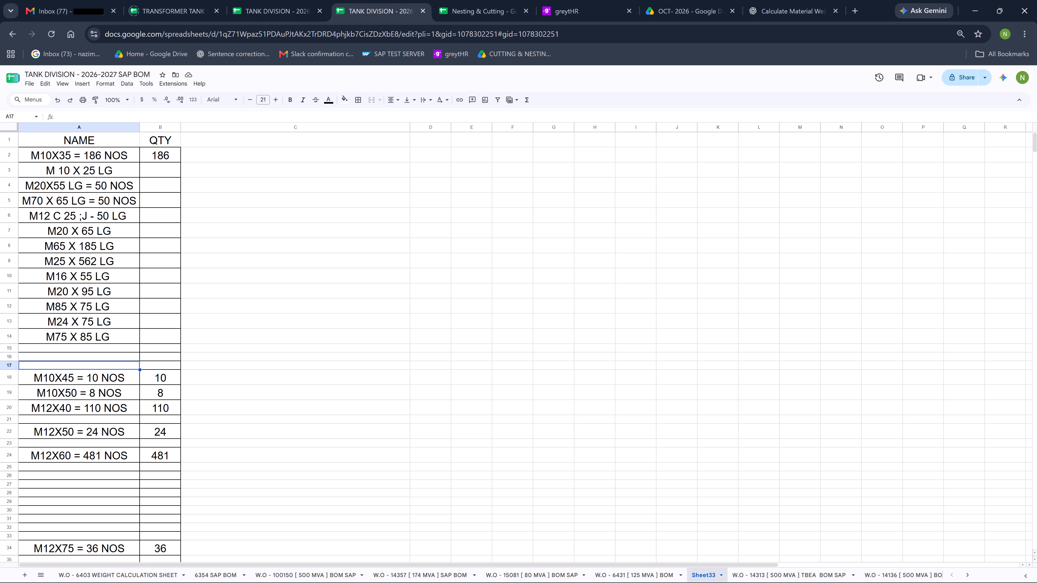
key("Down")
key("Down")
key("Down")
key("Down")
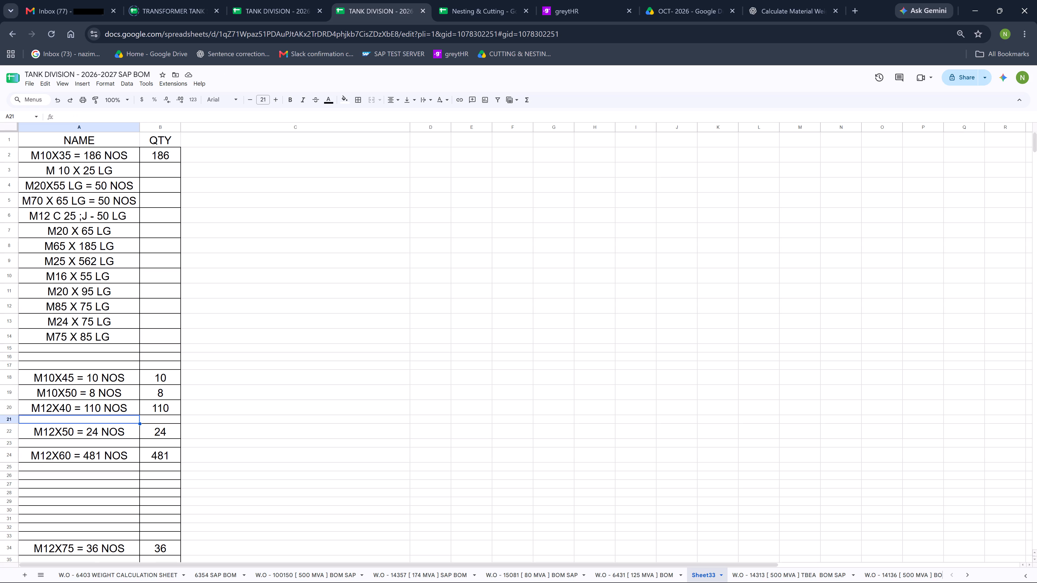
key("Down")
key("Down")
key("Down")
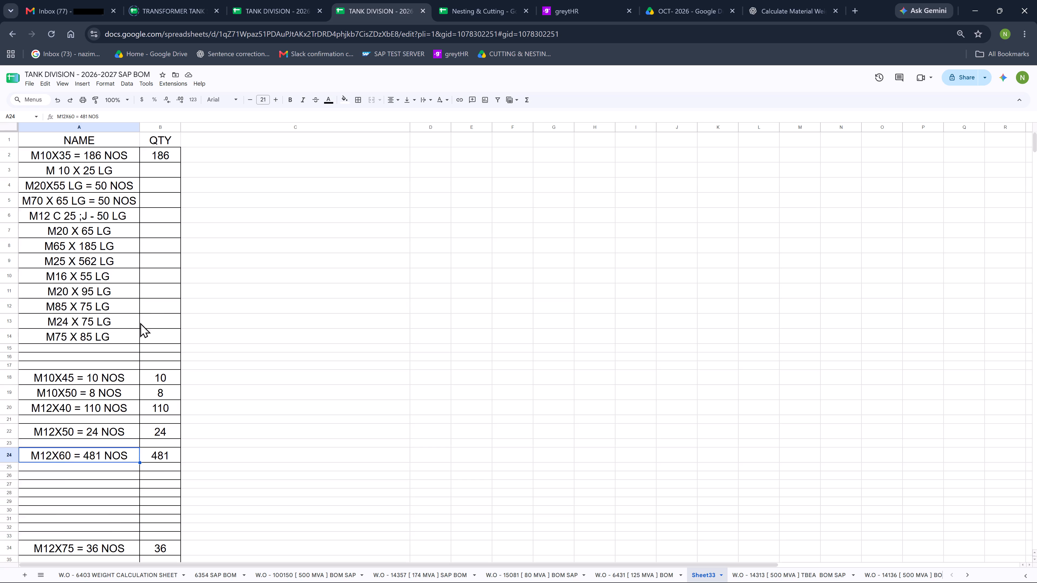
scroll(143, 328, "down", 4)
scroll(161, 339, "up", 1)
scroll(151, 363, "up", 6)
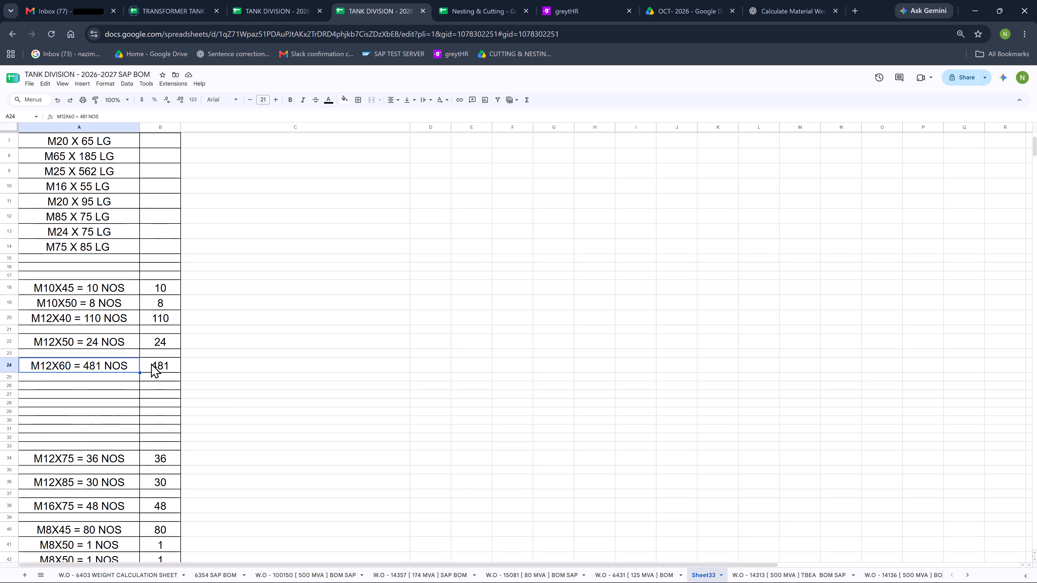
scroll(151, 363, "up", 1)
Select the blank cell A15 in the NAME column, directly below M75 X 85 LG.
left_click(80, 347)
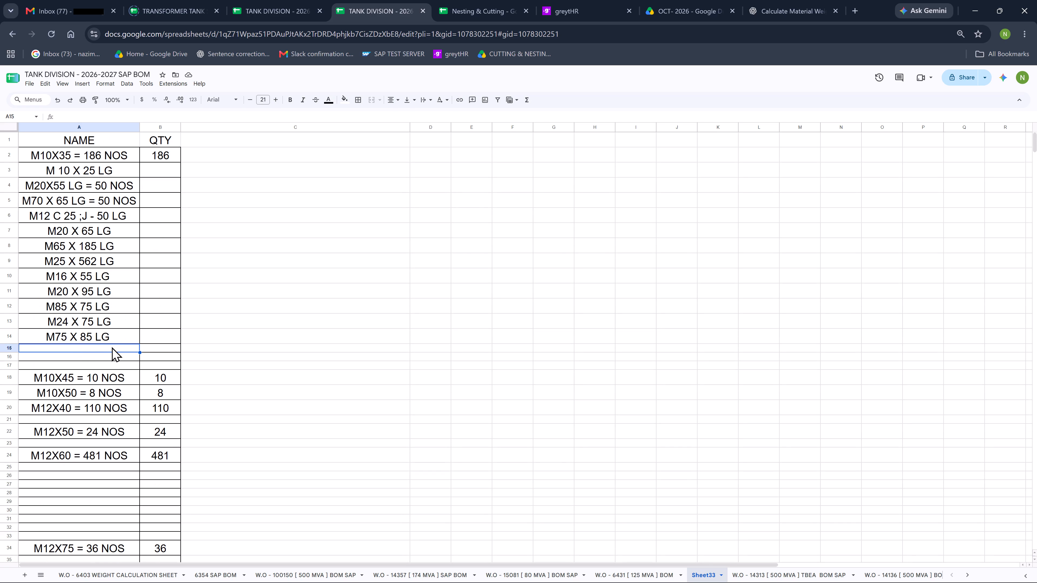
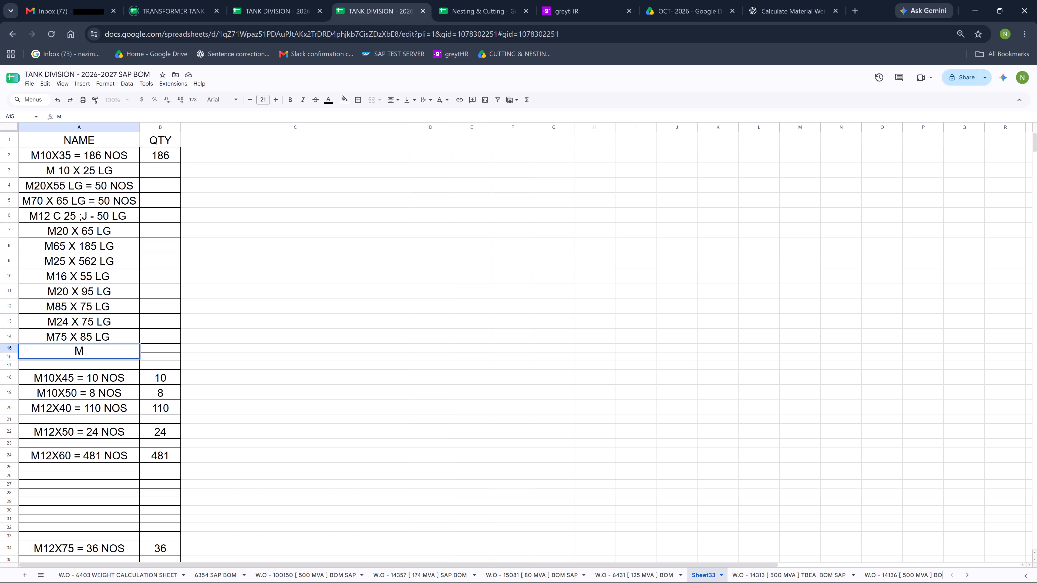
Enter M20 X 68 LG in cell A15 of Sheet33's NAME column, below M75 X 85 LG.
type("20")
key("space")
type("X")
key("space")
type("68")
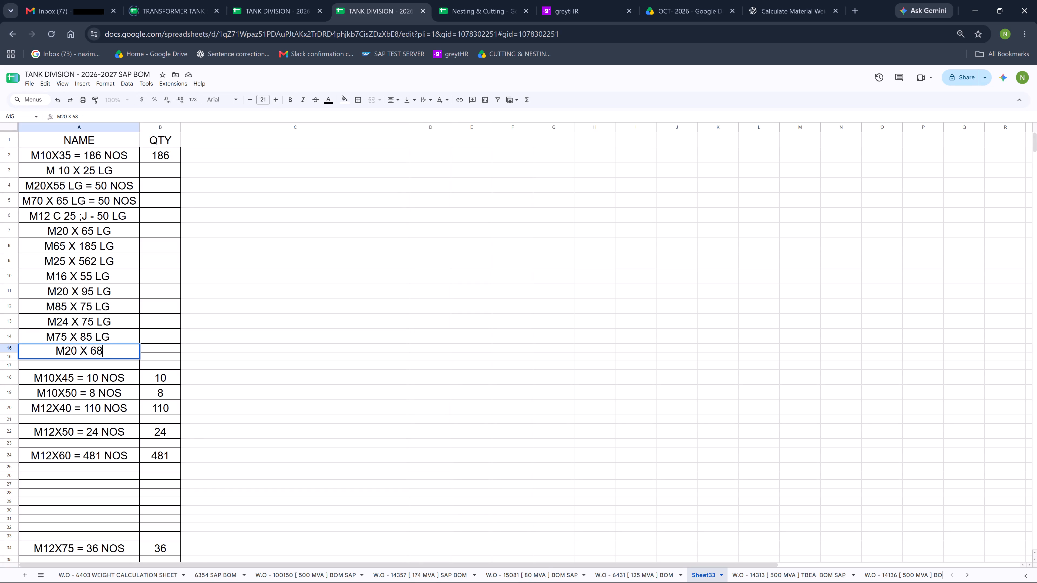
key("space")
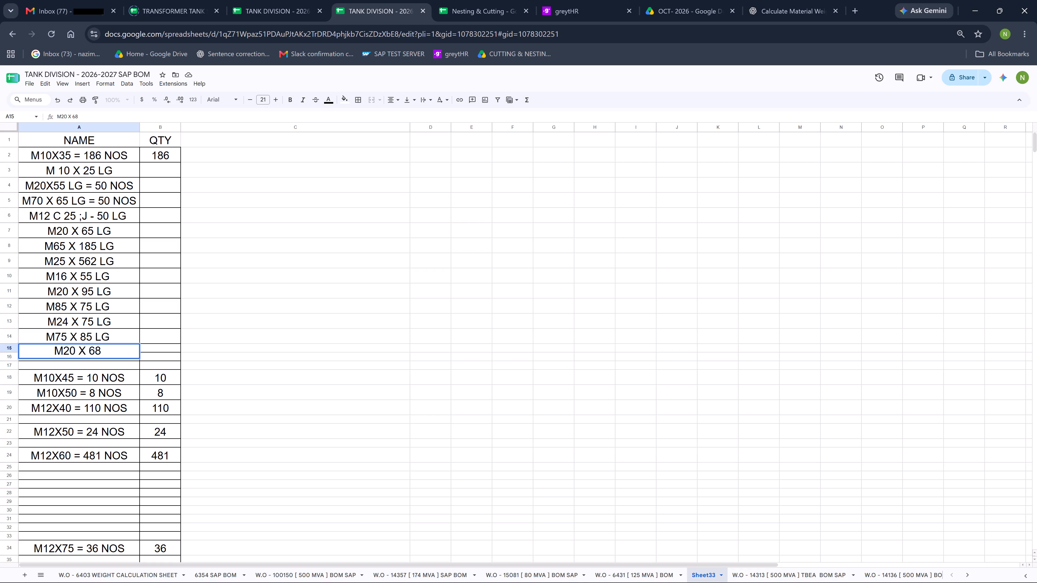
key("l")
key("g")
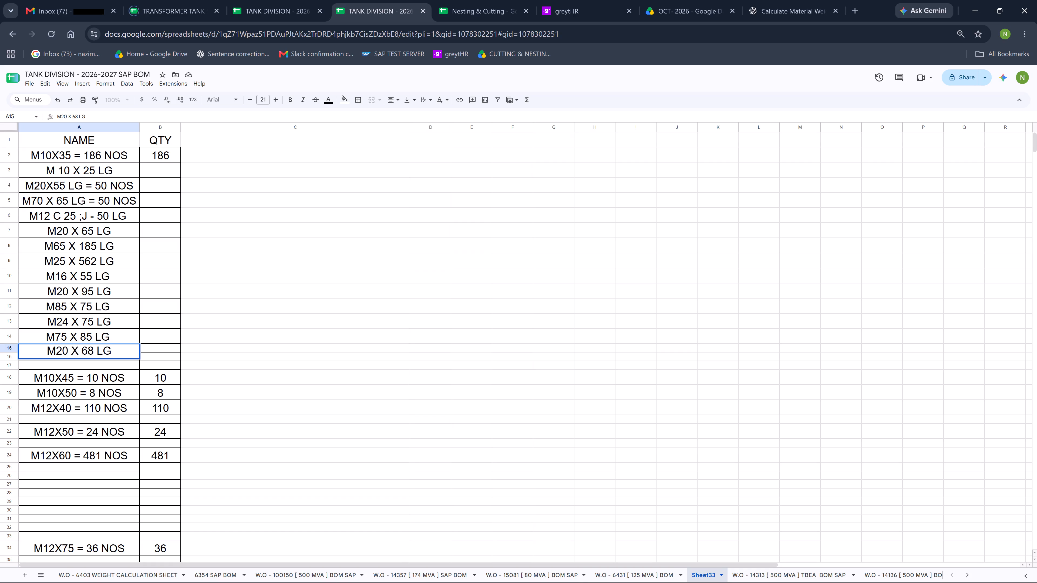
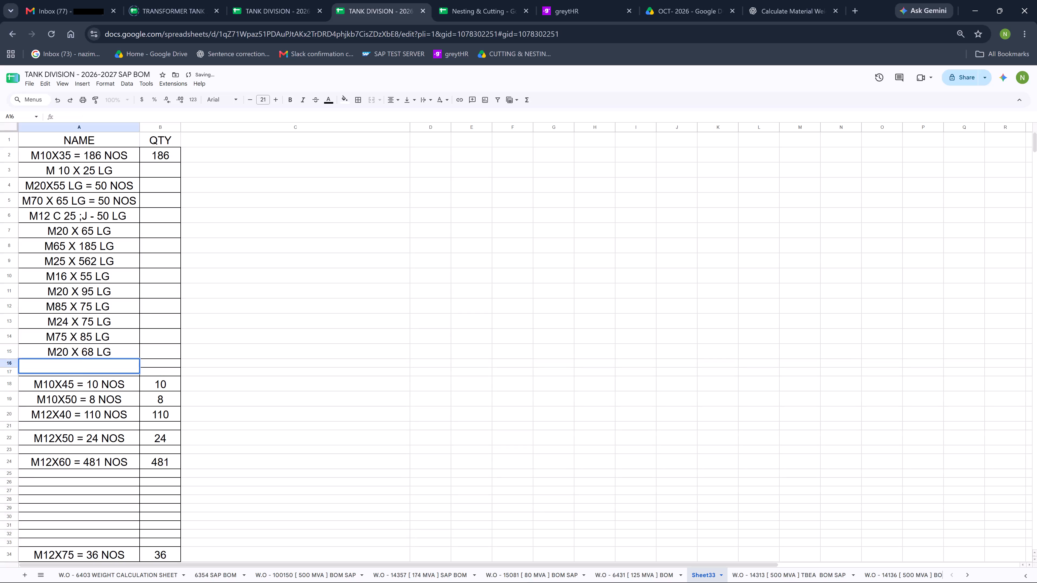
Enter M90 X 80 LG in cell A16 of Sheet33's NAME column, below M20 X 68 LG.
key("m")
key("0")
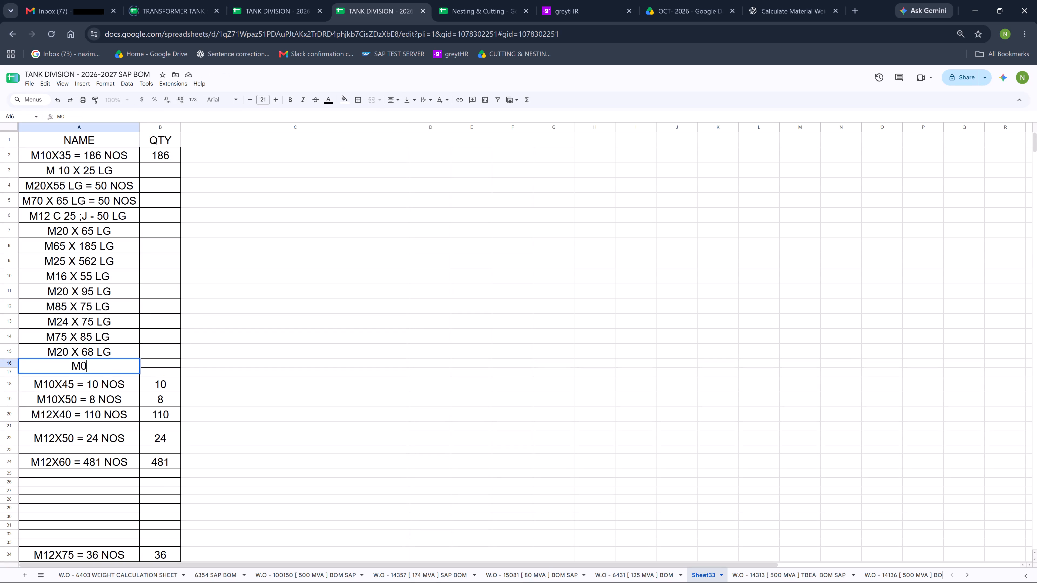
key("BackSpace")
type("90")
key("space")
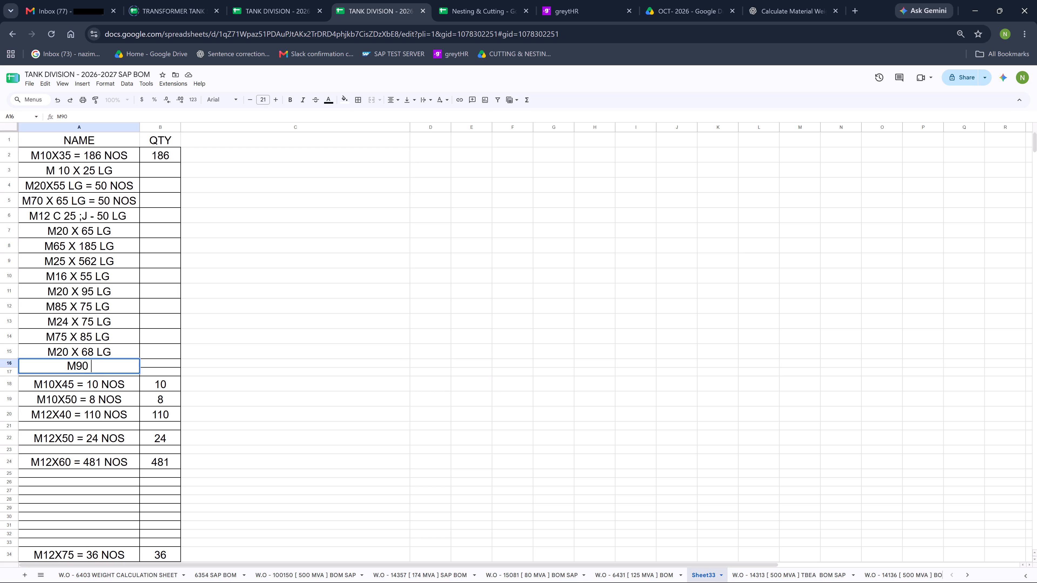
type("X")
key("space")
type("80")
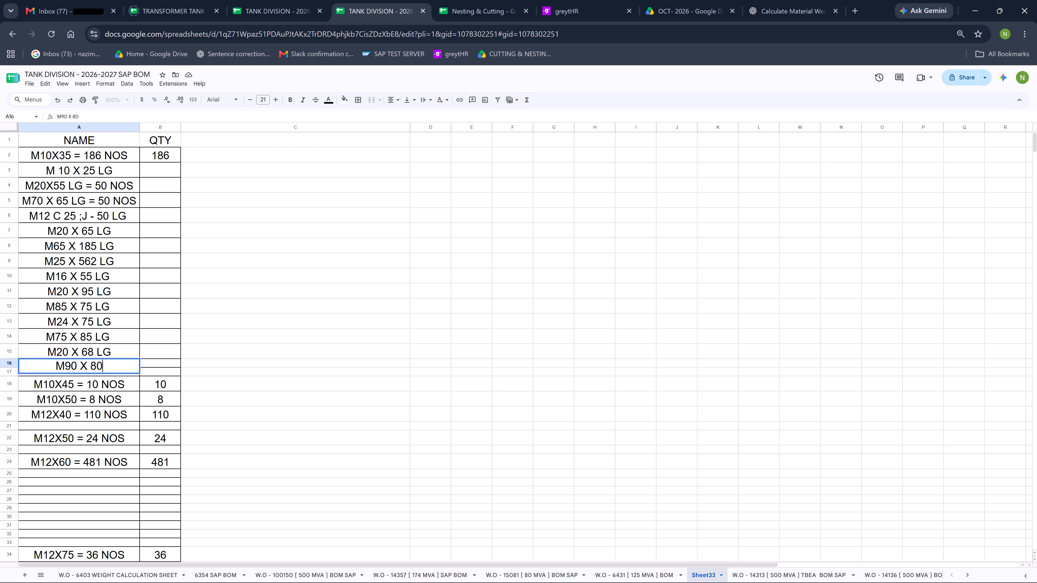
key("space")
type("LG")
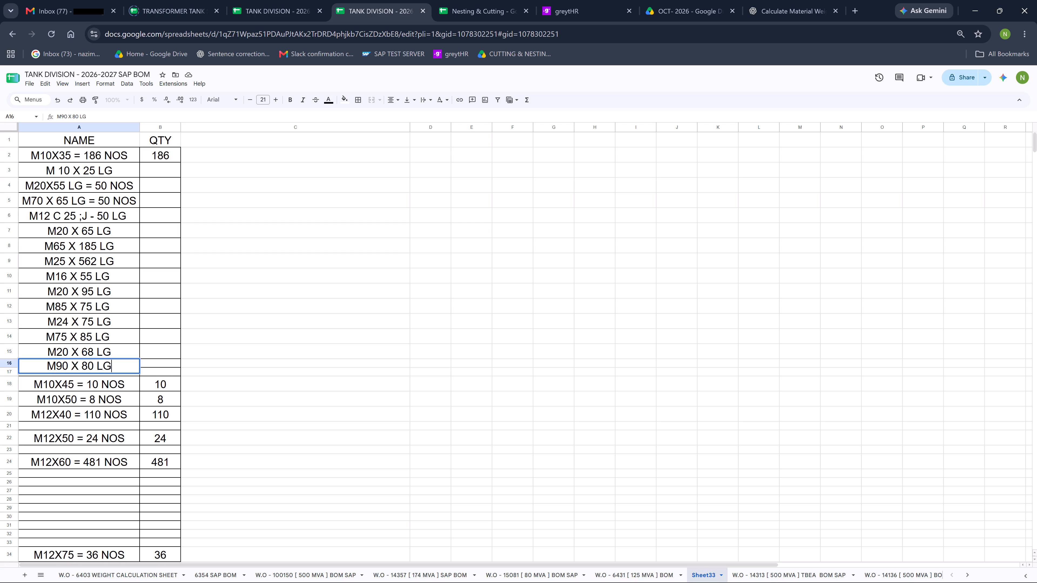
key("Return")
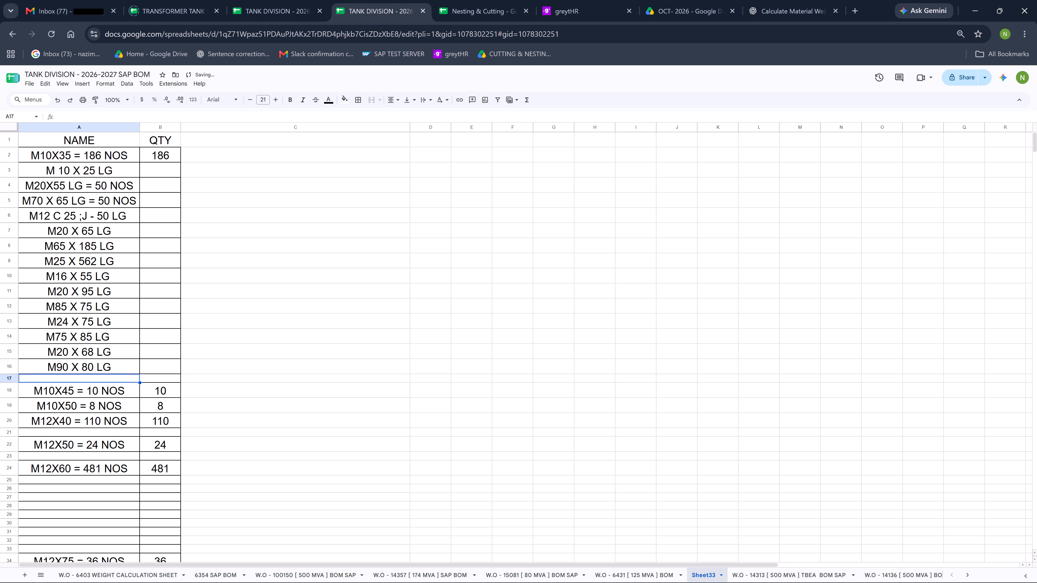
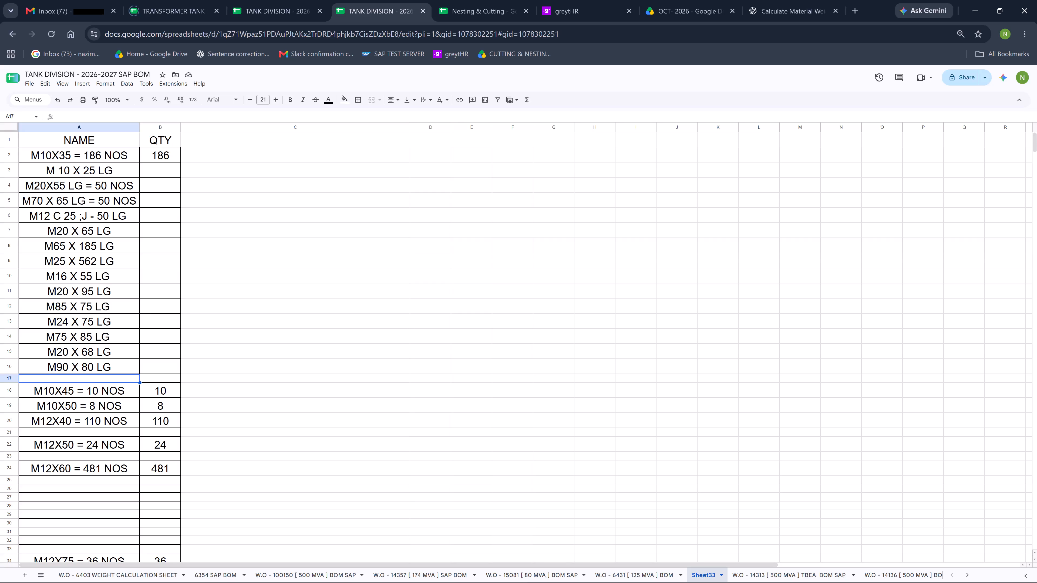
Enter M85 X 55 LG in cell A17 of Sheet33's NAME column, below M90 X 80 LG.
key("m")
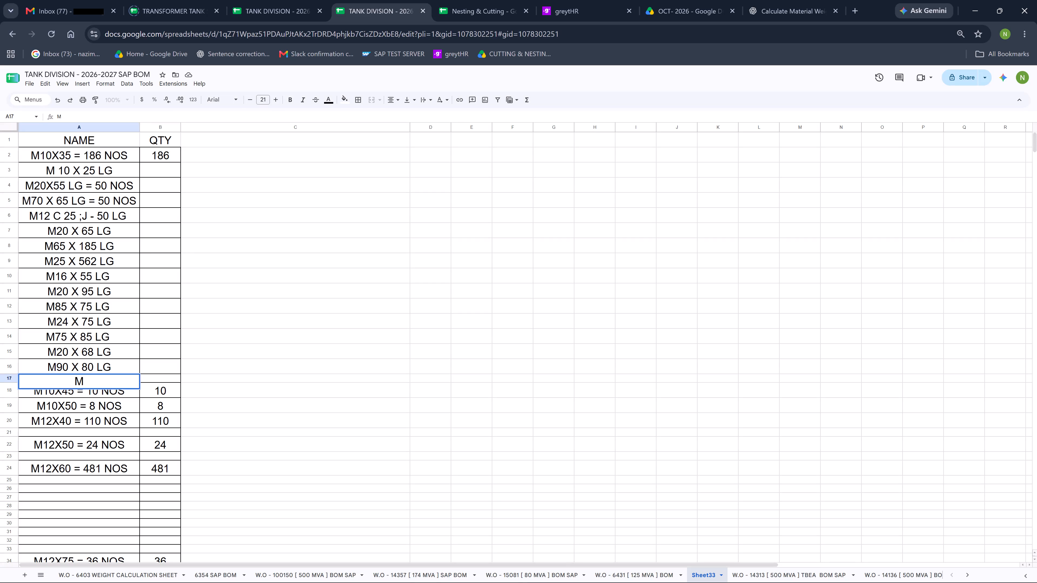
type("85")
key("space")
type("X")
key("space")
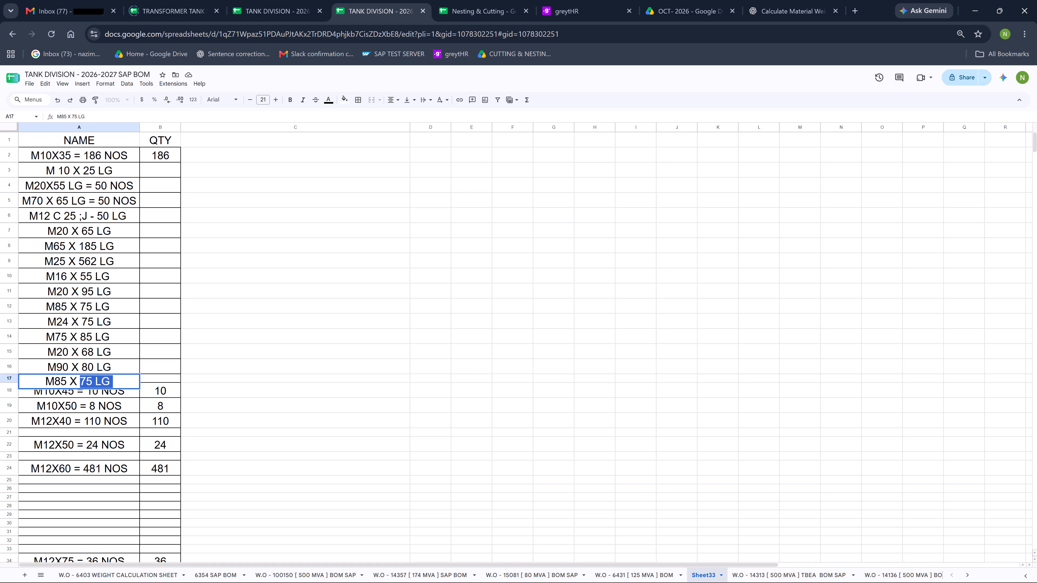
type("55")
key("space")
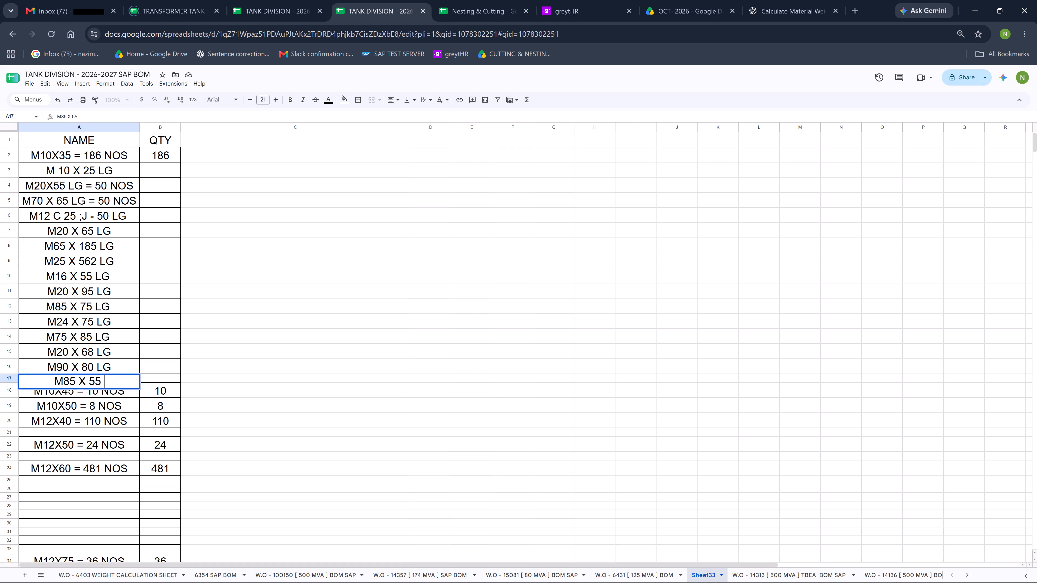
type("LG")
key("Return")
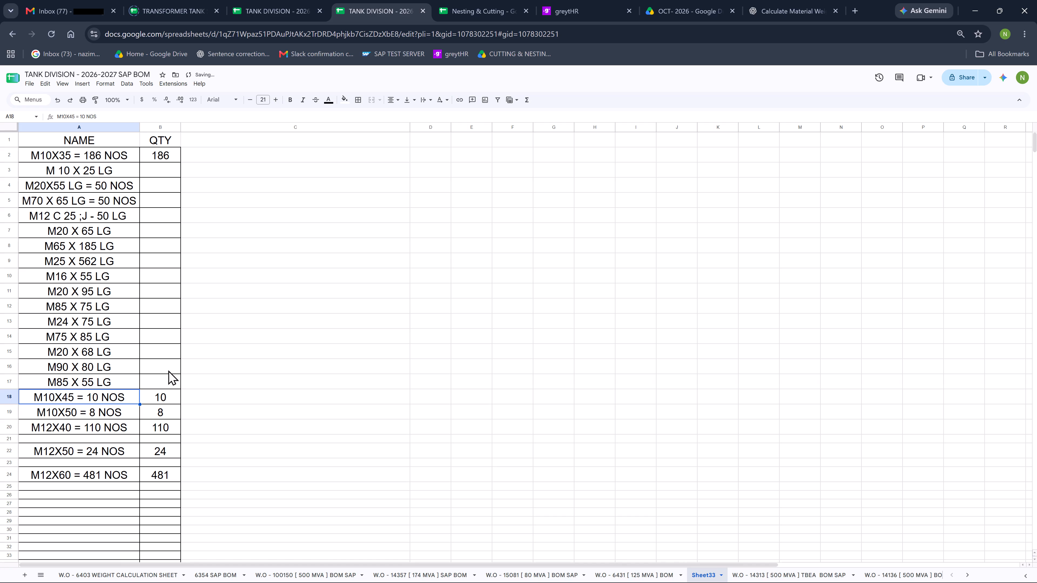
Examine the bolt sizes from M20 X 65 LG to M85 X 55 LG and their QTY cells, highlighting A7:B17.
left_click(151, 375)
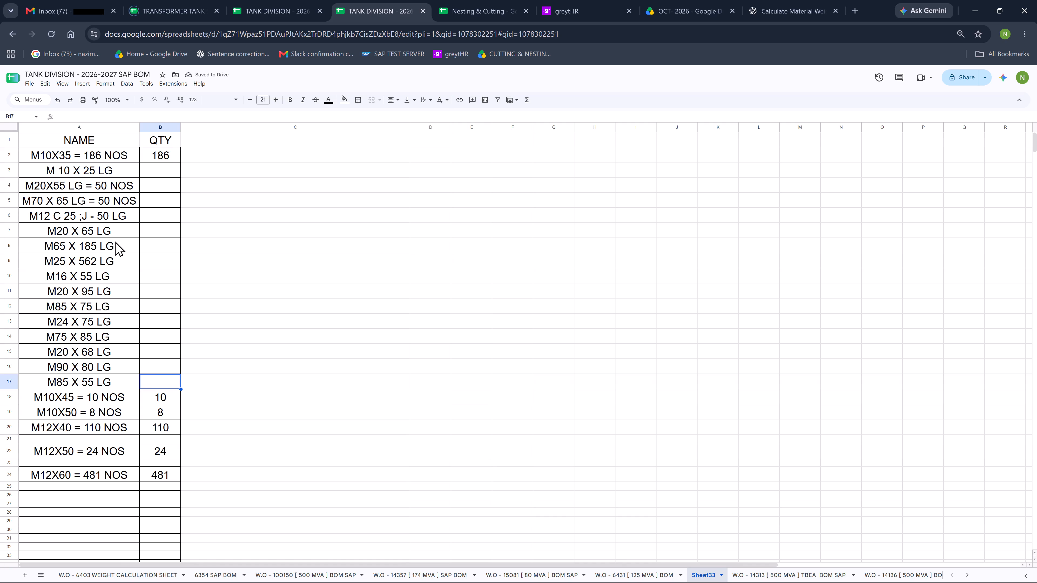
left_click_drag(123, 232, 124, 244)
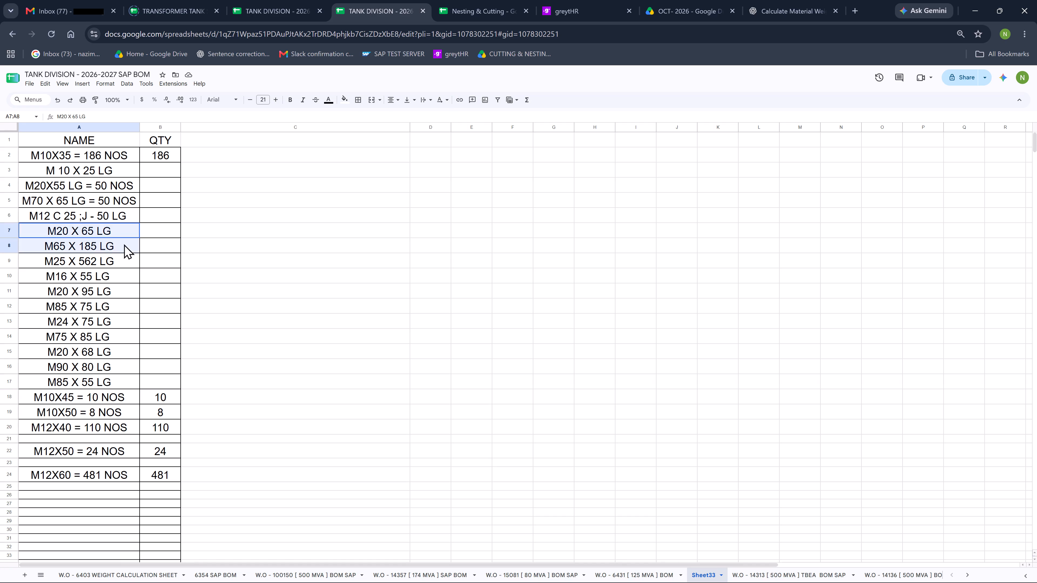
left_click_drag(124, 244, 121, 374)
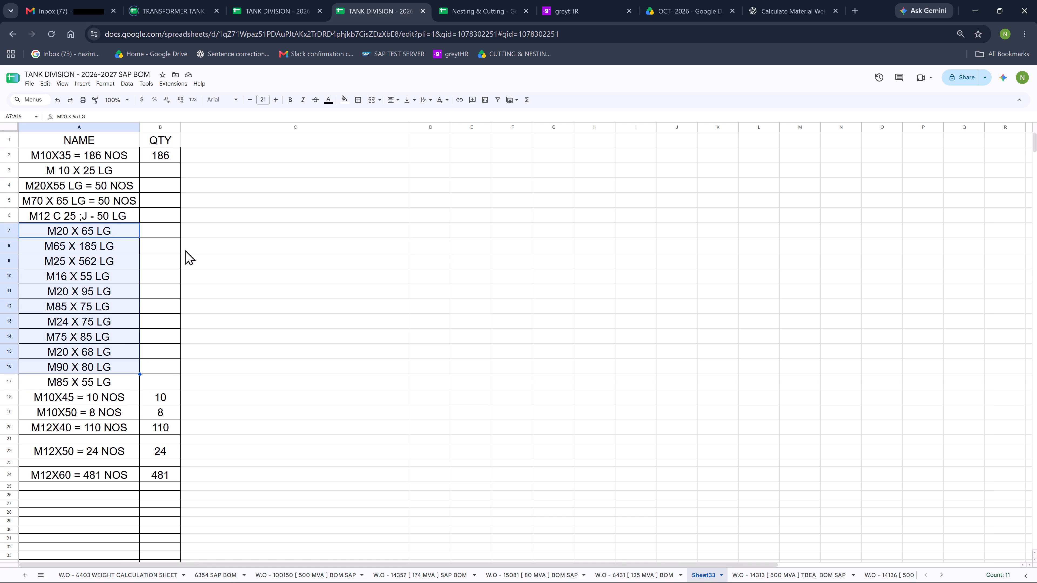
left_click_drag(126, 382, 114, 279)
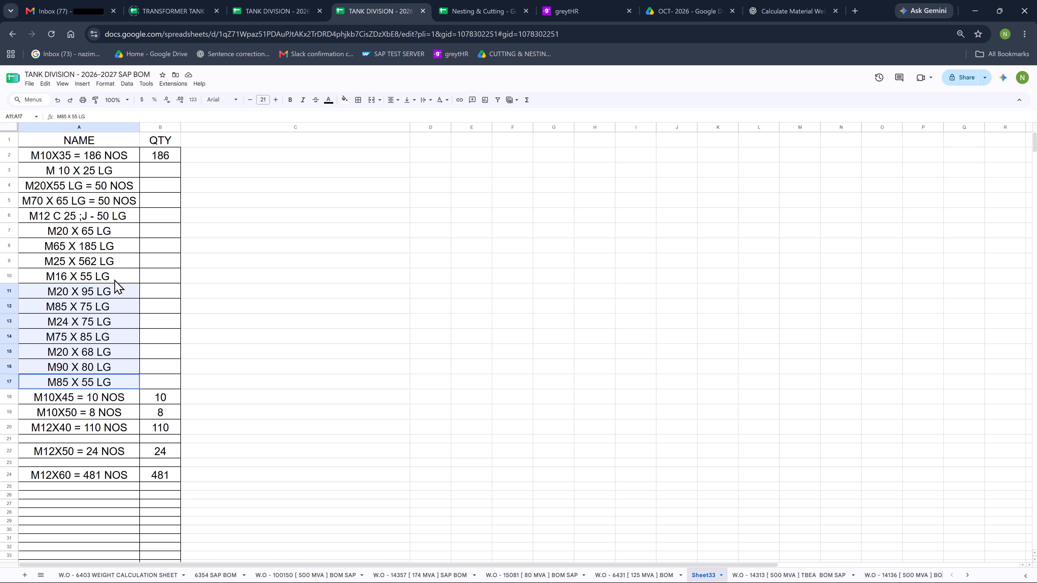
left_click_drag(114, 279, 115, 237)
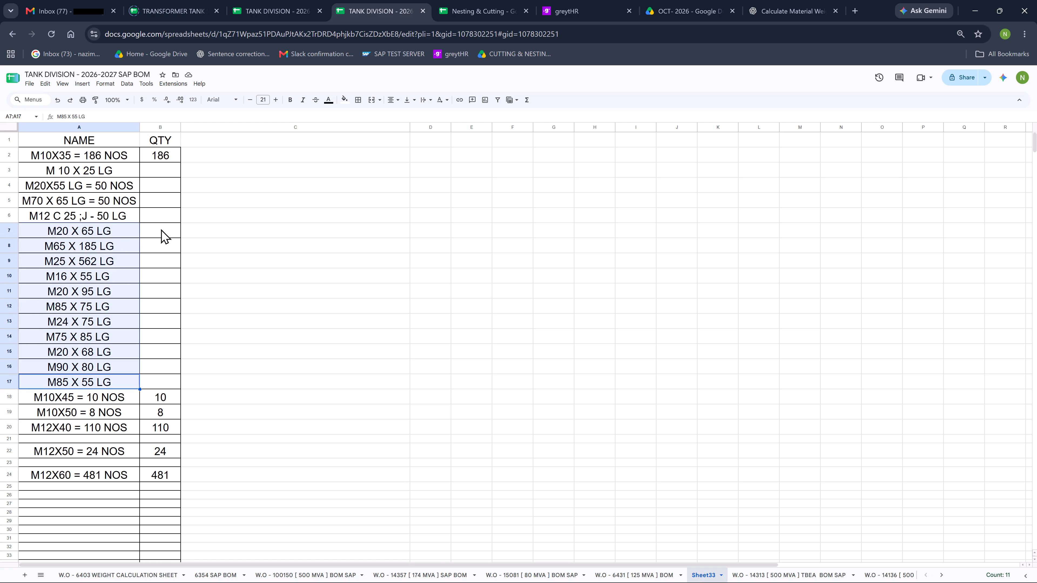
left_click_drag(161, 229, 166, 347)
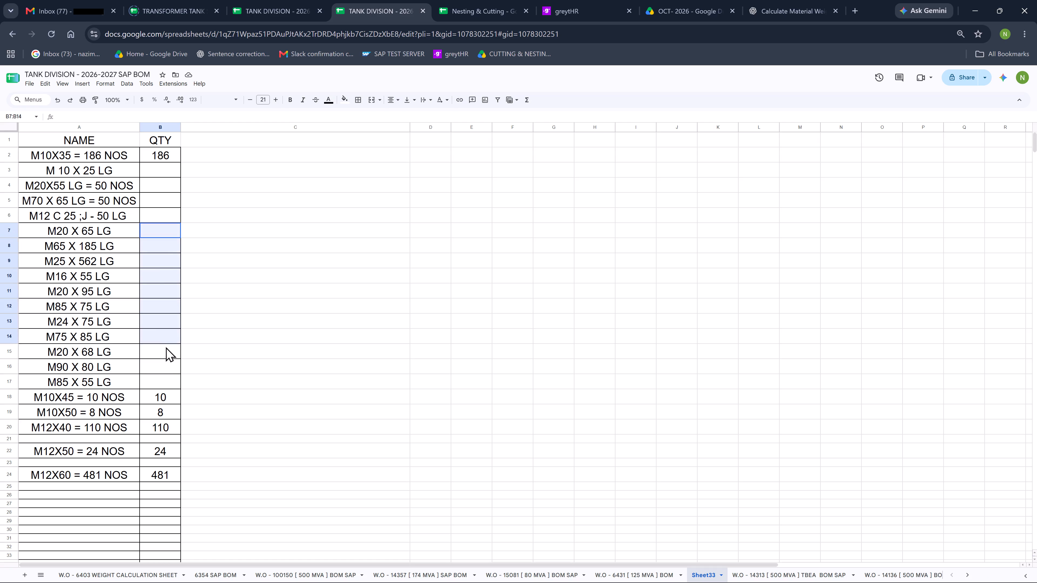
left_click_drag(166, 347, 165, 378)
left_click_drag(119, 230, 155, 382)
left_click_drag(124, 226, 173, 232)
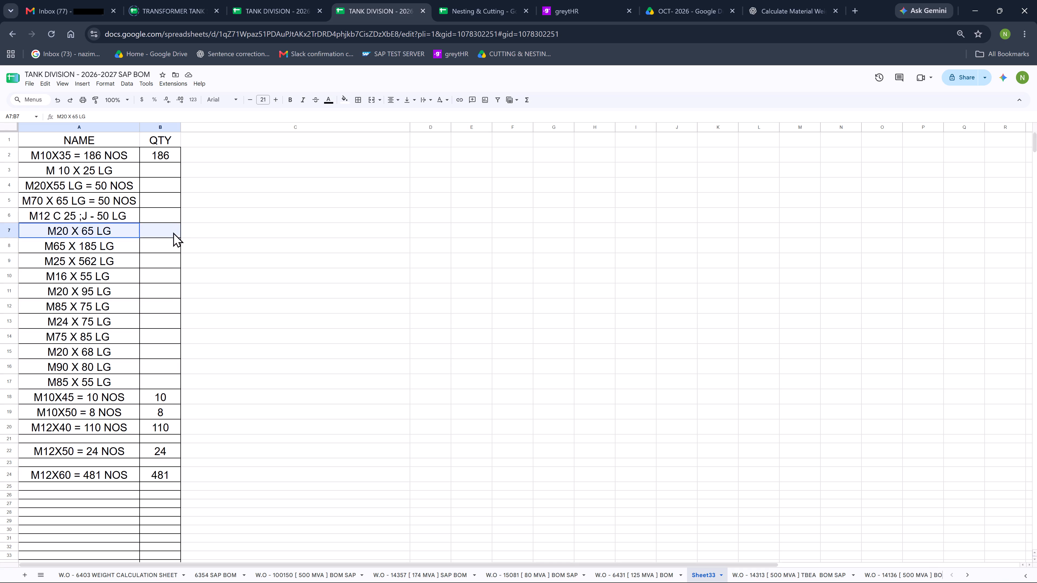
left_click_drag(173, 232, 166, 367)
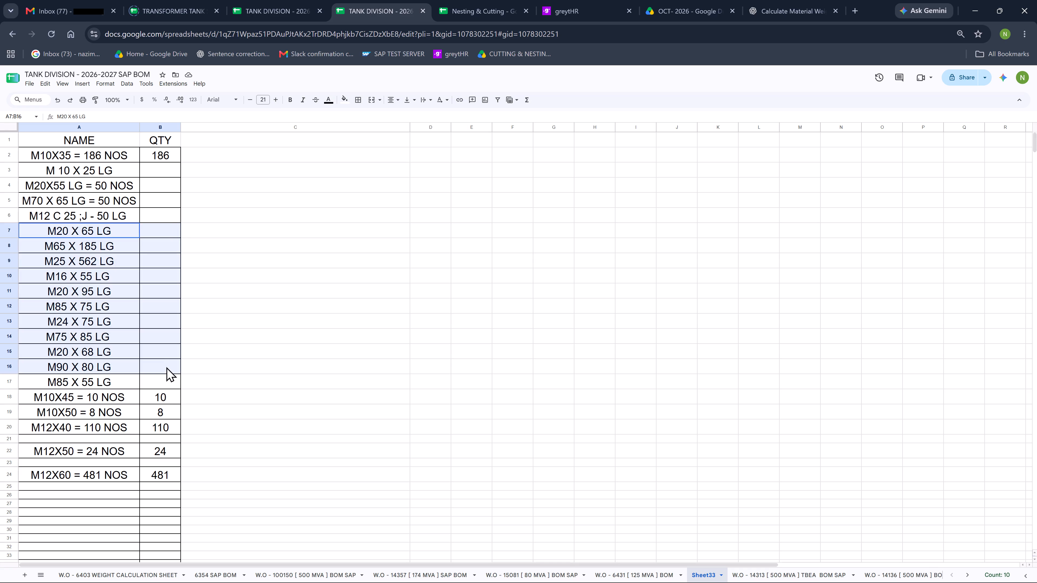
left_click_drag(166, 367, 166, 375)
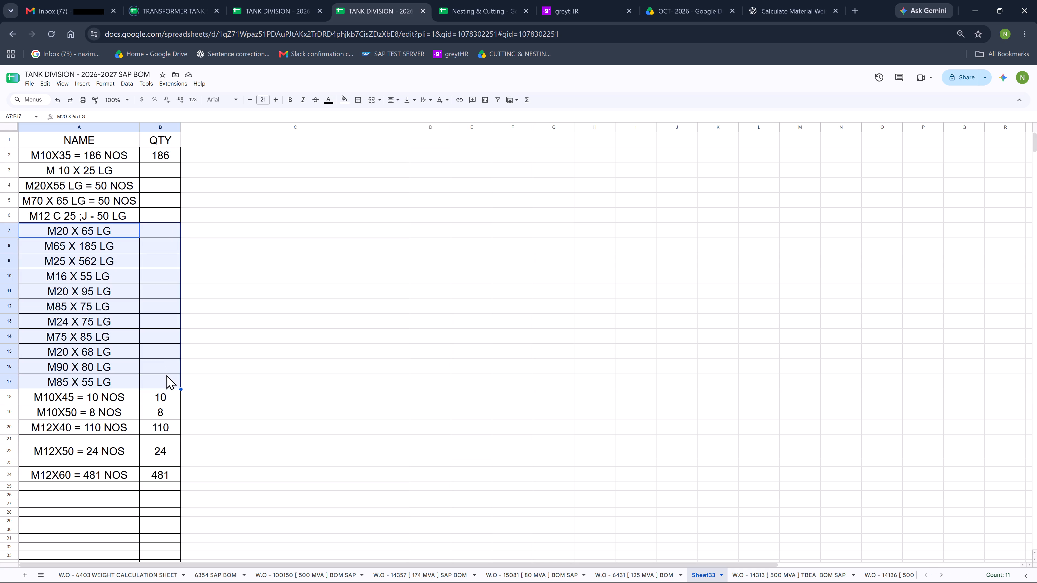
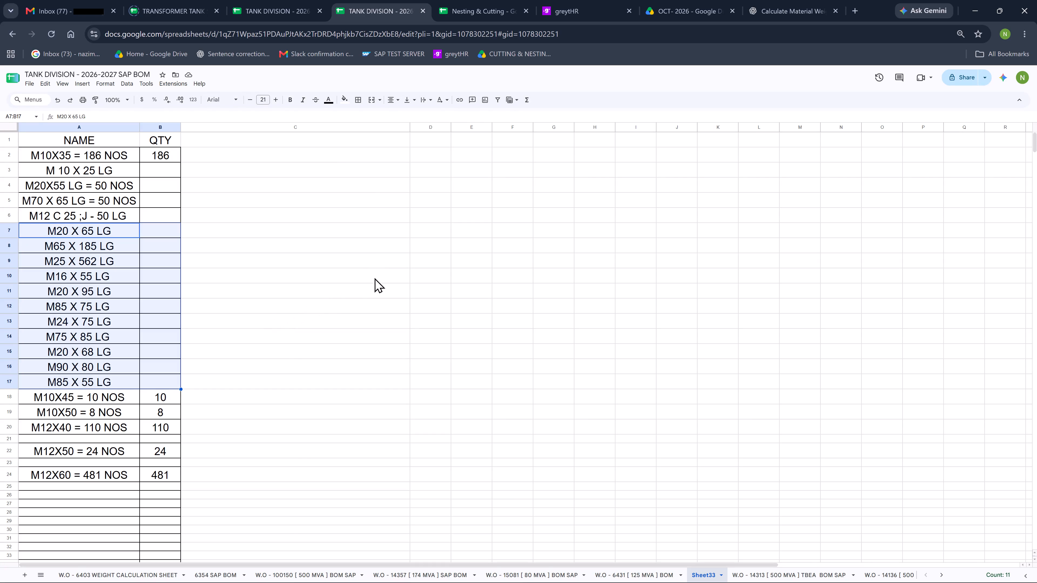
Enter M55 X 85 LG in empty cell A21 of Sheet33's NAME column, between M12X40 = 110 NOS and M12X50 = 24 NOS.
key("Down")
key("Down")
key("Down")
key("Down")
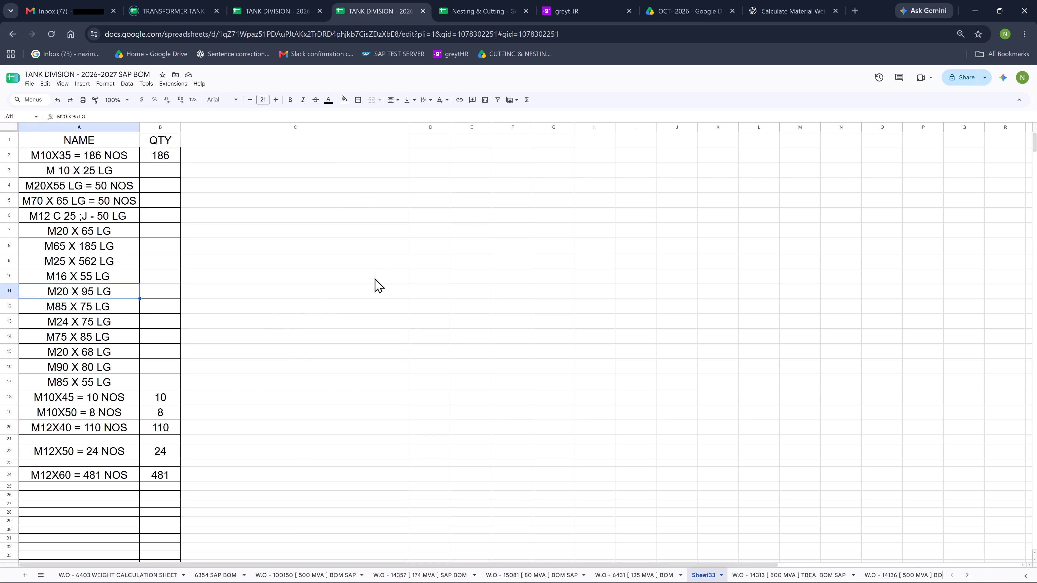
key("Down")
key("Down")
key("Down")
key("Down")
key("Down")
key("Down")
key("Down")
key("Down")
key("Down")
key("Down")
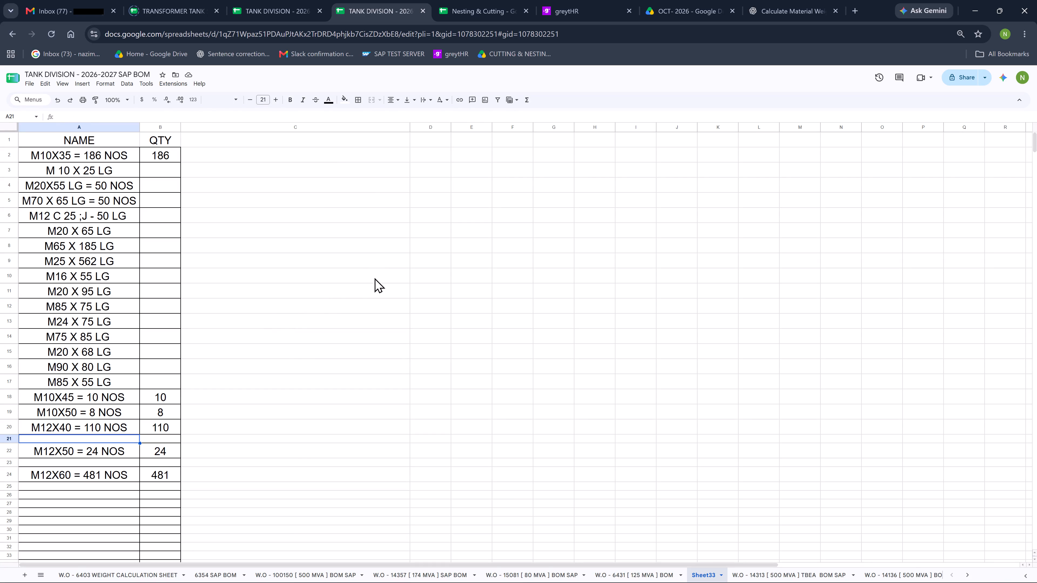
key("m")
type("55")
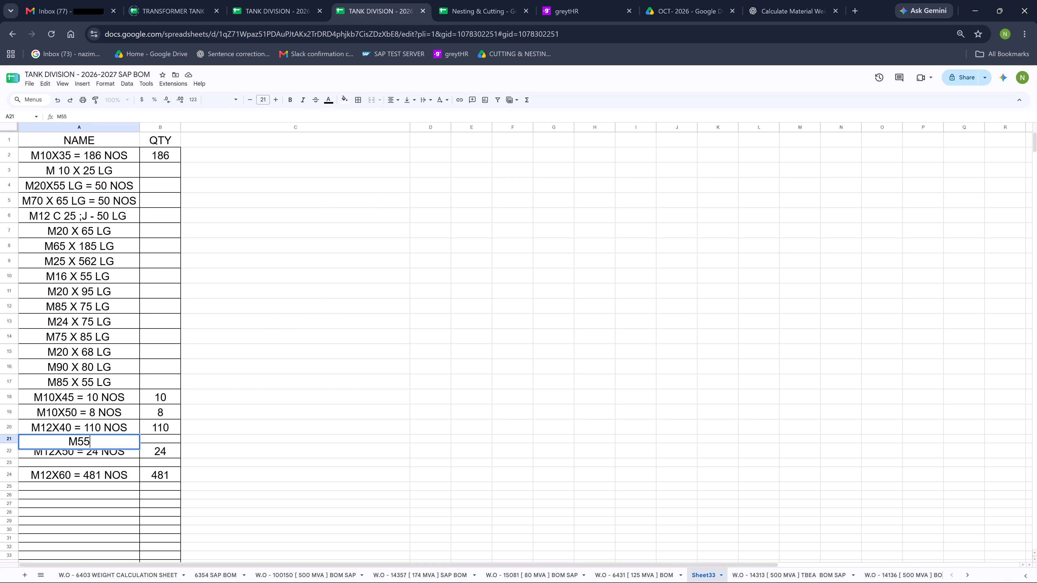
key("space")
type("X")
key("space")
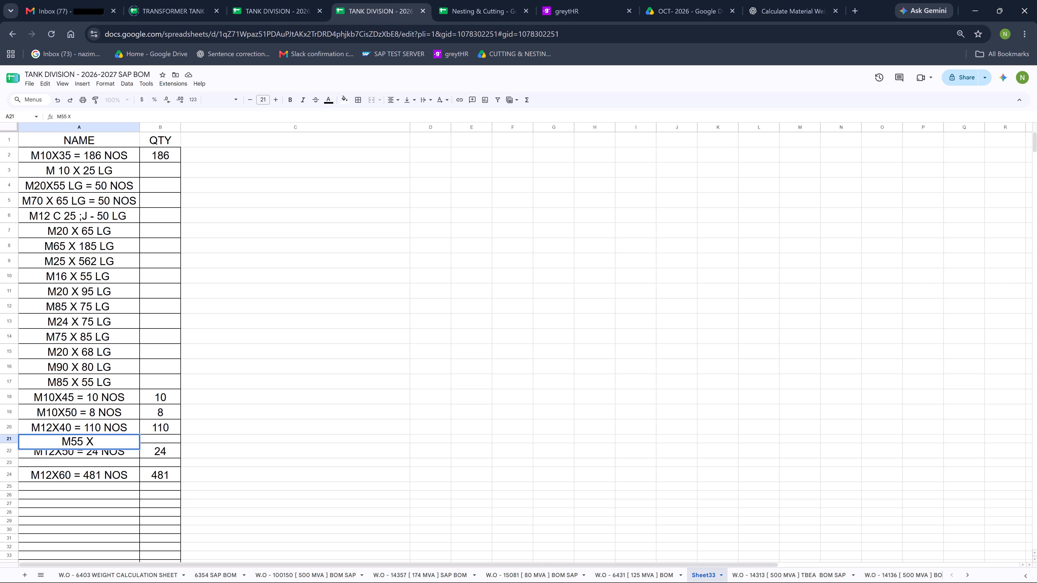
type("85")
key("space")
type("LG")
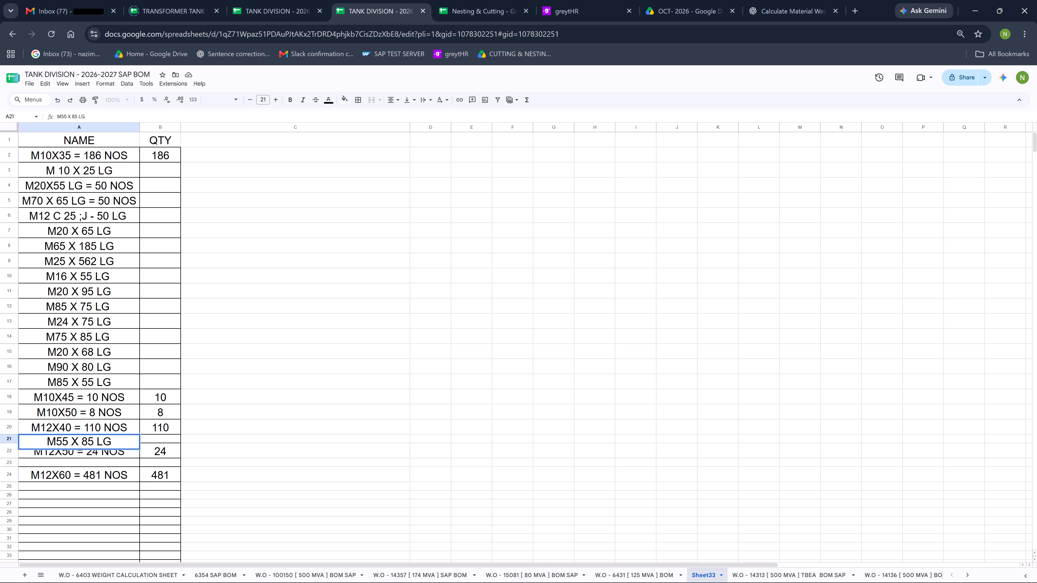
key("Return")
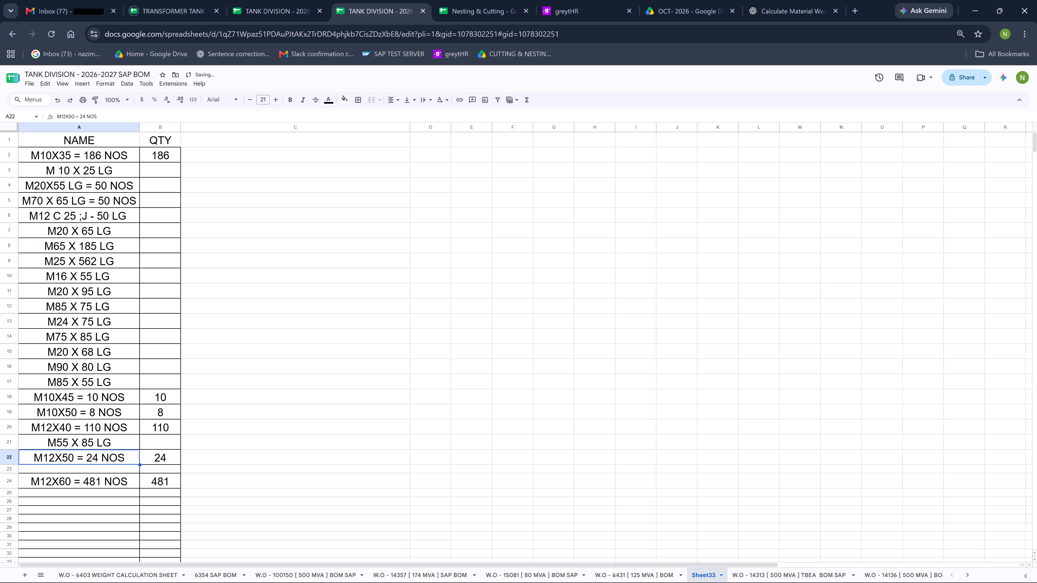